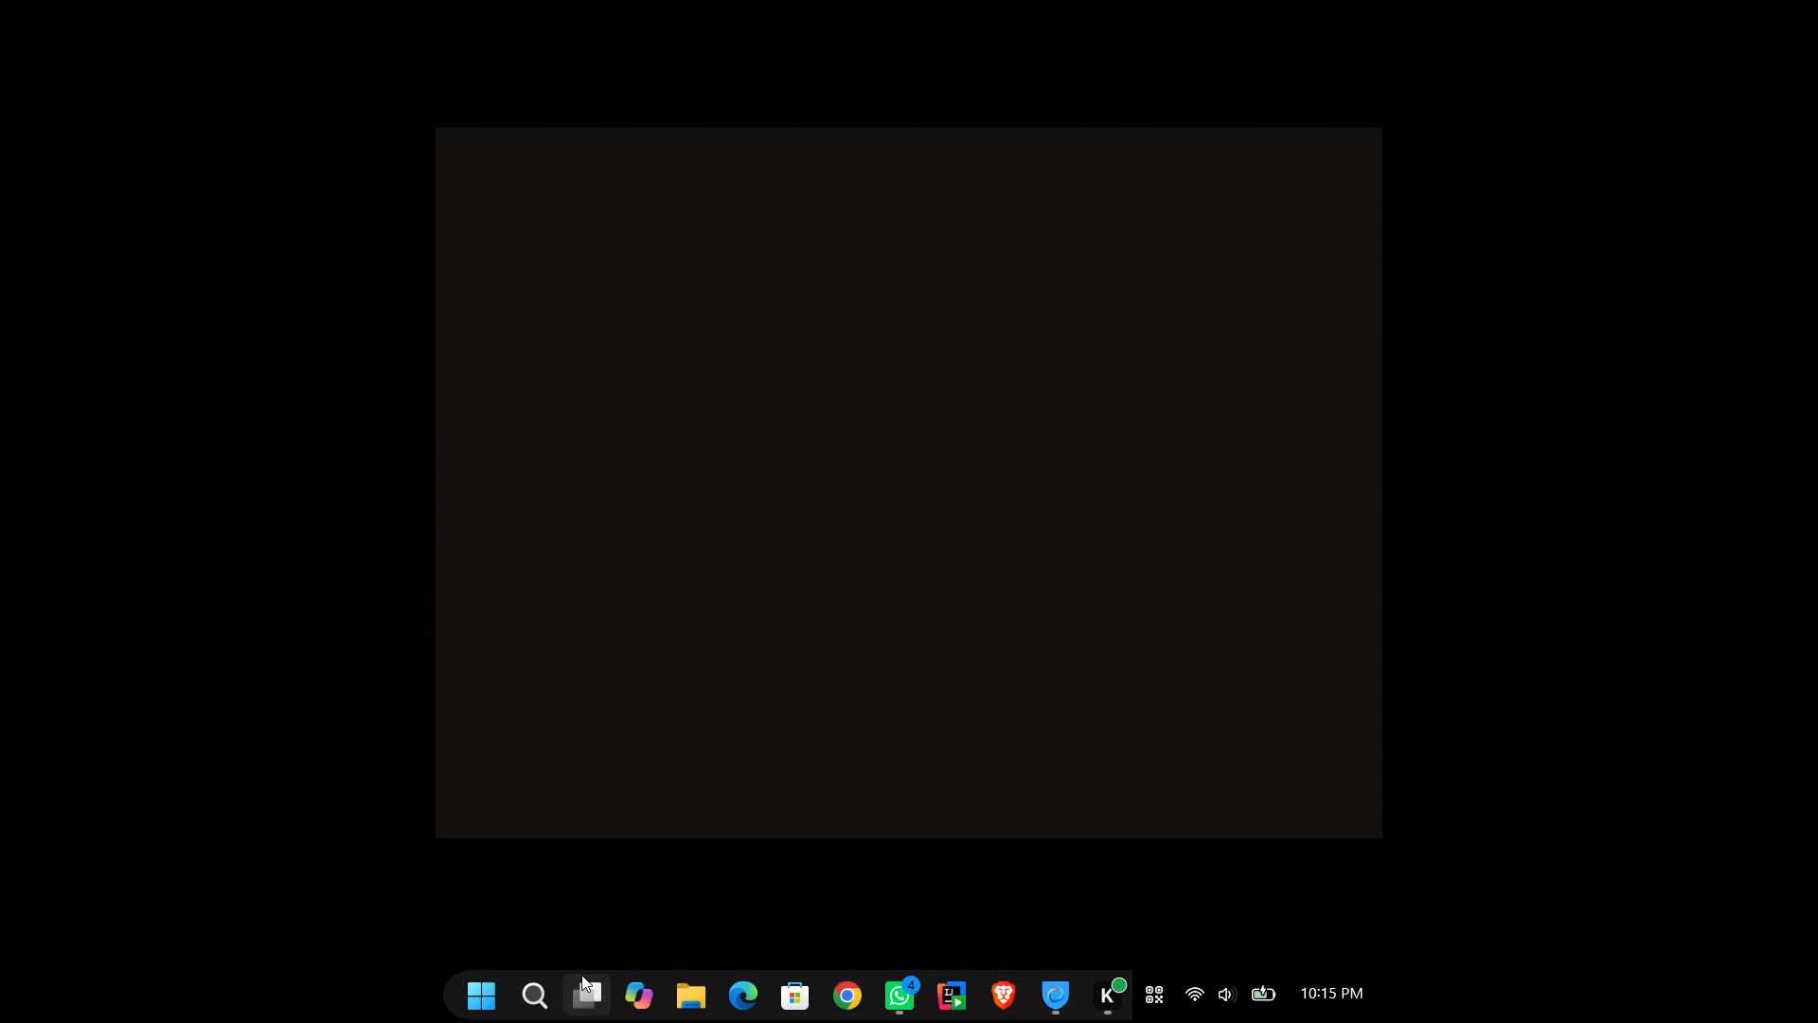
# Launch CapCut from the recent searches in Windows search.
pyautogui.click(504, 997)
pyautogui.click(530, 994)
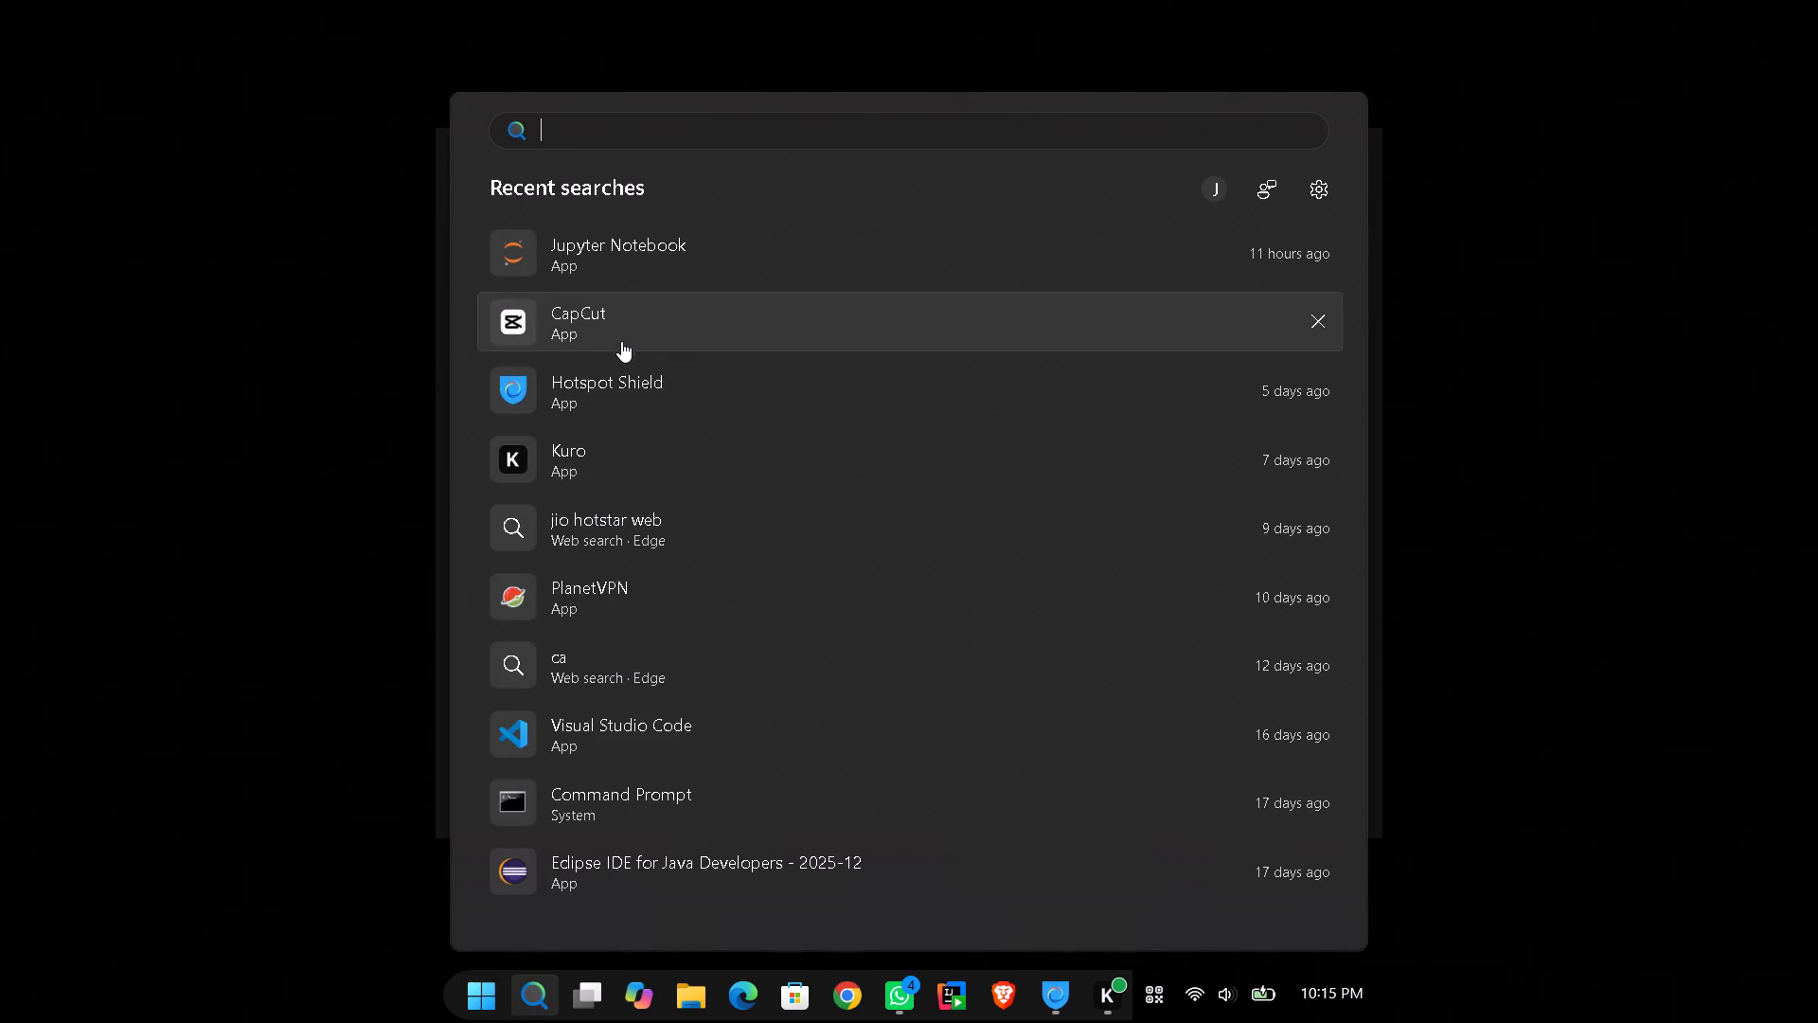
pyautogui.click(620, 329)
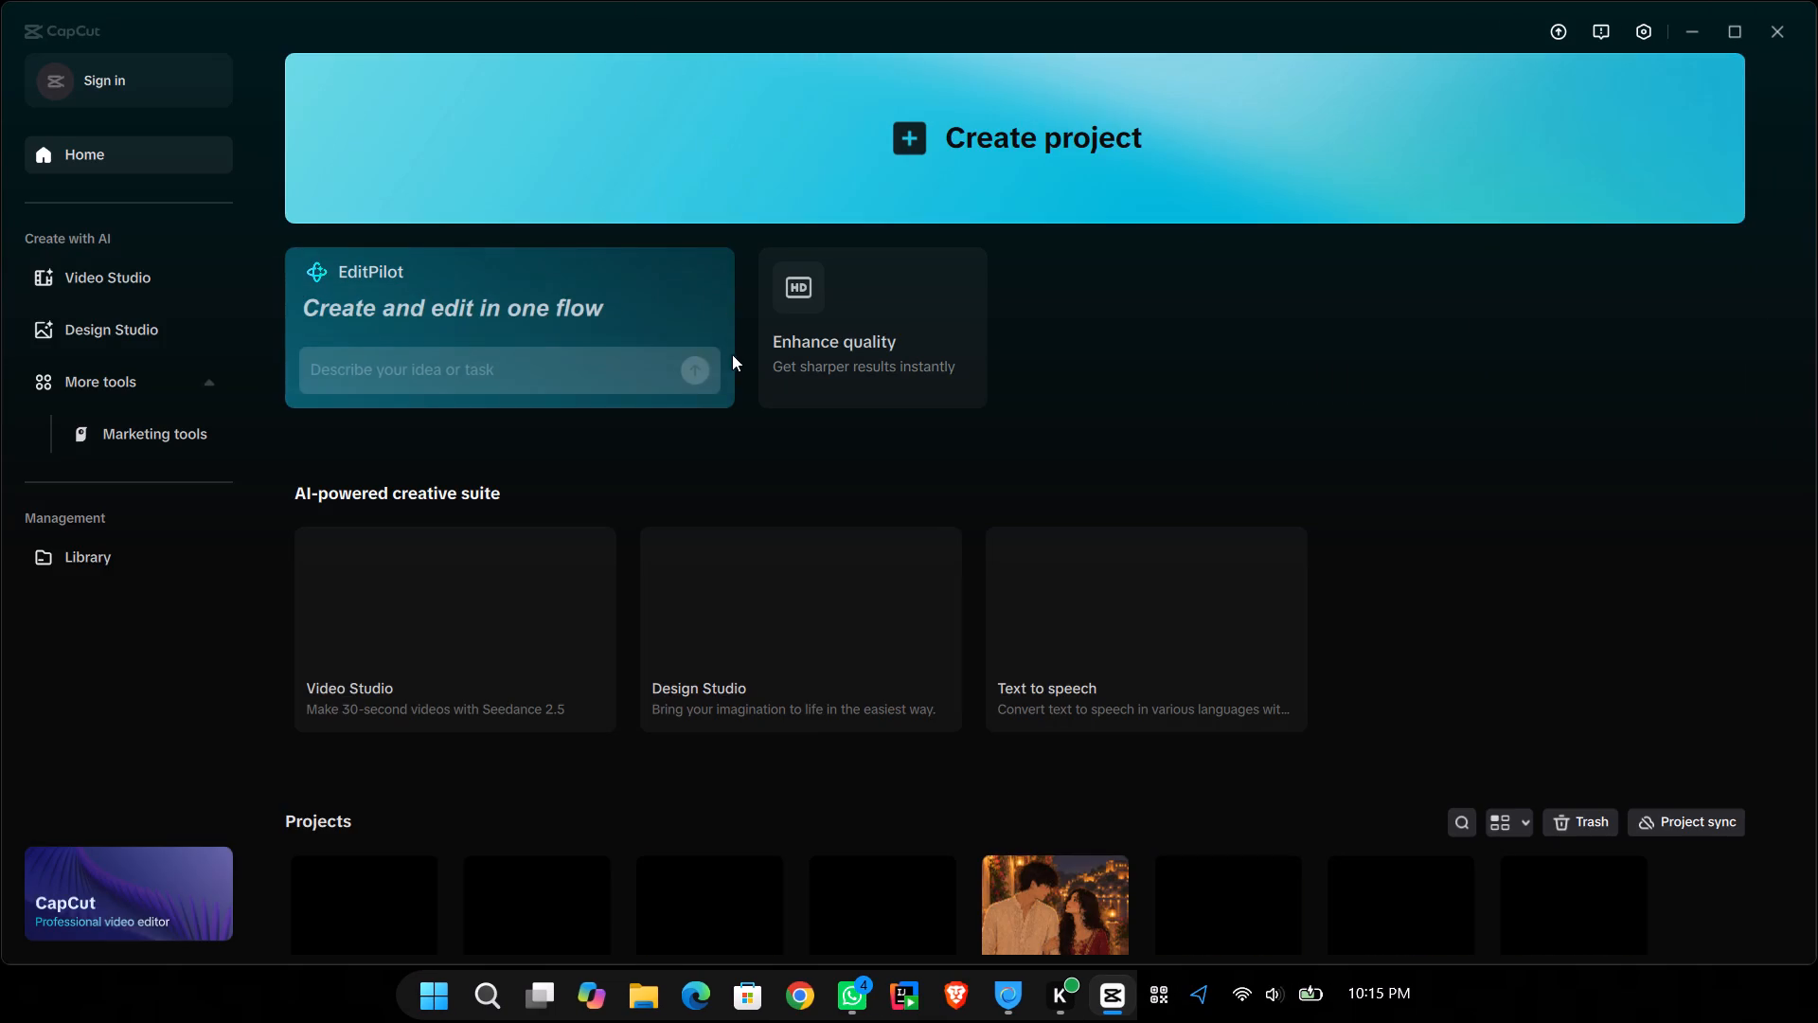
# Open the existing project 1105 from the Projects list.
pyautogui.scroll(-3, 747, 351)
pyautogui.scroll(-1, 654, 479)
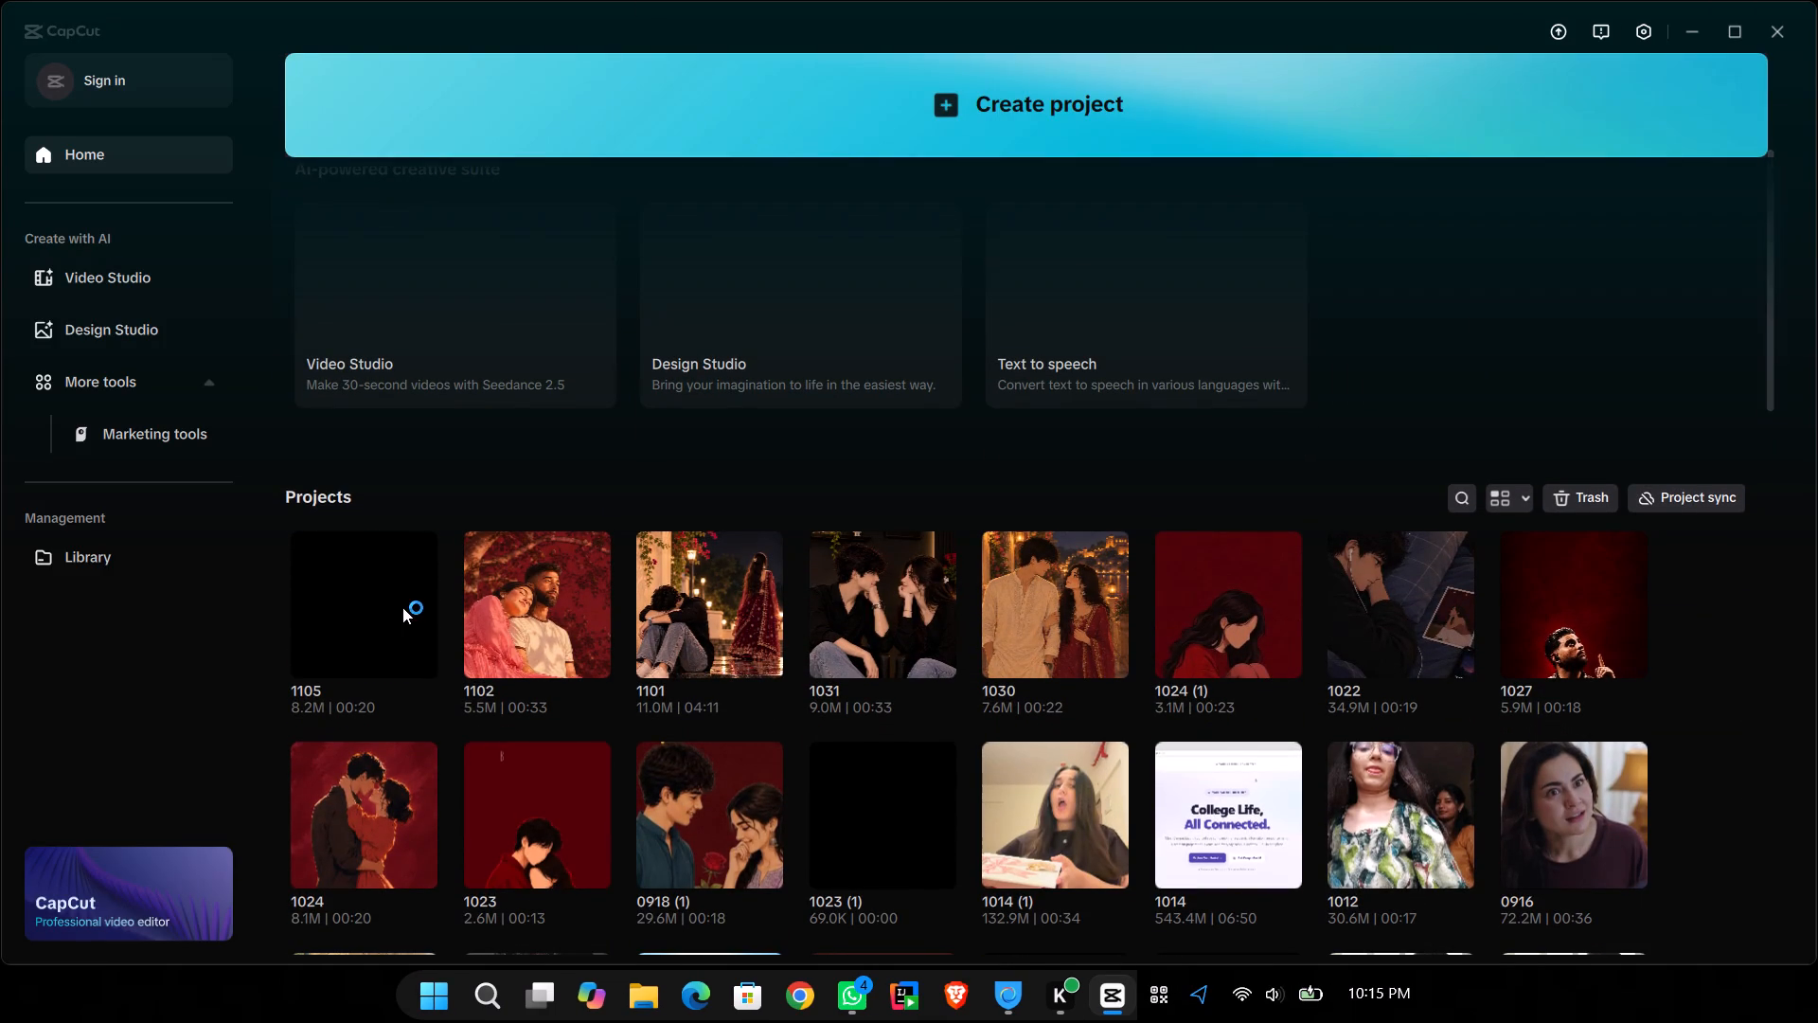
pyautogui.click(394, 602)
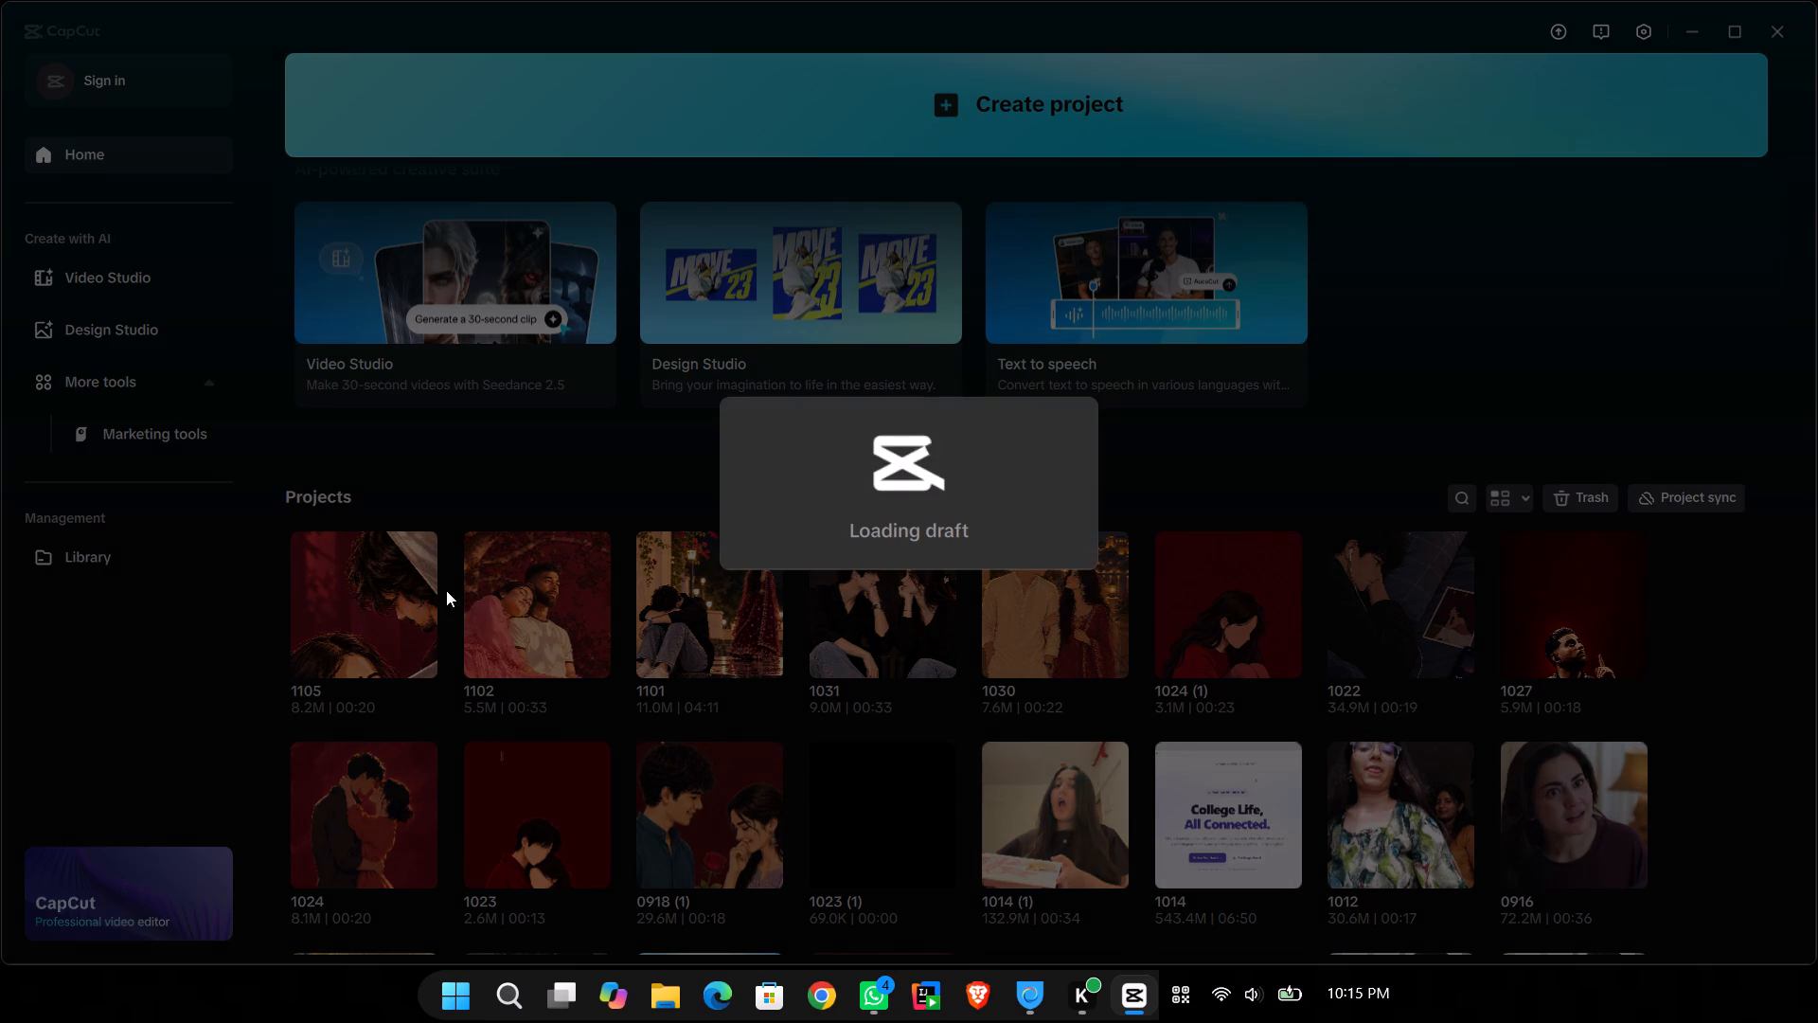
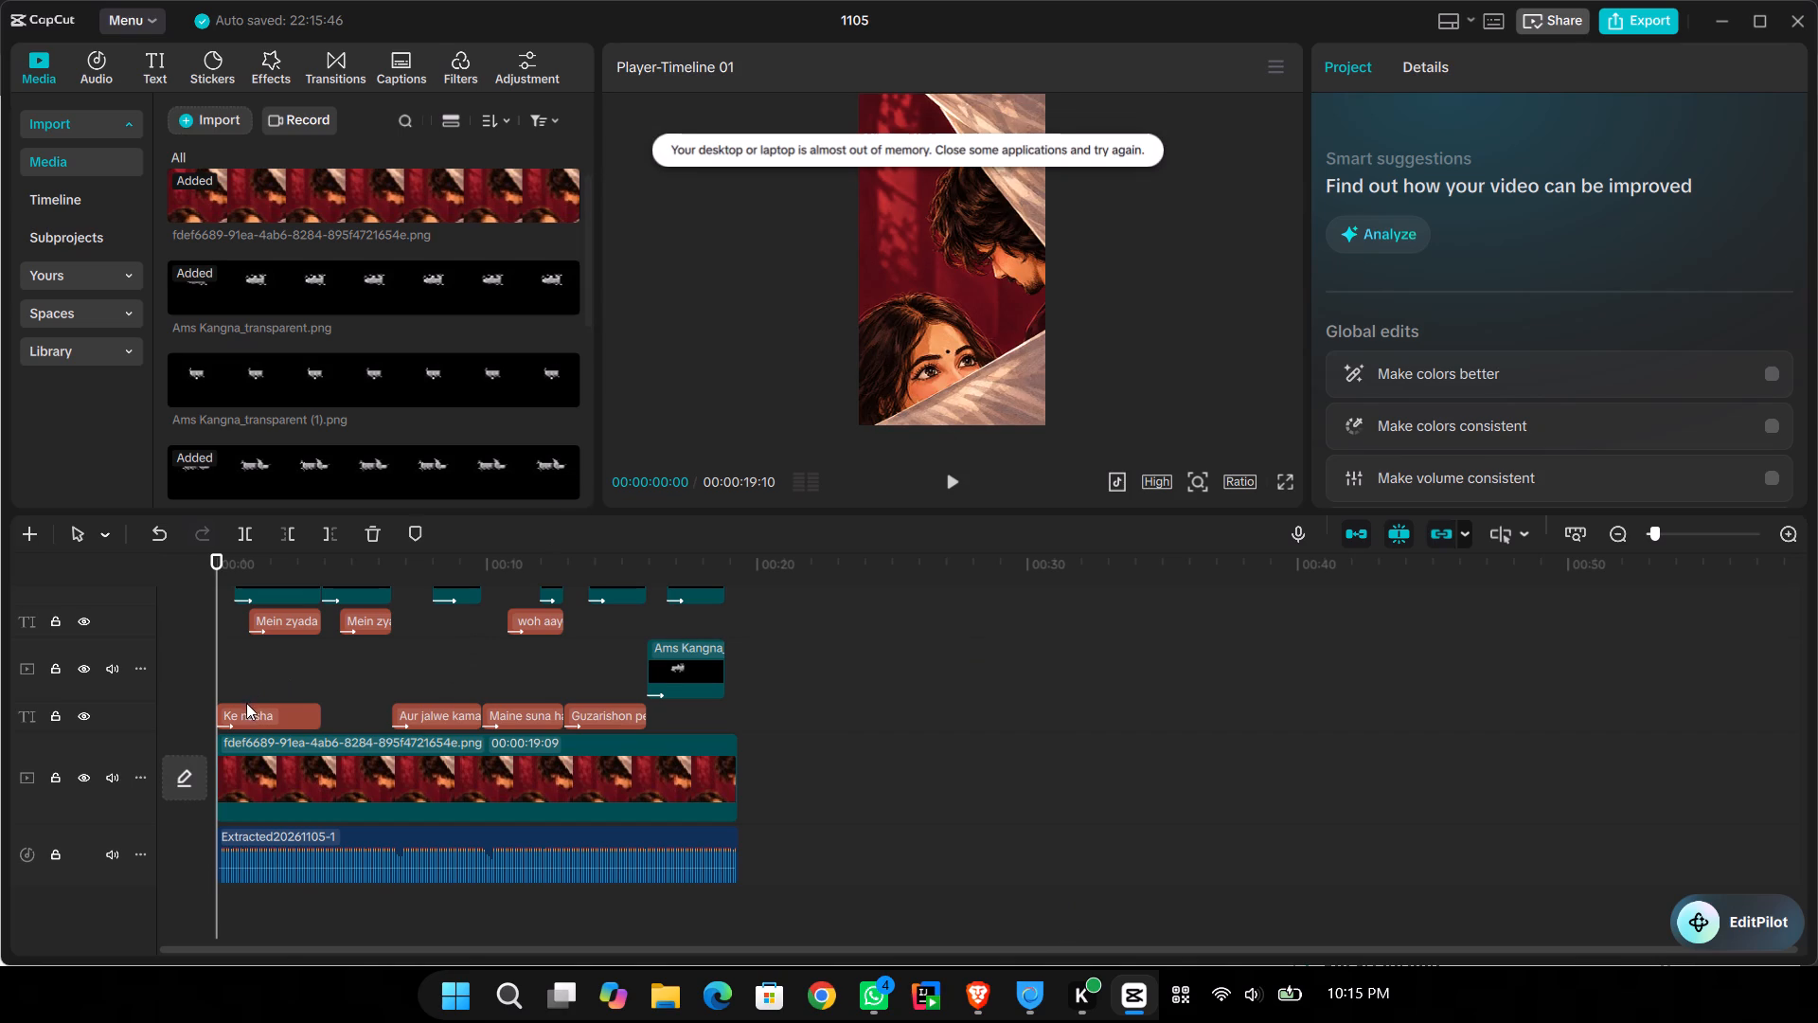
# Play the timeline from the start in full-screen preview to review the lyric text over the image.
pyautogui.click(232, 658)
pyautogui.moveTo(232, 658); pyautogui.dragTo(107, 653)
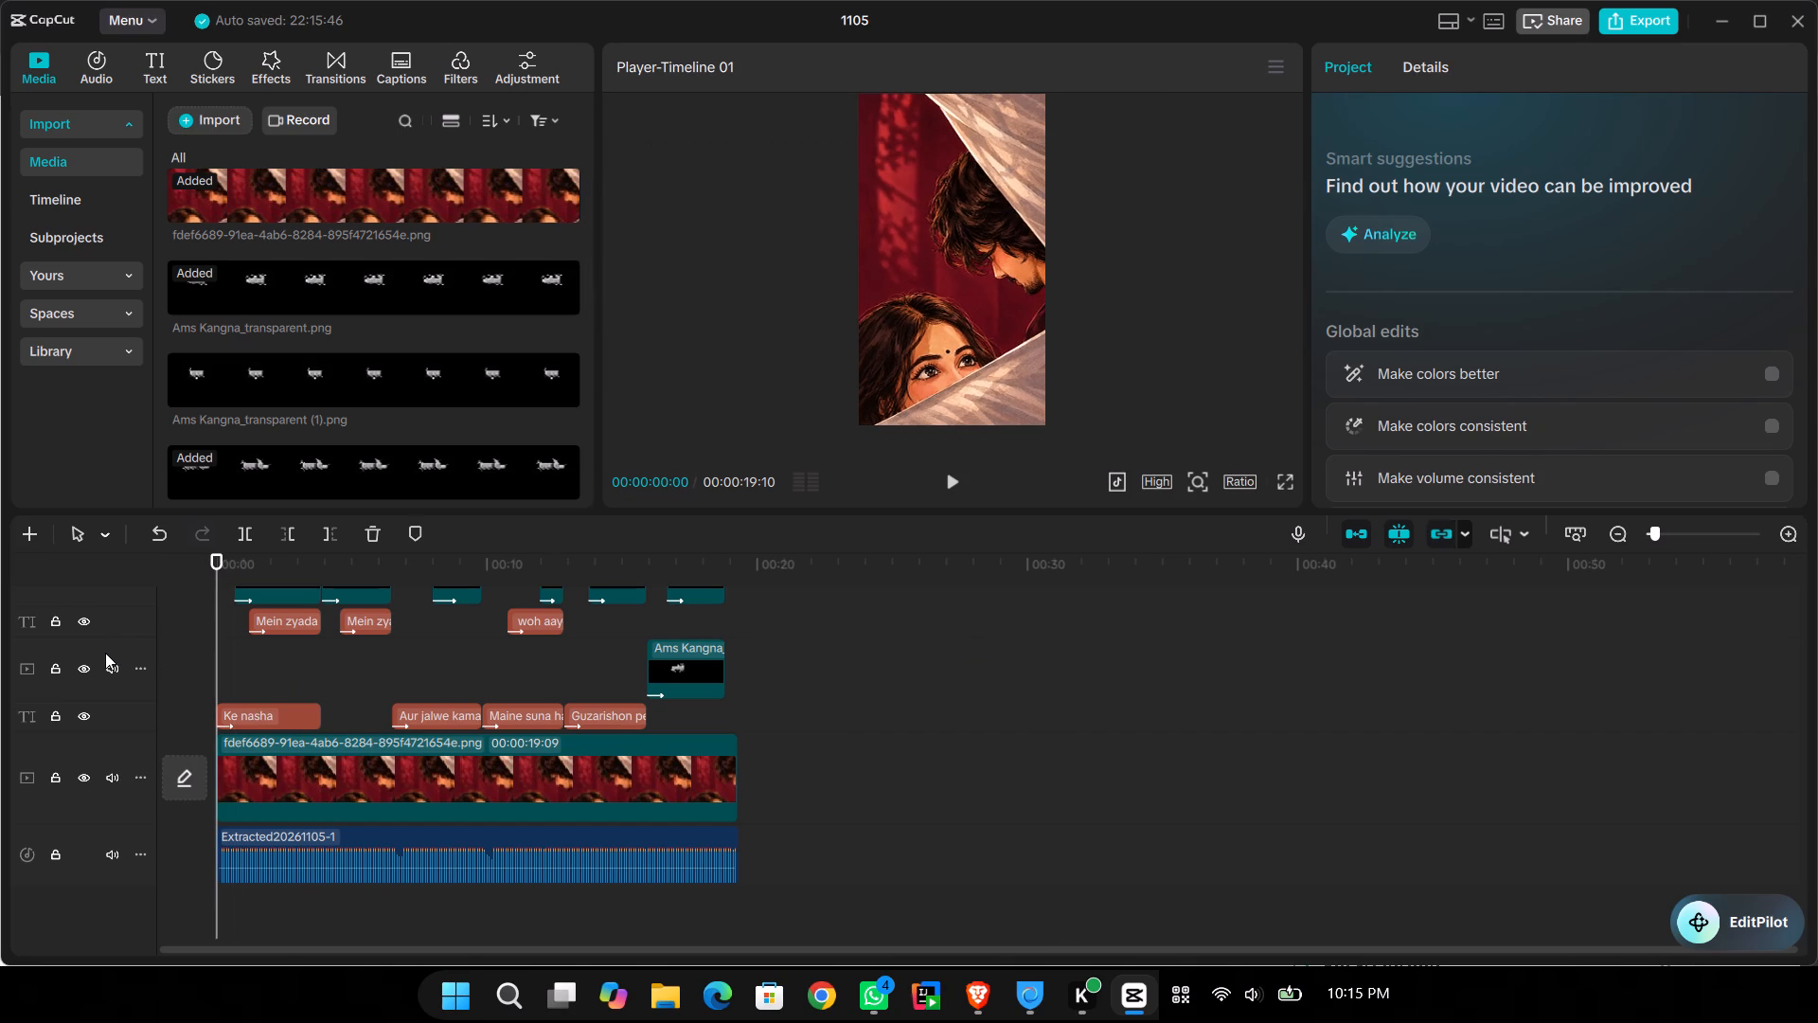
pyautogui.press('space')
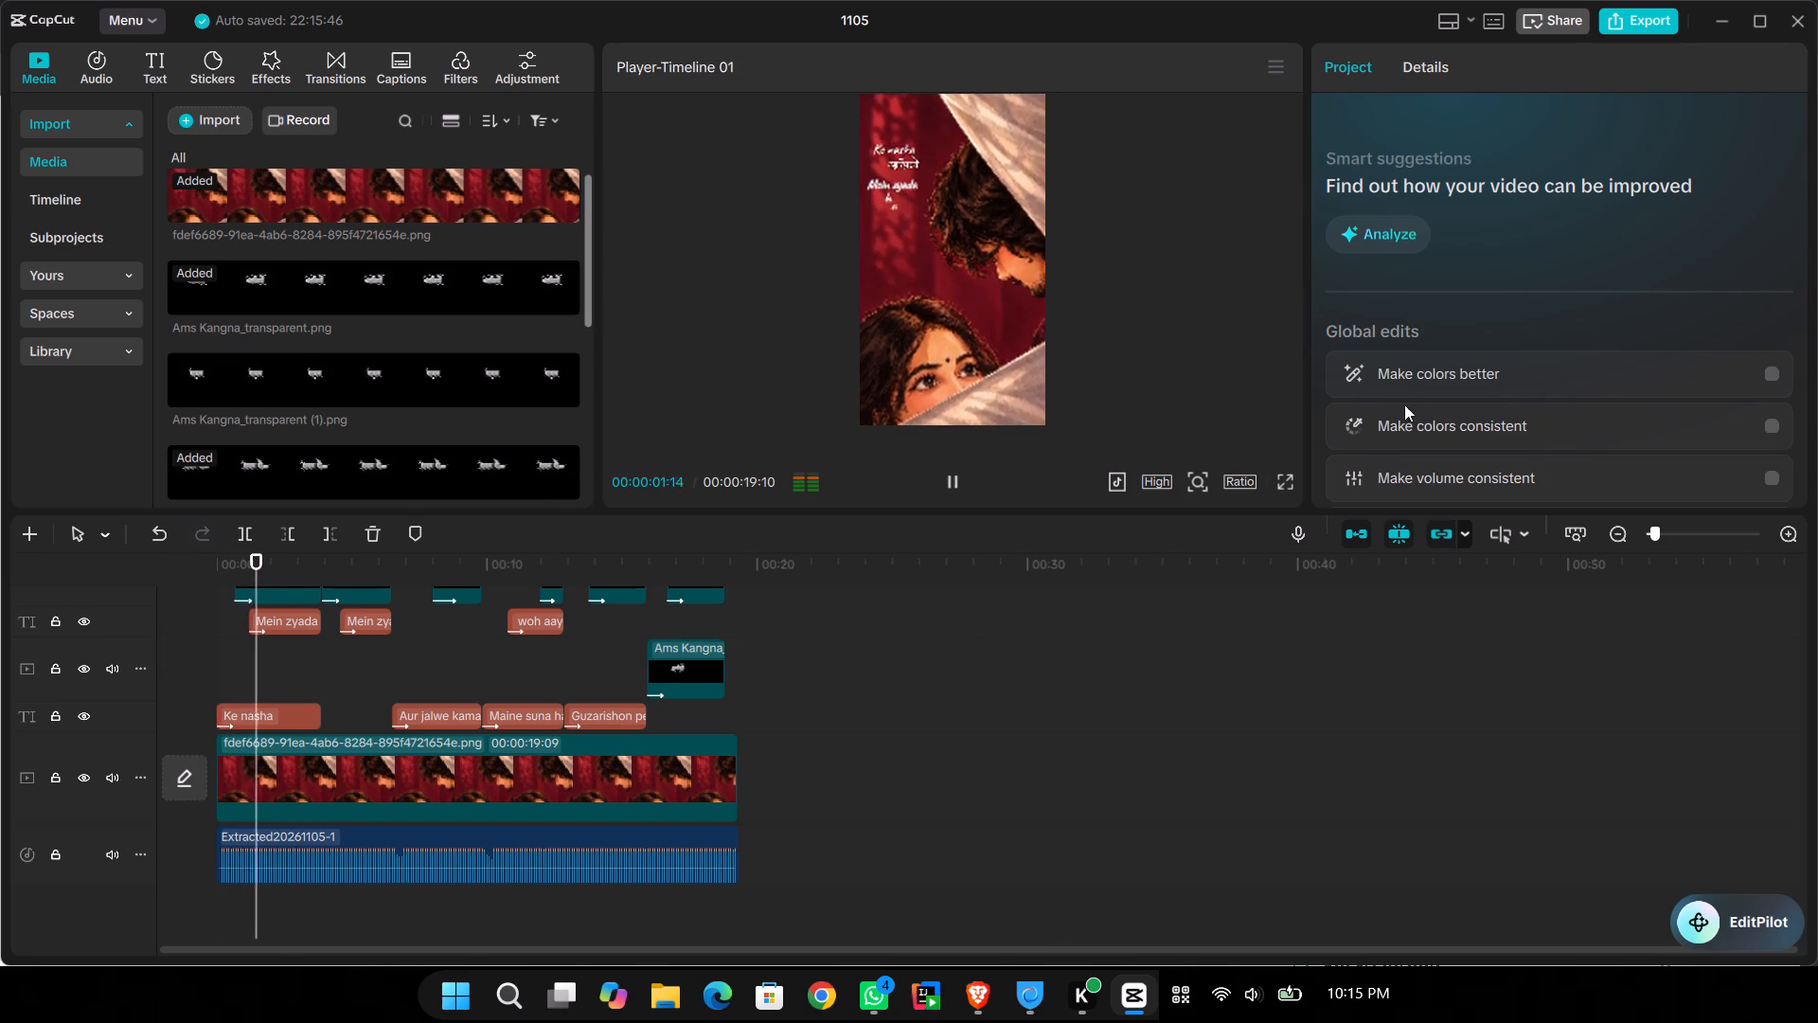
pyautogui.click(1287, 483)
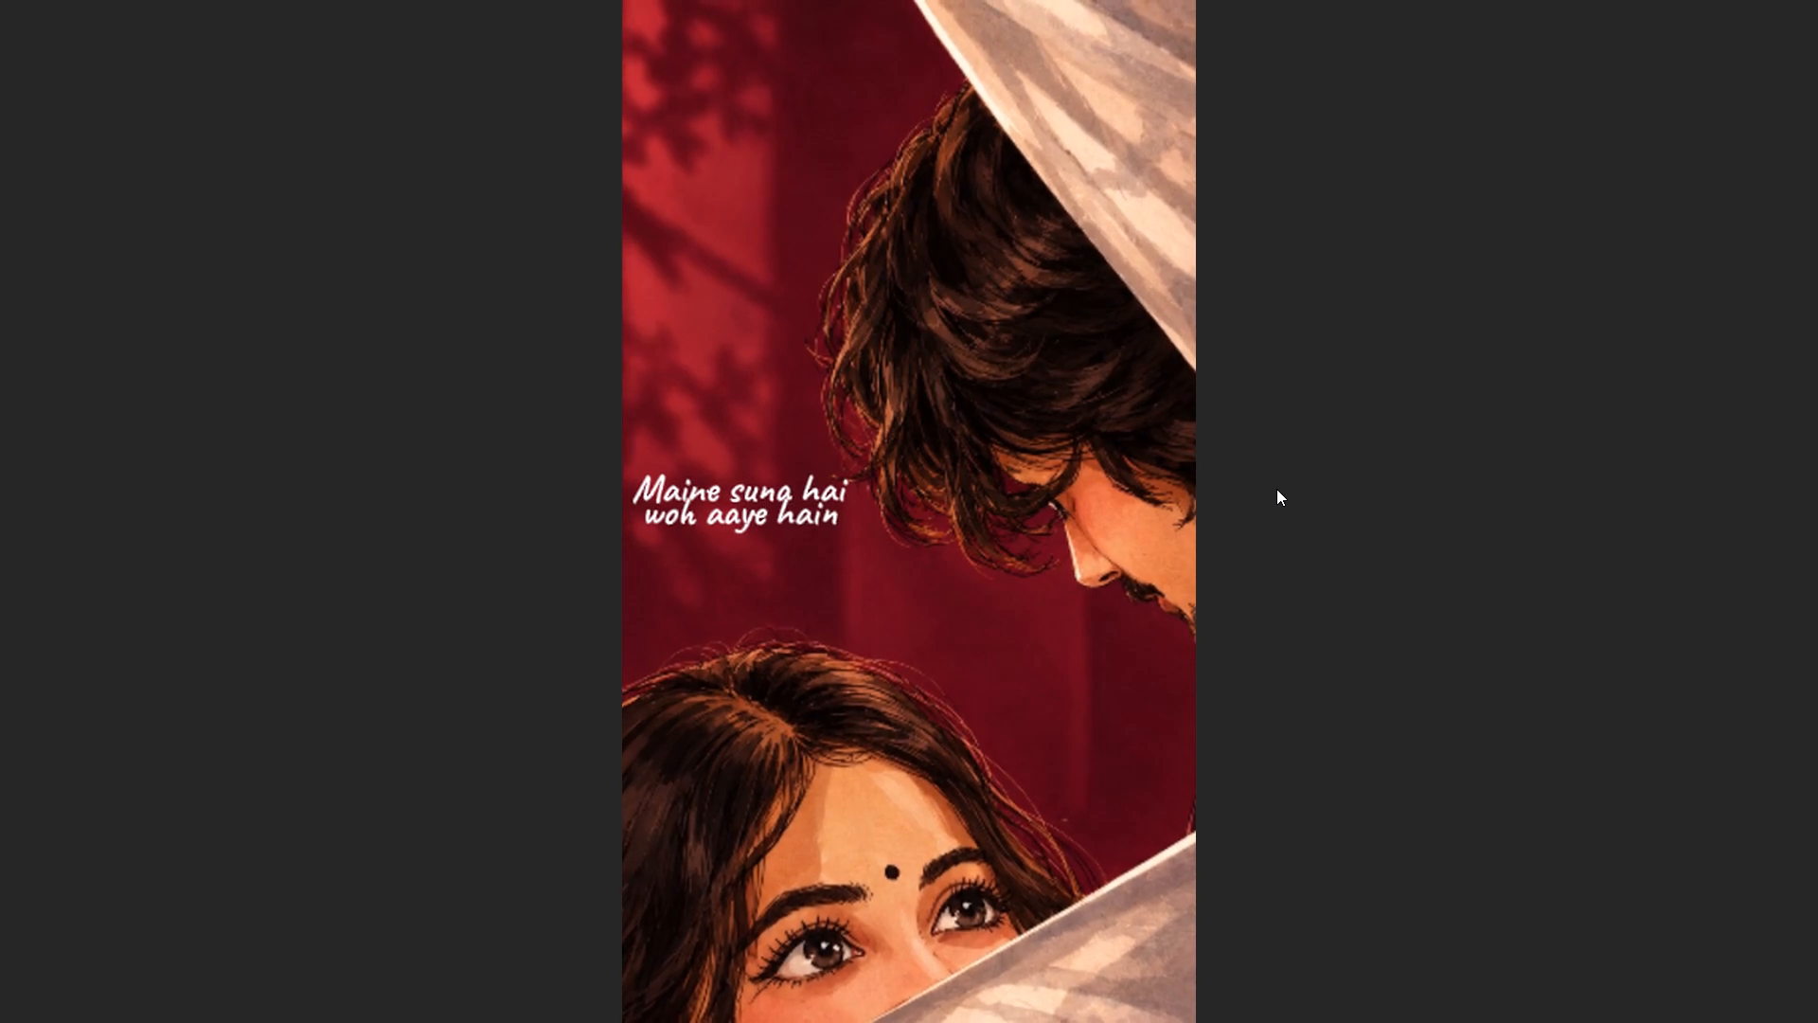
pyautogui.press('space')
pyautogui.press('space')
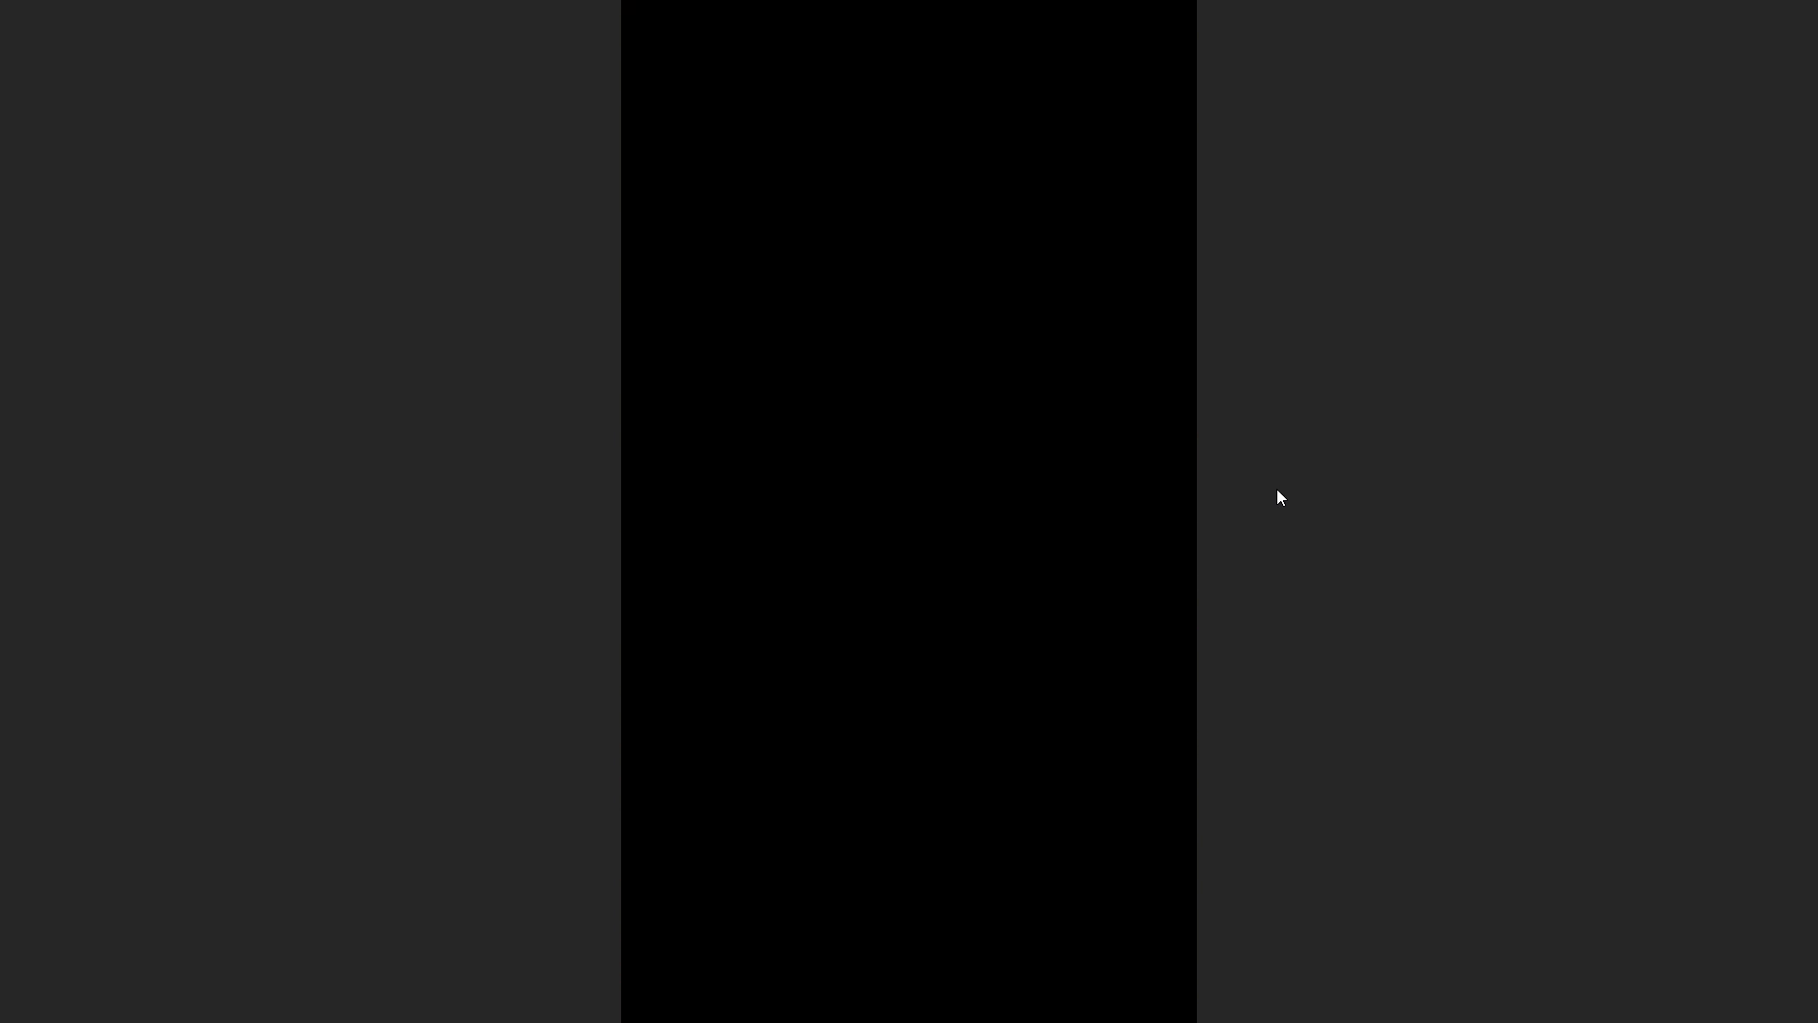
pyautogui.press('space')
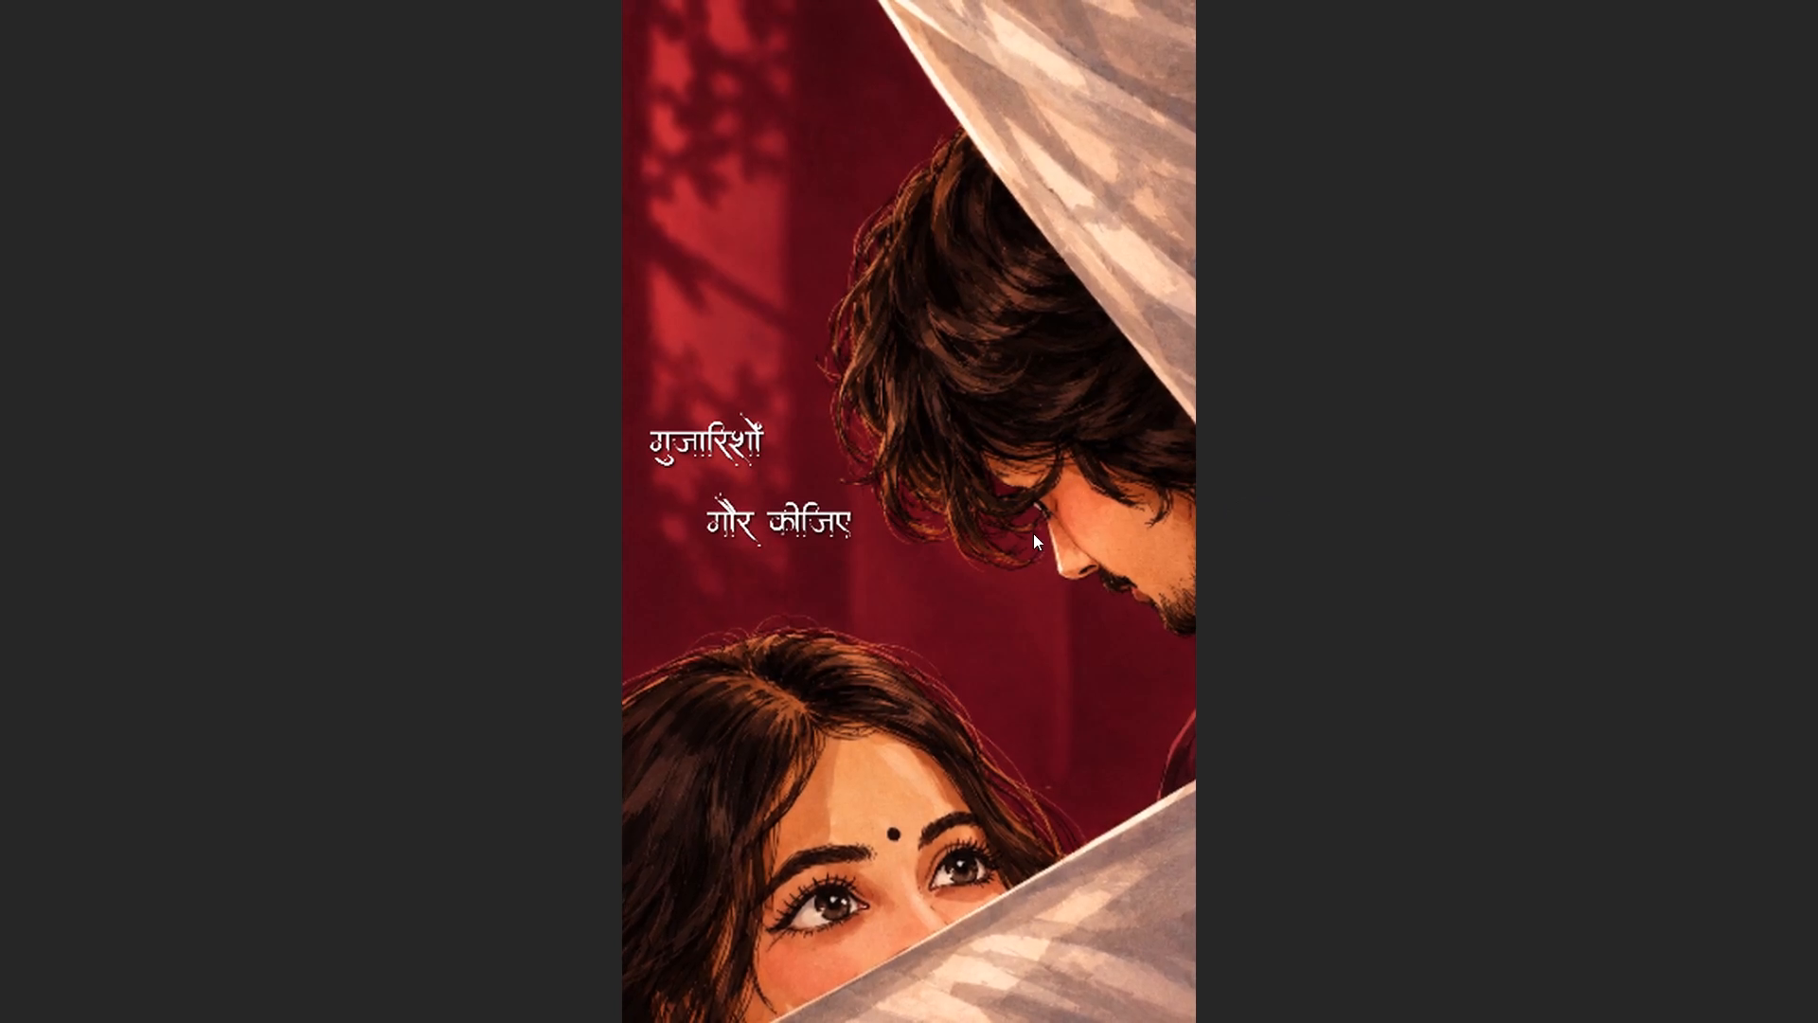
pyautogui.press('space')
pyautogui.click(893, 643)
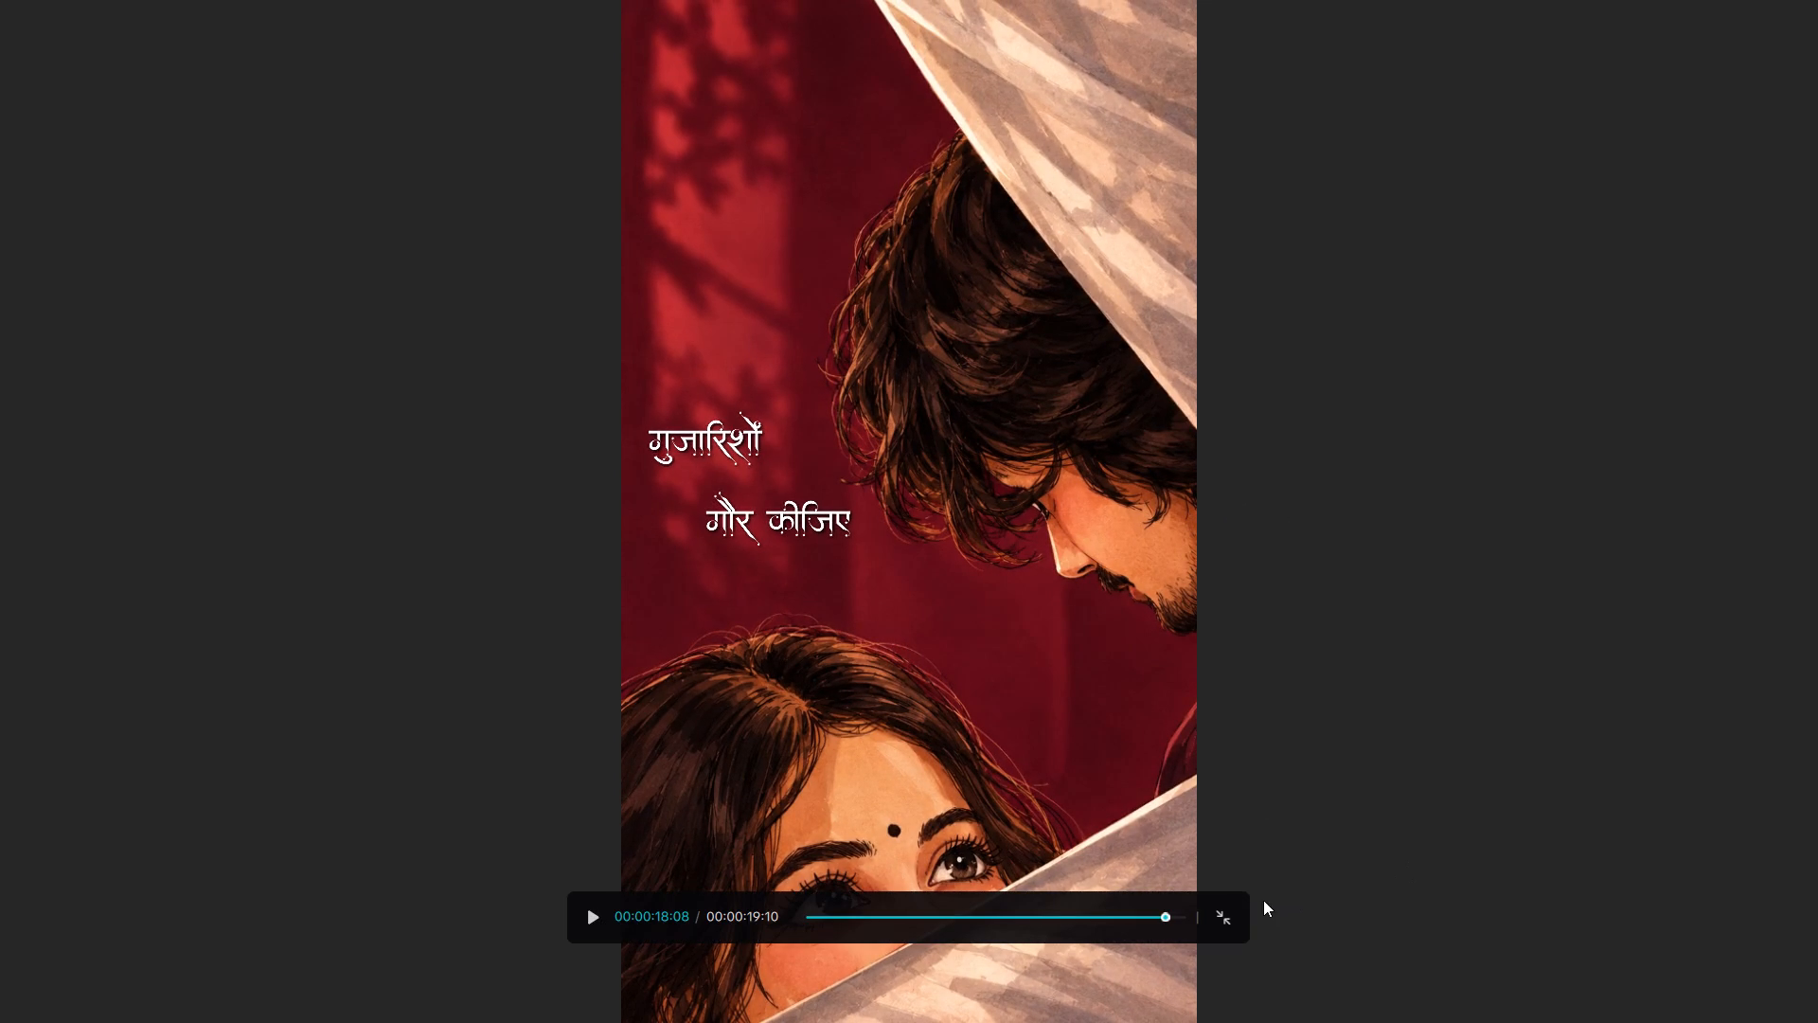
pyautogui.click(1238, 910)
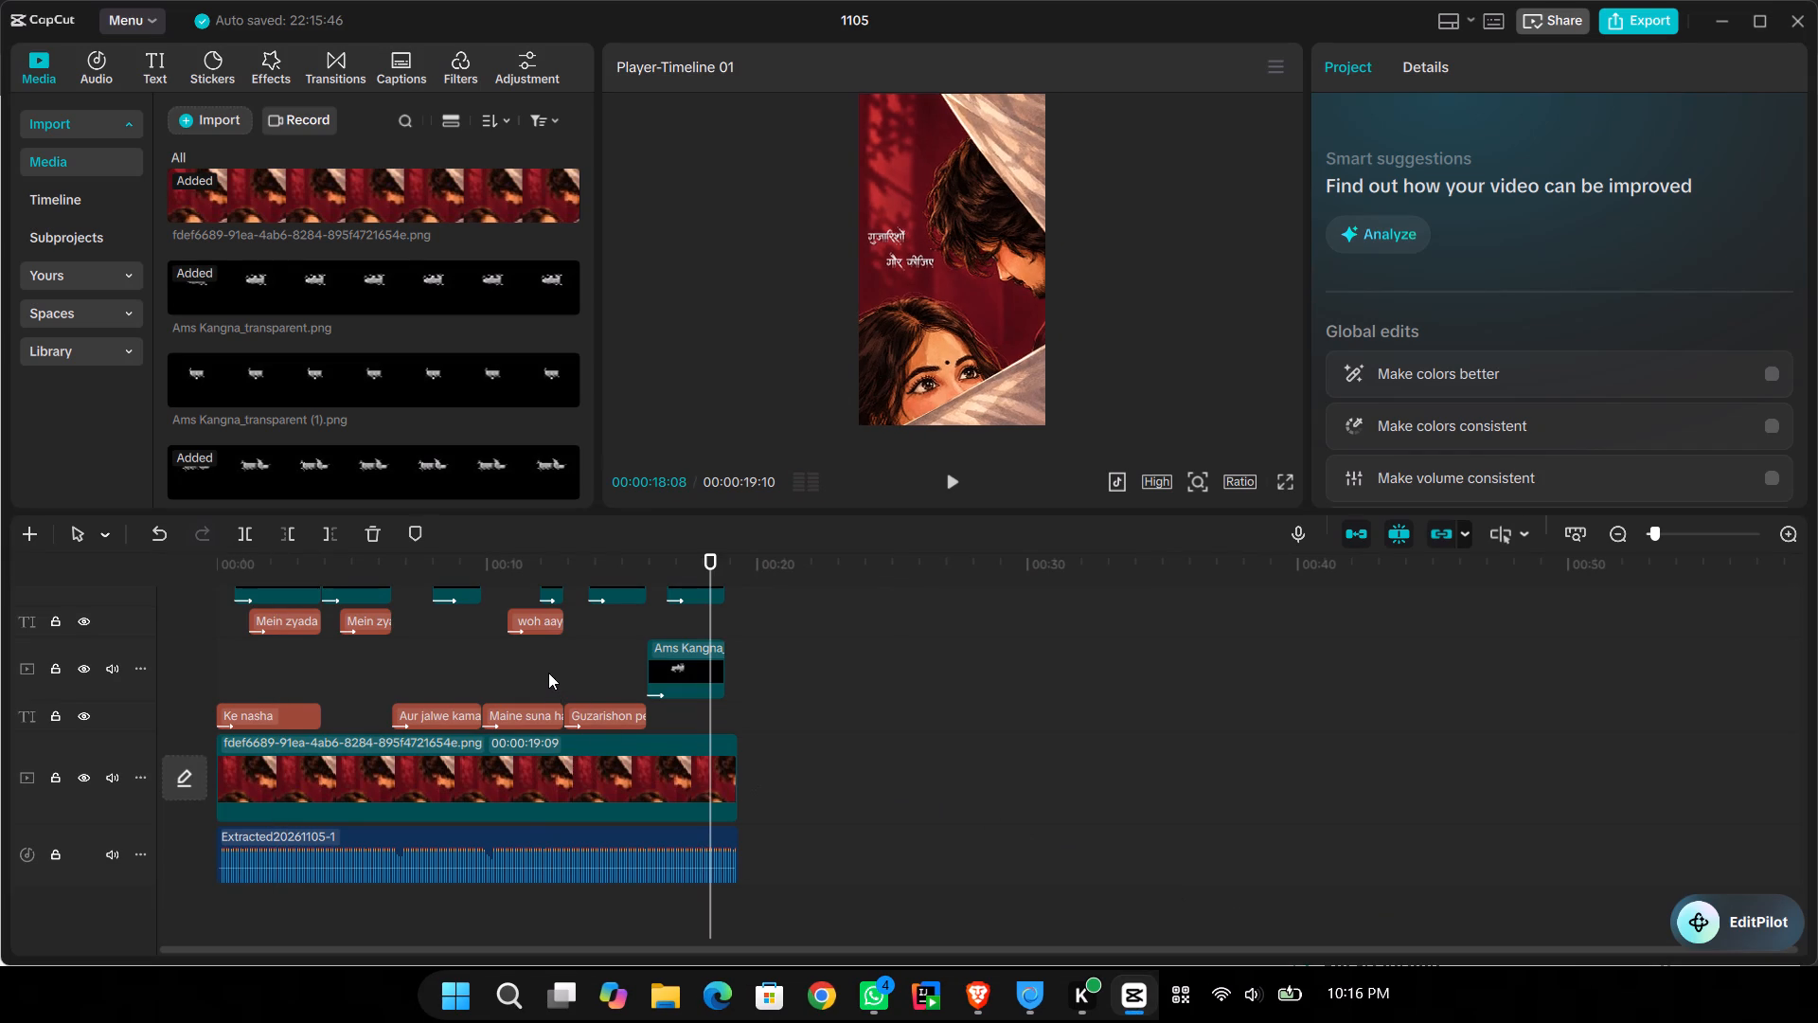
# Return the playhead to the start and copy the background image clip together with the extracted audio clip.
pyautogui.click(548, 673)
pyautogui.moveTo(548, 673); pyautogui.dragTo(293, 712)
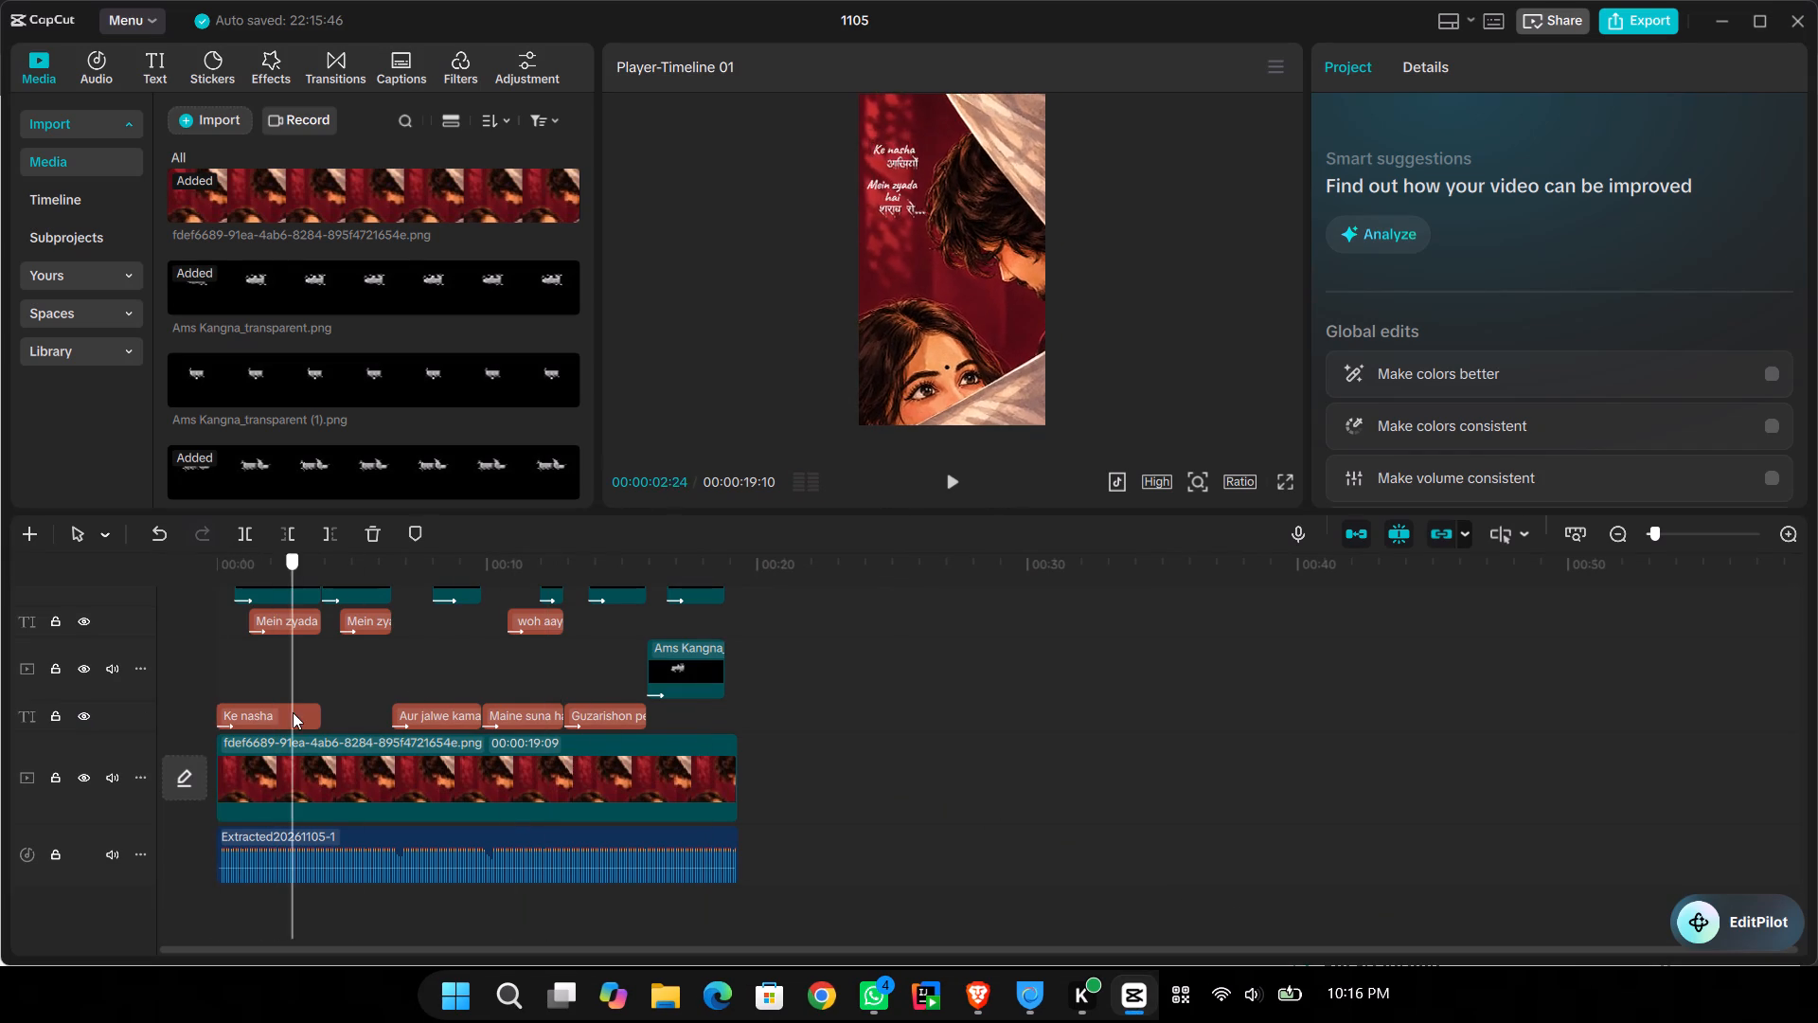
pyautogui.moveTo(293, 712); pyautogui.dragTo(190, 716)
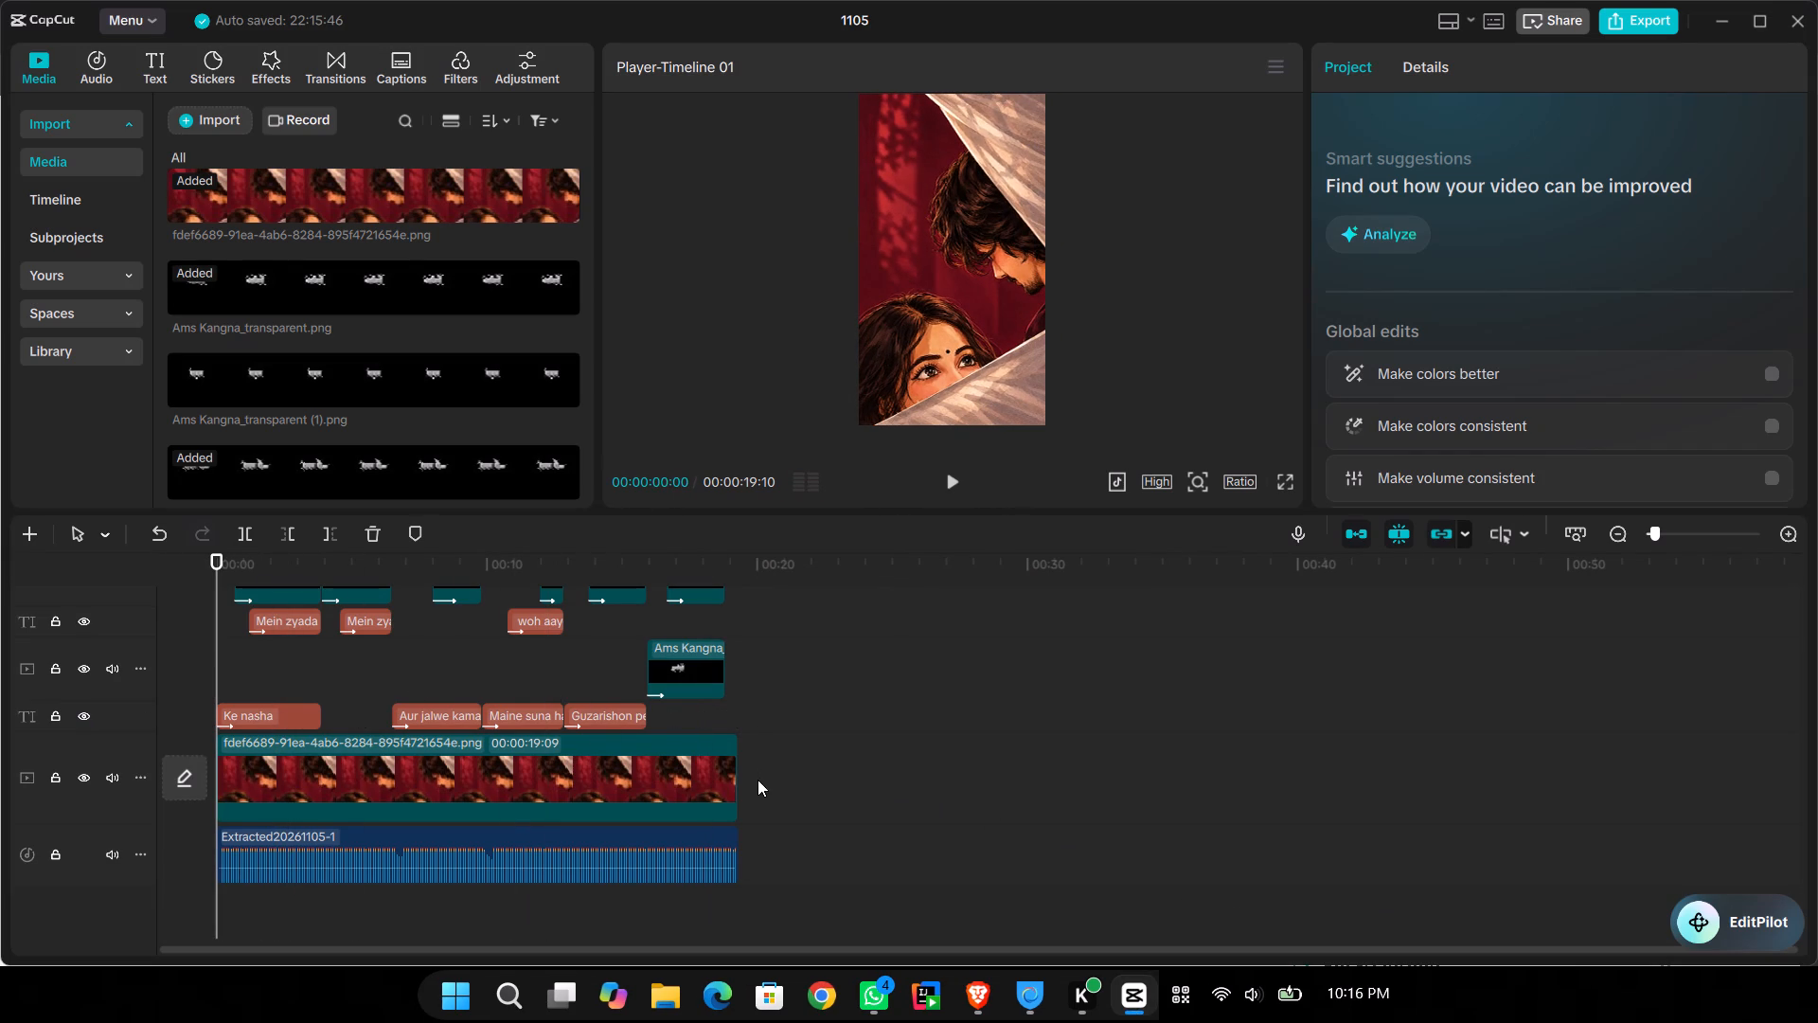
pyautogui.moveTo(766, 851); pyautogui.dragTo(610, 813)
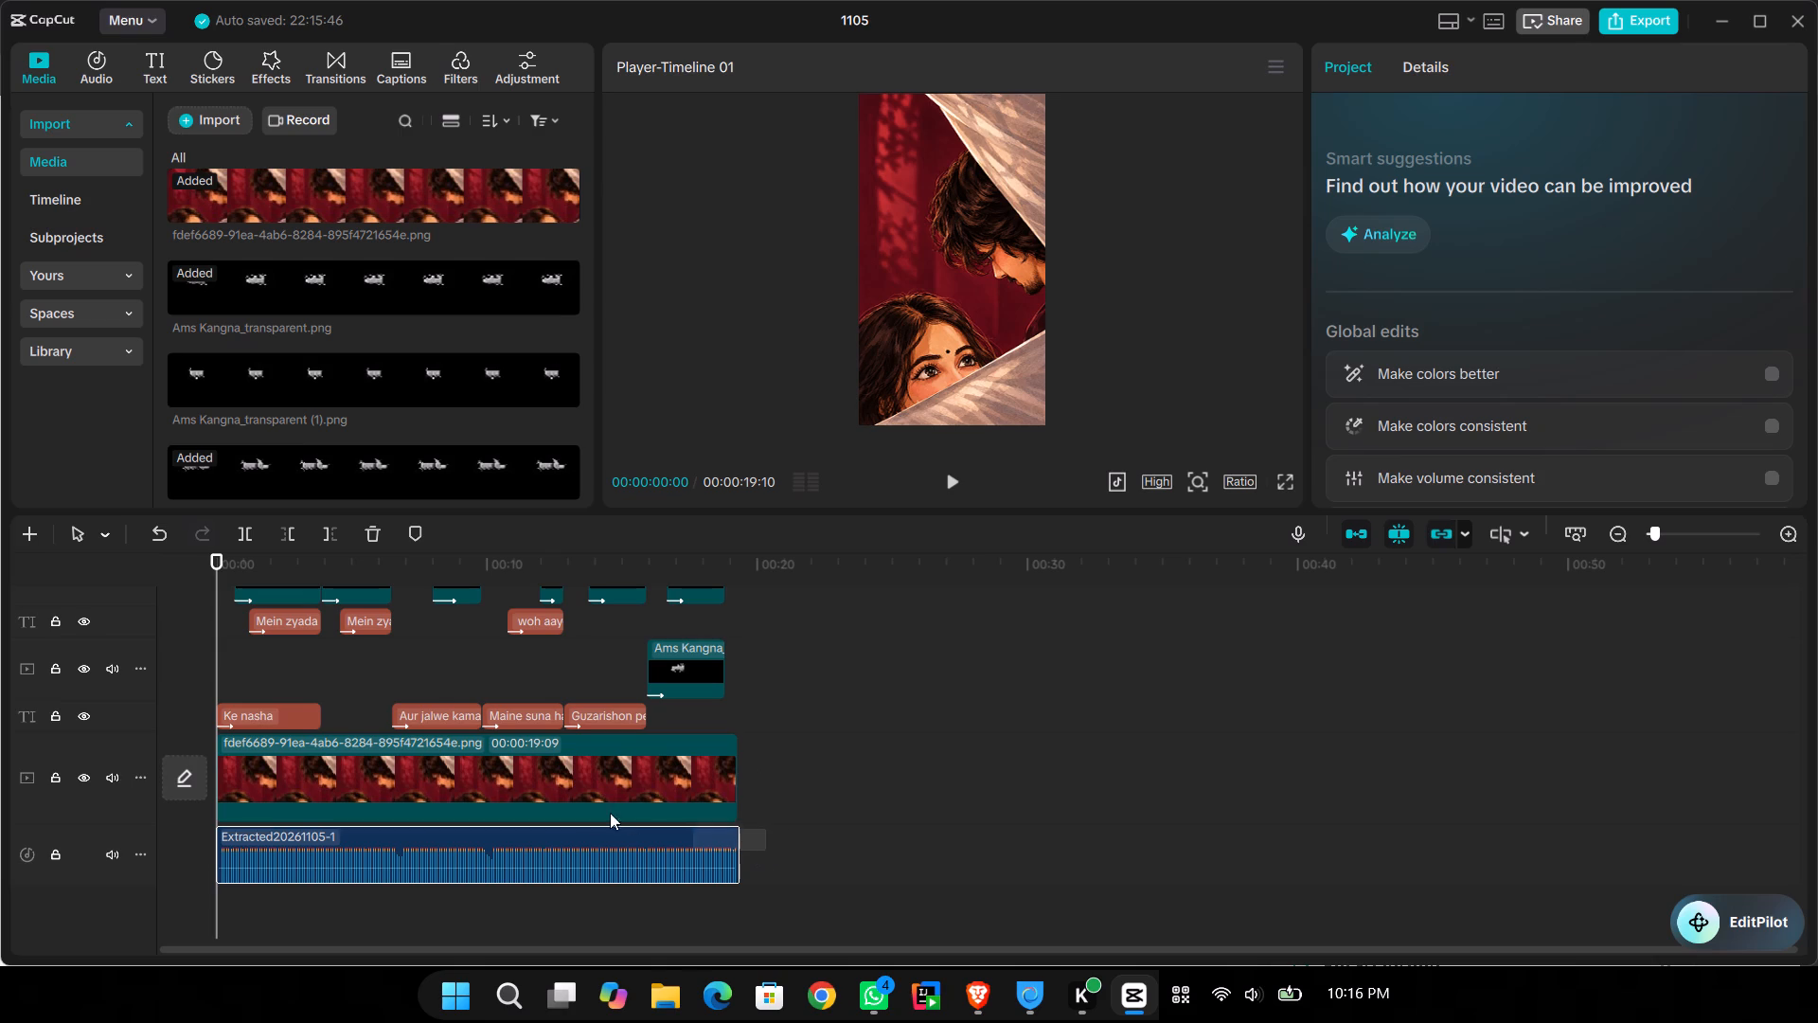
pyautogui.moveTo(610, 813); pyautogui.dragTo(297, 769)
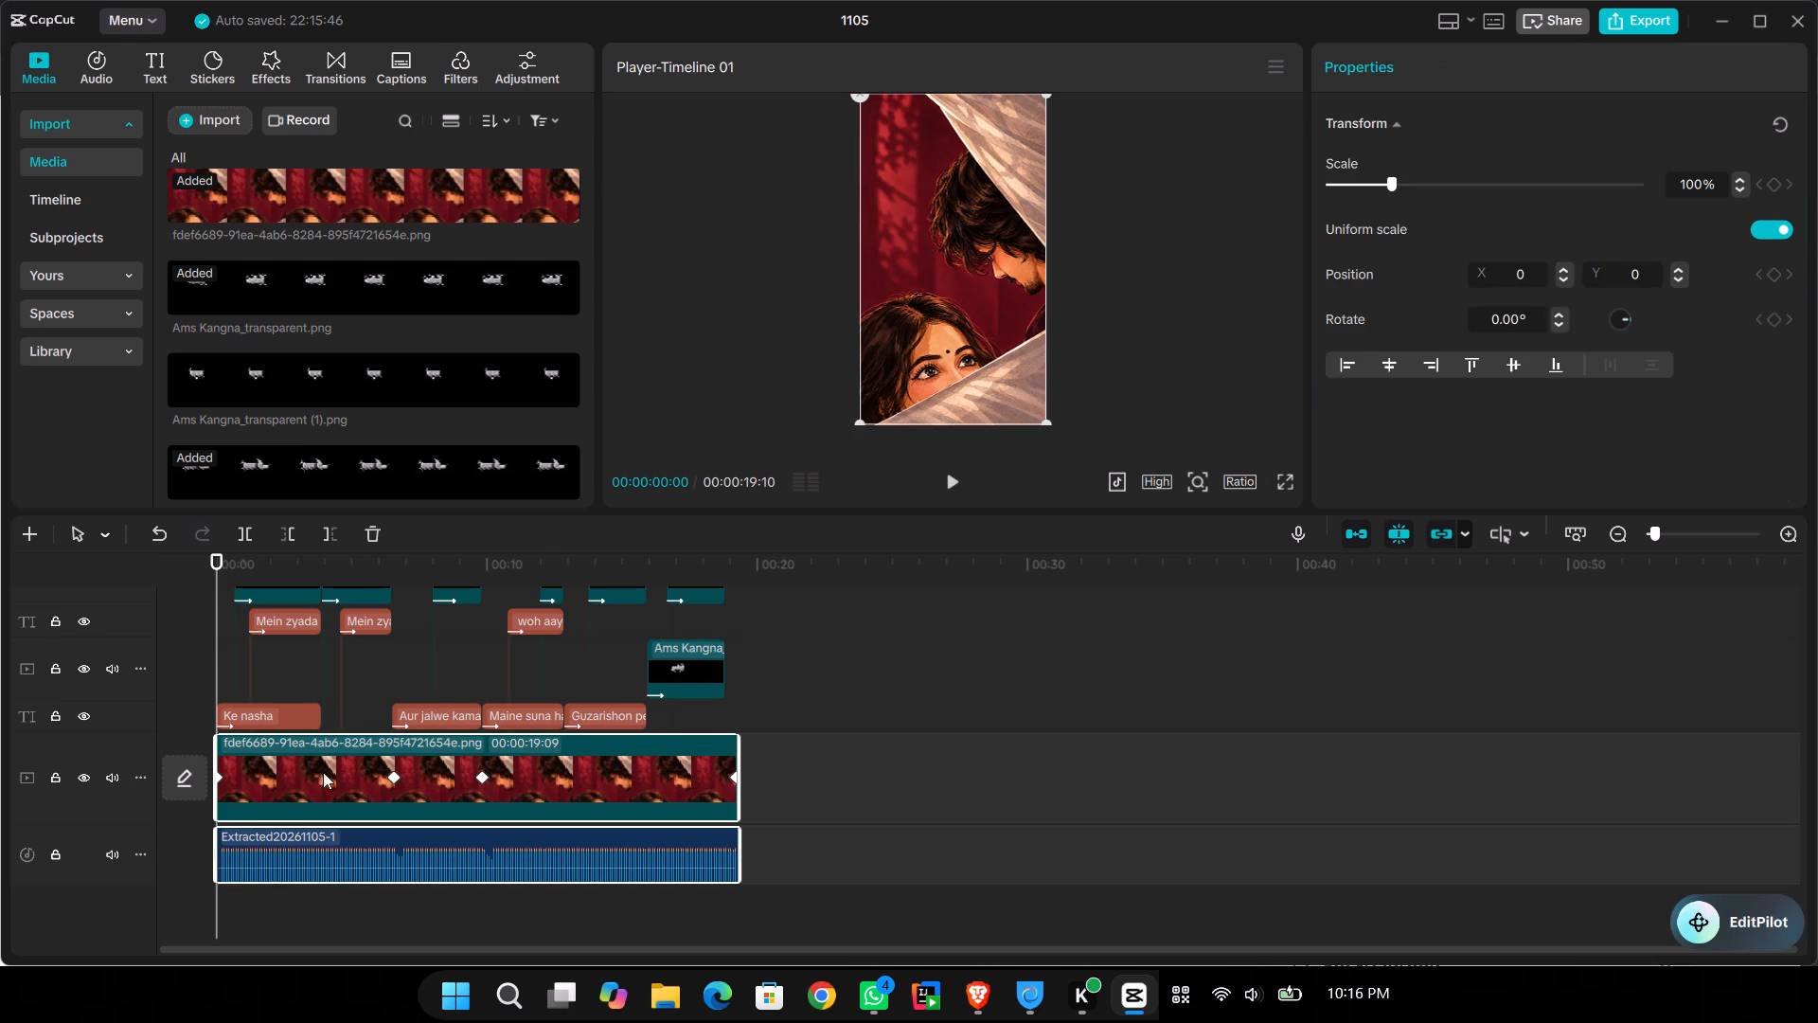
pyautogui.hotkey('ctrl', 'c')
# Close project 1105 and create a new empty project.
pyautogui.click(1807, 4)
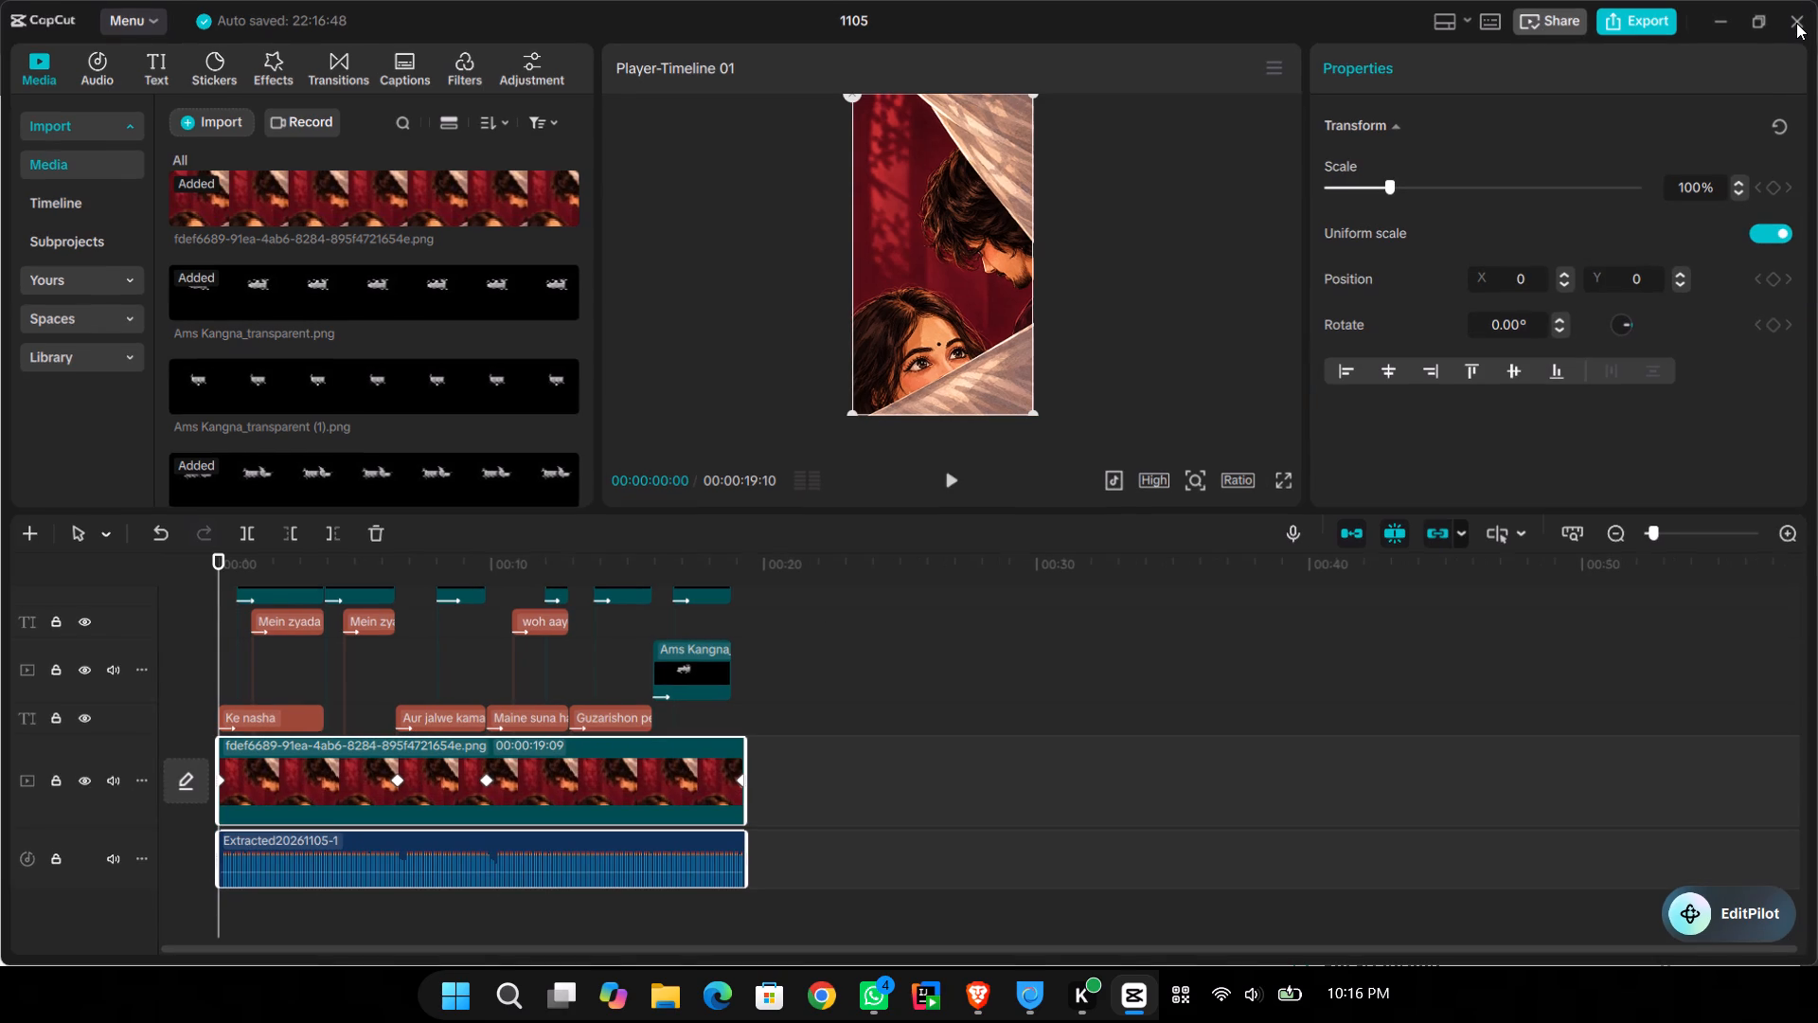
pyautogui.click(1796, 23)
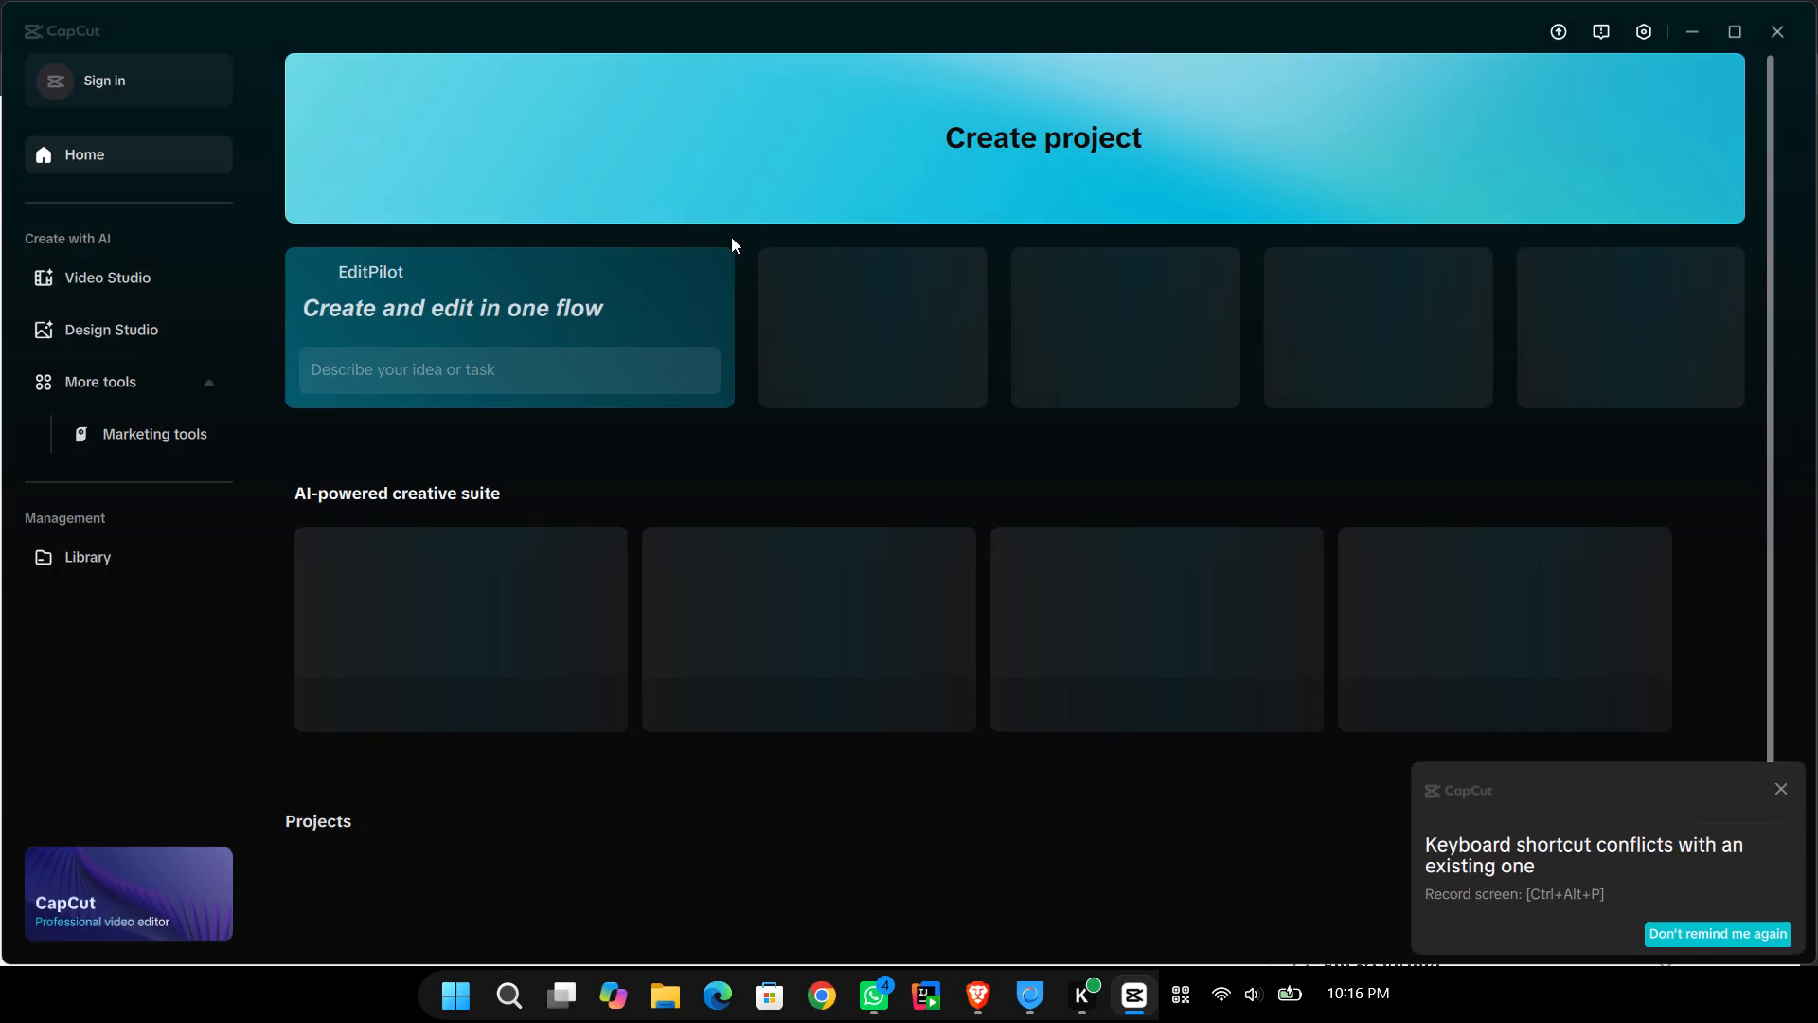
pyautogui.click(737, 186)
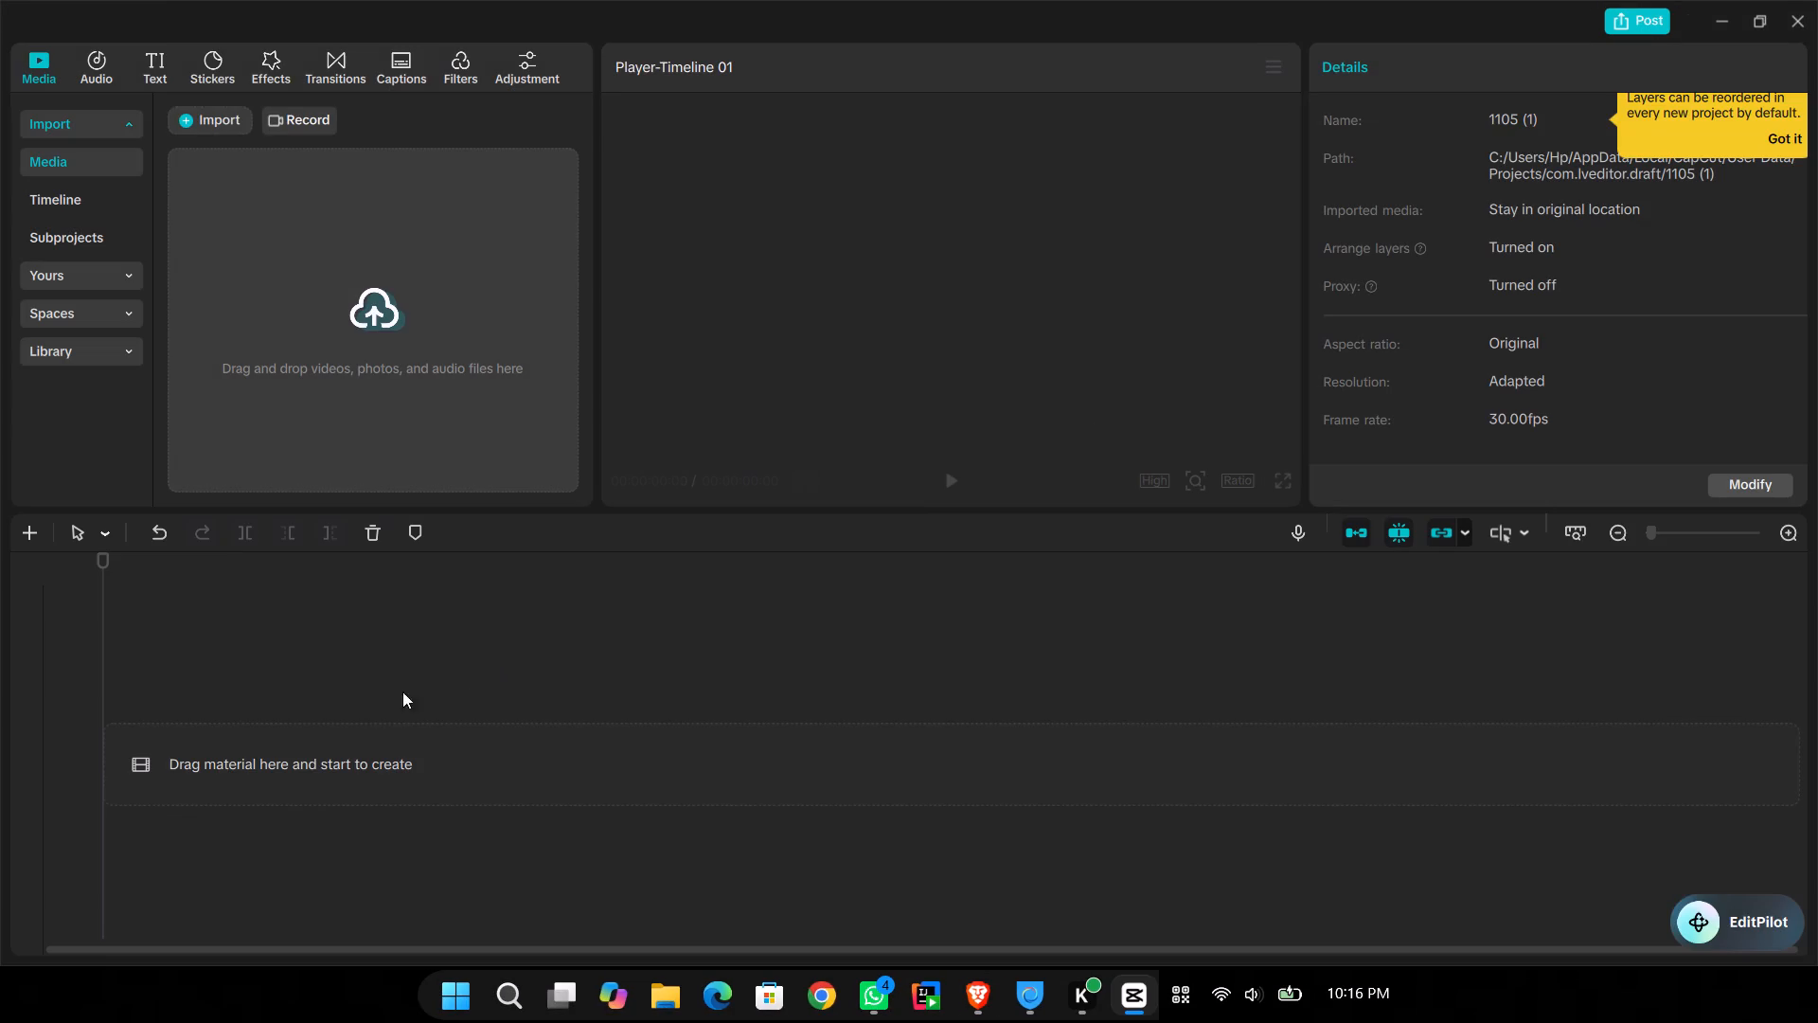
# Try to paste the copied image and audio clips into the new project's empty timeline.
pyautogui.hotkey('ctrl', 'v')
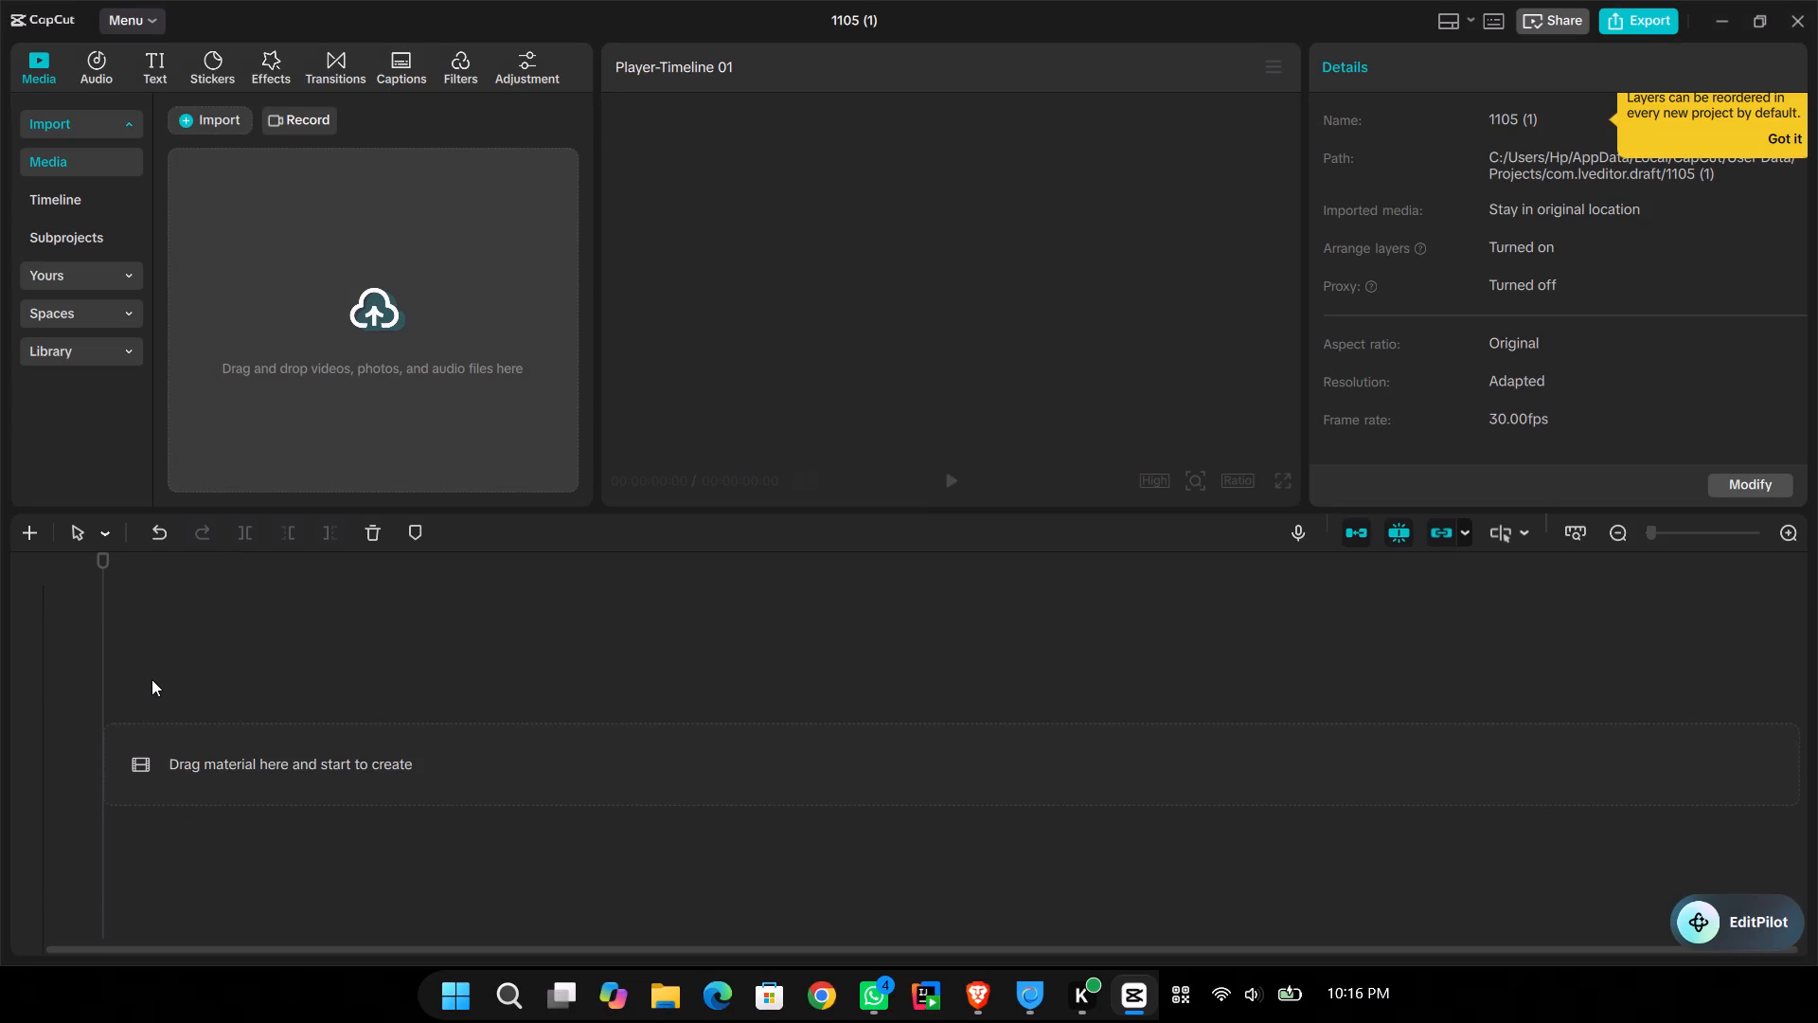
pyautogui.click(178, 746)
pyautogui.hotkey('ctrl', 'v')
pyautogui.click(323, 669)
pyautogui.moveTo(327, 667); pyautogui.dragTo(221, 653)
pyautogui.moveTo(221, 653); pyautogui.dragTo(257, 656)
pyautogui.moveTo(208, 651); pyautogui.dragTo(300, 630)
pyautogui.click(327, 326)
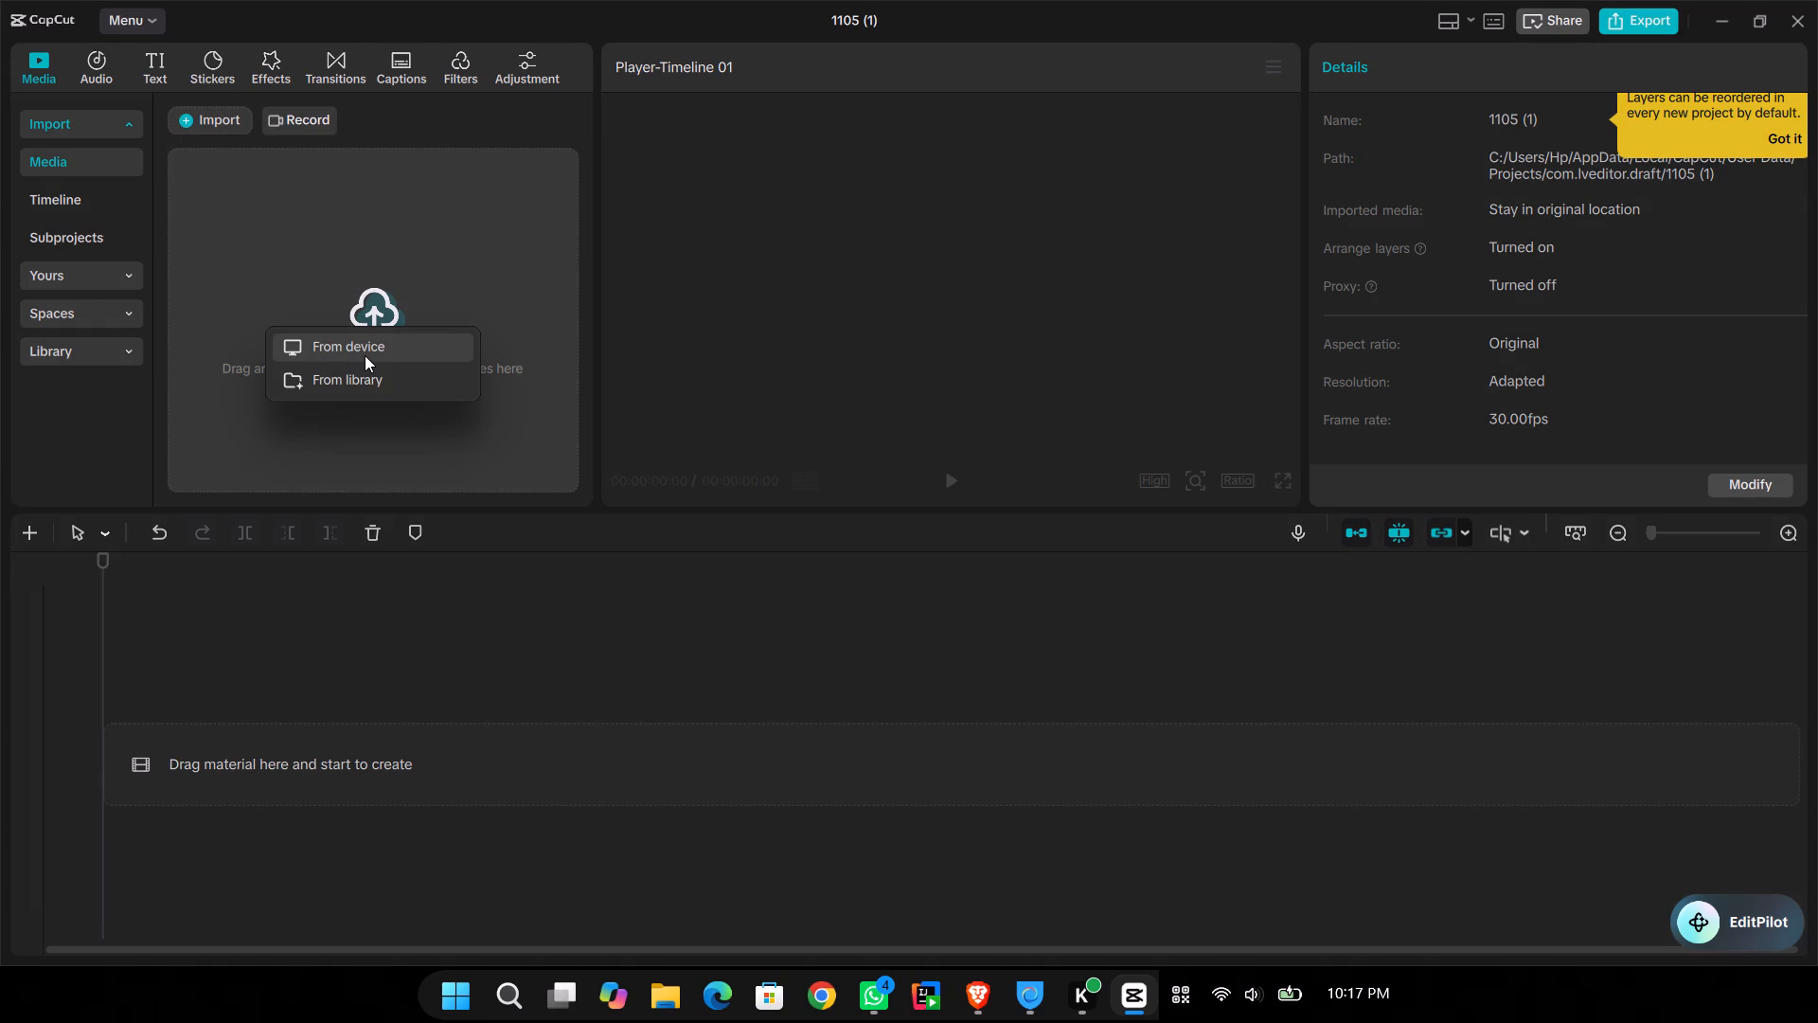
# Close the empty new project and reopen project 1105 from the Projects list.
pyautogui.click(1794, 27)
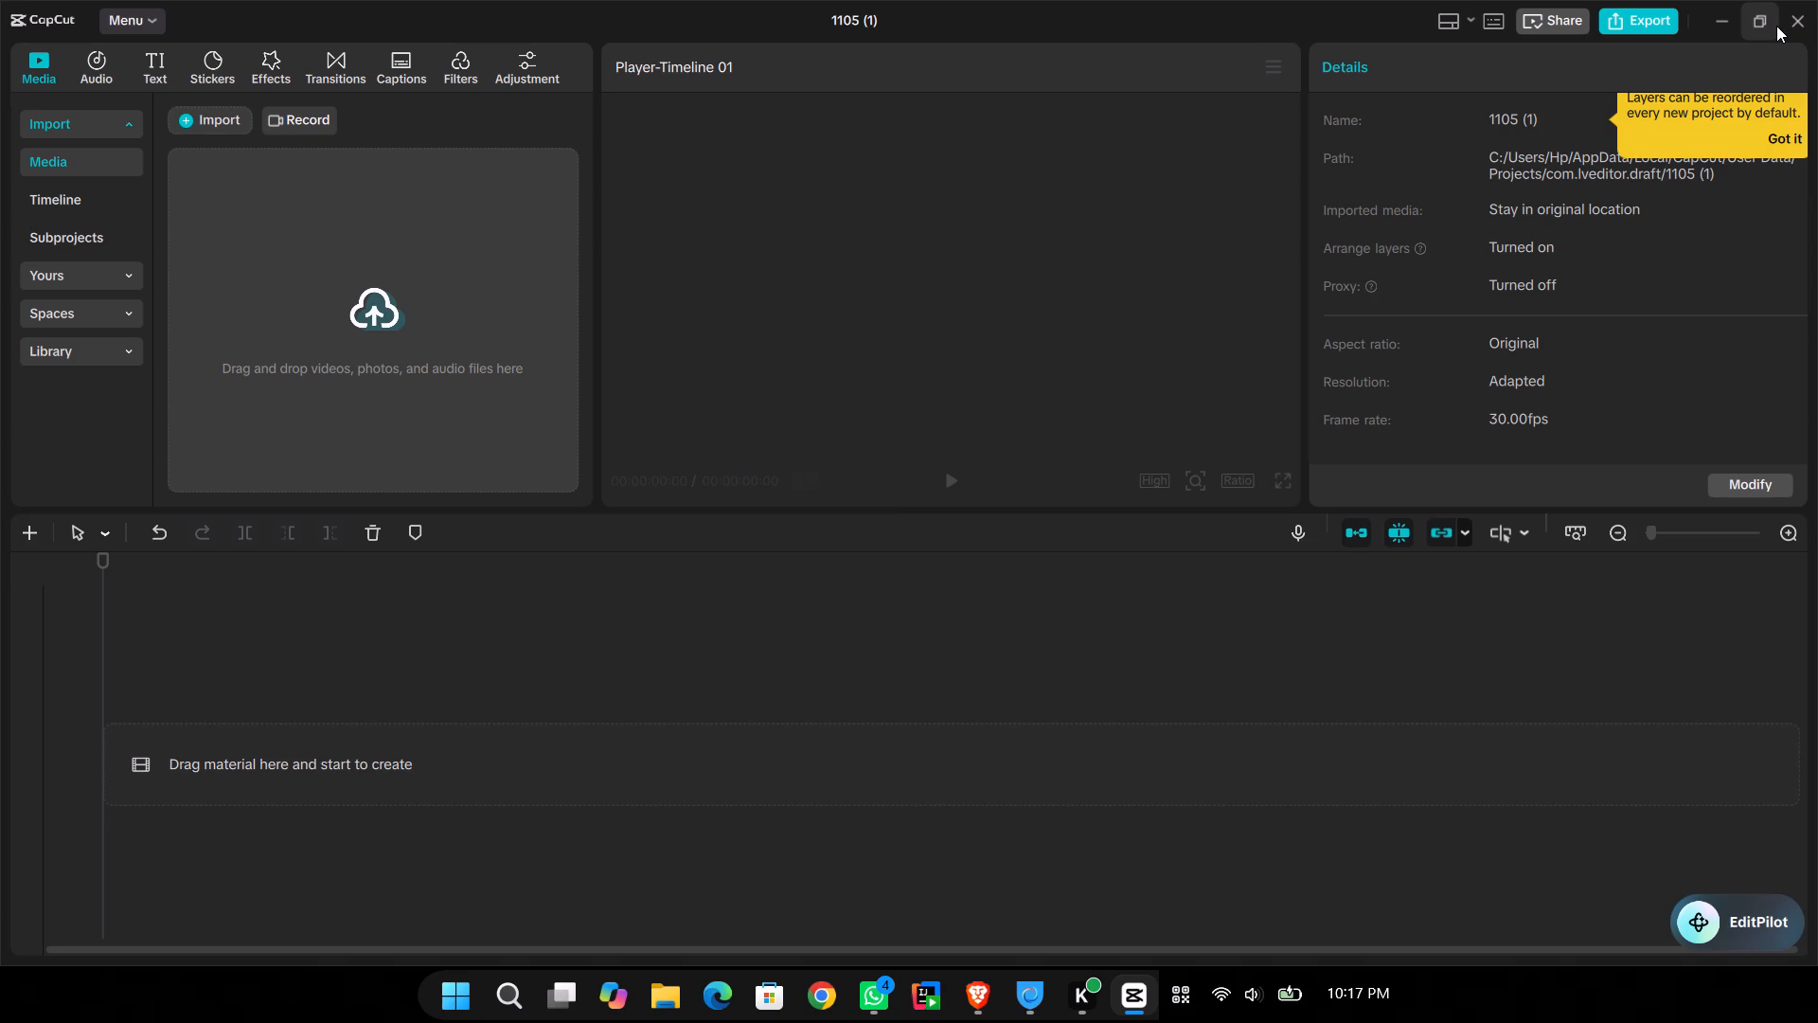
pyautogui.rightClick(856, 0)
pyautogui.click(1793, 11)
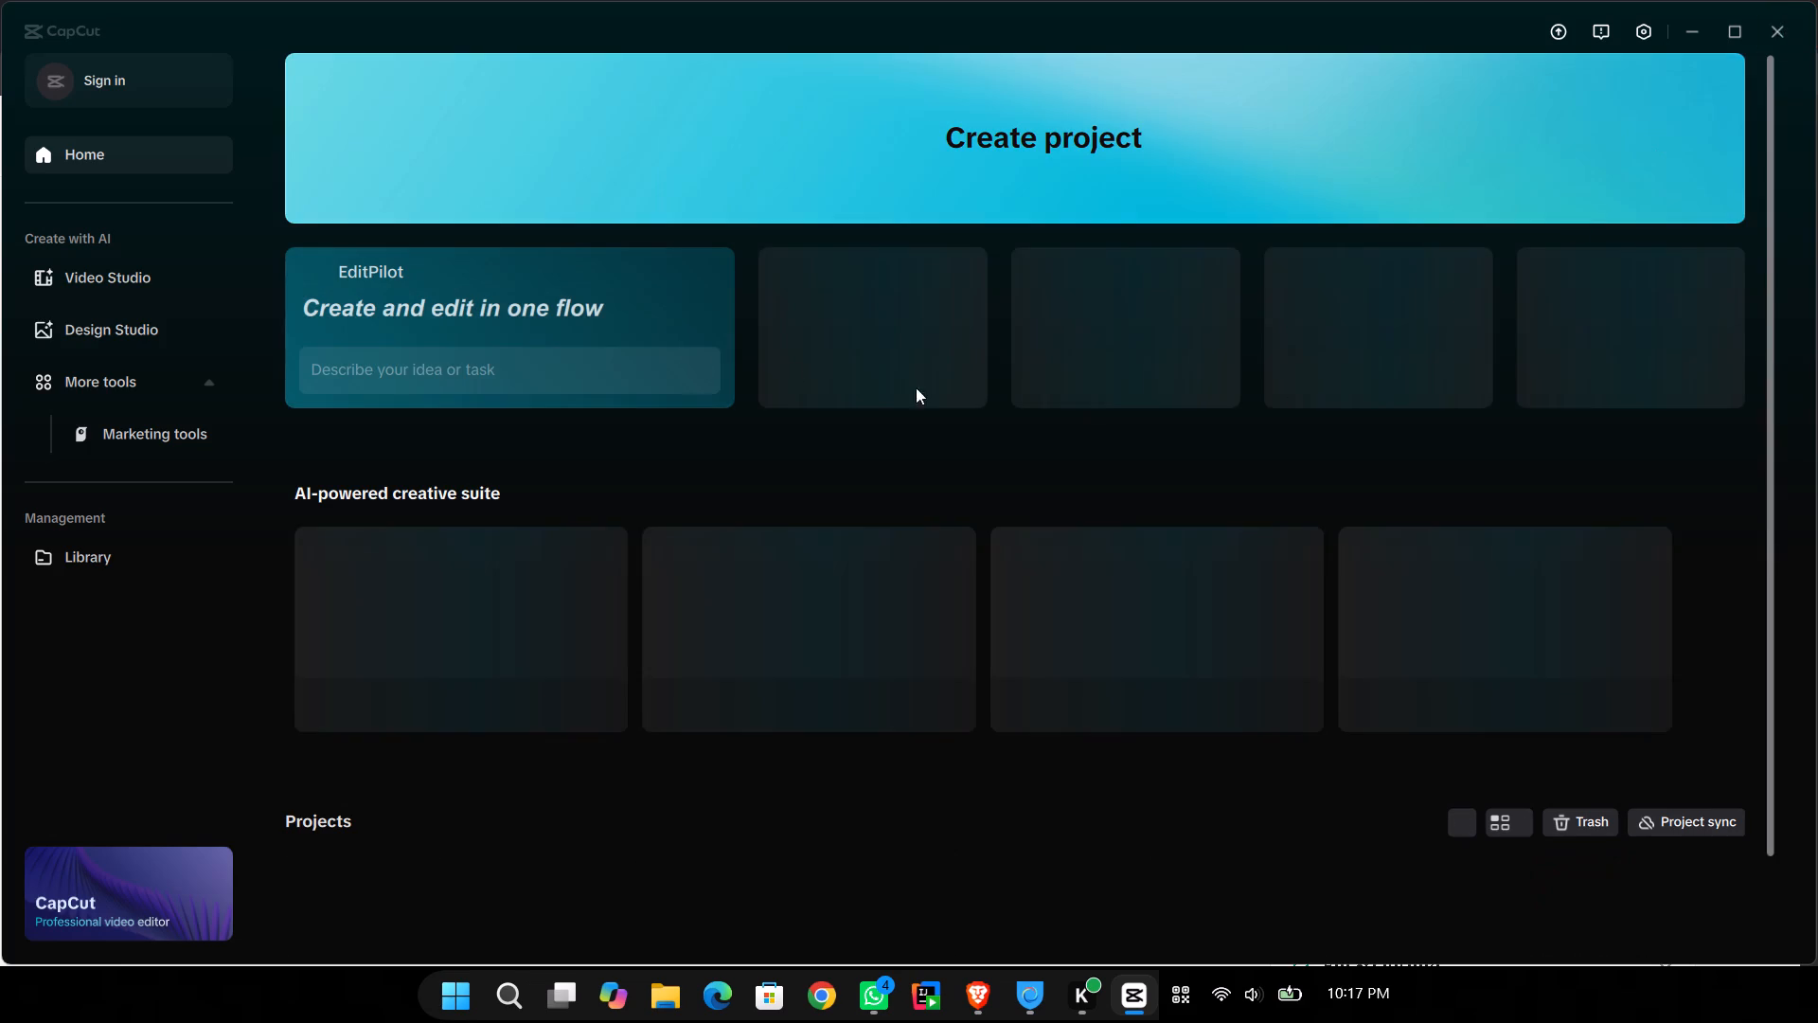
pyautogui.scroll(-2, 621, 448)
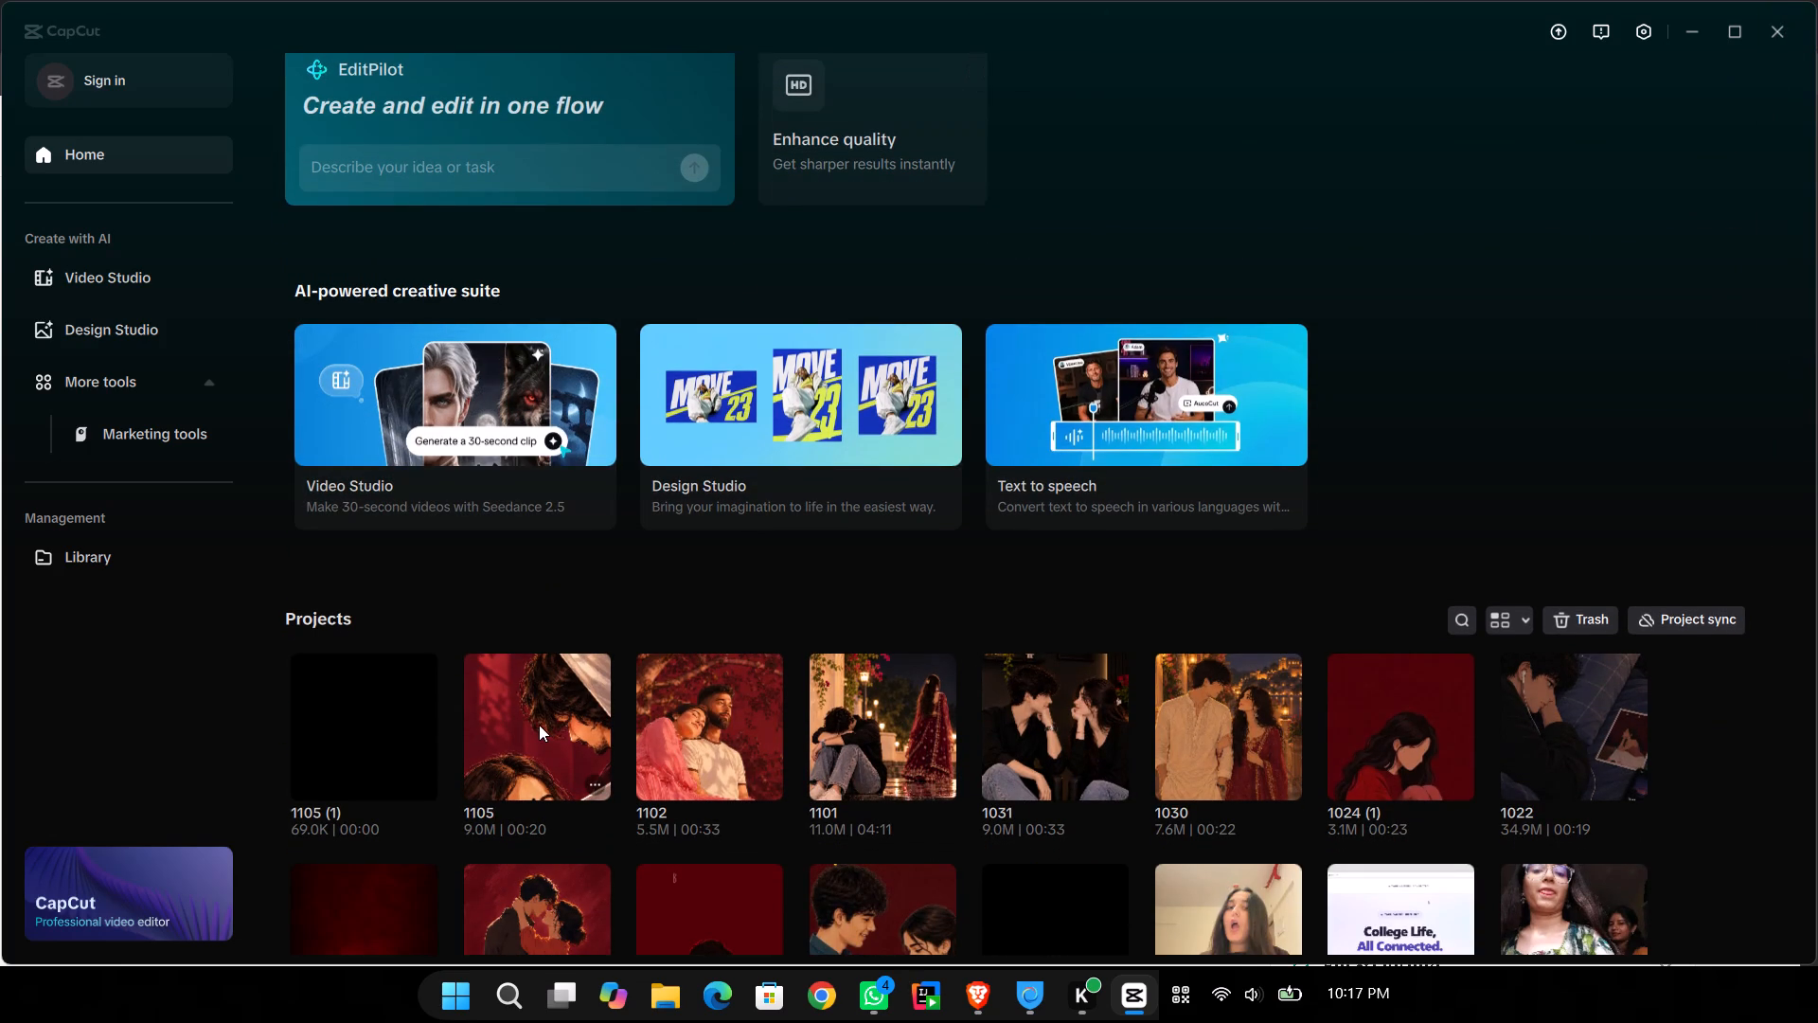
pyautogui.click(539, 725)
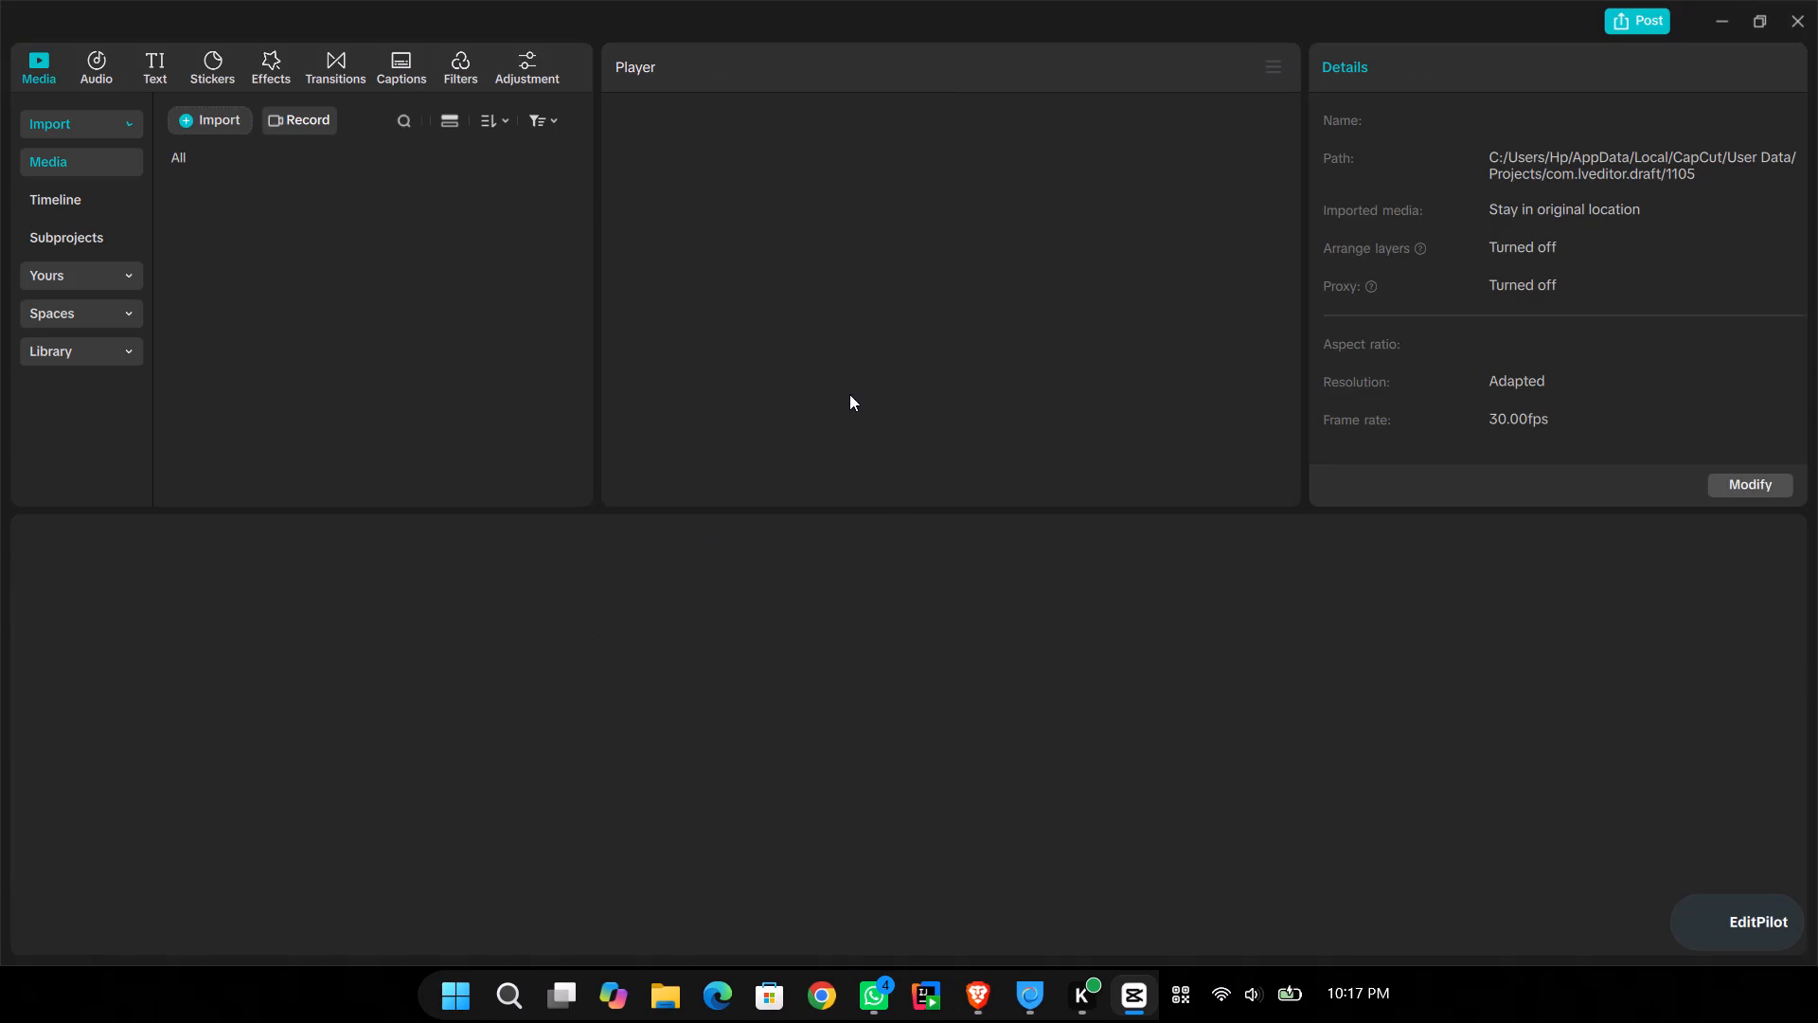
# Play the 1105 timeline from the start in full-screen preview to review the lyric text timing.
pyautogui.press('space')
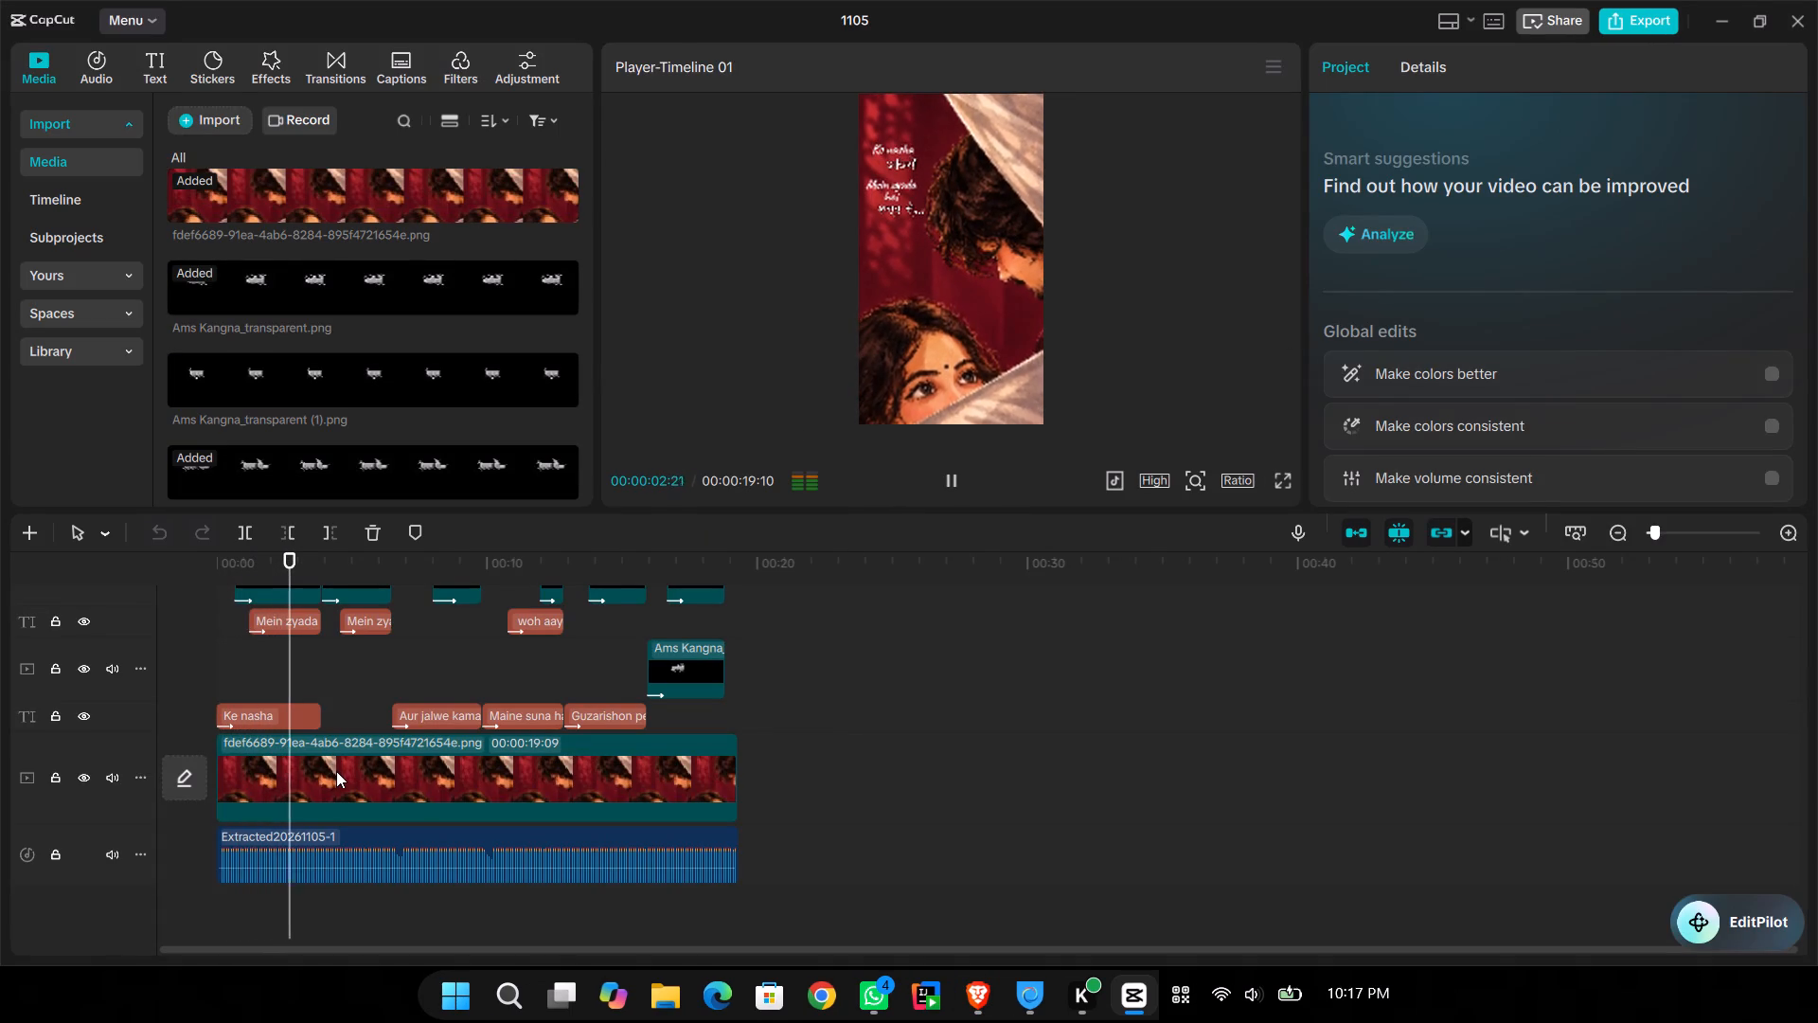
pyautogui.press('space')
pyautogui.click(295, 685)
pyautogui.moveTo(295, 685); pyautogui.dragTo(171, 680)
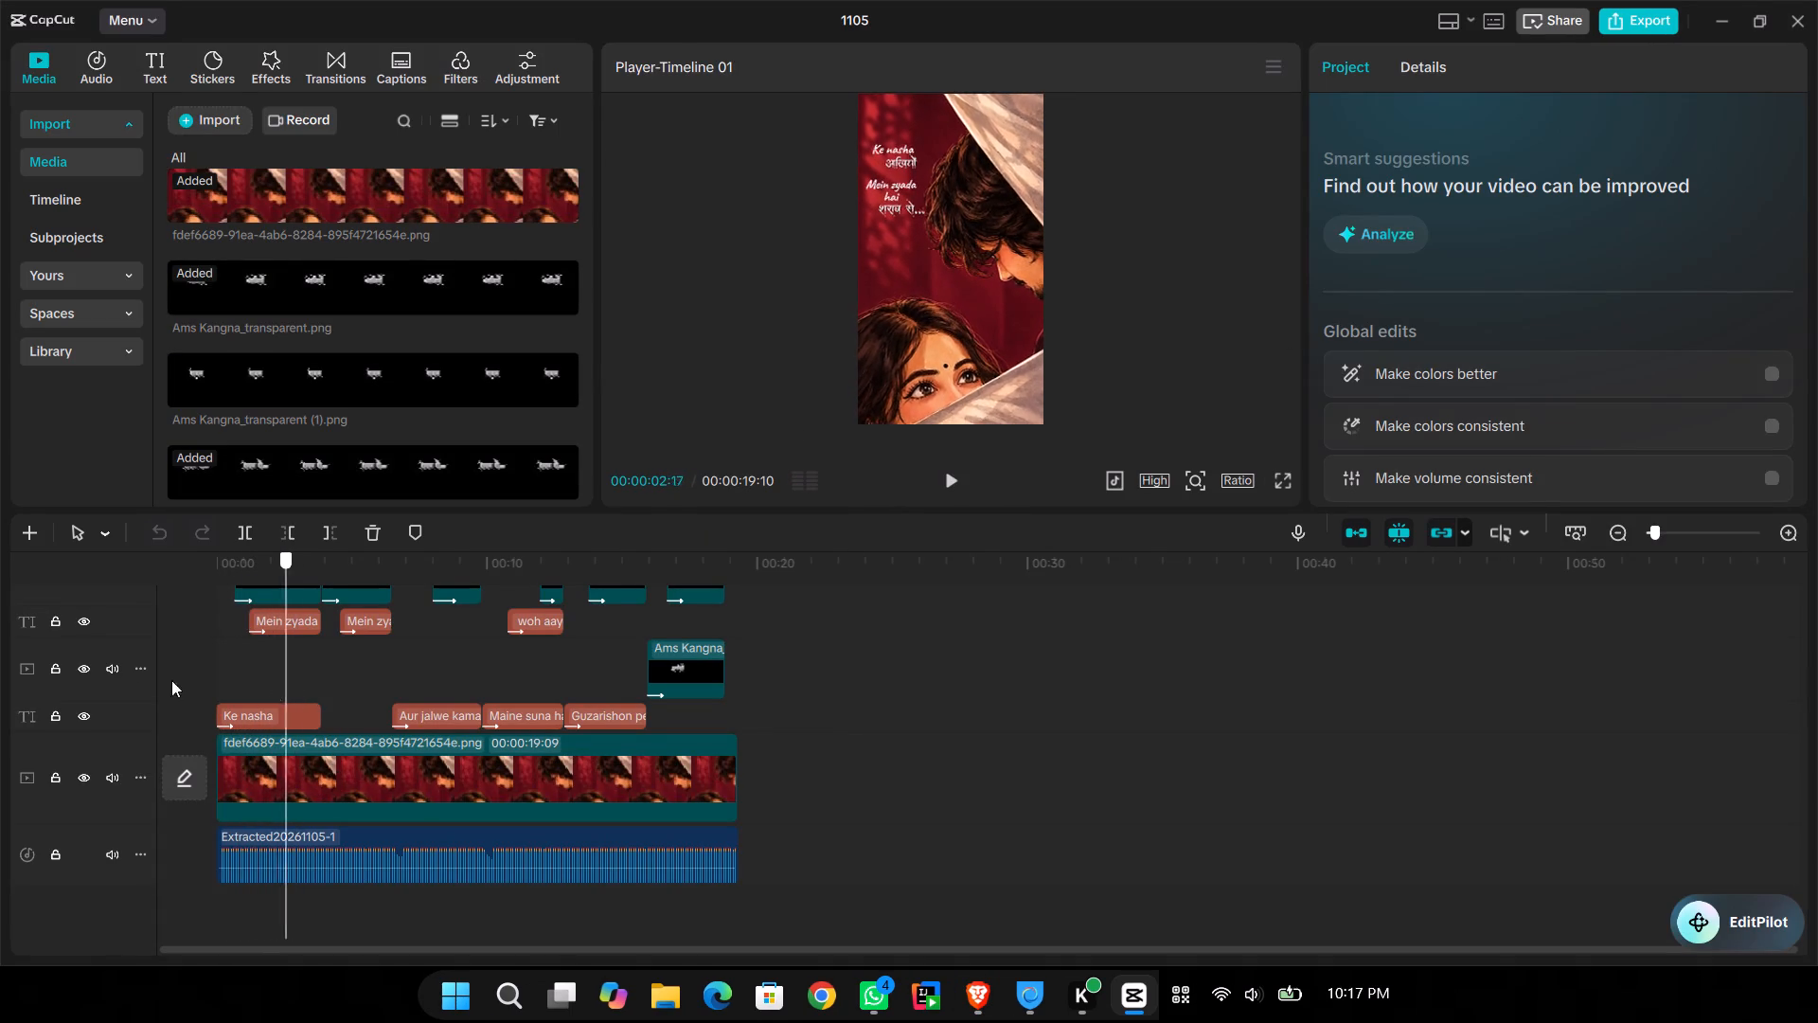
pyautogui.moveTo(171, 680); pyautogui.dragTo(128, 674)
pyautogui.click(1289, 479)
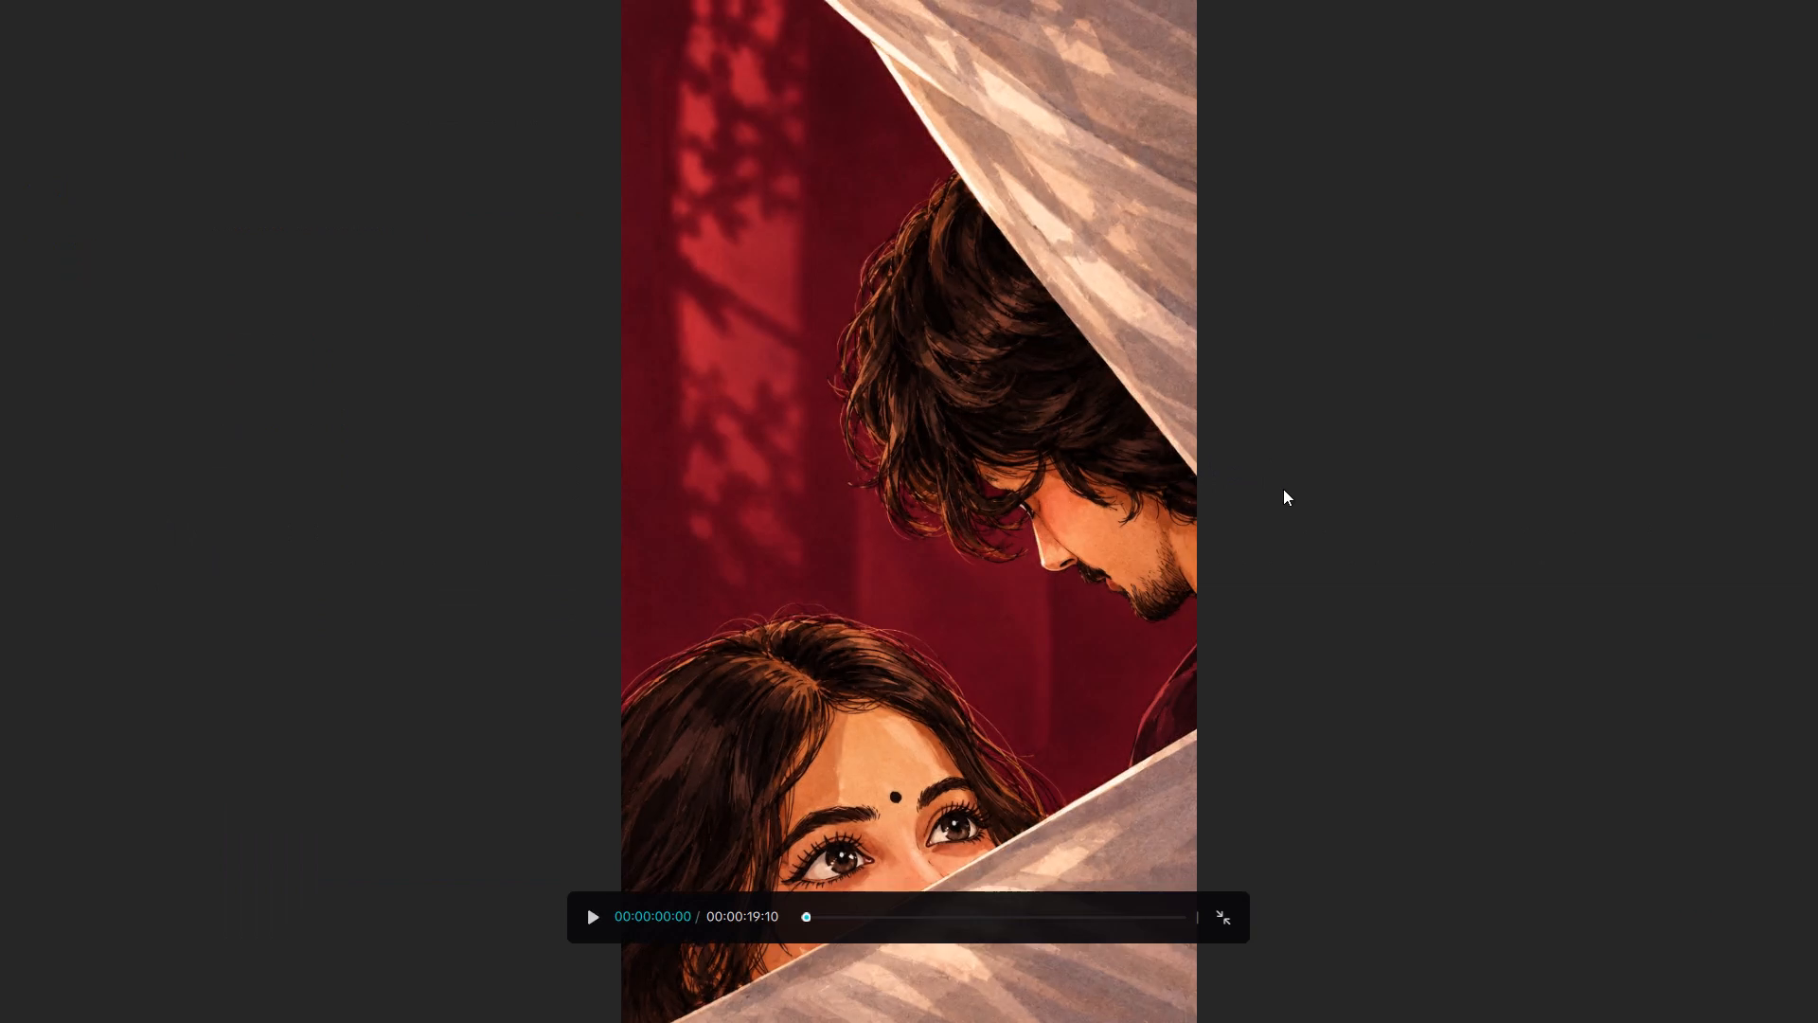
pyautogui.press('space')
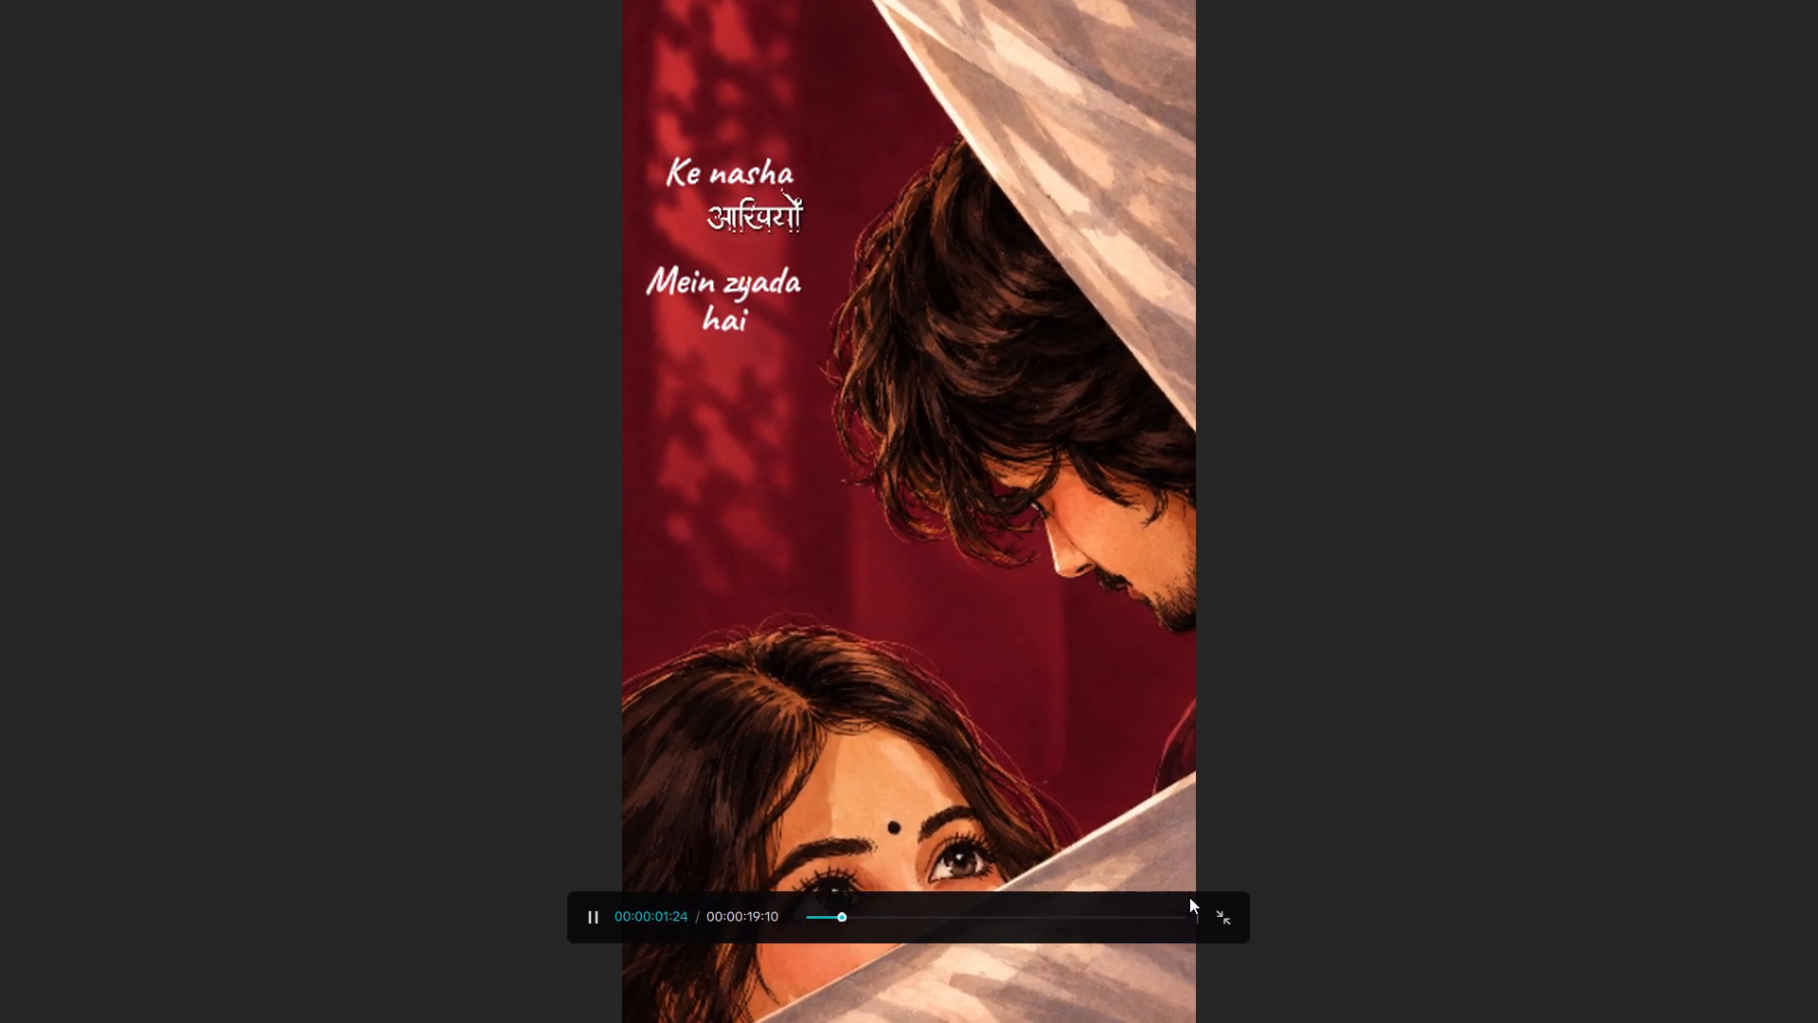
pyautogui.press('space')
pyautogui.press('space')
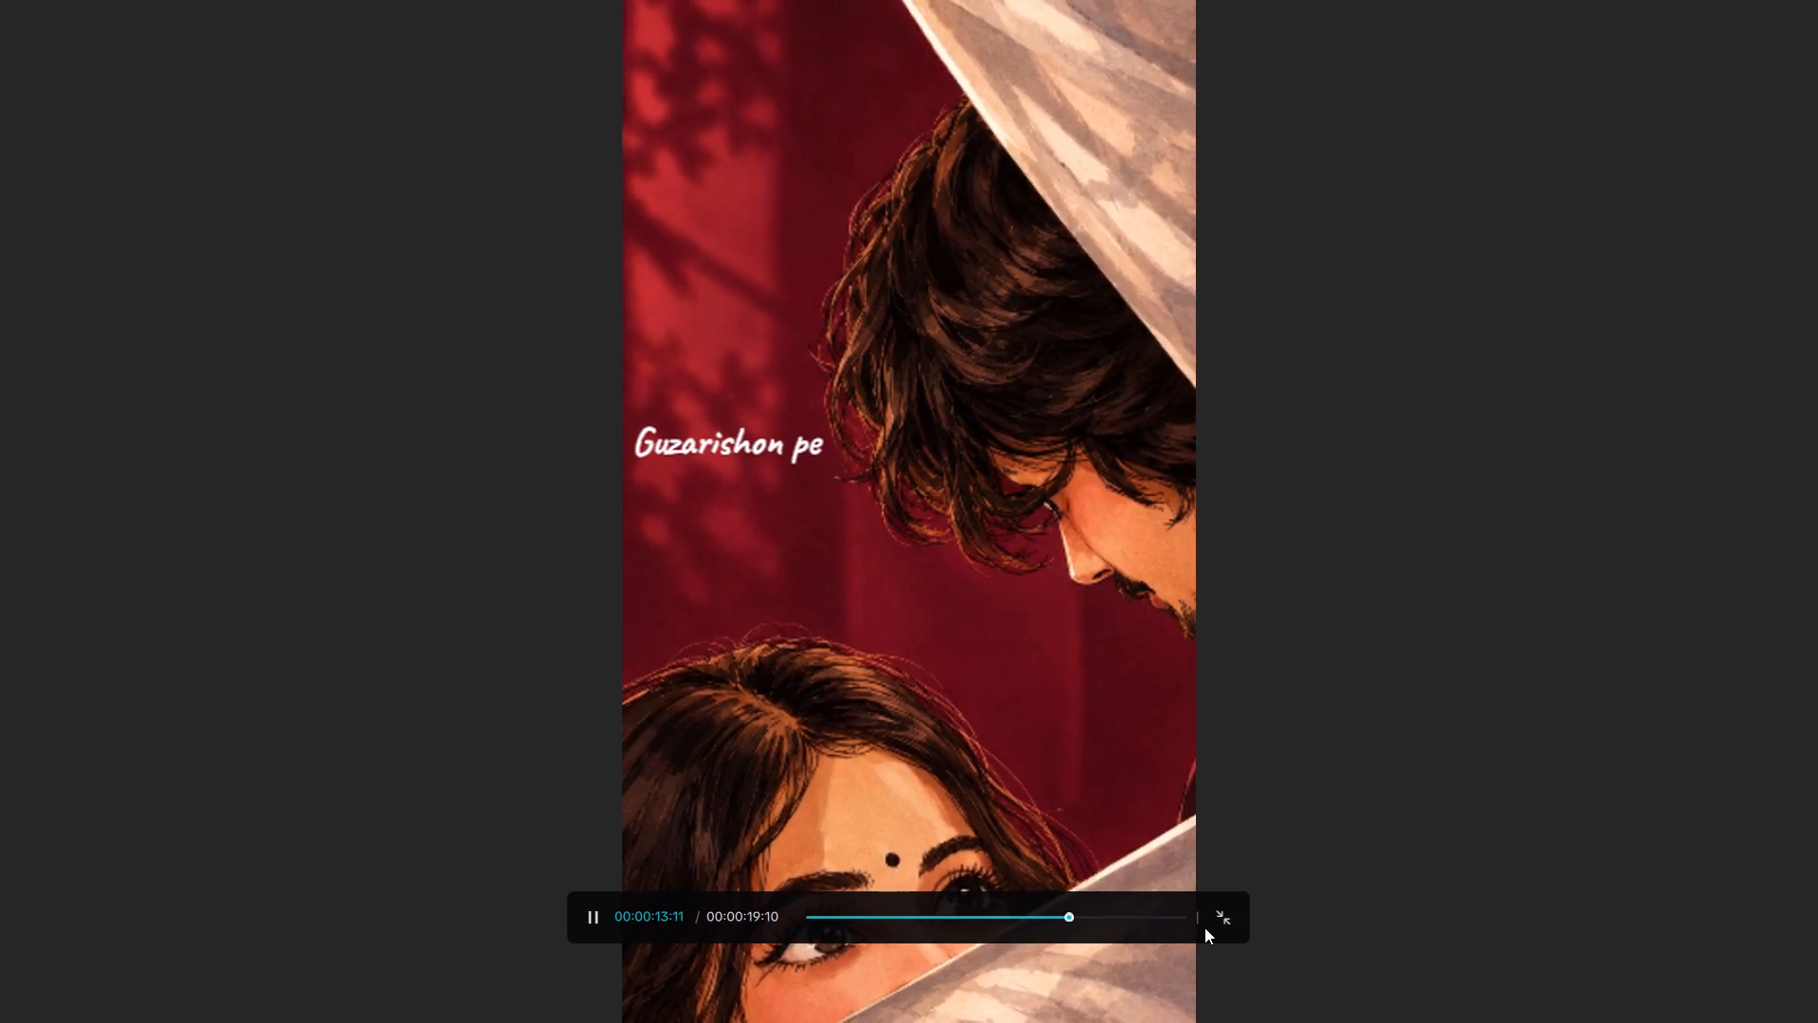
pyautogui.press('space')
pyautogui.click(1227, 915)
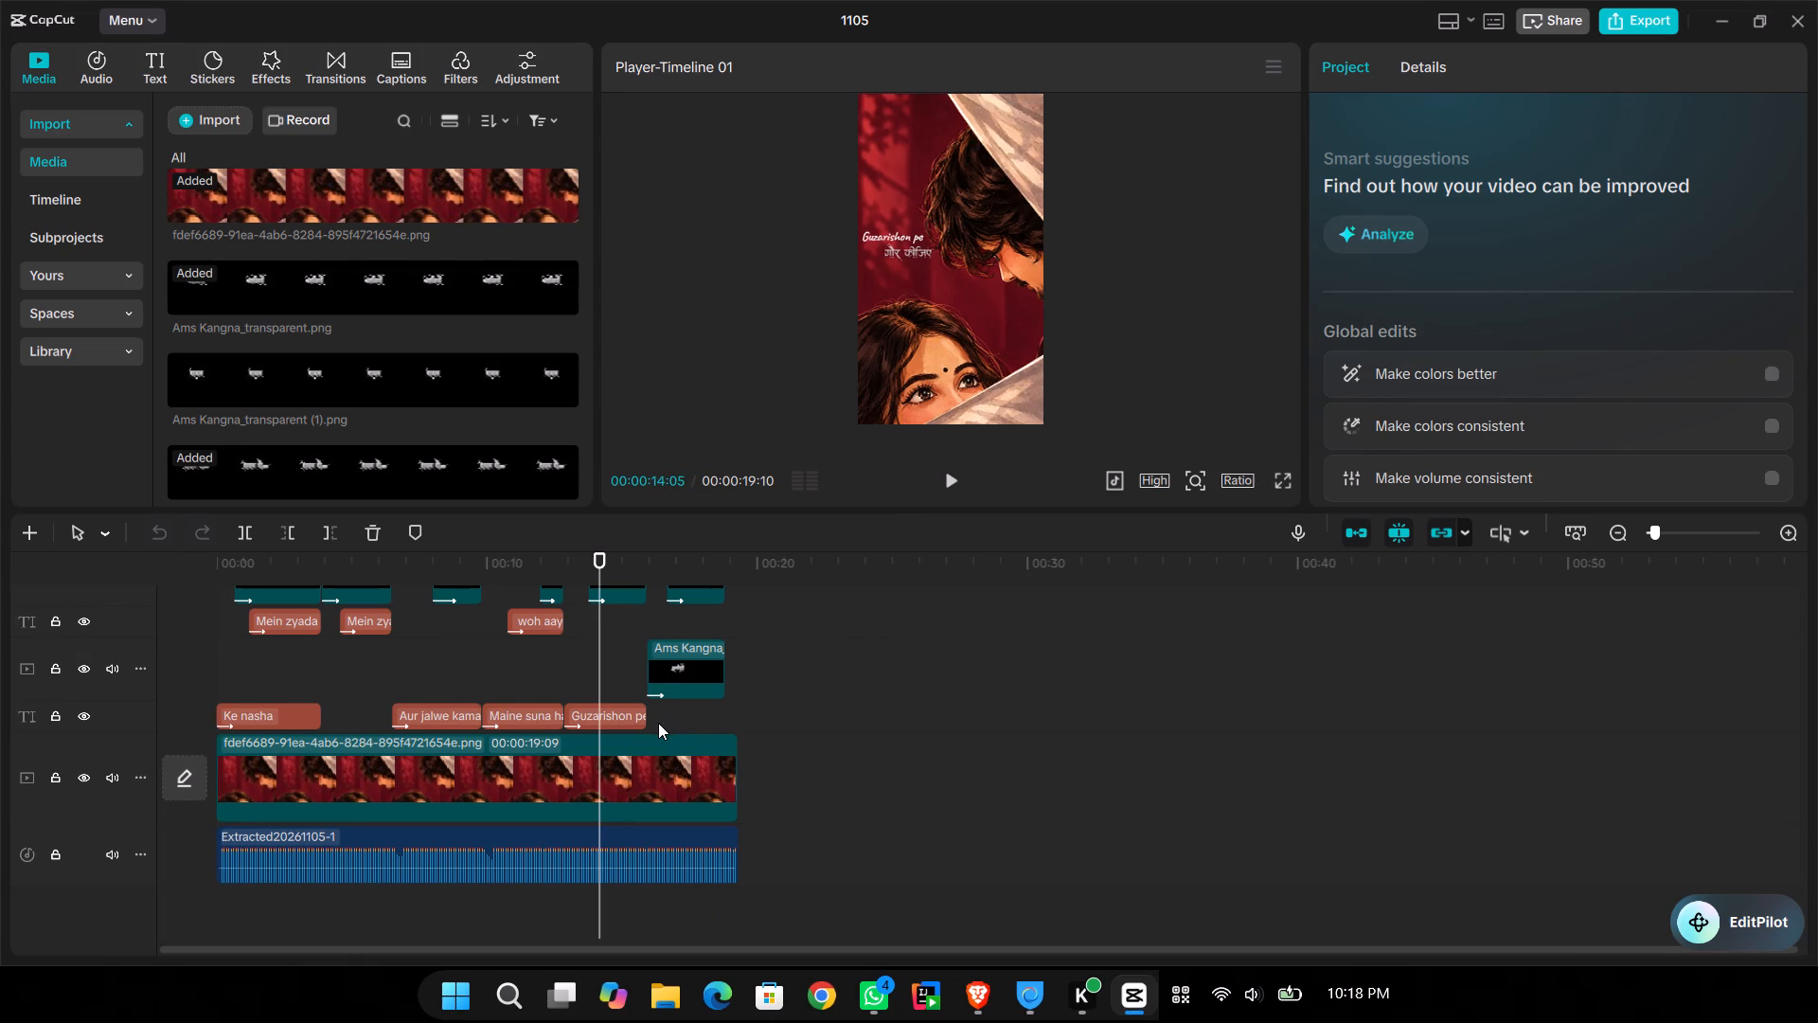
# Disable the three clips on the upper text track: the two starting "Mein zya" and "woh aaye hain".
pyautogui.scroll(2, 665, 720)
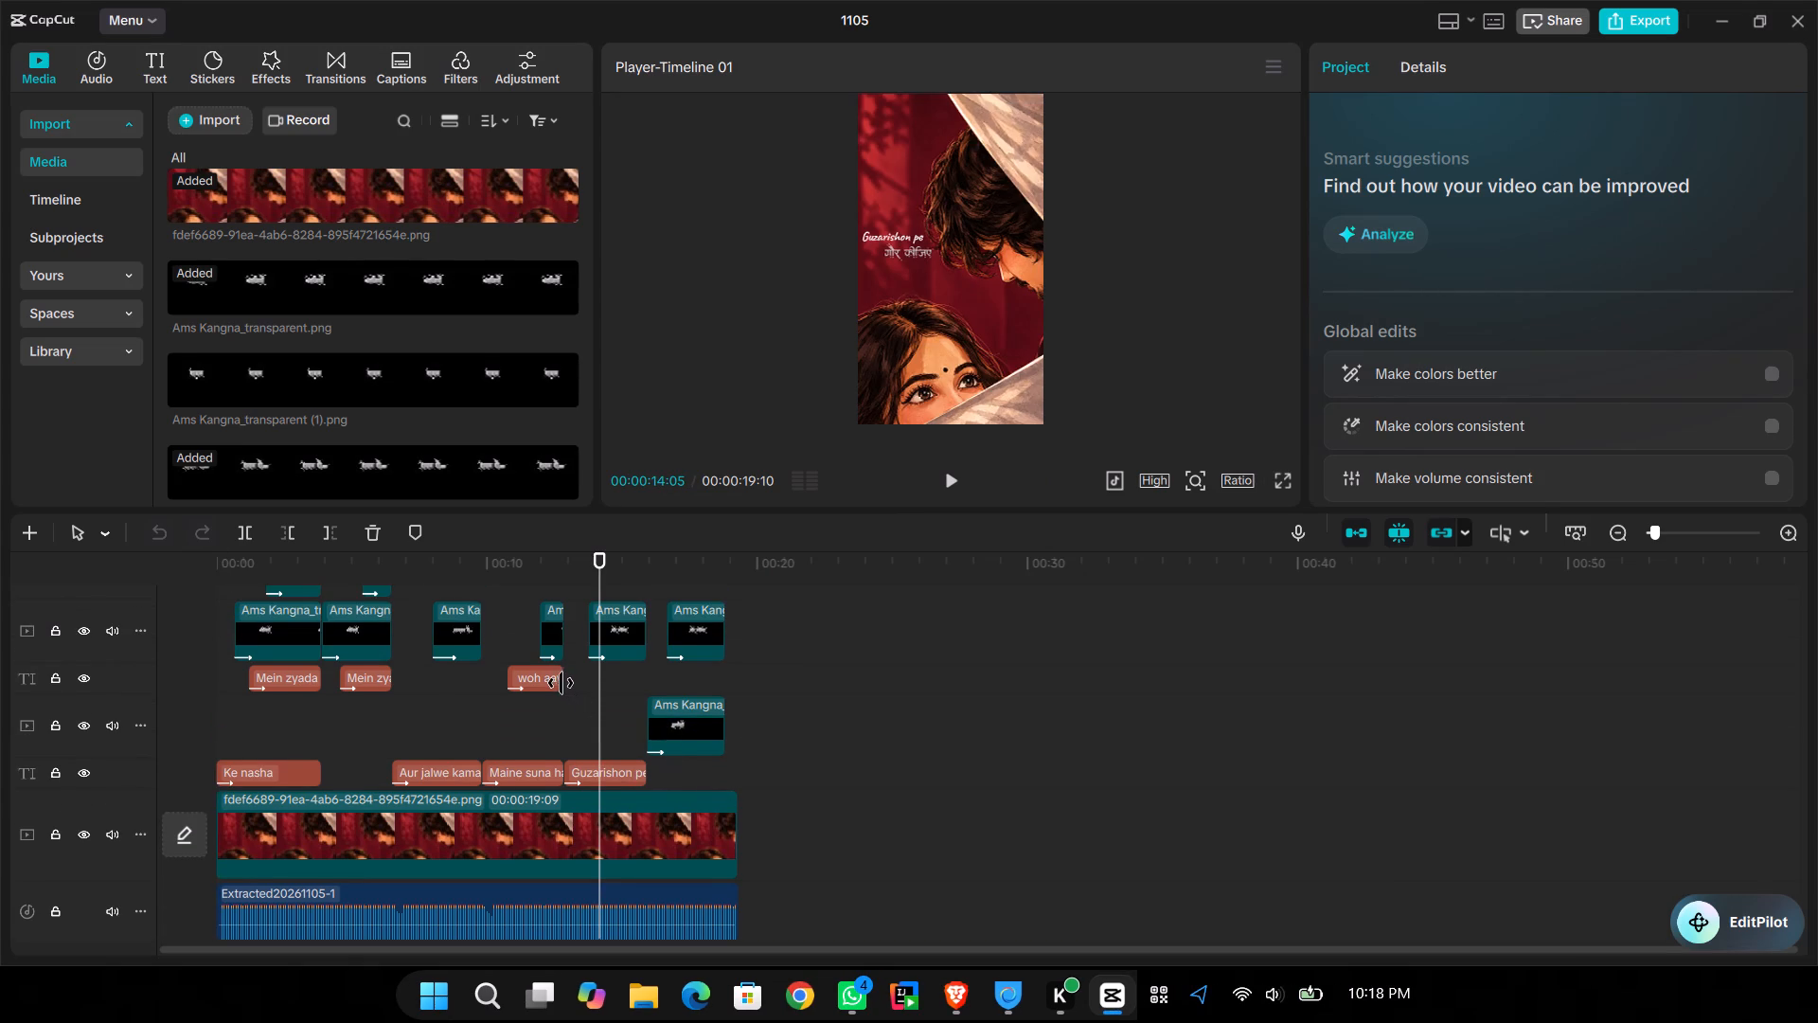
pyautogui.click(221, 670)
pyautogui.click(244, 680)
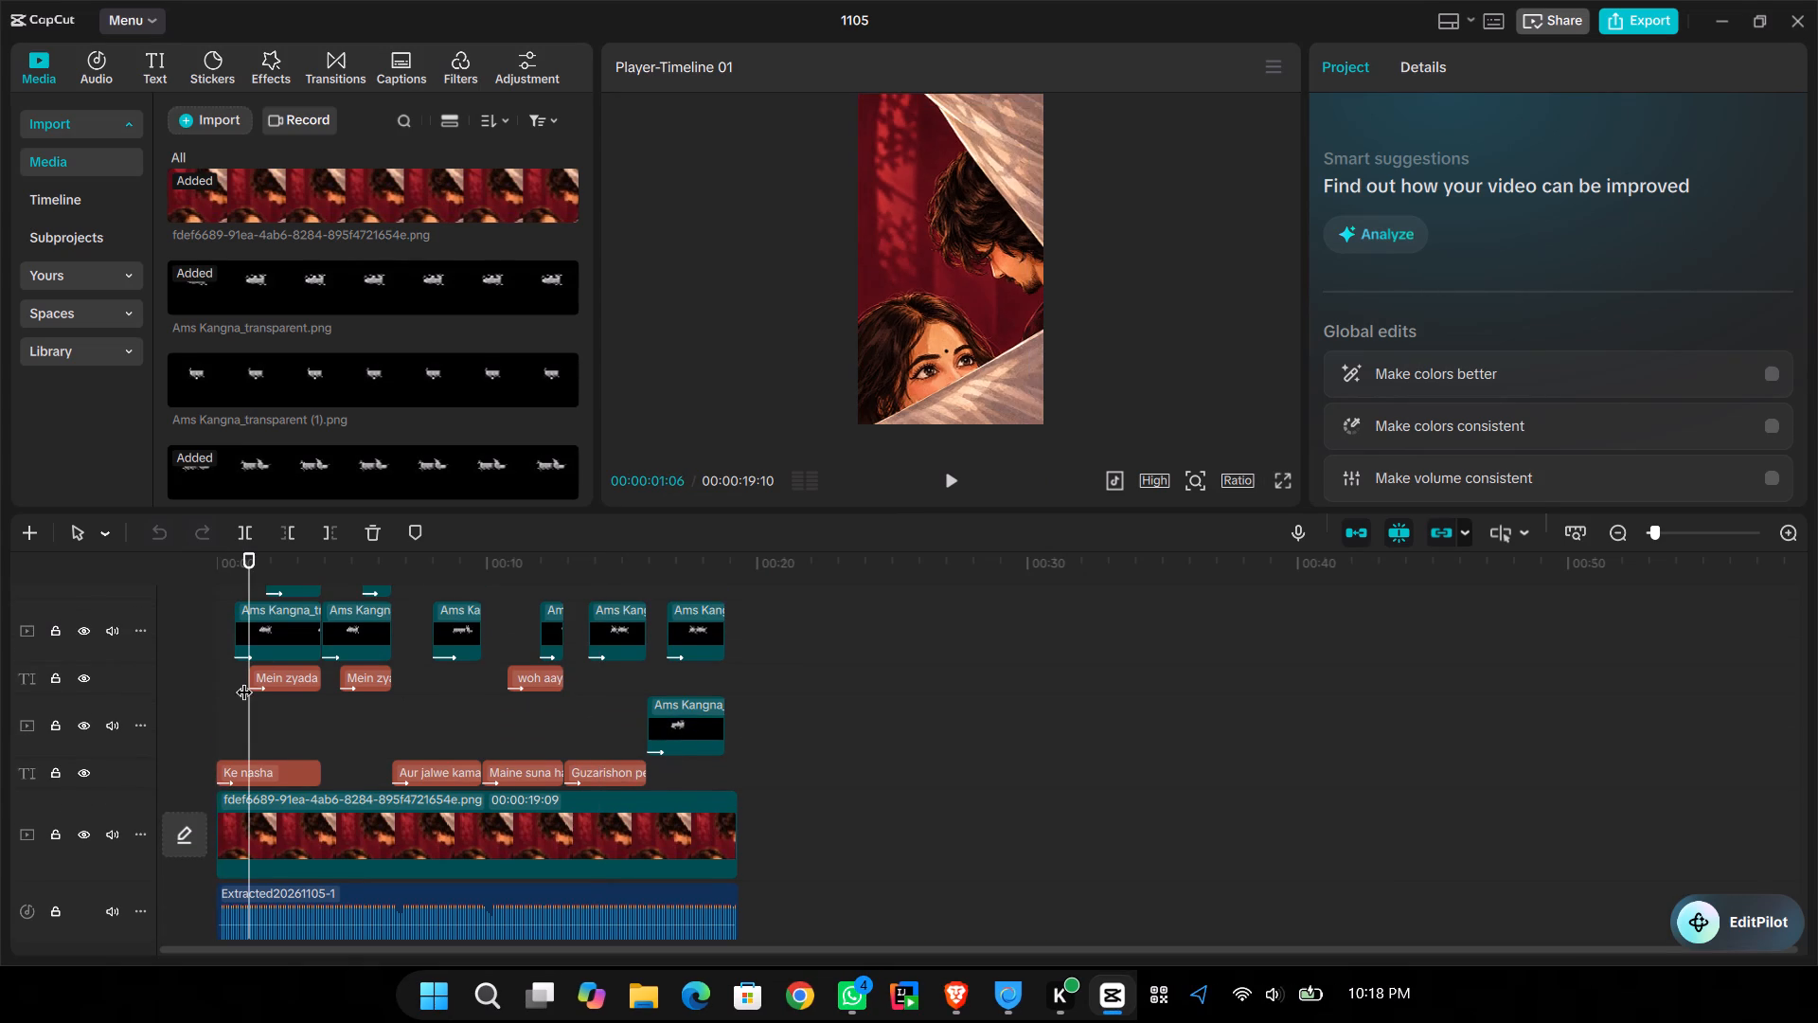
pyautogui.click(284, 681)
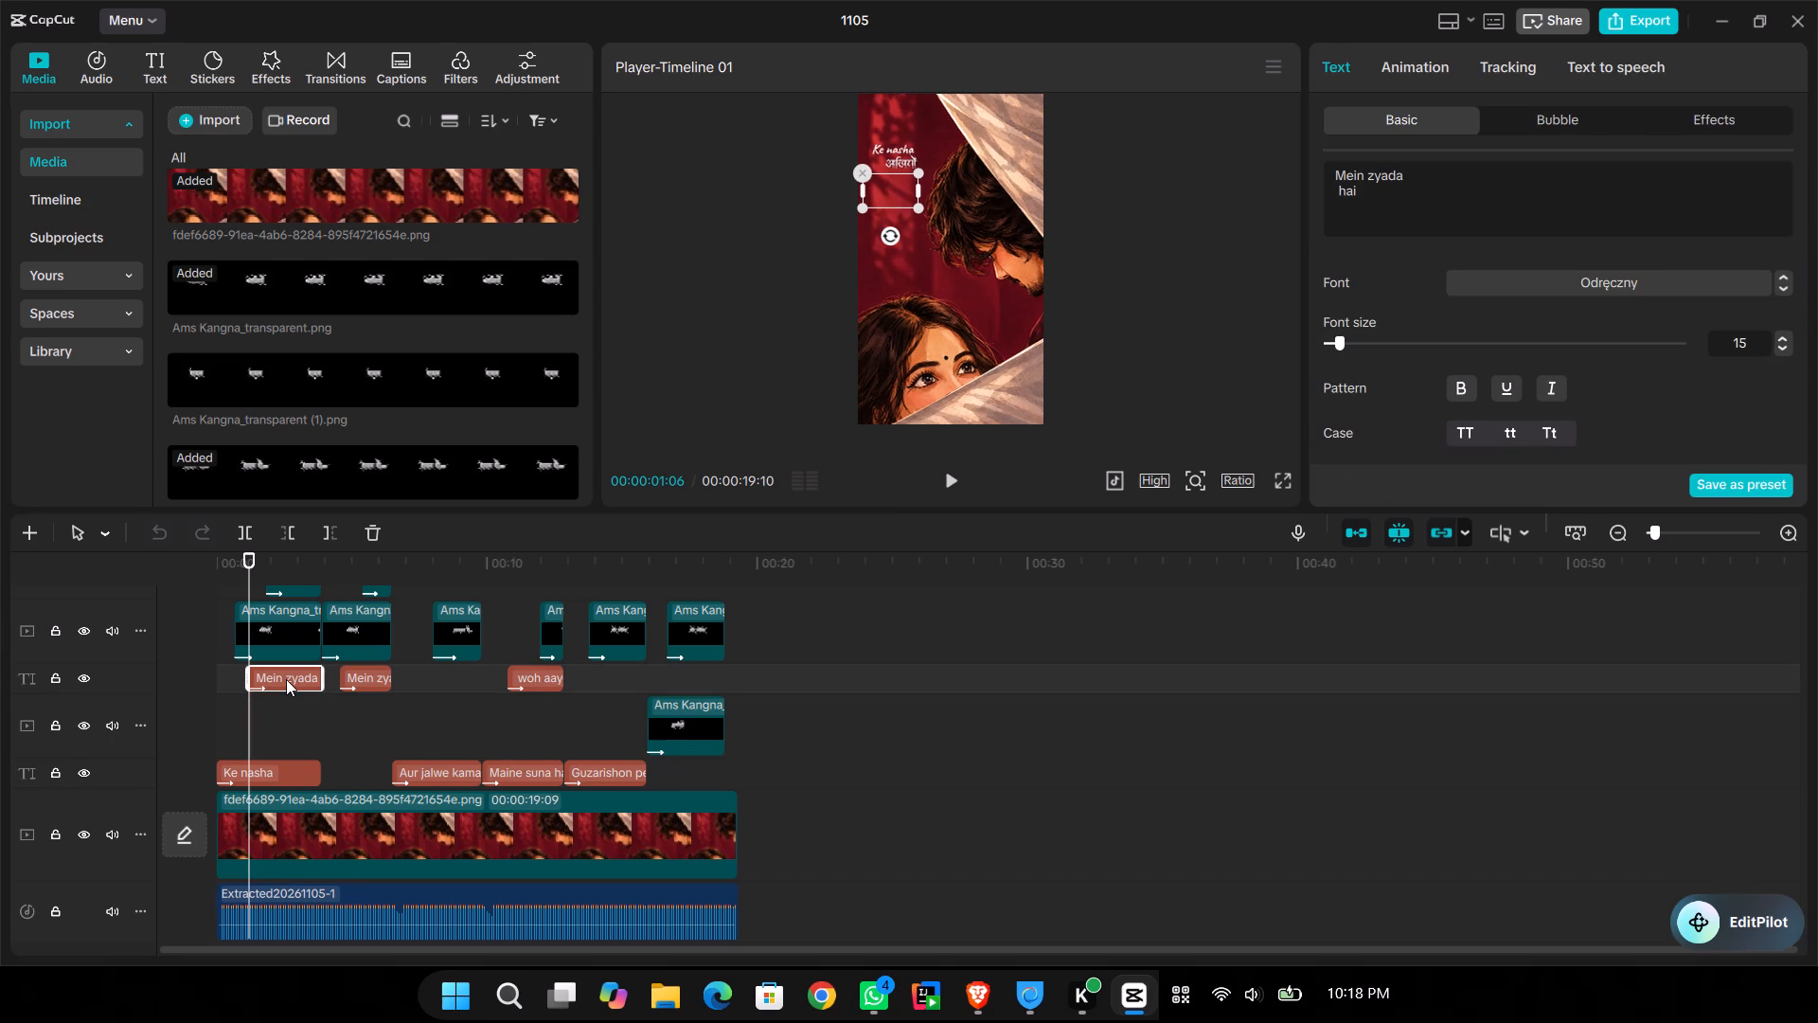
pyautogui.press('v')
pyautogui.click(377, 676)
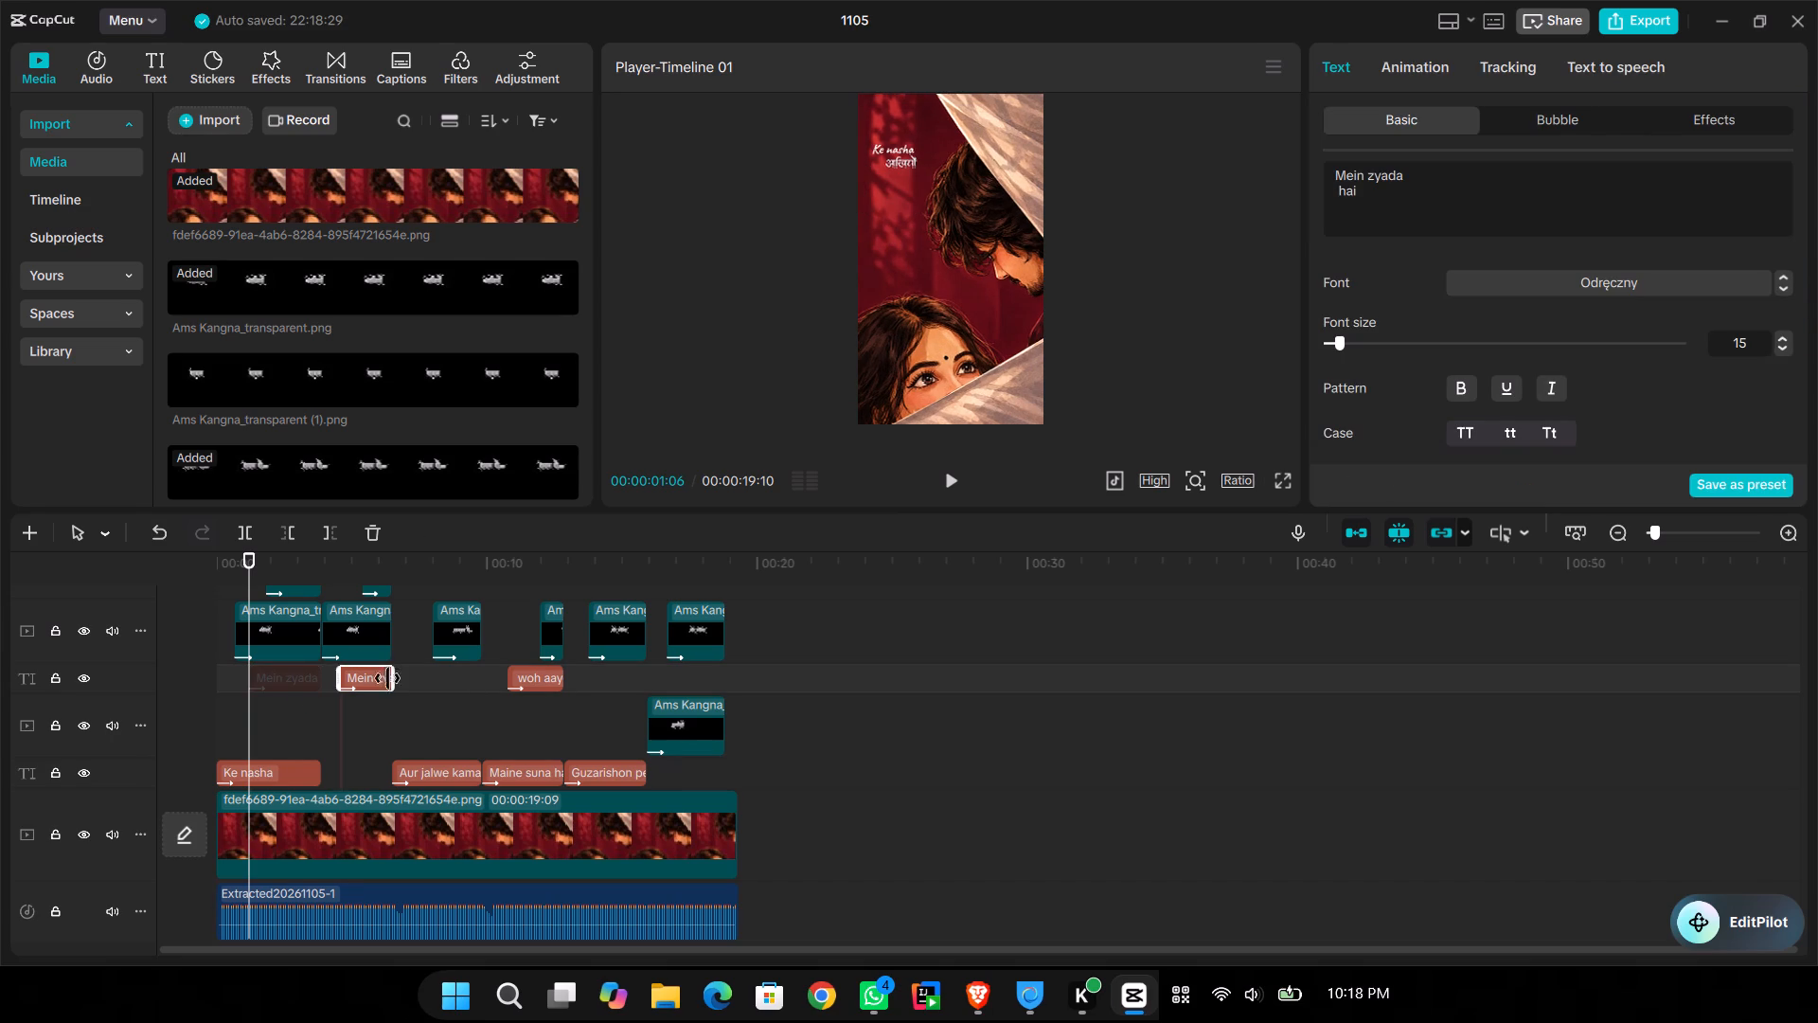
pyautogui.press('v')
pyautogui.click(531, 682)
pyautogui.press('v')
# Disable the four clips on the lower text track: "Maine suna", "Guzarishon pe", "Aur jalwe kamaal" and "Ke nasha".
pyautogui.click(533, 777)
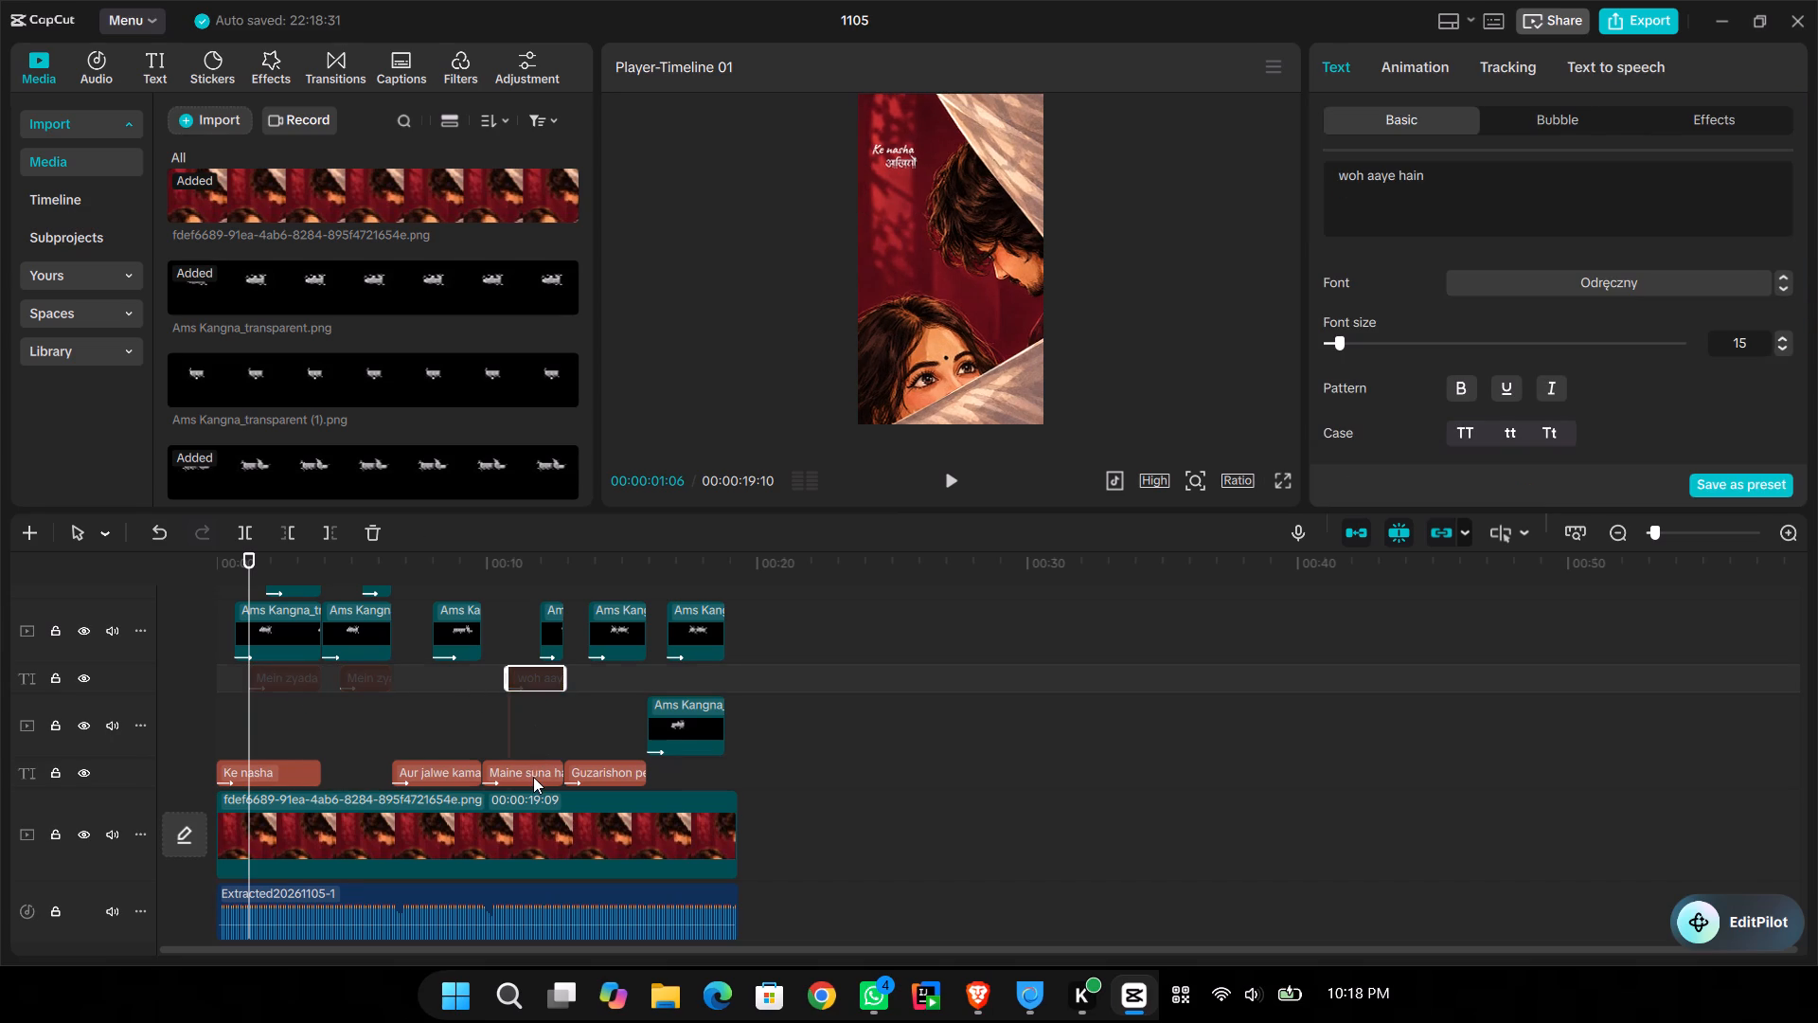
pyautogui.press('v')
pyautogui.click(593, 770)
pyautogui.press('v')
pyautogui.click(441, 772)
pyautogui.press('v')
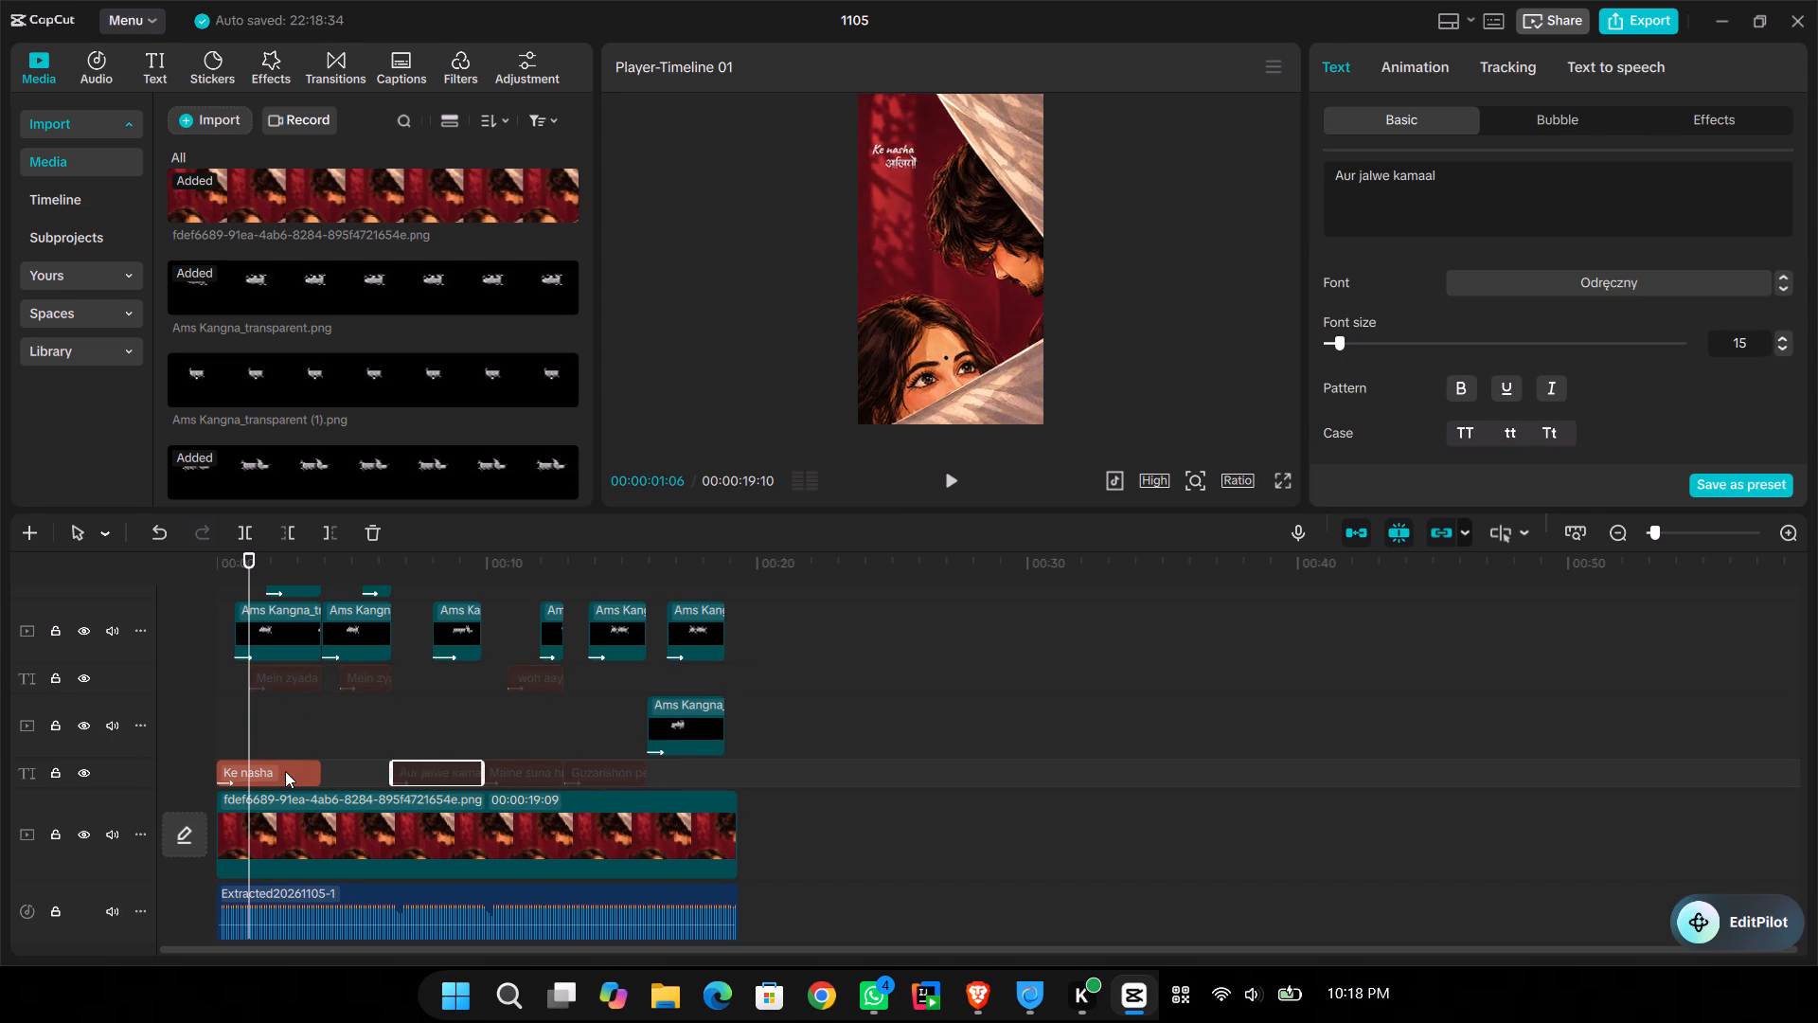
pyautogui.click(276, 774)
pyautogui.press('v')
# Play the opening seconds of the timeline from the start to check the remaining Hindi lyric images, and return to the beginning.
pyautogui.moveTo(244, 706); pyautogui.dragTo(137, 715)
pyautogui.scroll(2, 328, 725)
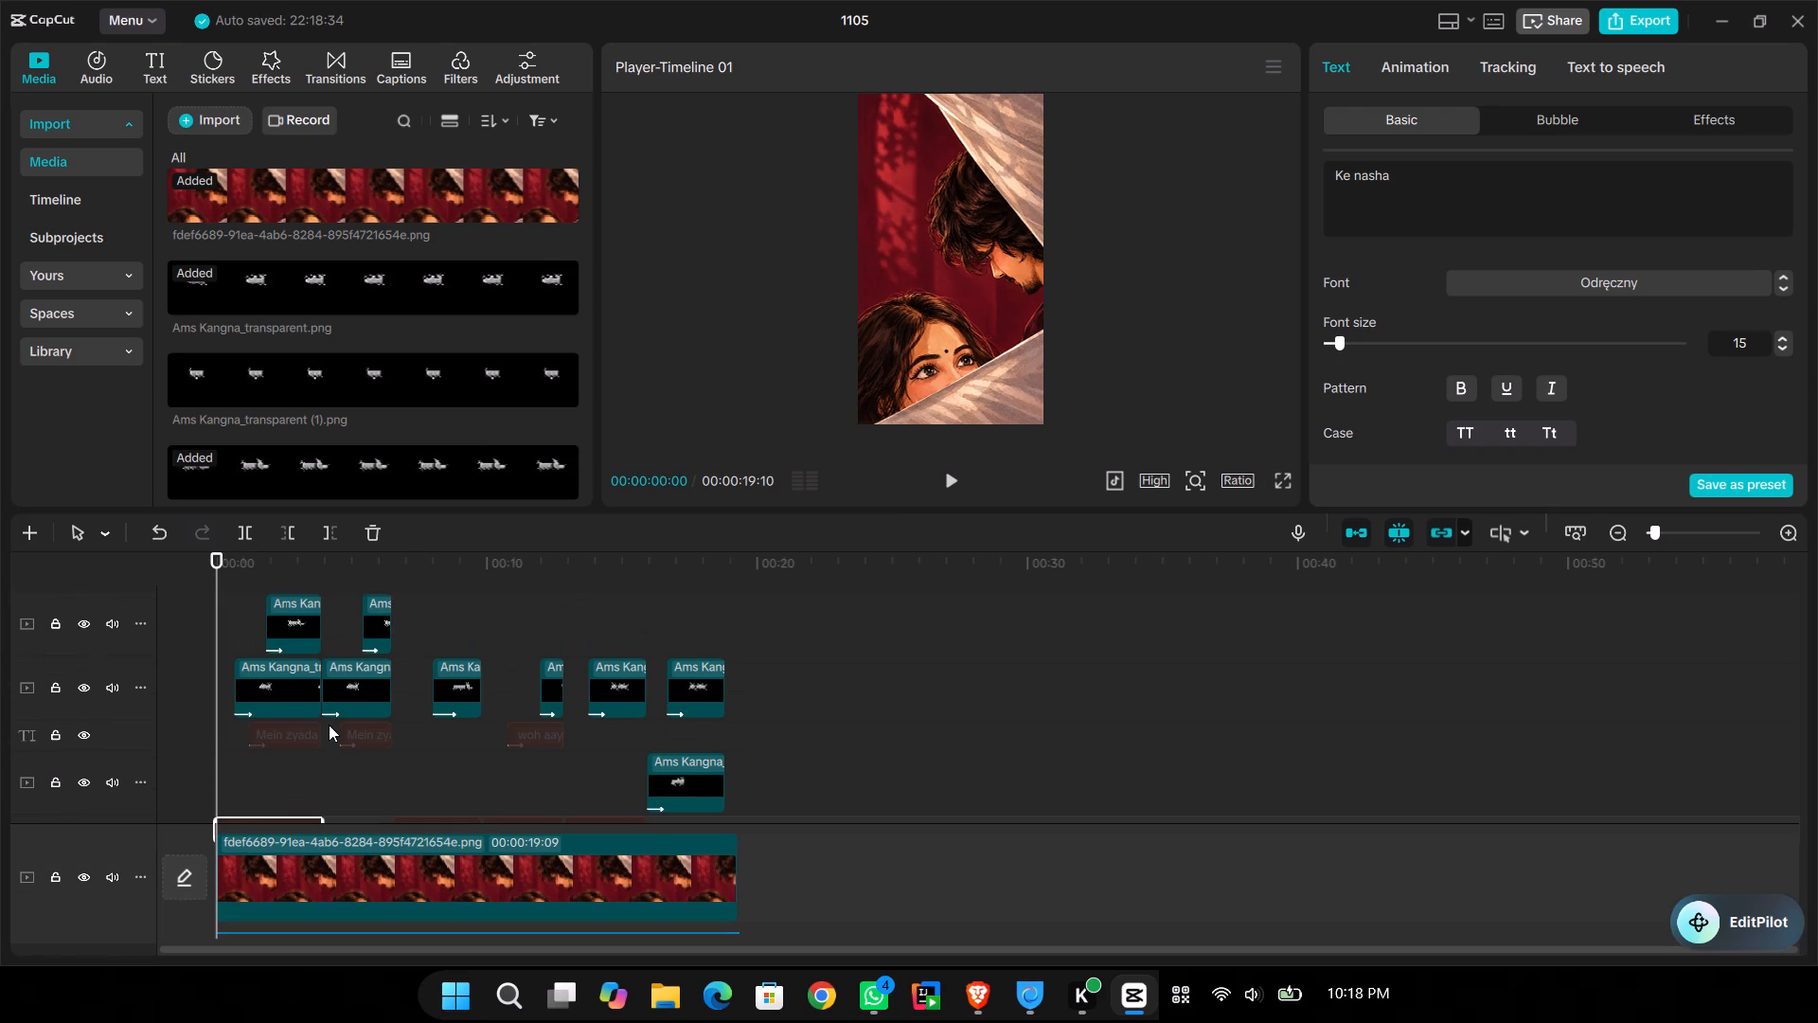
pyautogui.press('space')
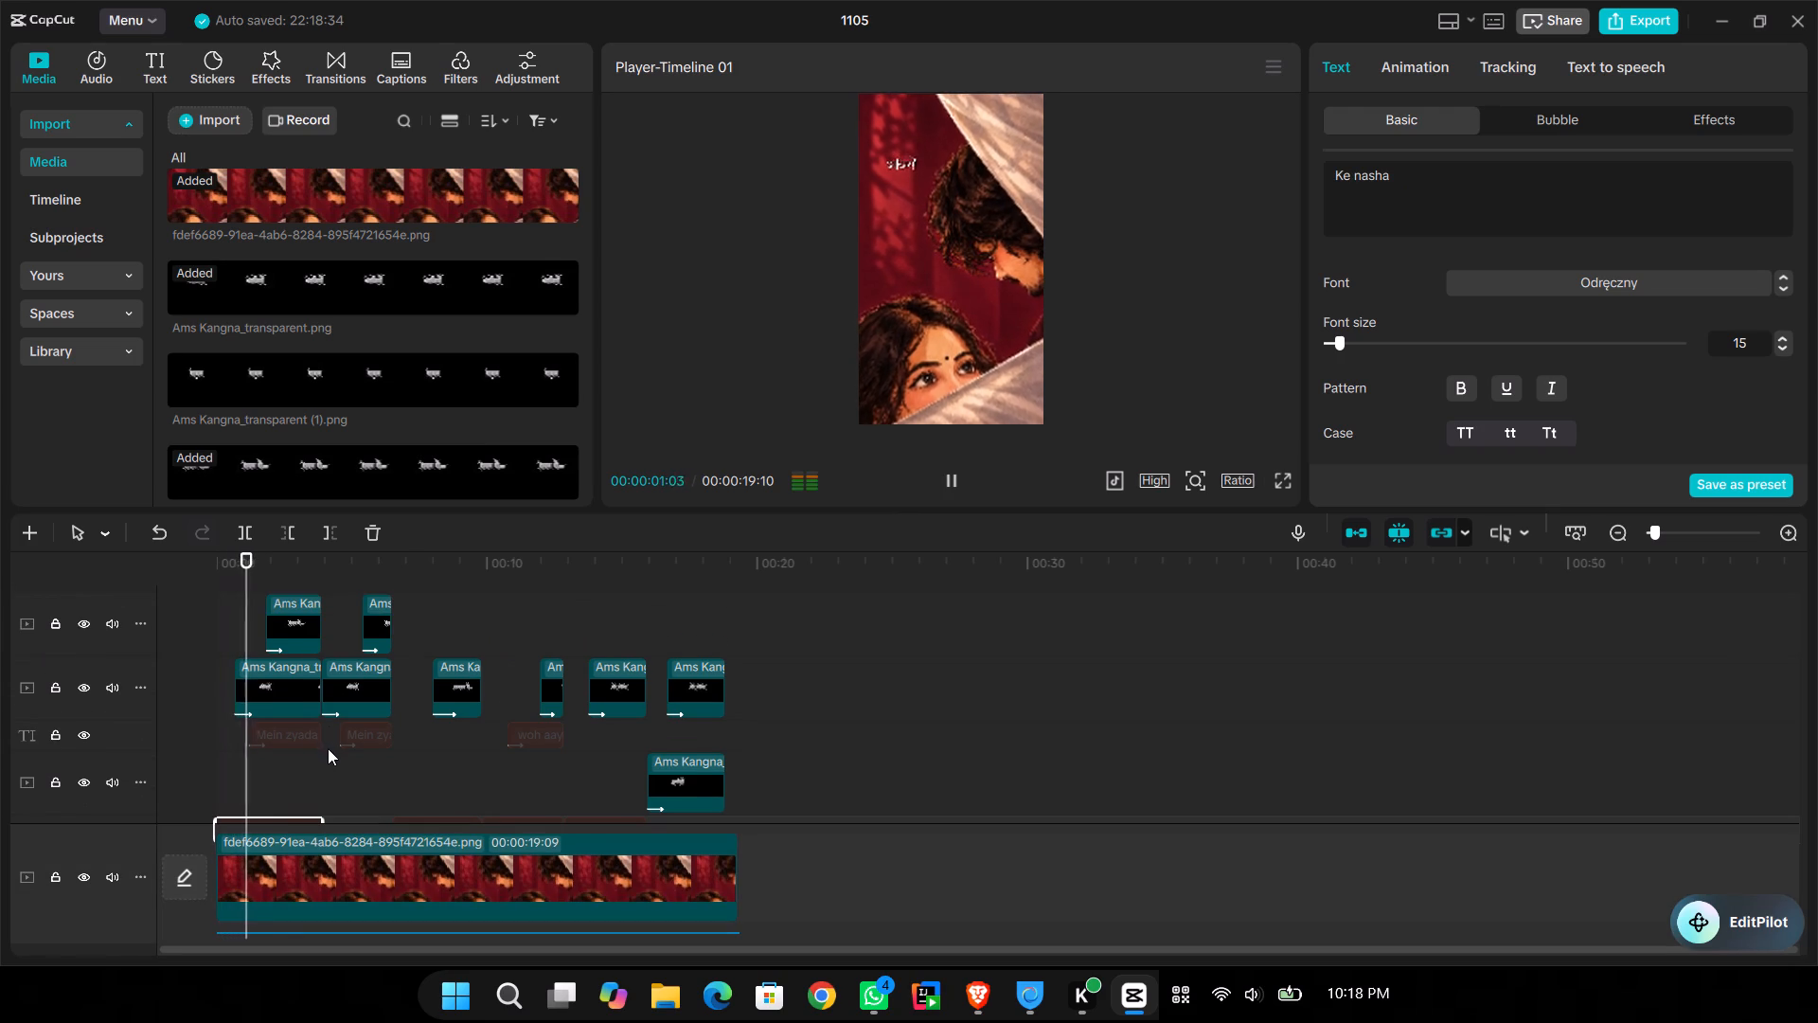
pyautogui.press('space')
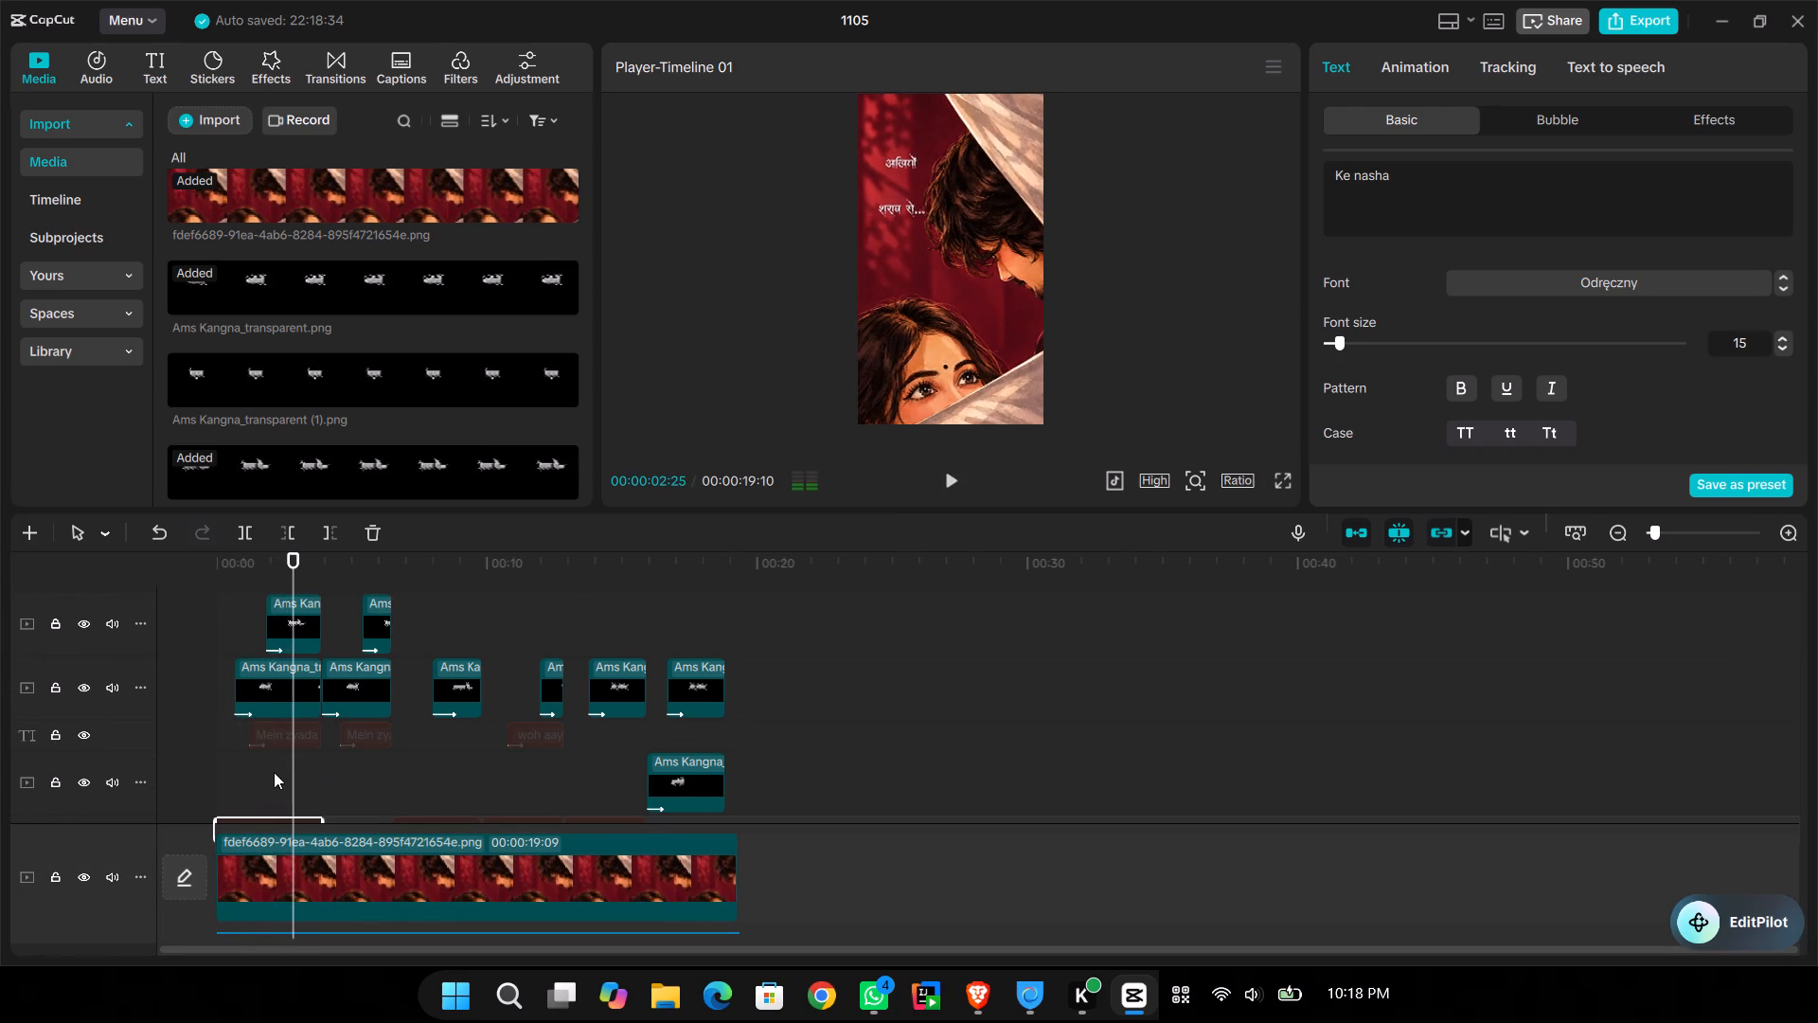
pyautogui.moveTo(293, 765); pyautogui.dragTo(131, 764)
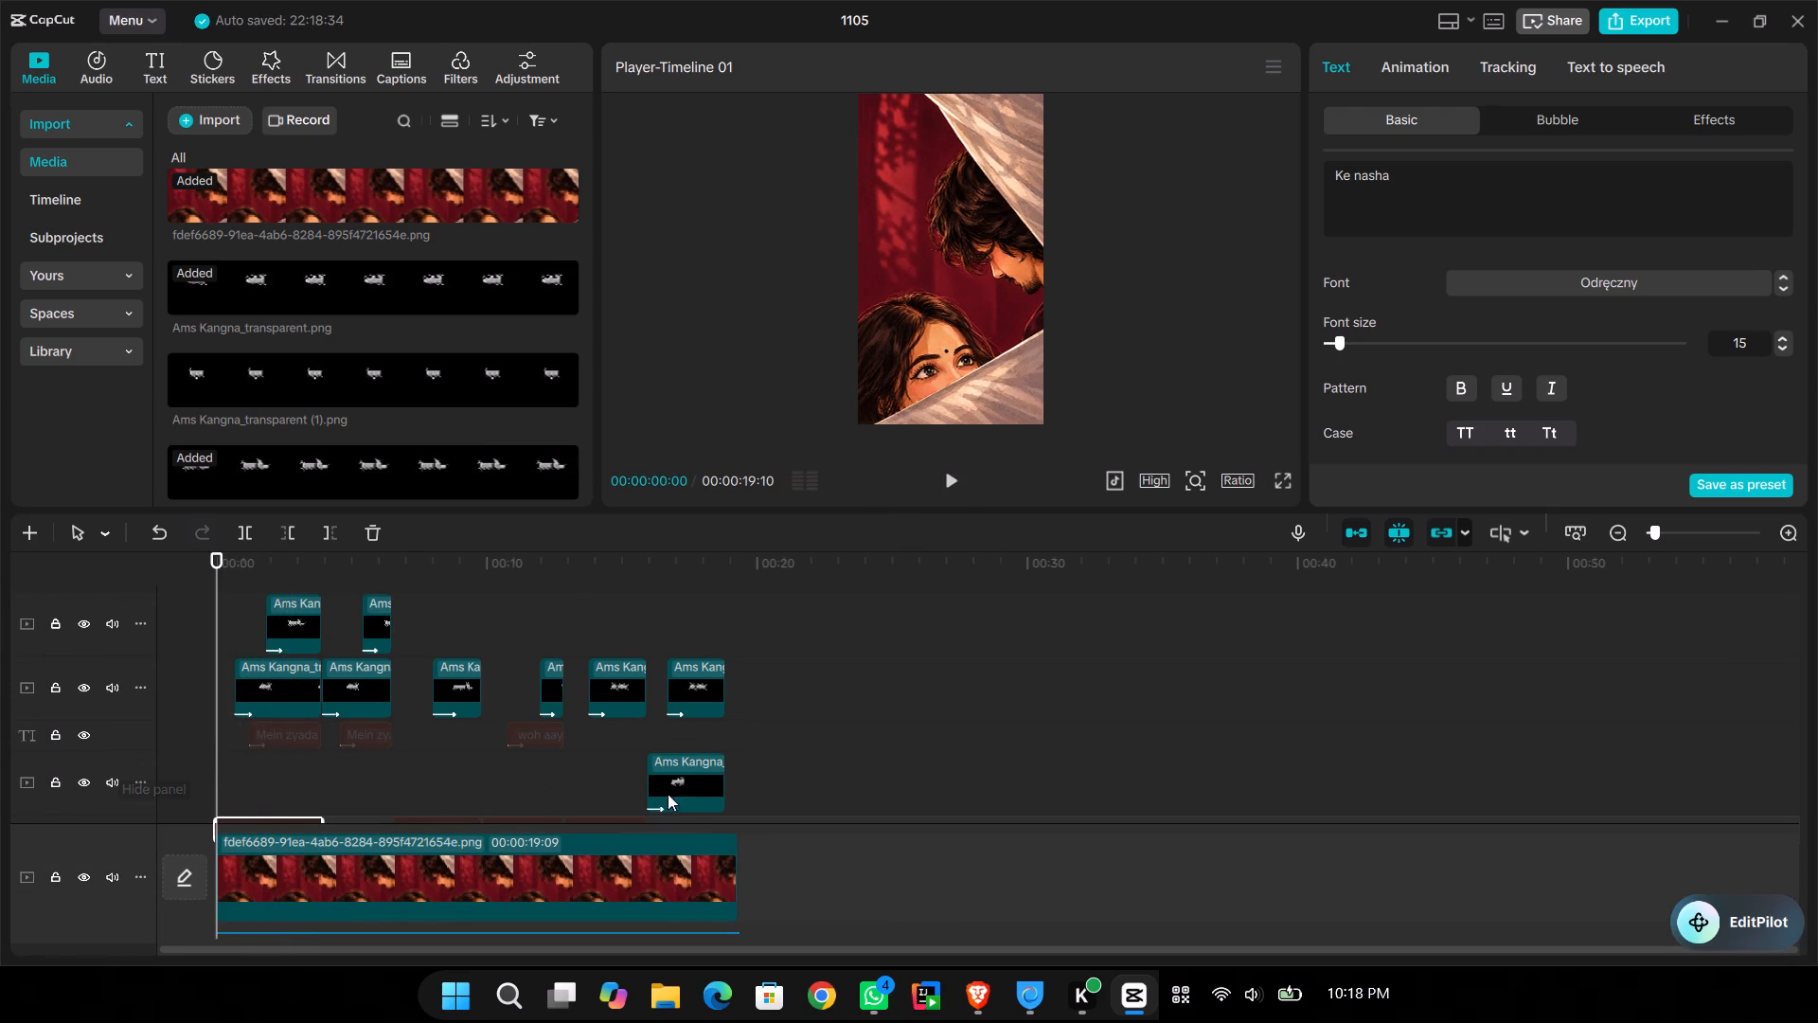
# Switch to Brave and display the LyricsMINT "Guzarish" lyrics in Hindi, blocking the site's notifications.
pyautogui.click(970, 993)
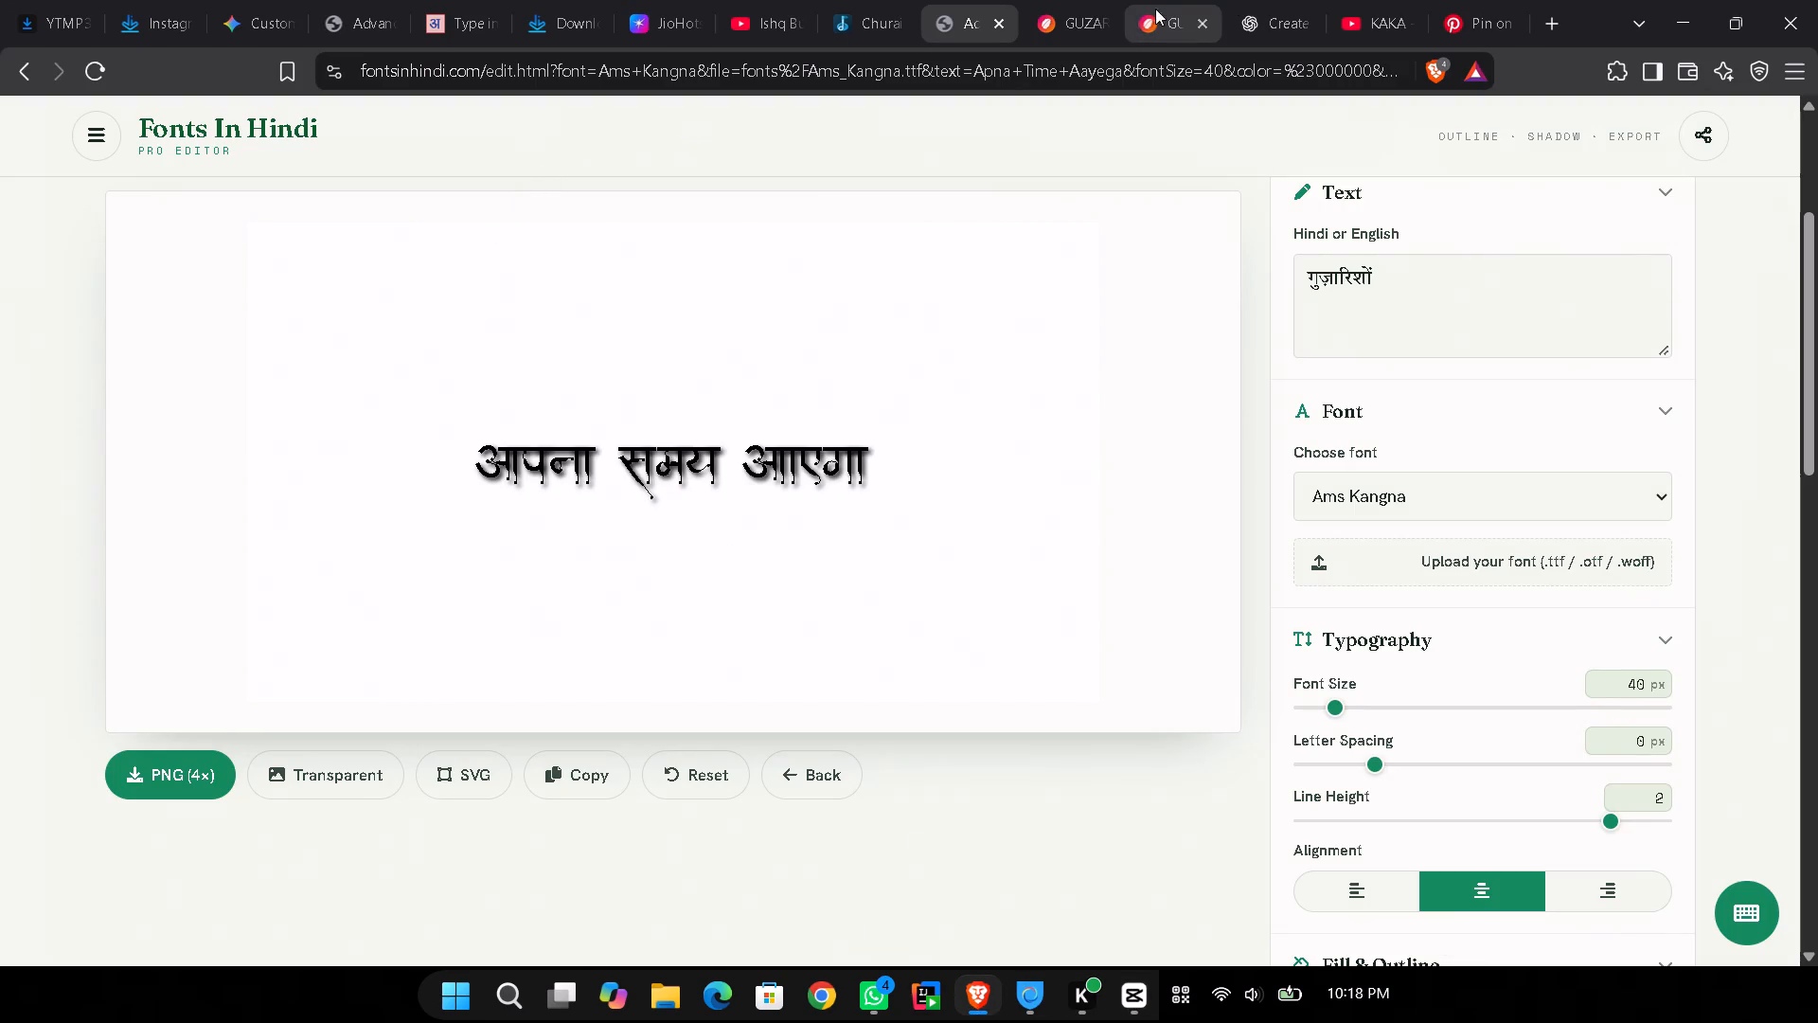
pyautogui.click(1071, 23)
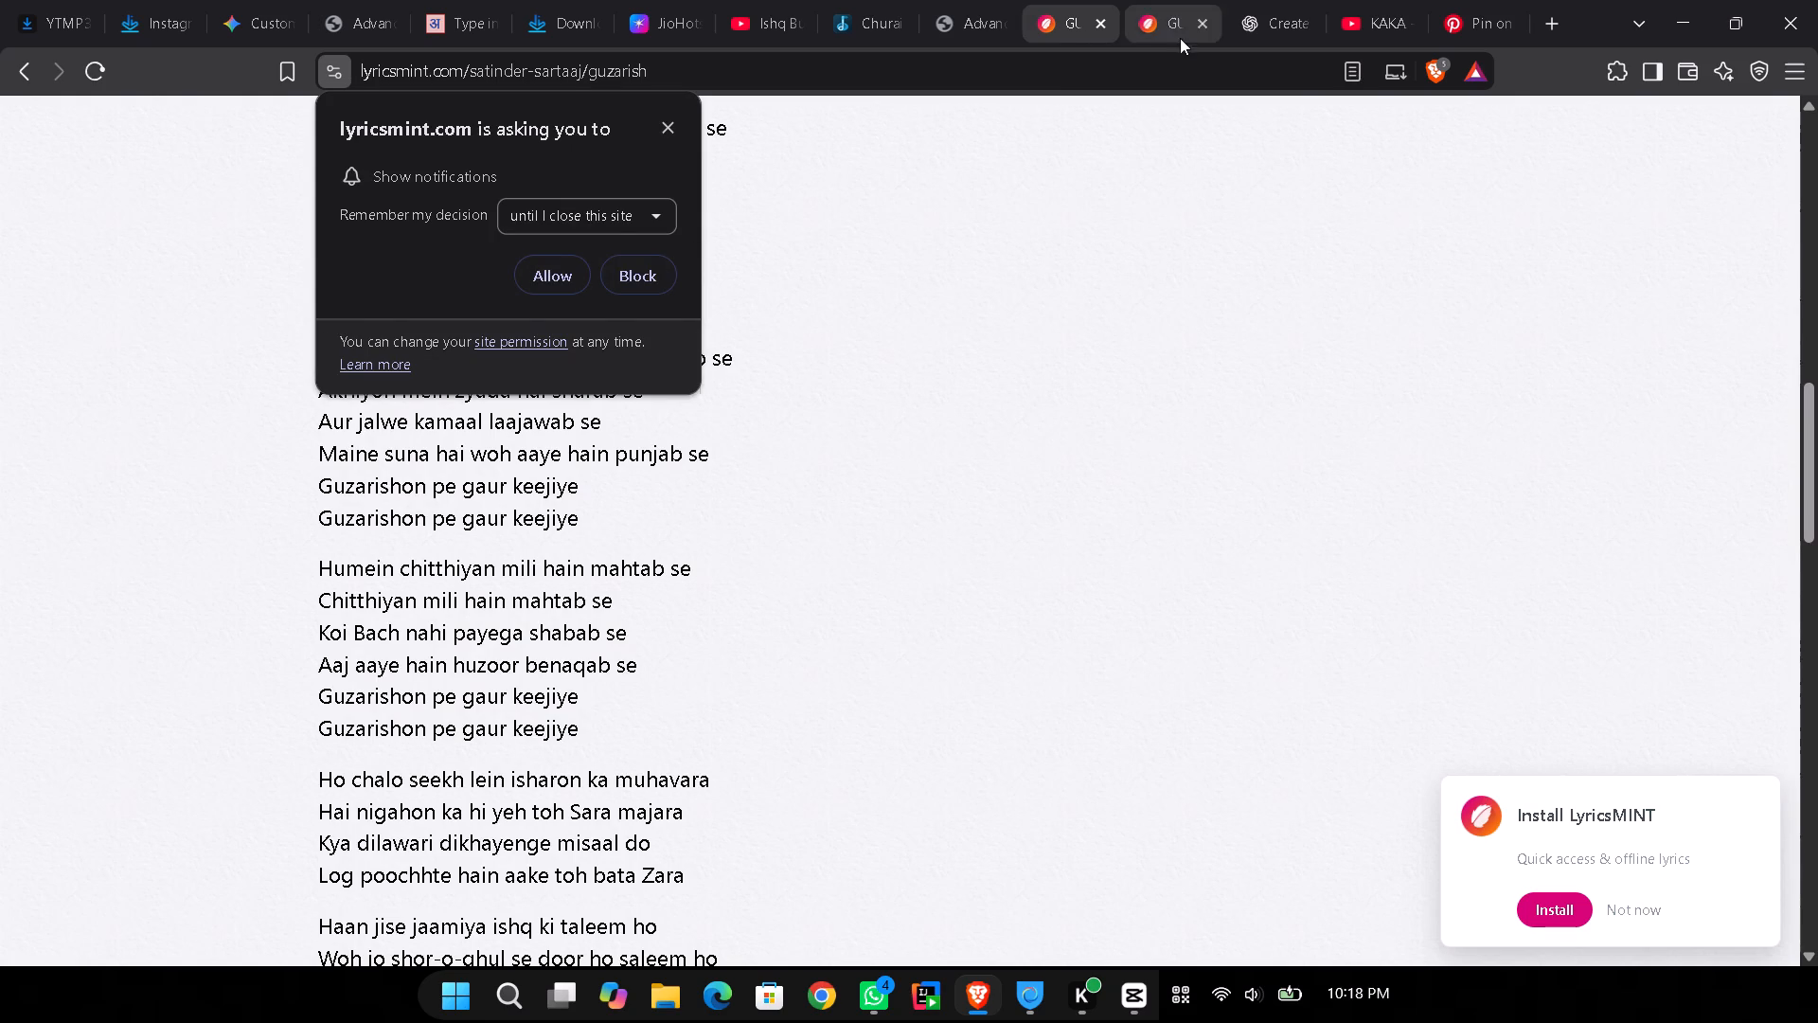
pyautogui.scroll(8, 841, 268)
pyautogui.scroll(-2, 841, 261)
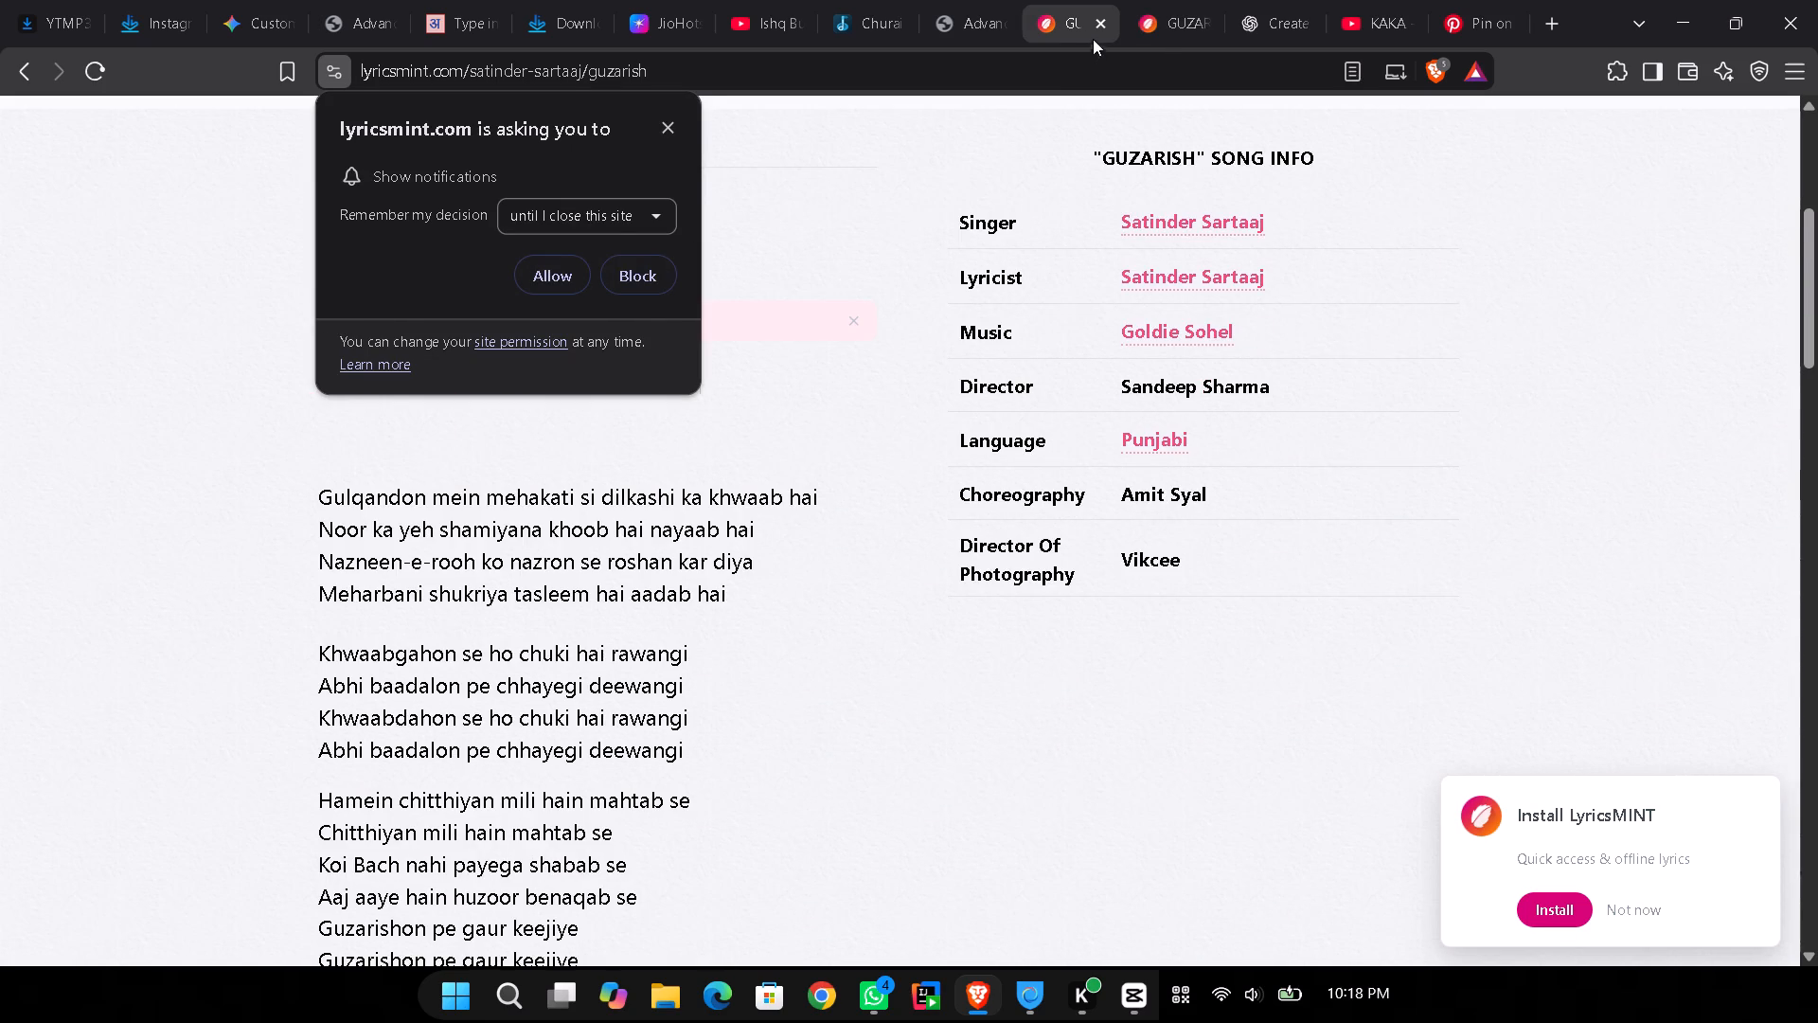
pyautogui.click(1151, 14)
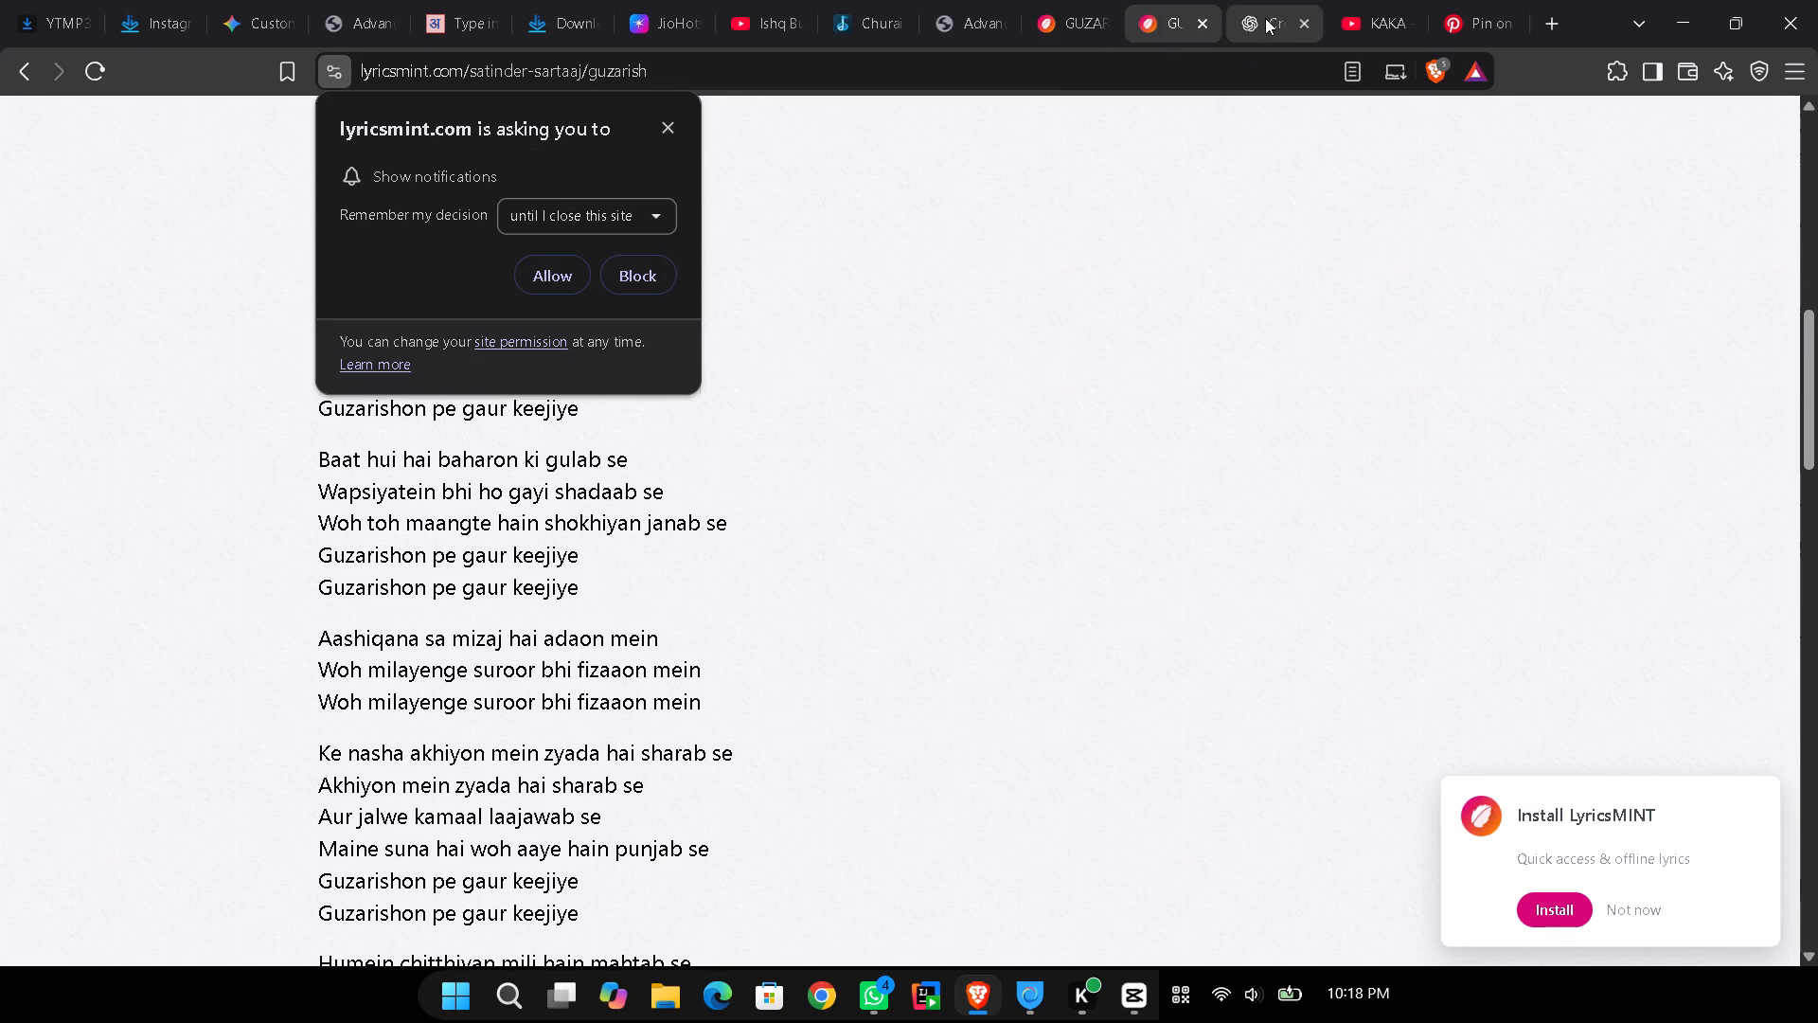
pyautogui.scroll(8, 971, 311)
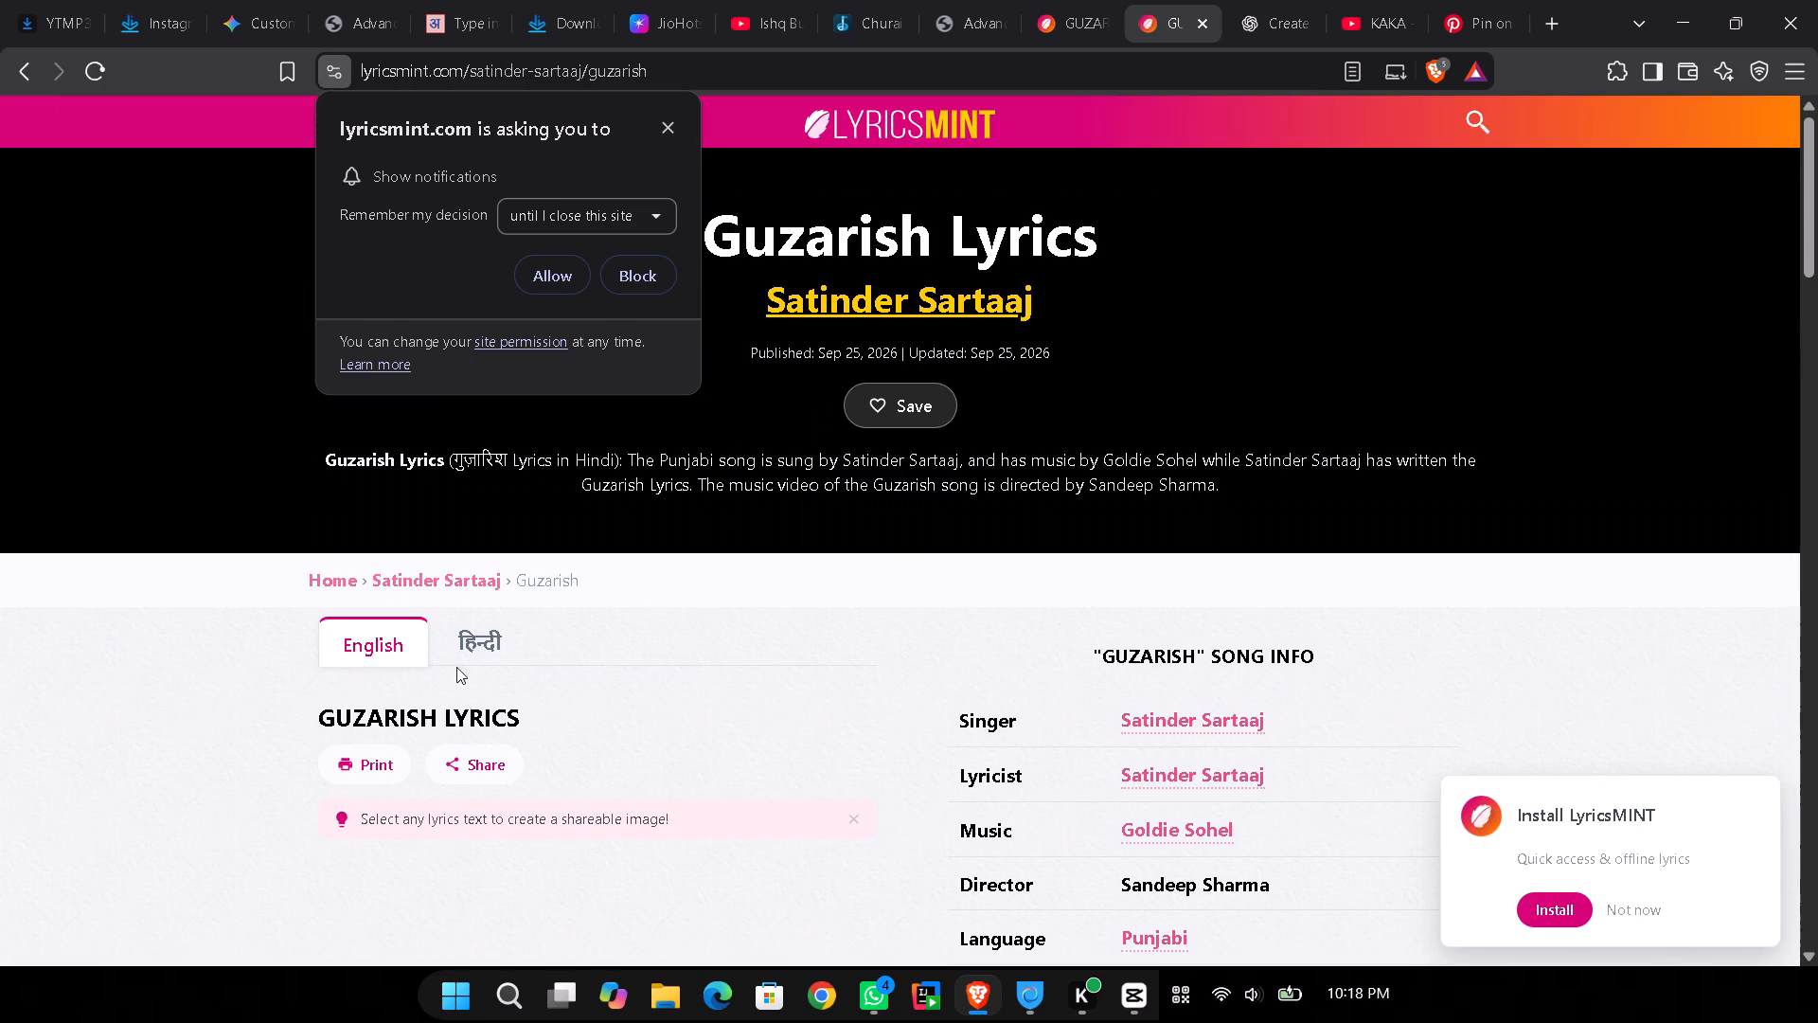
pyautogui.click(471, 628)
pyautogui.click(616, 263)
pyautogui.scroll(-5, 602, 319)
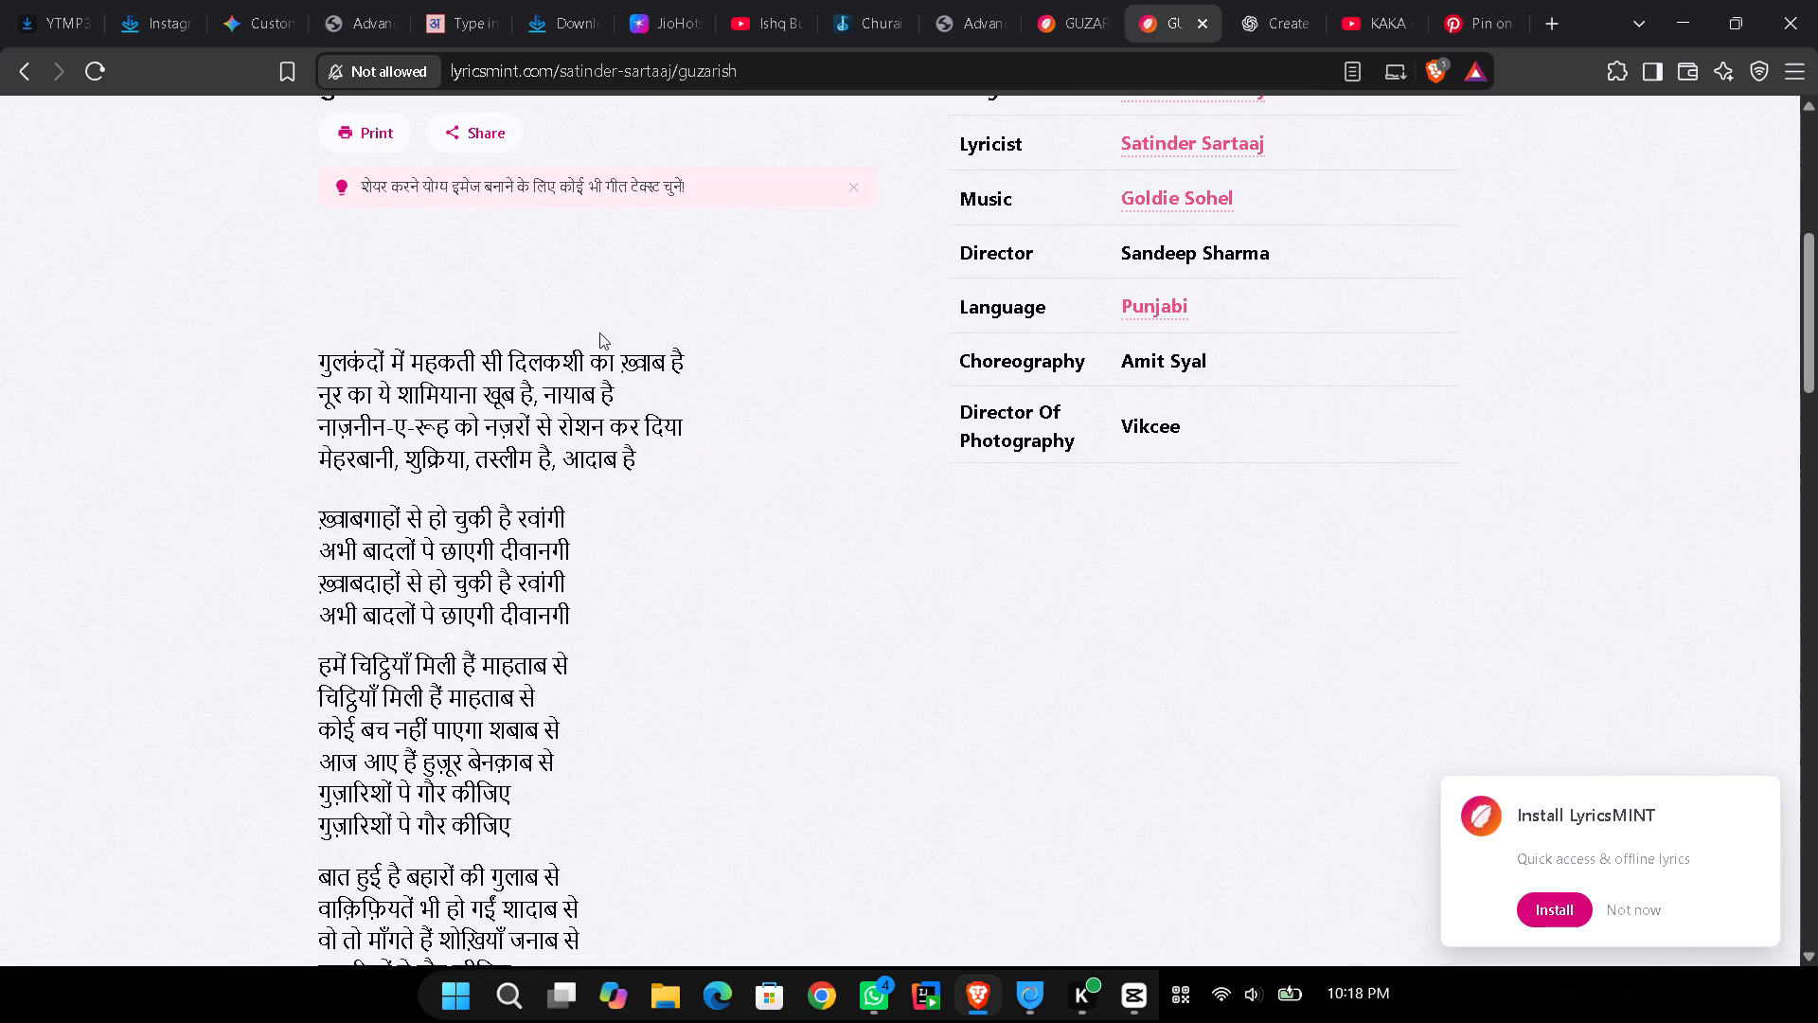
# Copy "कि नशा" from the Hindi lyrics and replace the text in the Fonts In Hindi editor with it.
pyautogui.scroll(-3, 594, 412)
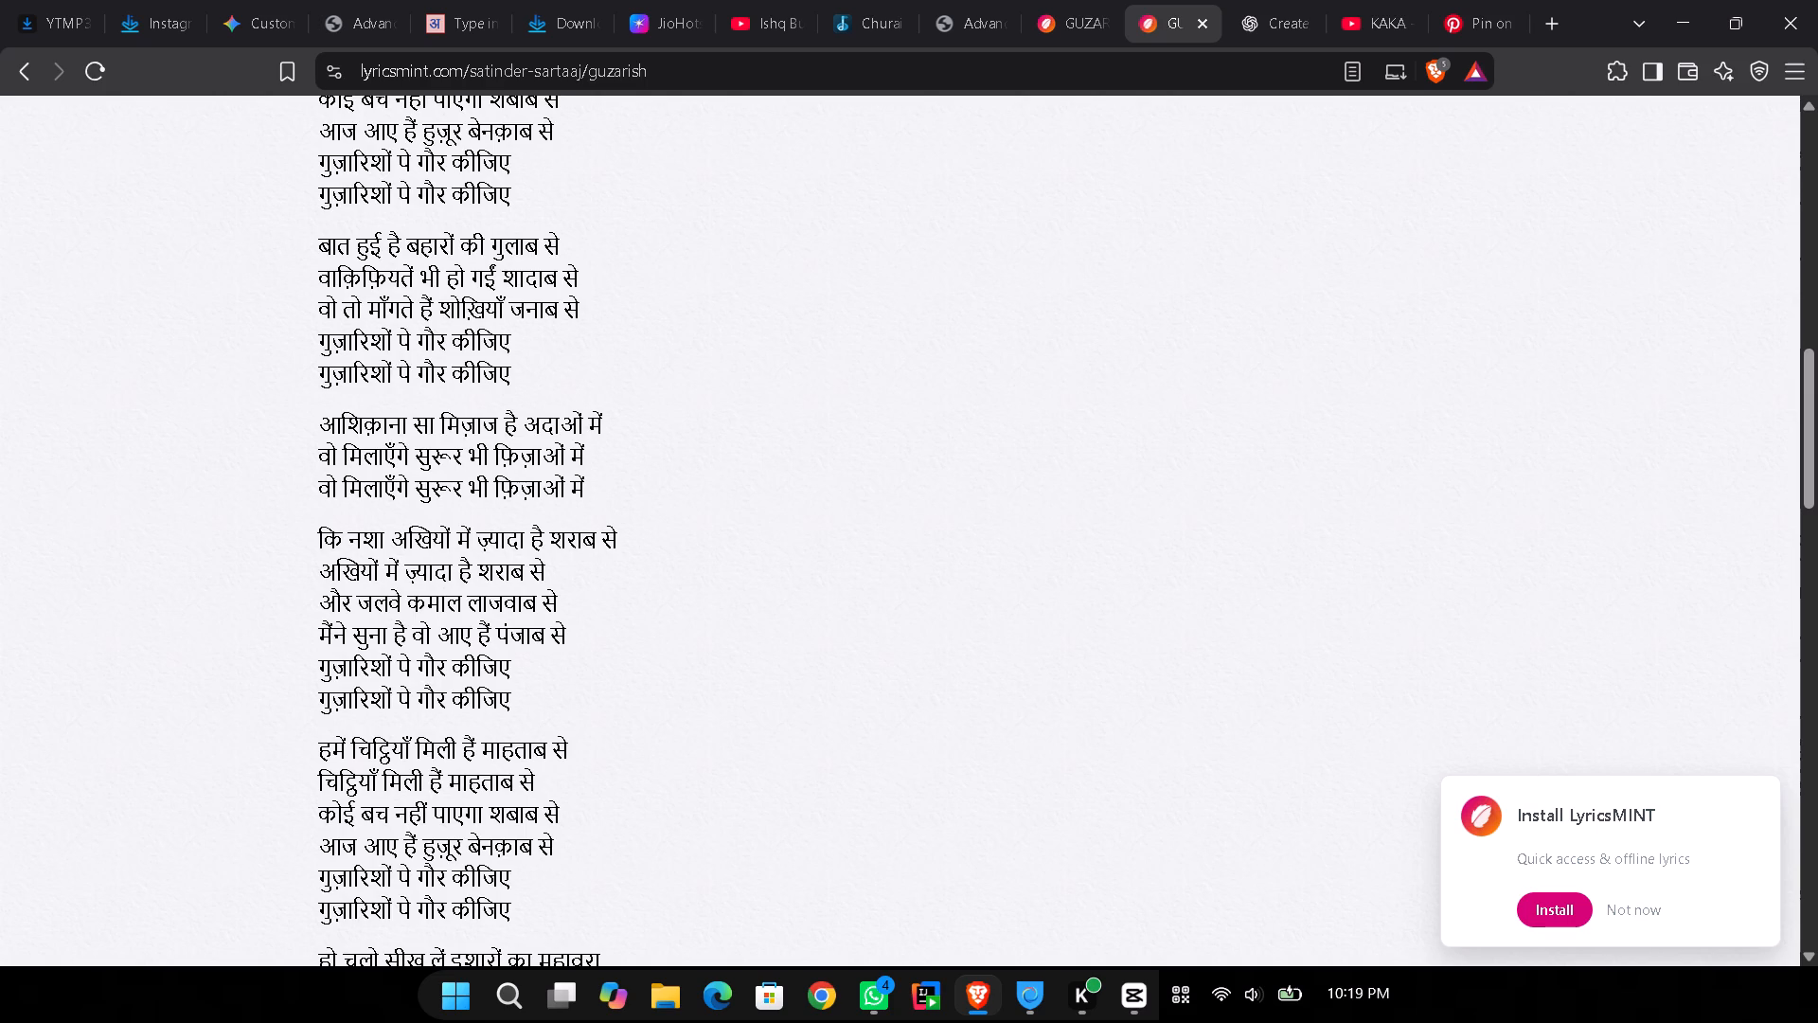
pyautogui.moveTo(386, 537); pyautogui.dragTo(276, 525)
pyautogui.hotkey('ctrl', 'c')
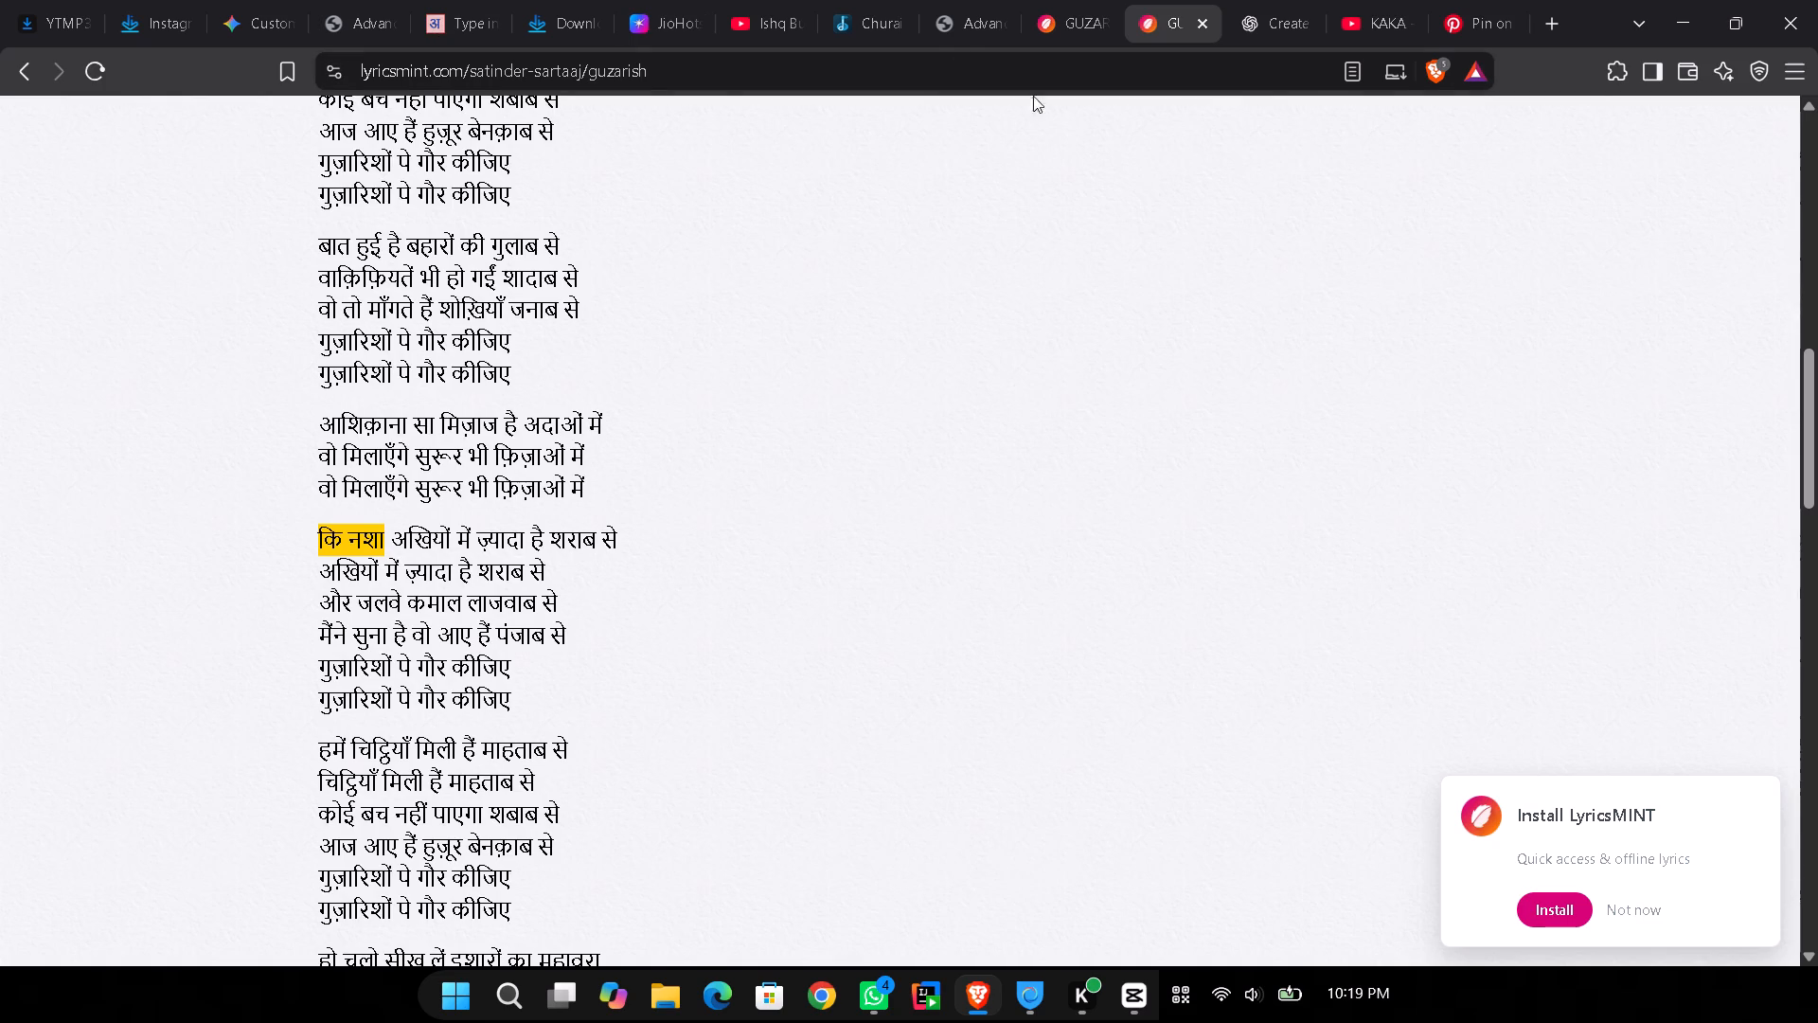
pyautogui.click(951, 31)
pyautogui.moveTo(1381, 283); pyautogui.dragTo(1204, 243)
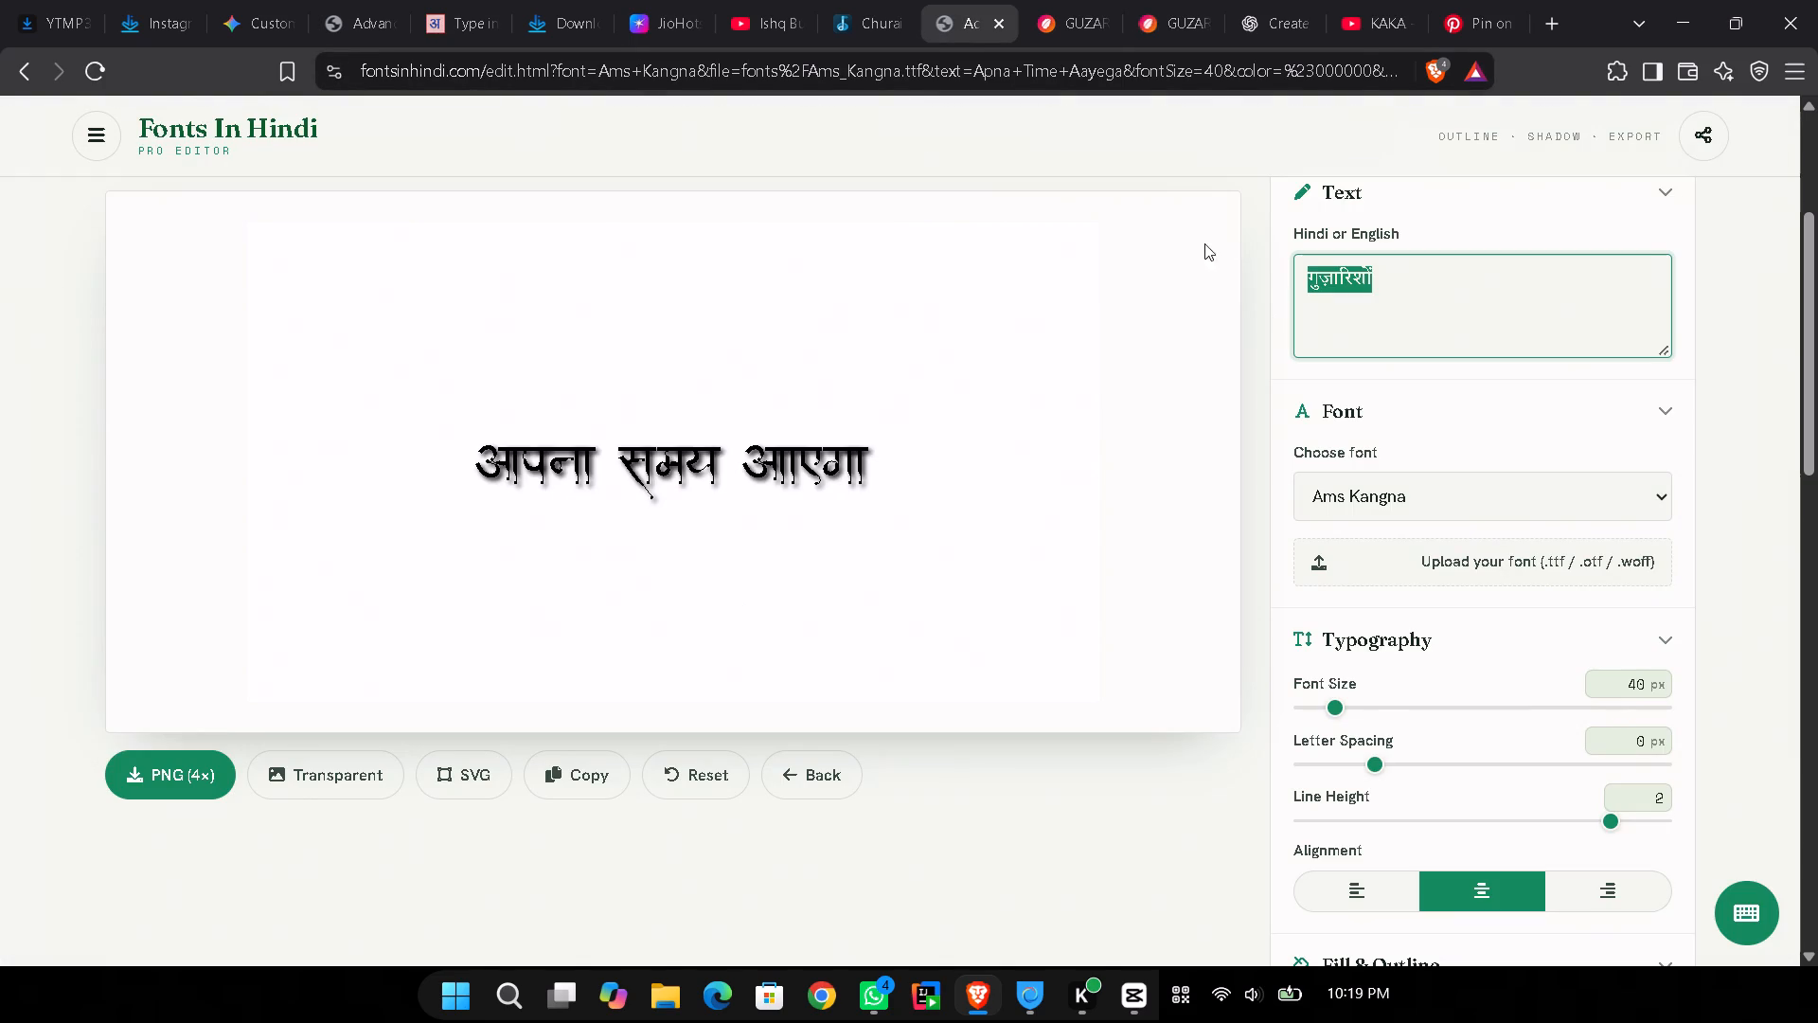
pyautogui.moveTo(1204, 243); pyautogui.dragTo(1203, 244)
pyautogui.hotkey('ctrl', 'v')
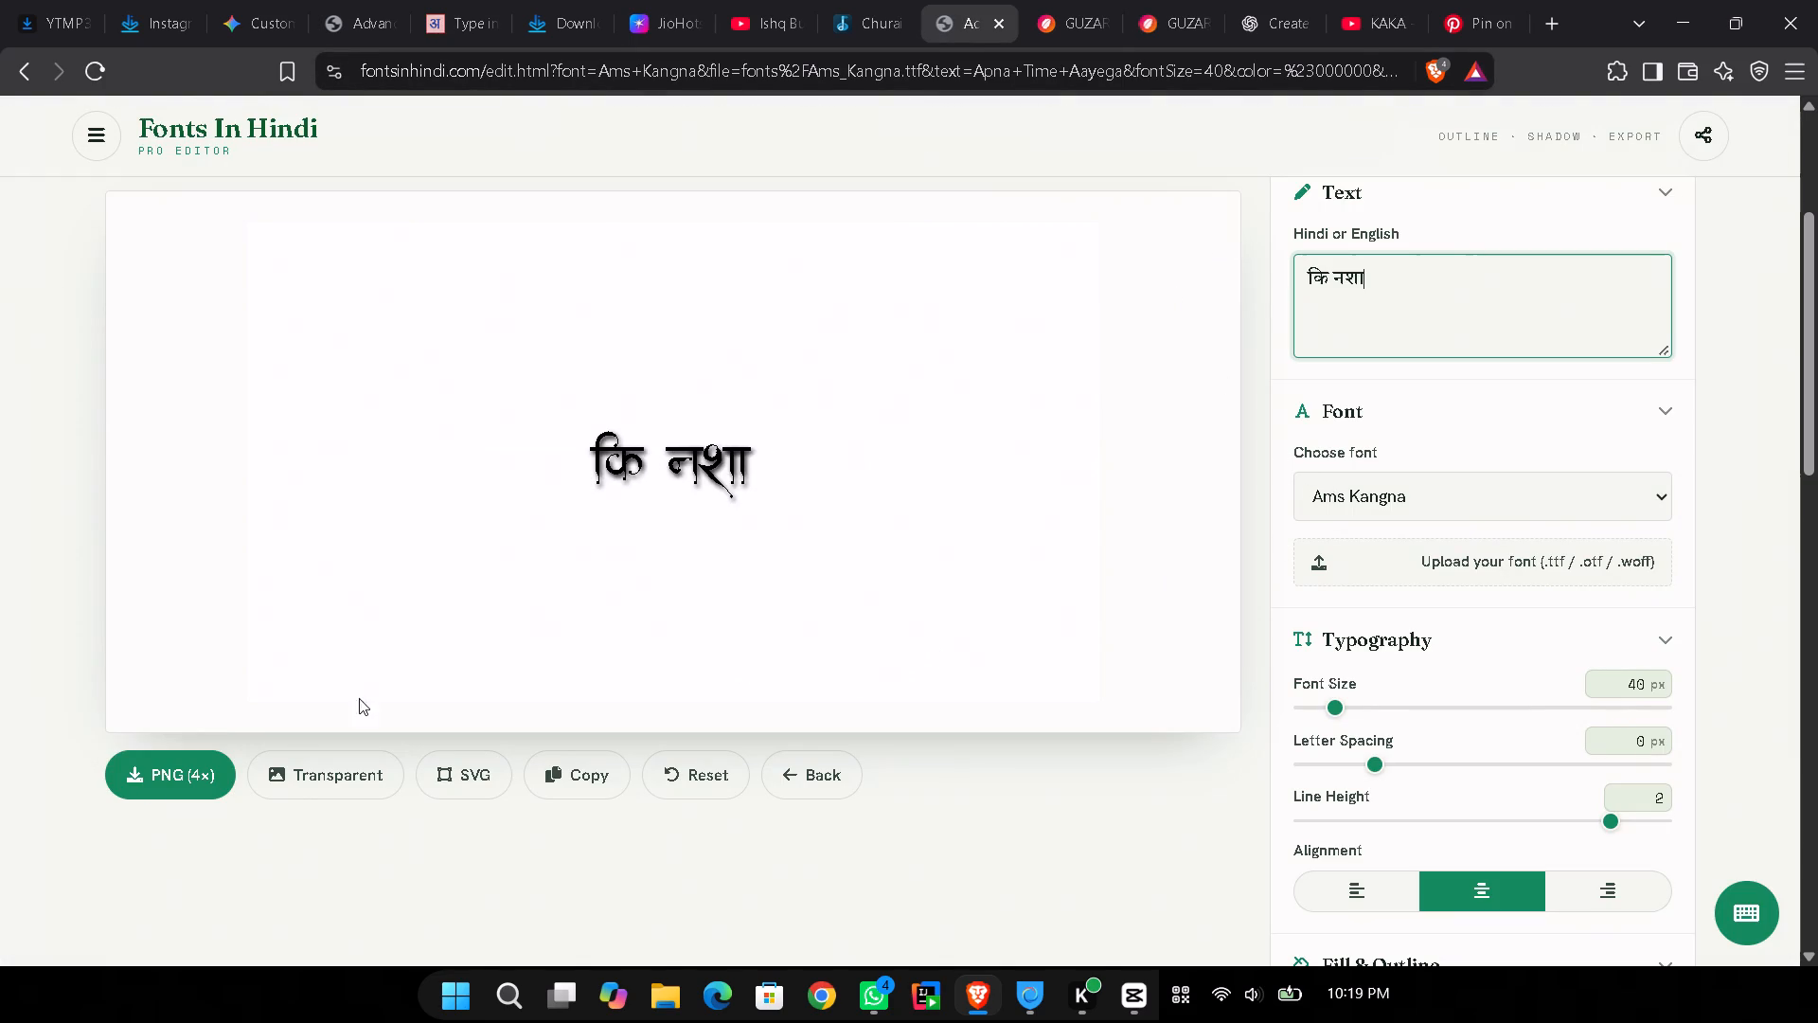
# Reselect white (255, 255, 255) as the background color to refresh the text preview.
pyautogui.scroll(-8, 1411, 645)
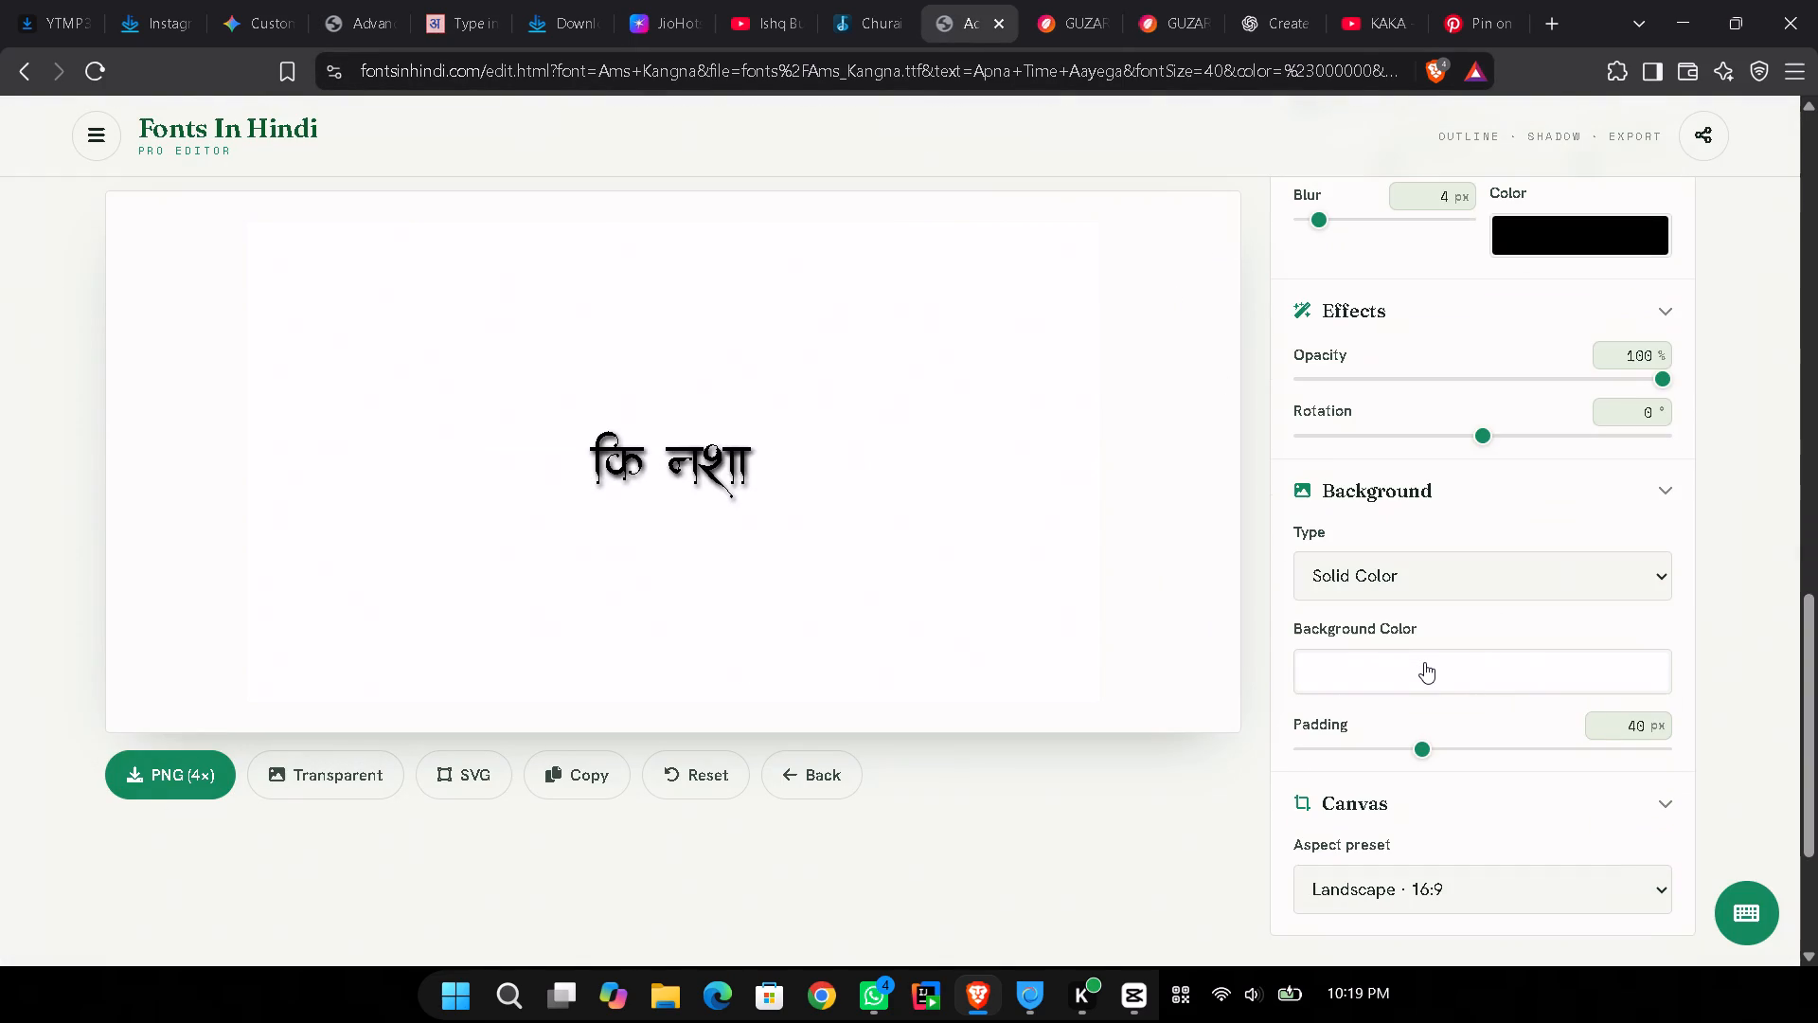
pyautogui.click(1420, 664)
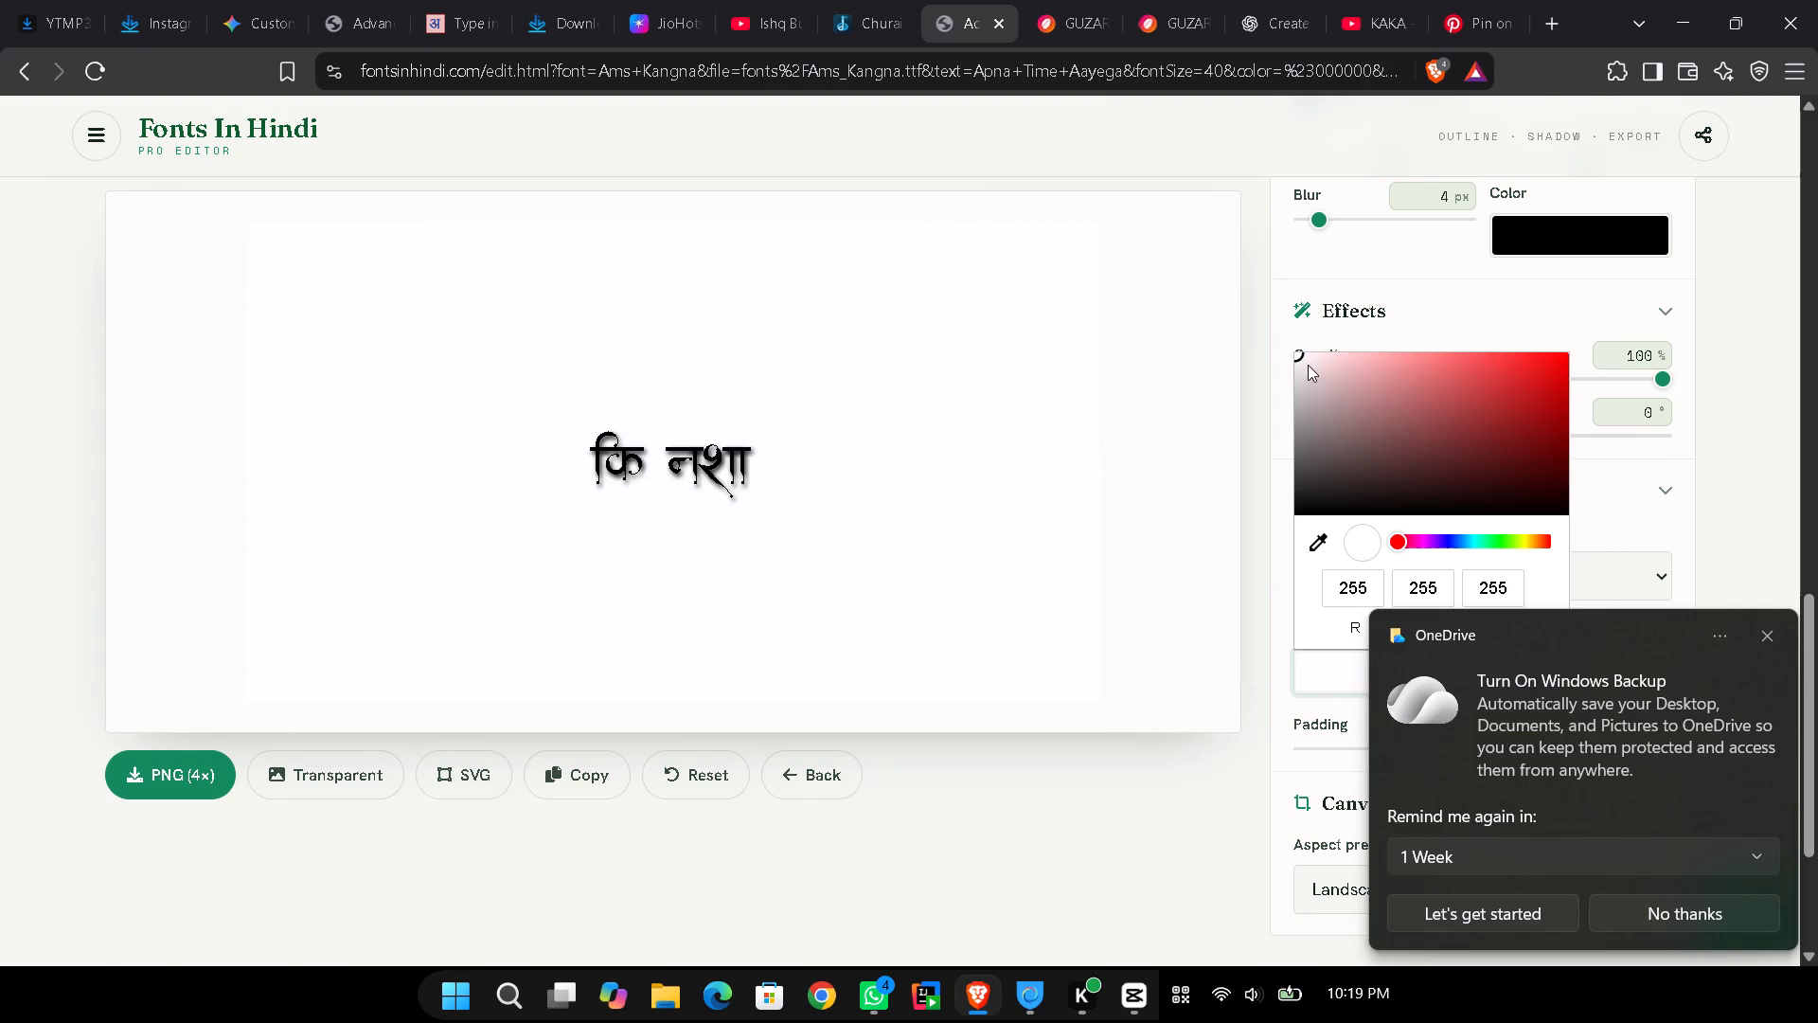
pyautogui.moveTo(1307, 365); pyautogui.dragTo(1250, 330)
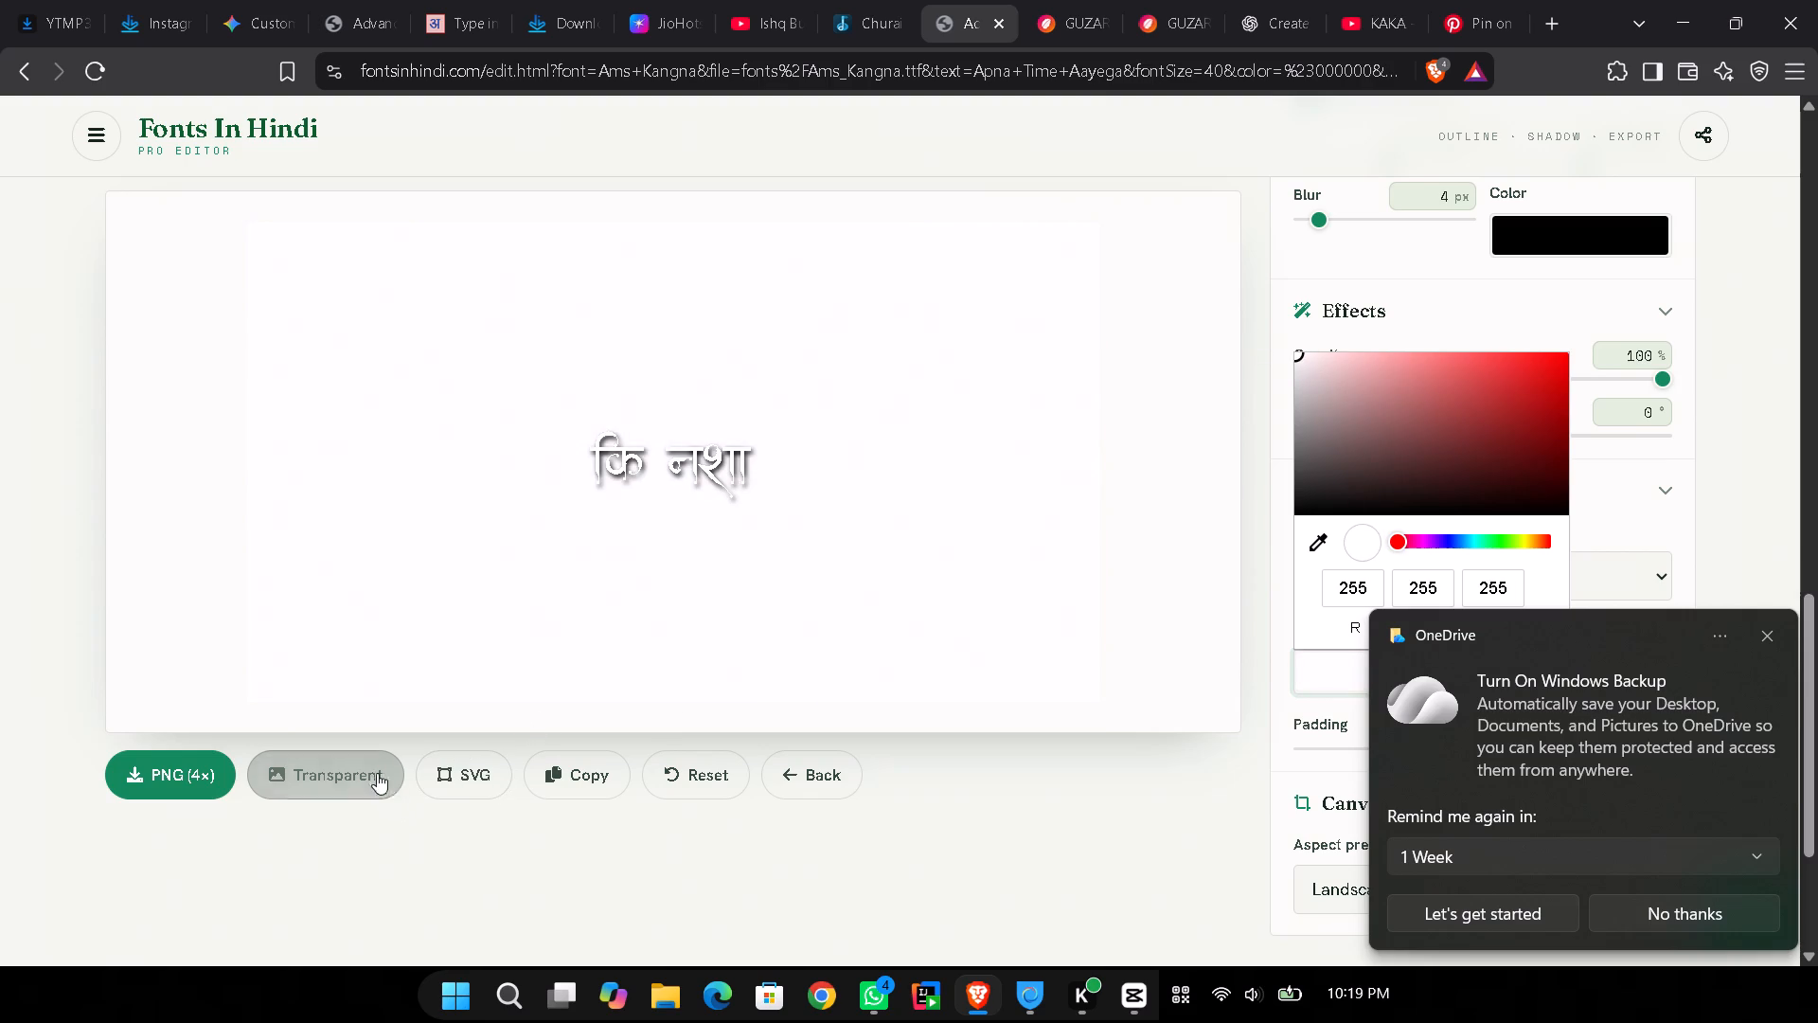
# Export the lyric as a transparent PNG named "कि नशा" in the Downloads folder.
pyautogui.click(372, 769)
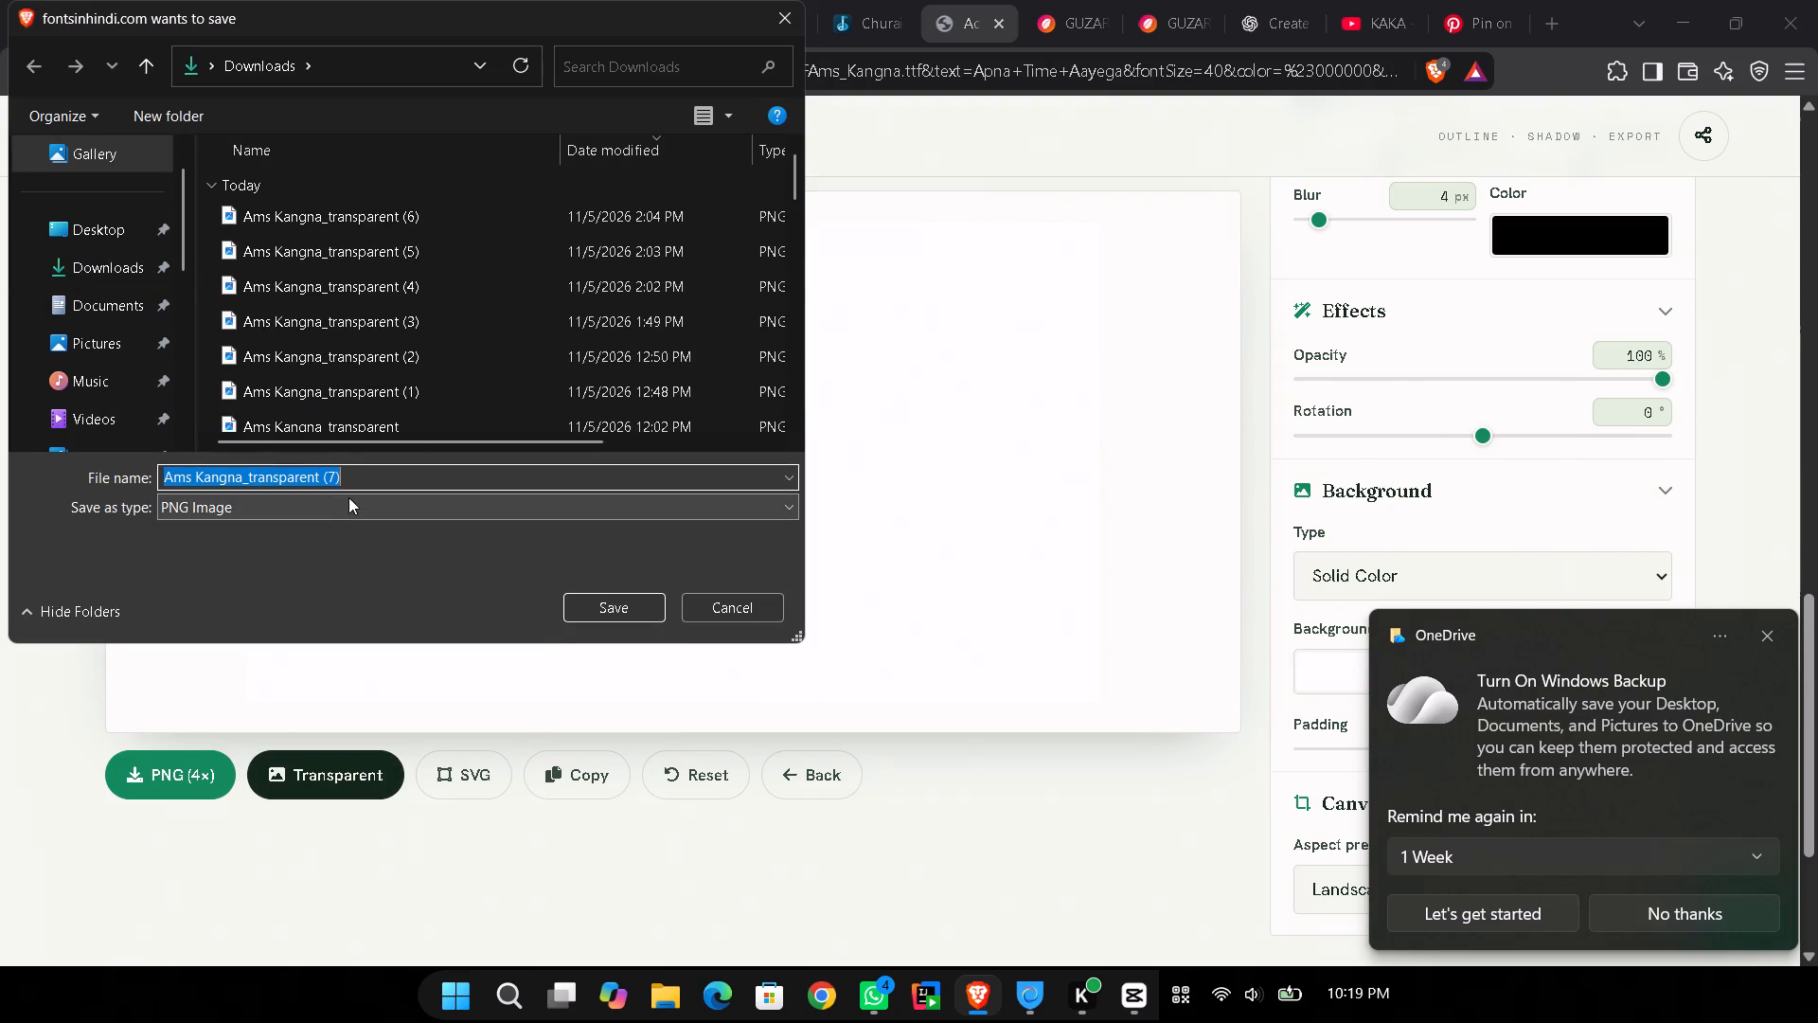
pyautogui.press('BackSpace')
pyautogui.hotkey('ctrl', 'v')
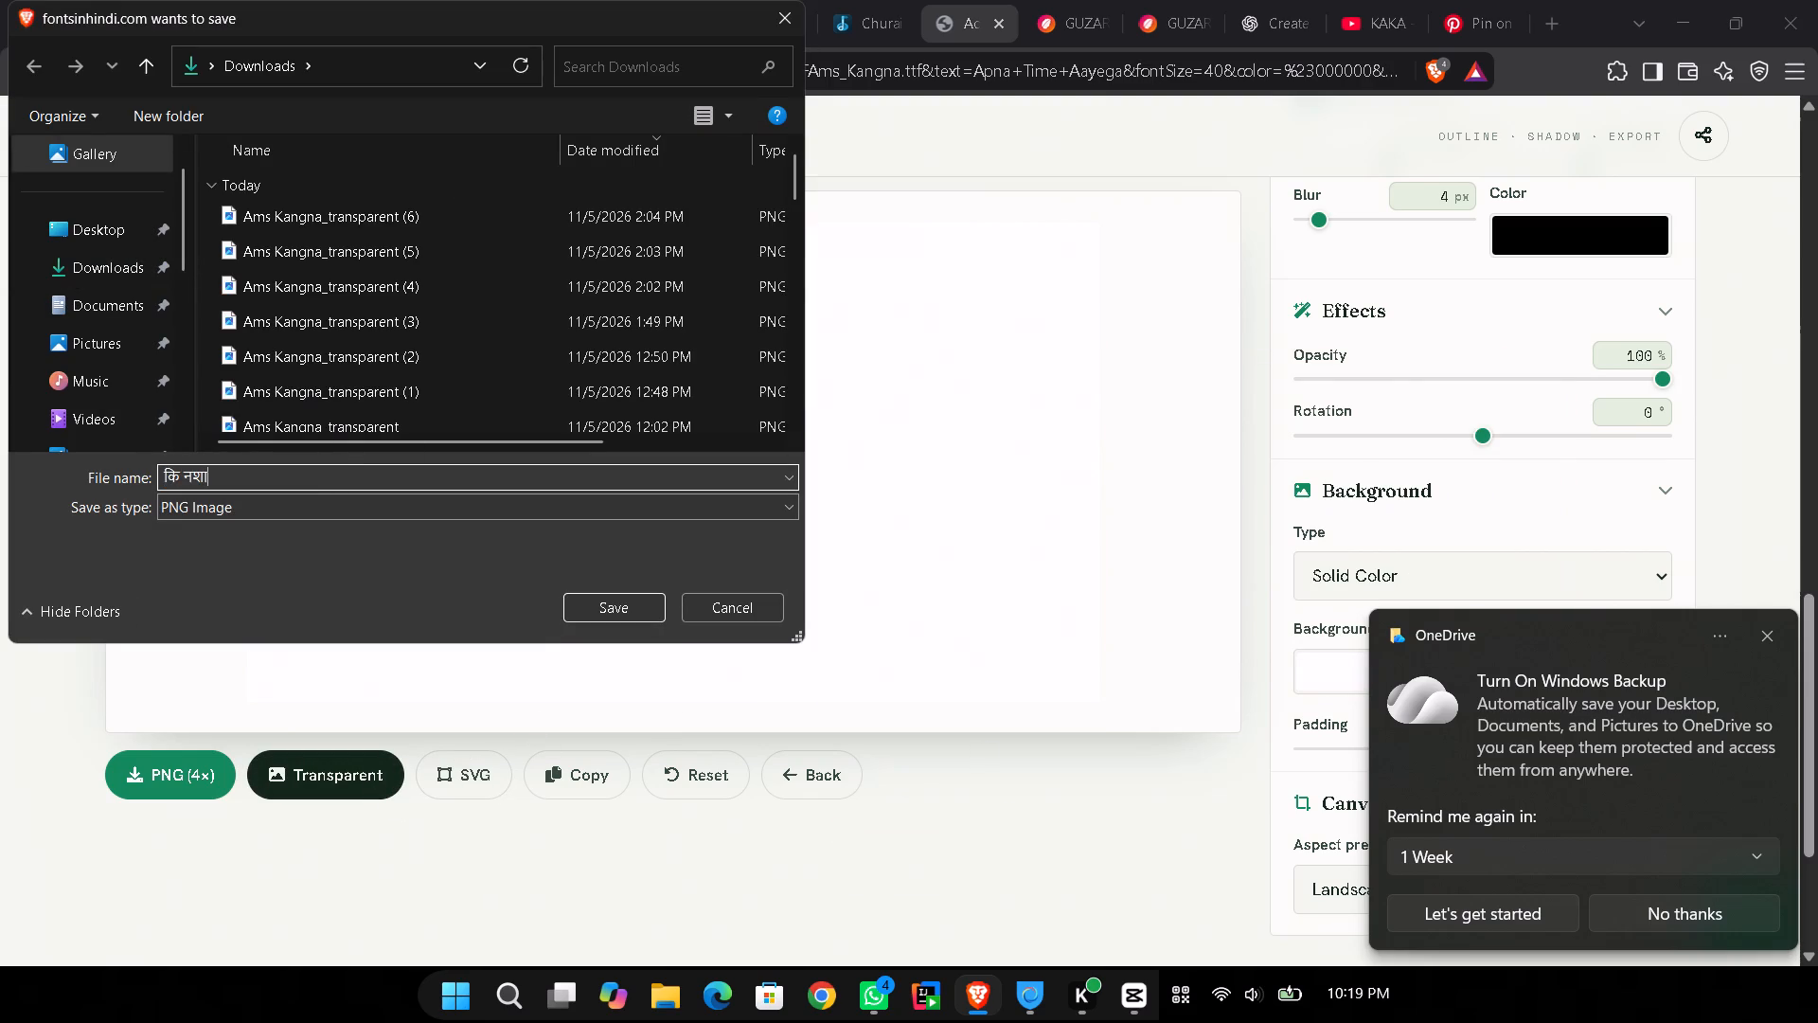
pyautogui.press('Return')
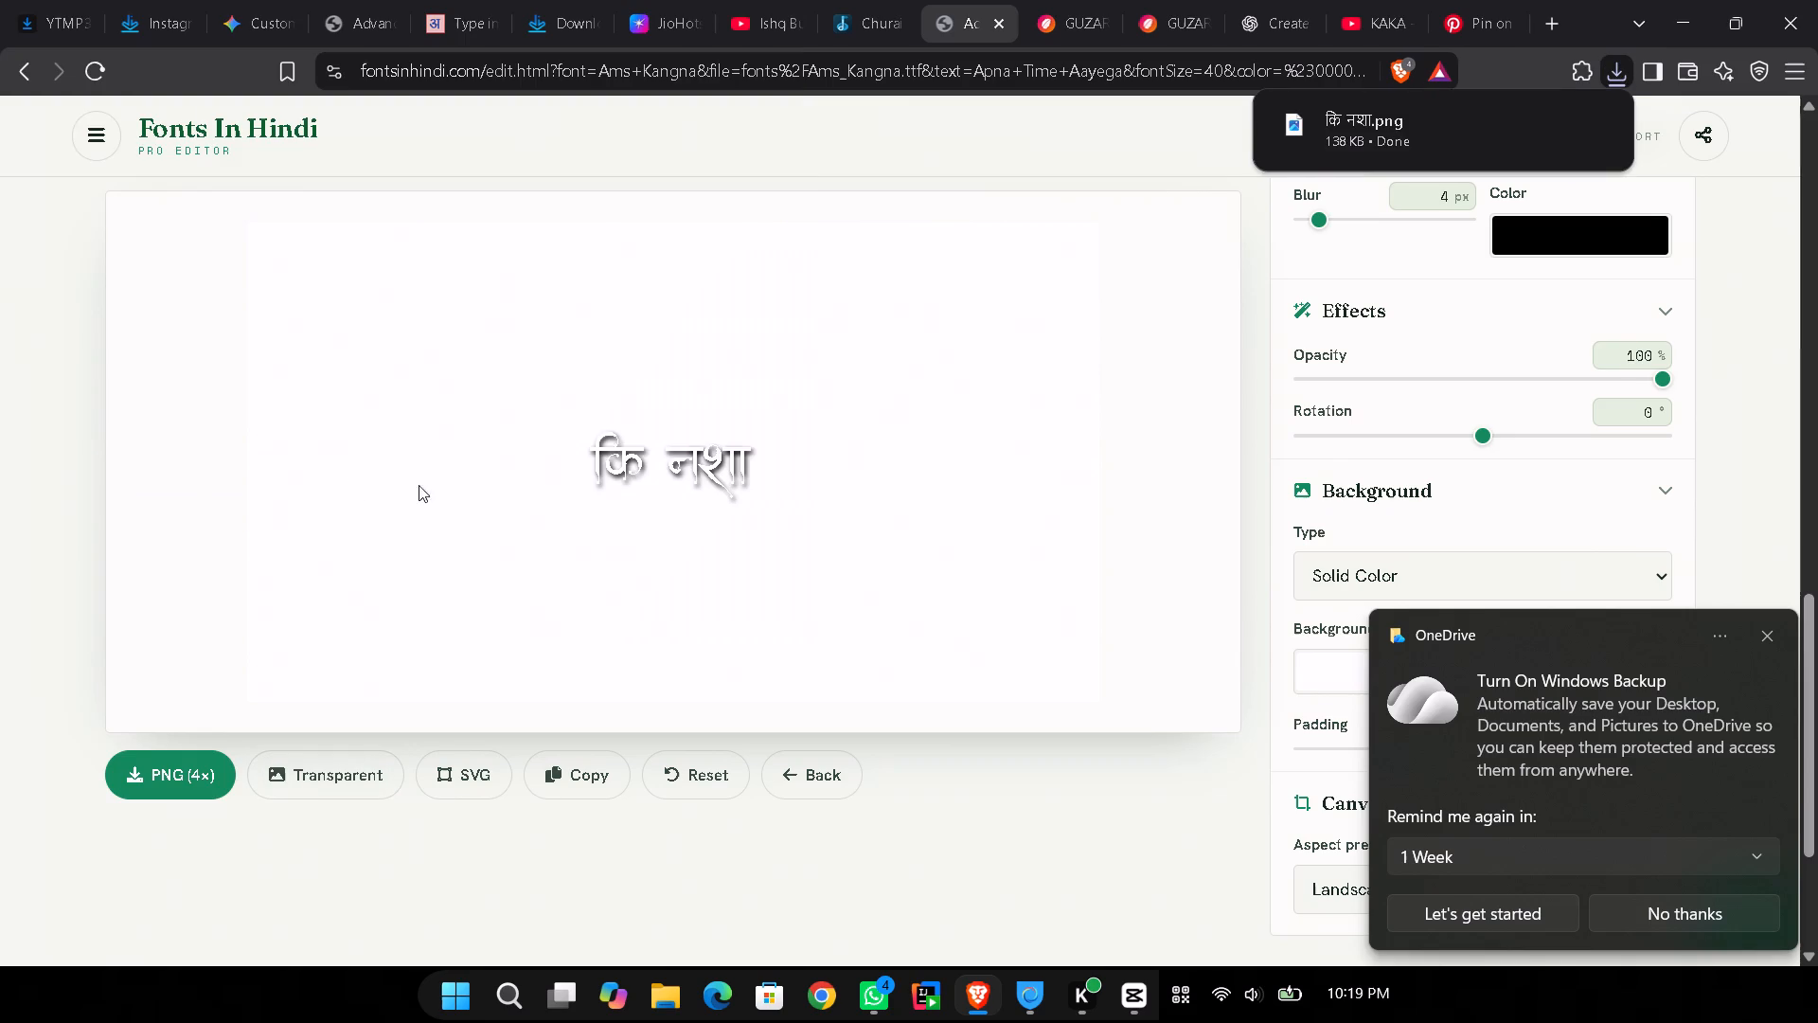
# Copy "में ज़्यादा है" from the Hindi lyrics and replace the Fonts In Hindi editor text with it.
pyautogui.click(1155, 0)
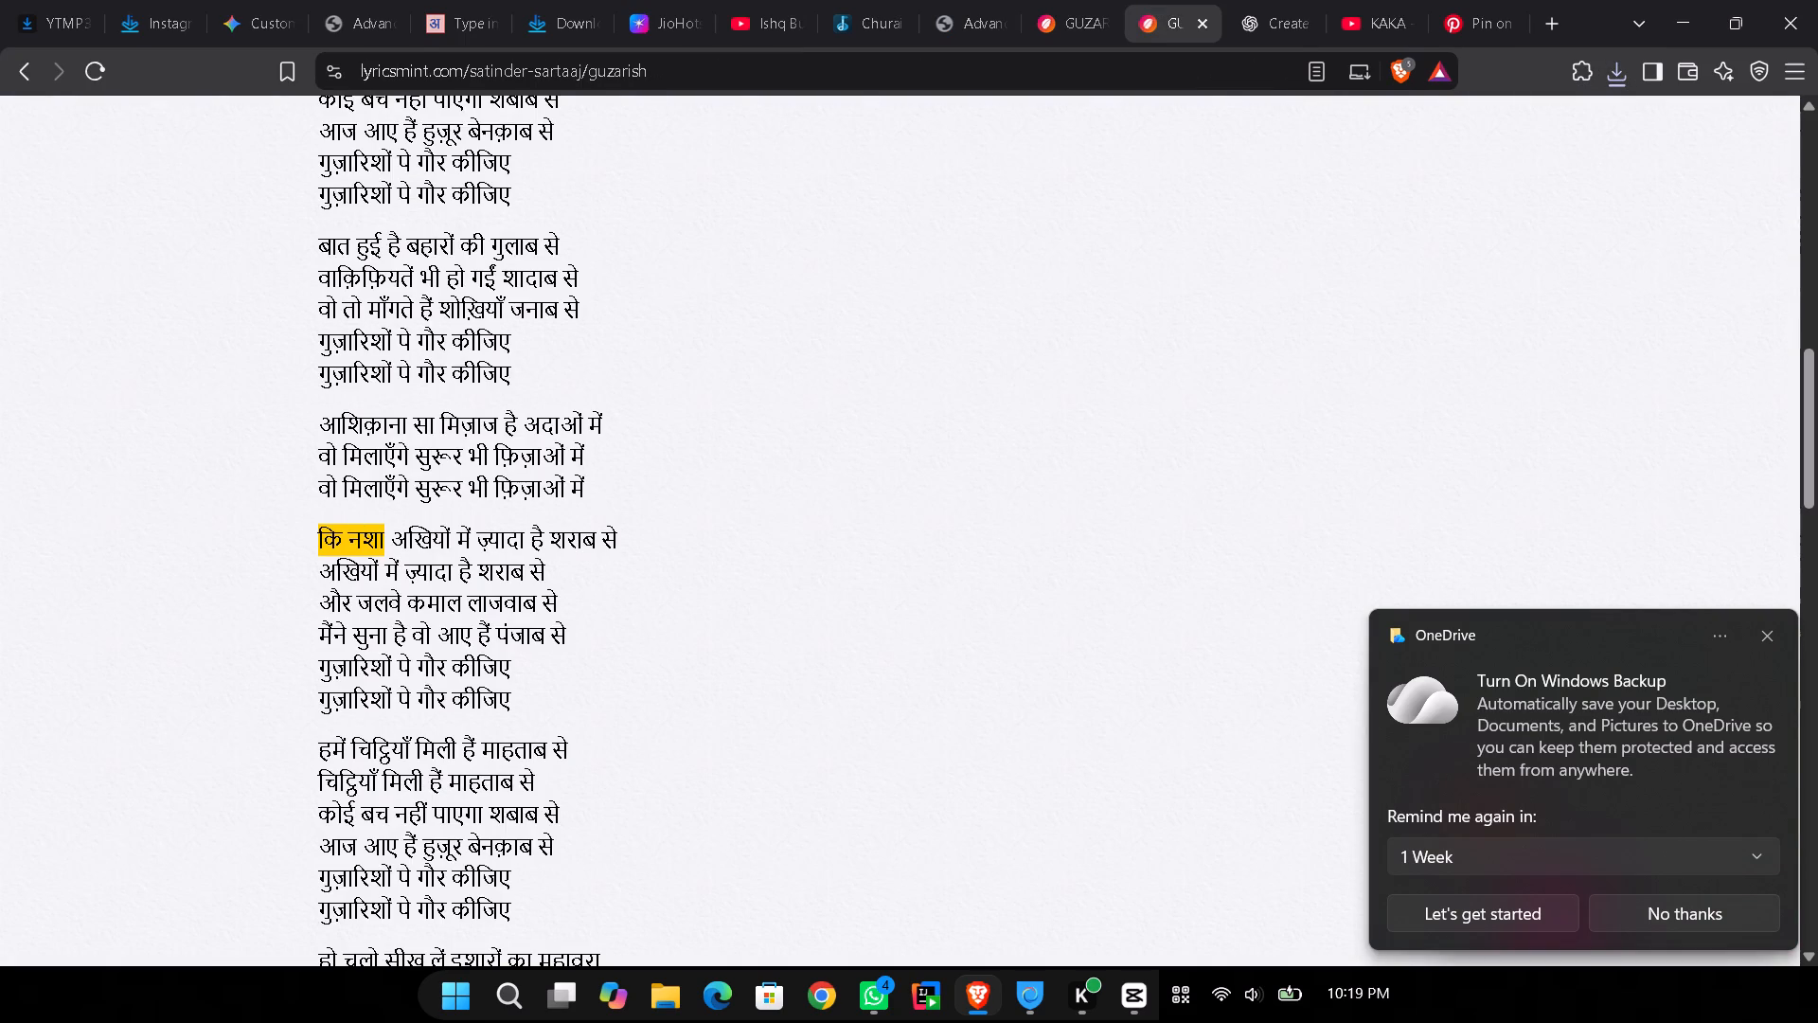
pyautogui.moveTo(456, 535); pyautogui.dragTo(542, 529)
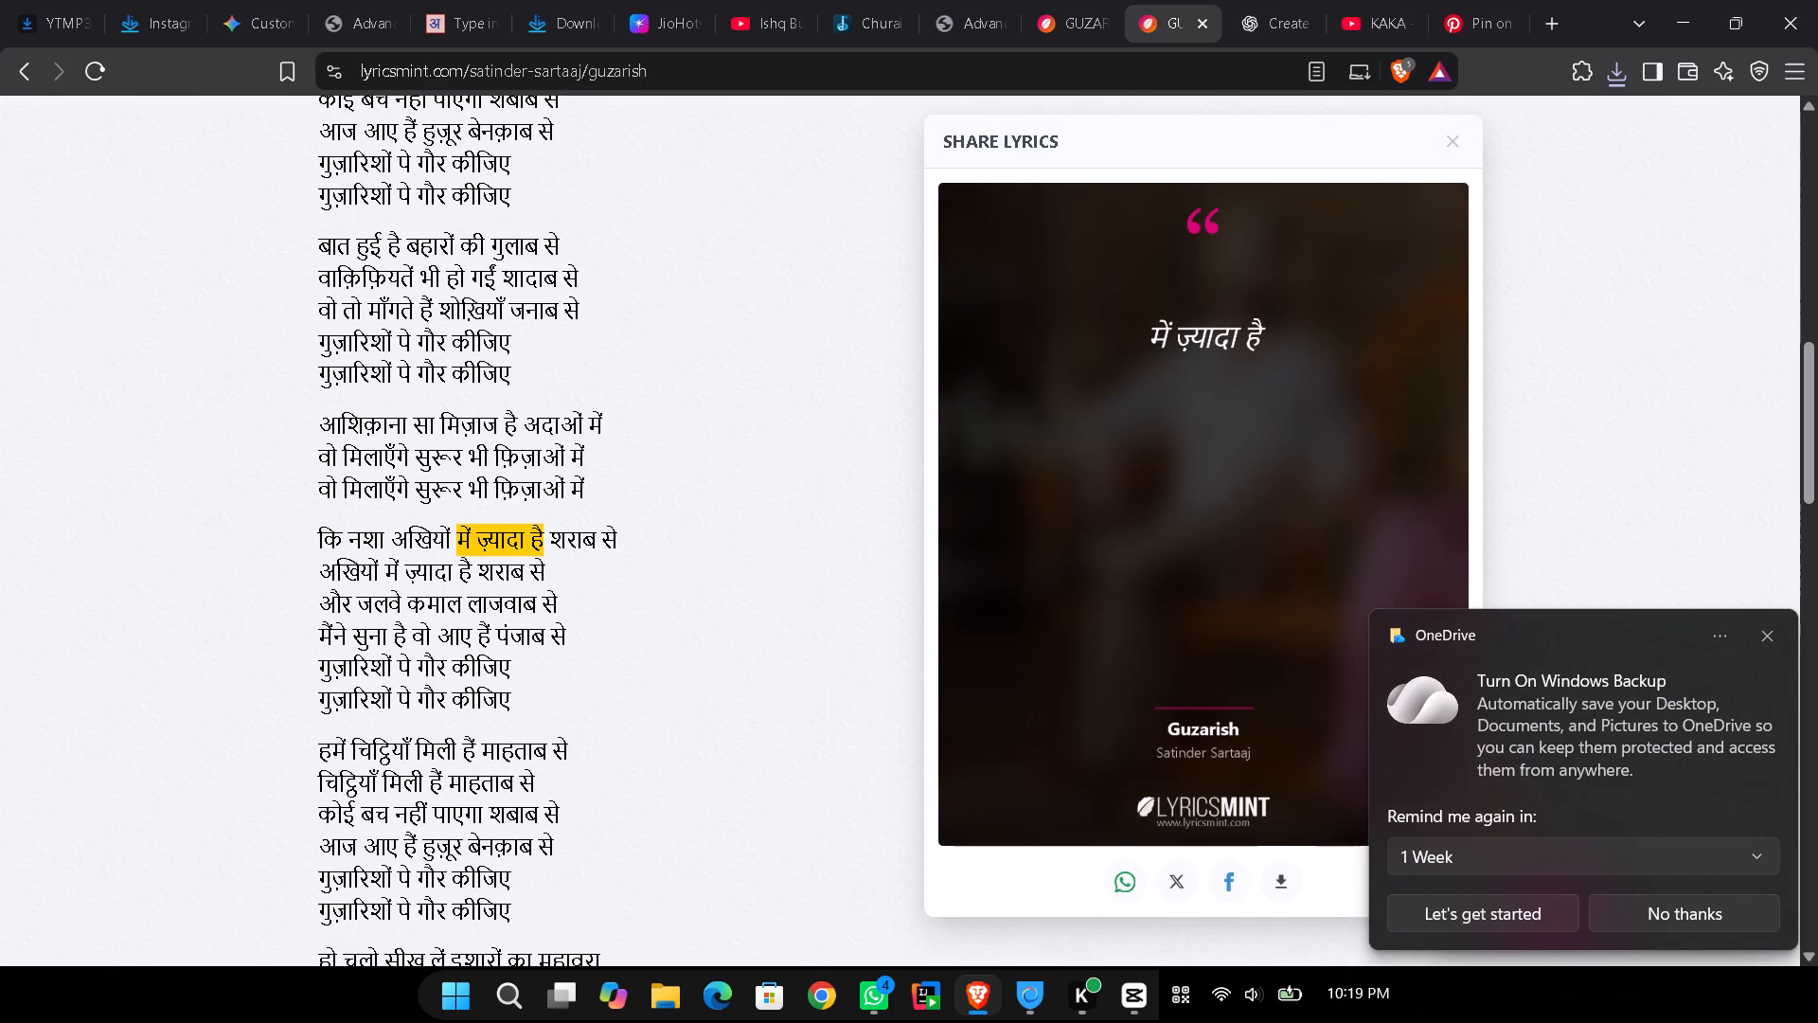
pyautogui.hotkey('ctrl', 'c')
pyautogui.click(1025, 2)
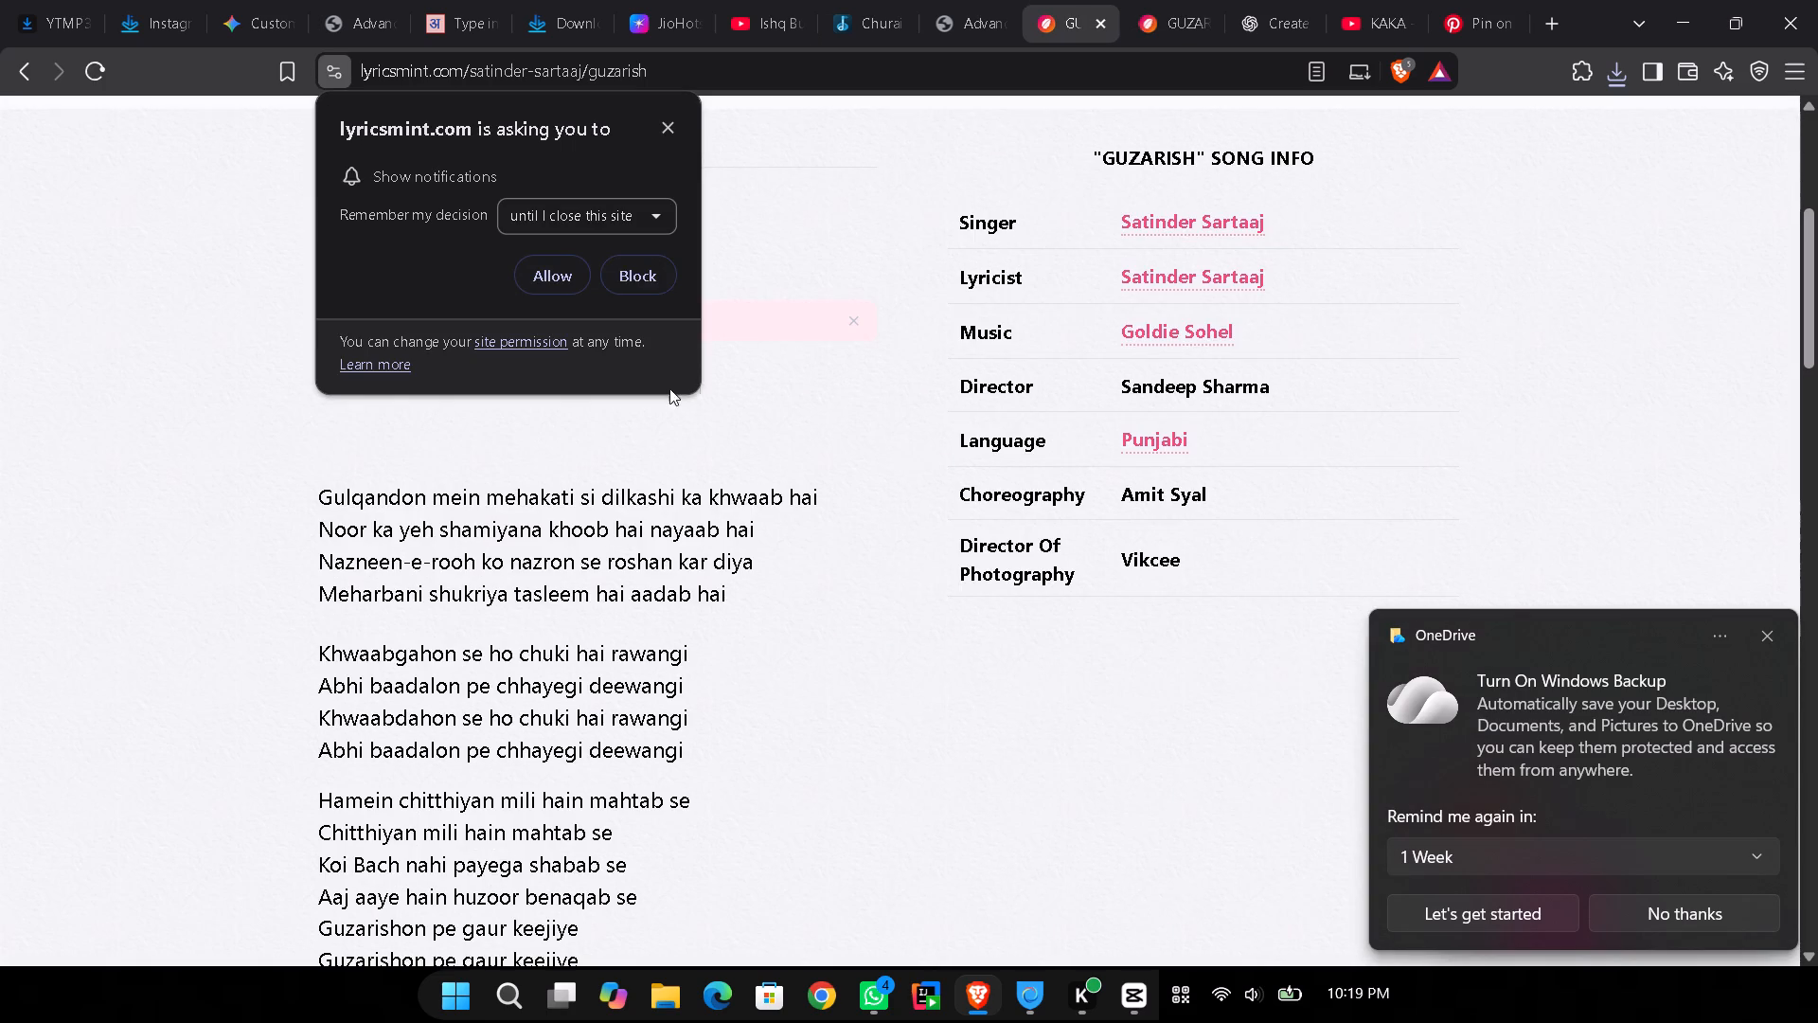
pyautogui.click(929, 12)
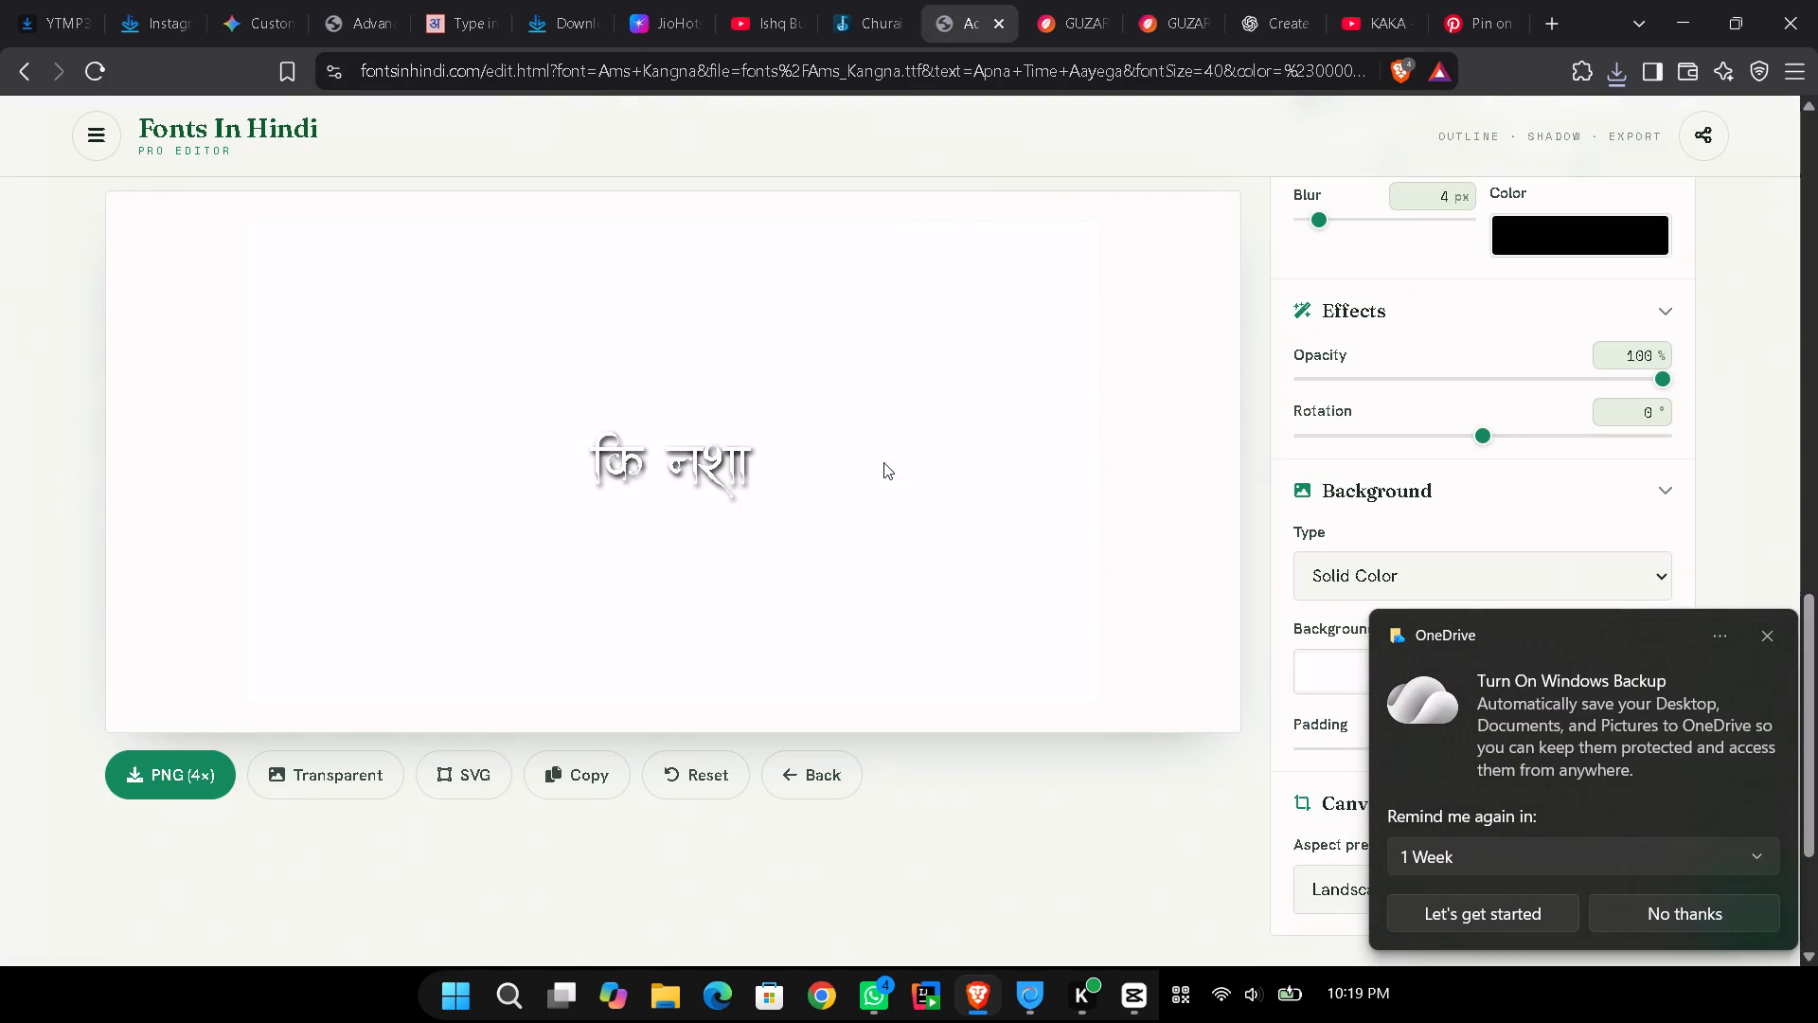
pyautogui.click(780, 466)
pyautogui.scroll(12, 1350, 358)
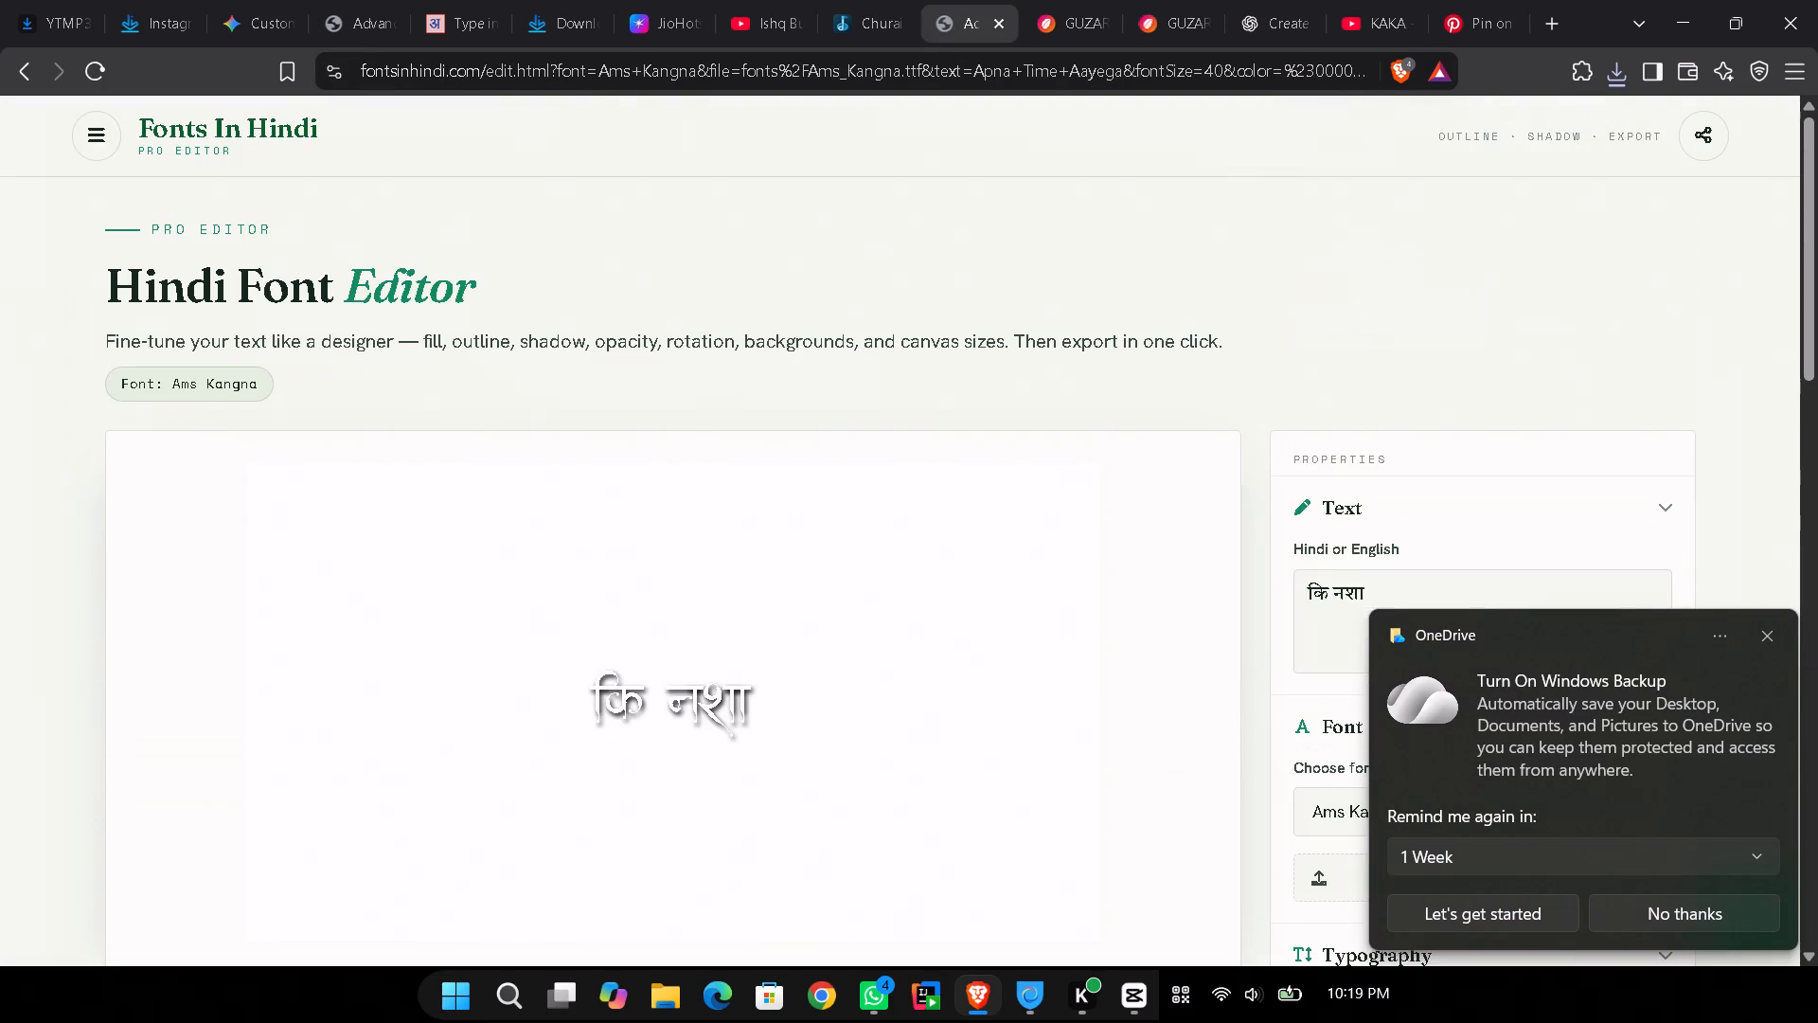
pyautogui.moveTo(1381, 585); pyautogui.dragTo(1146, 592)
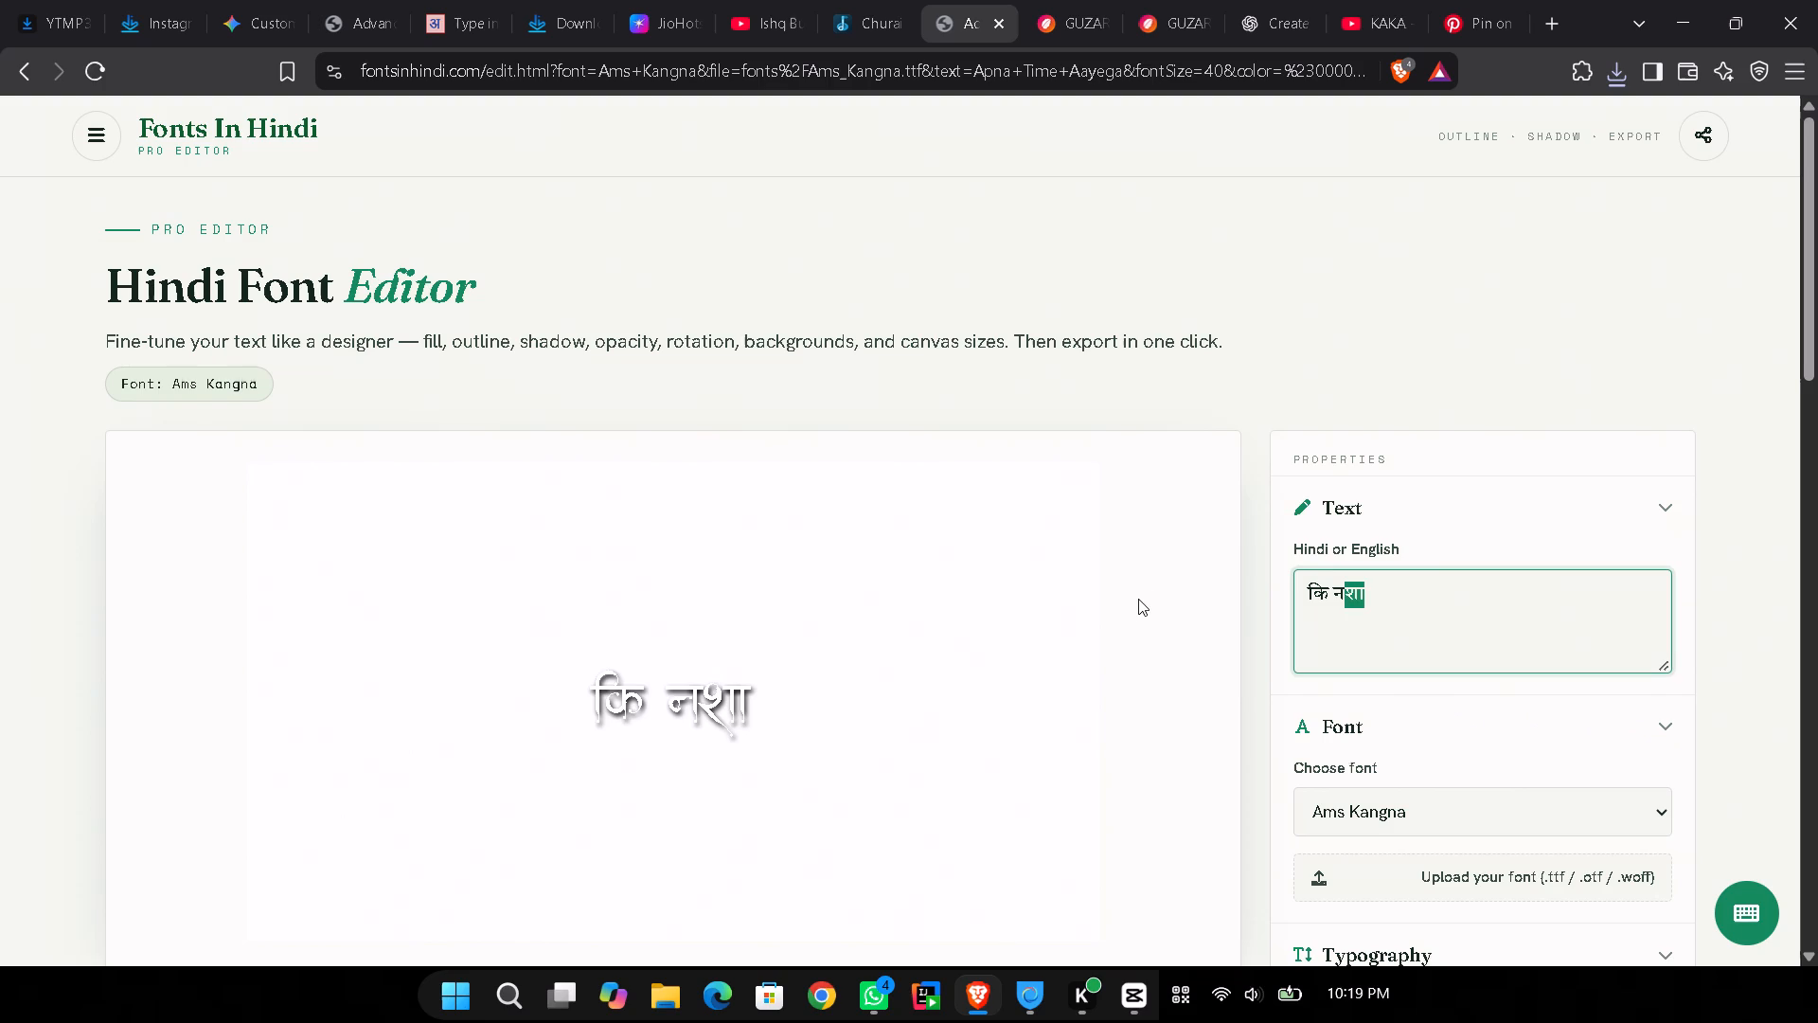
pyautogui.hotkey('ctrl', 'v')
# Export the lyric as a transparent PNG named "में ज़्यादा है" in the Downloads folder.
pyautogui.scroll(-5, 864, 655)
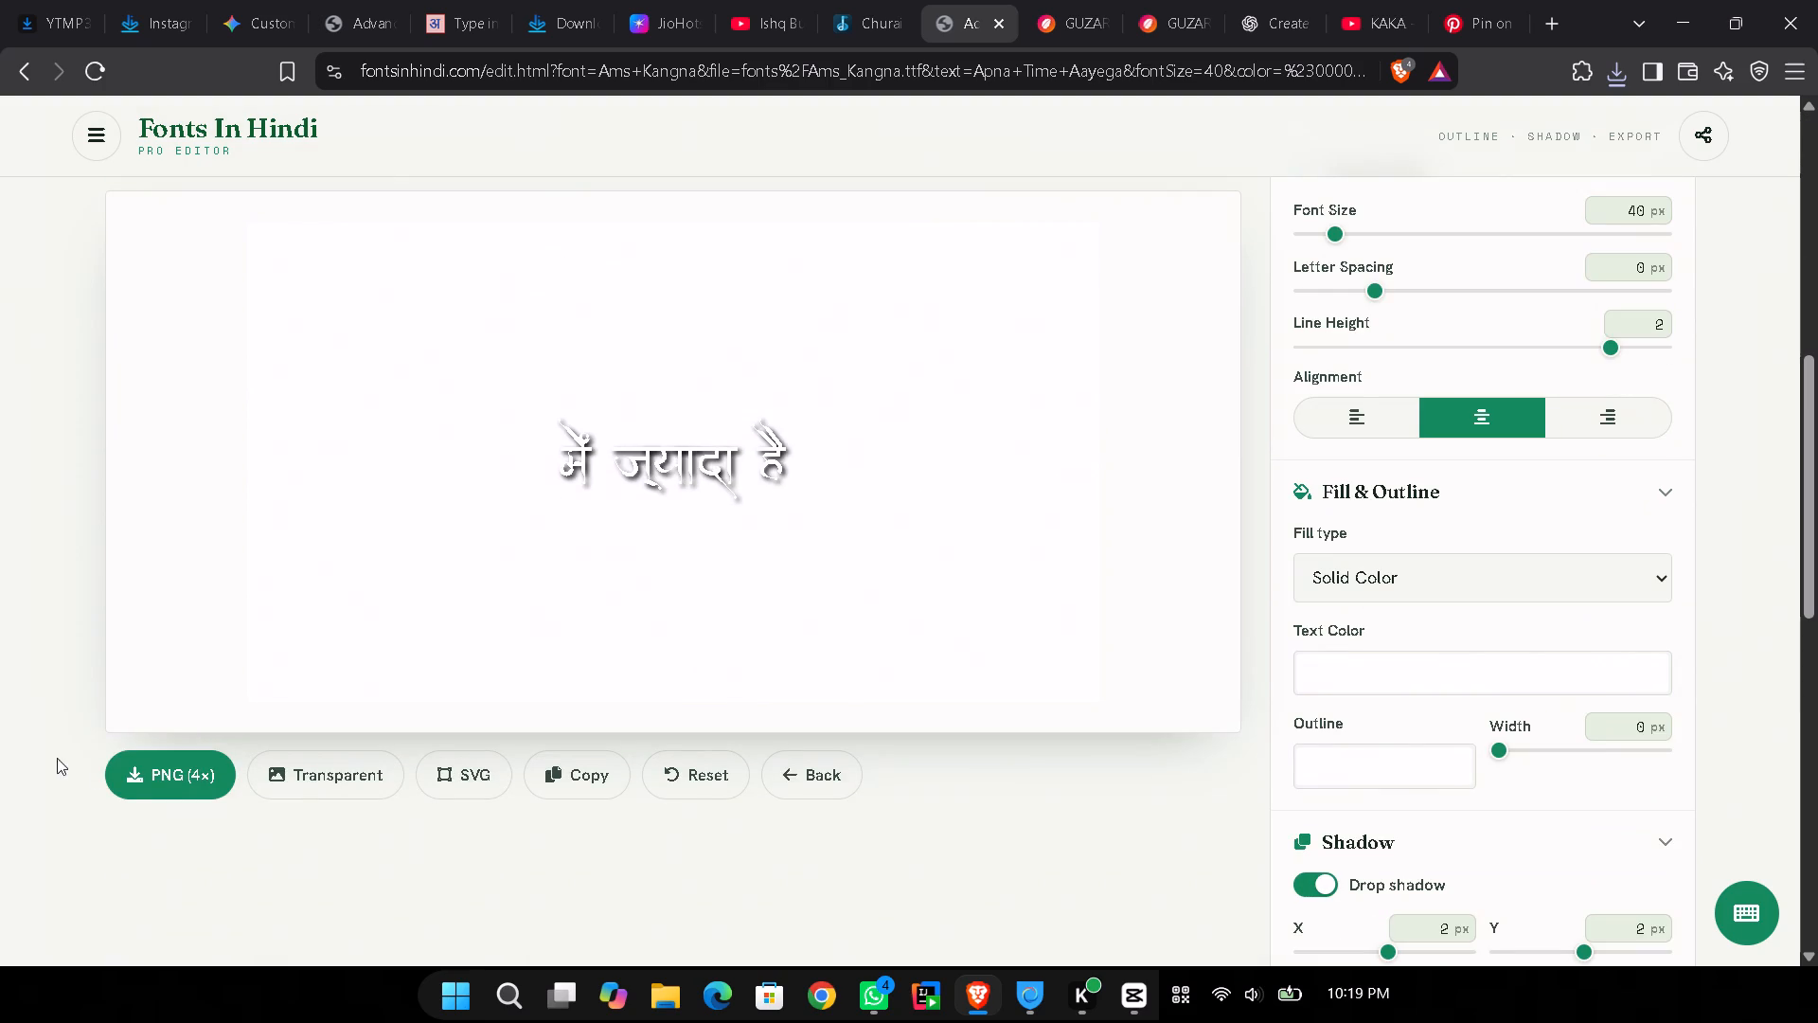
pyautogui.click(292, 757)
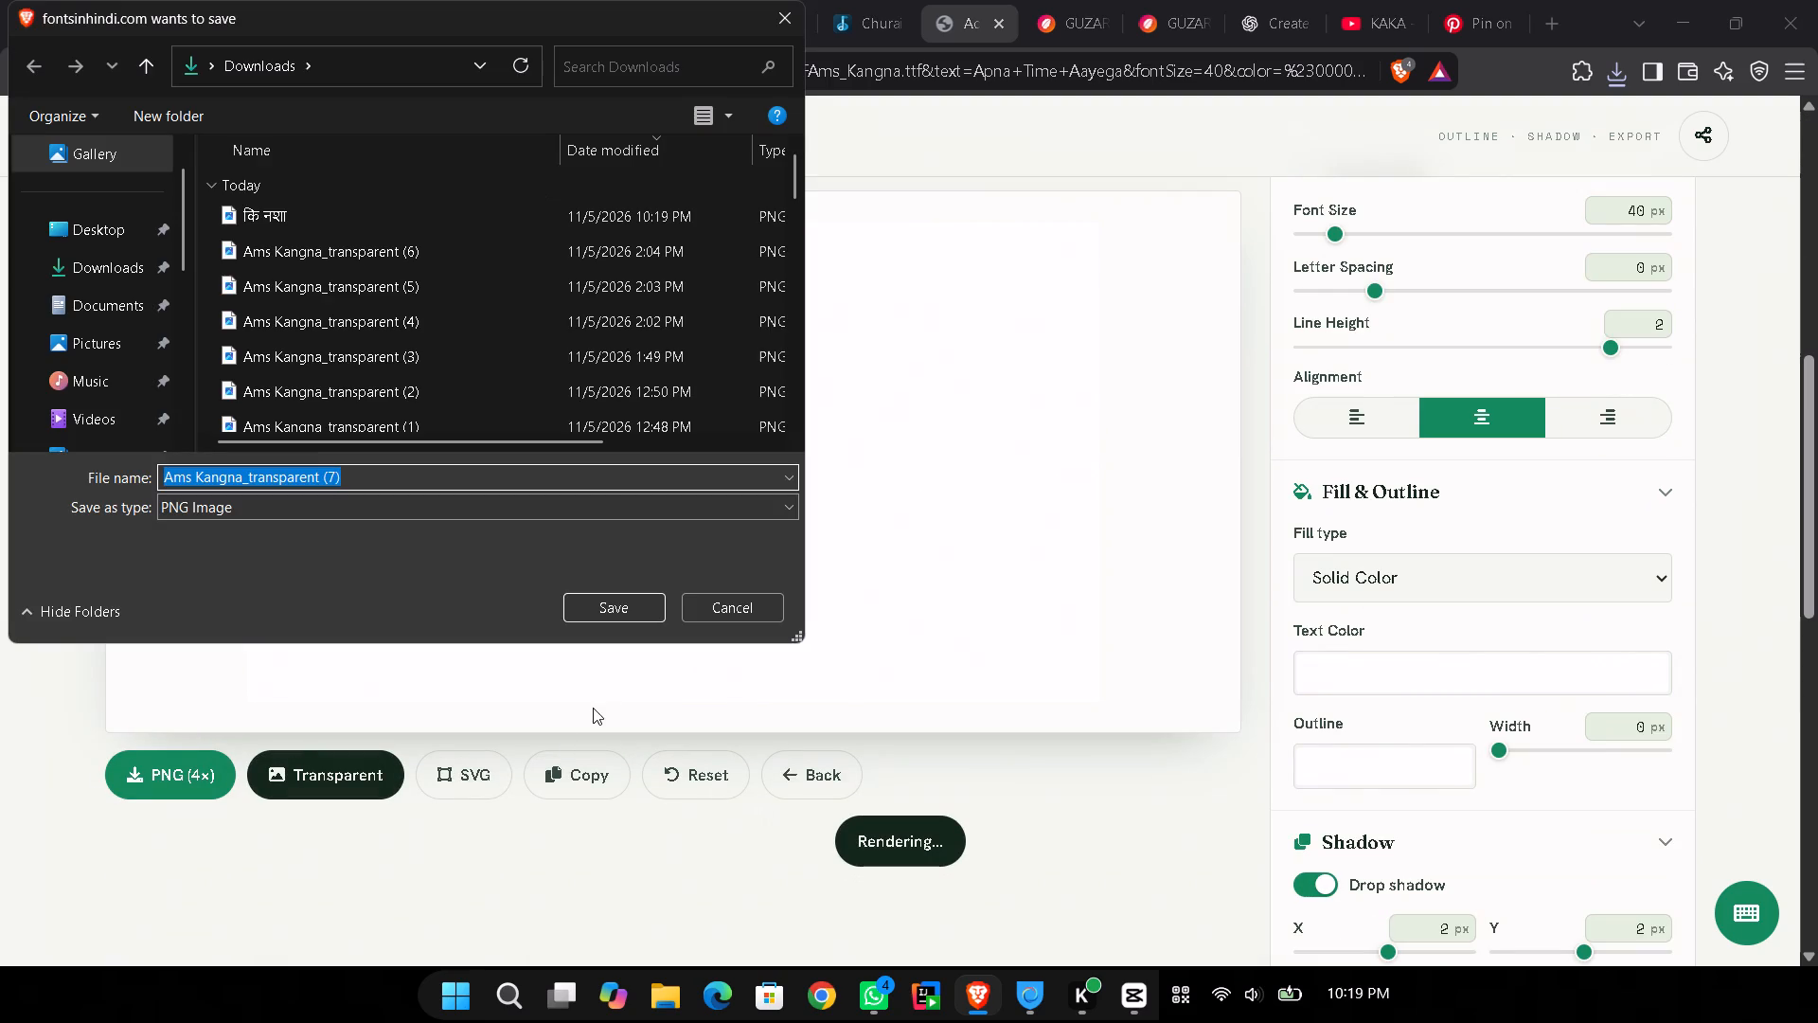
pyautogui.hotkey('ctrl', 'v')
pyautogui.press('Return')
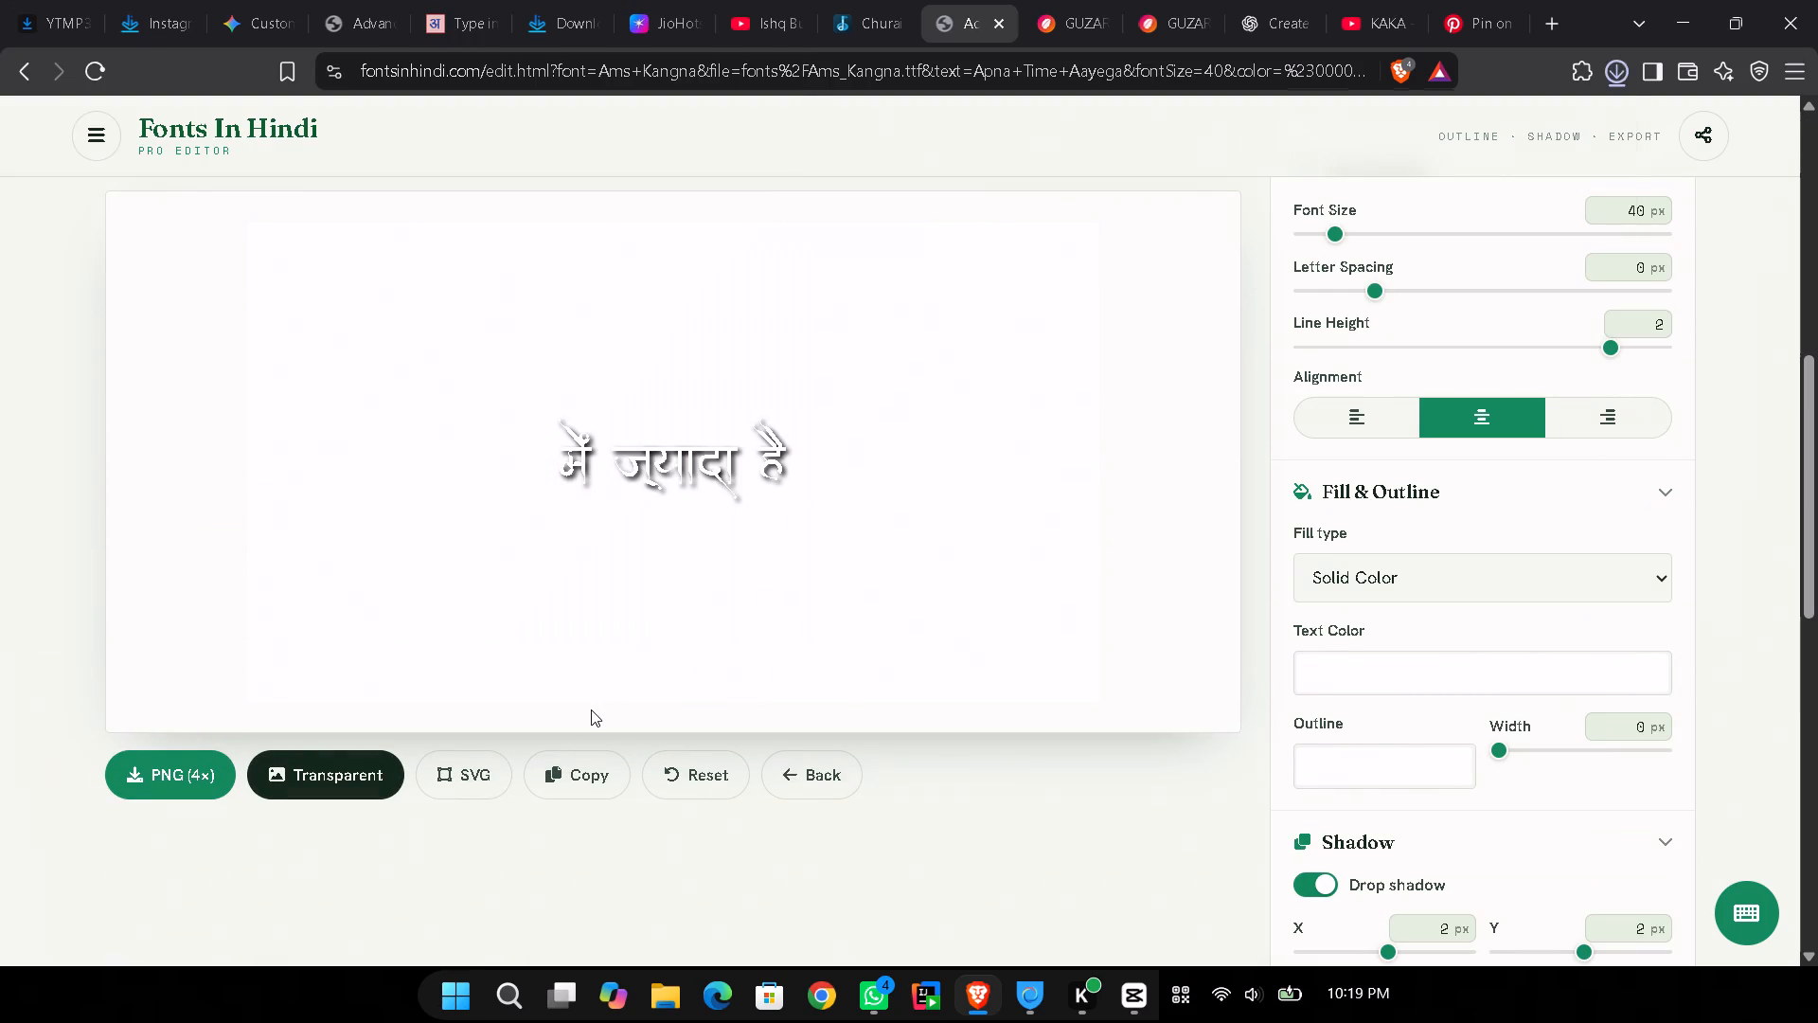
# Copy "और जलवे कमाल" from the Hindi lyrics and replace the Fonts In Hindi editor text with it.
pyautogui.click(1152, 8)
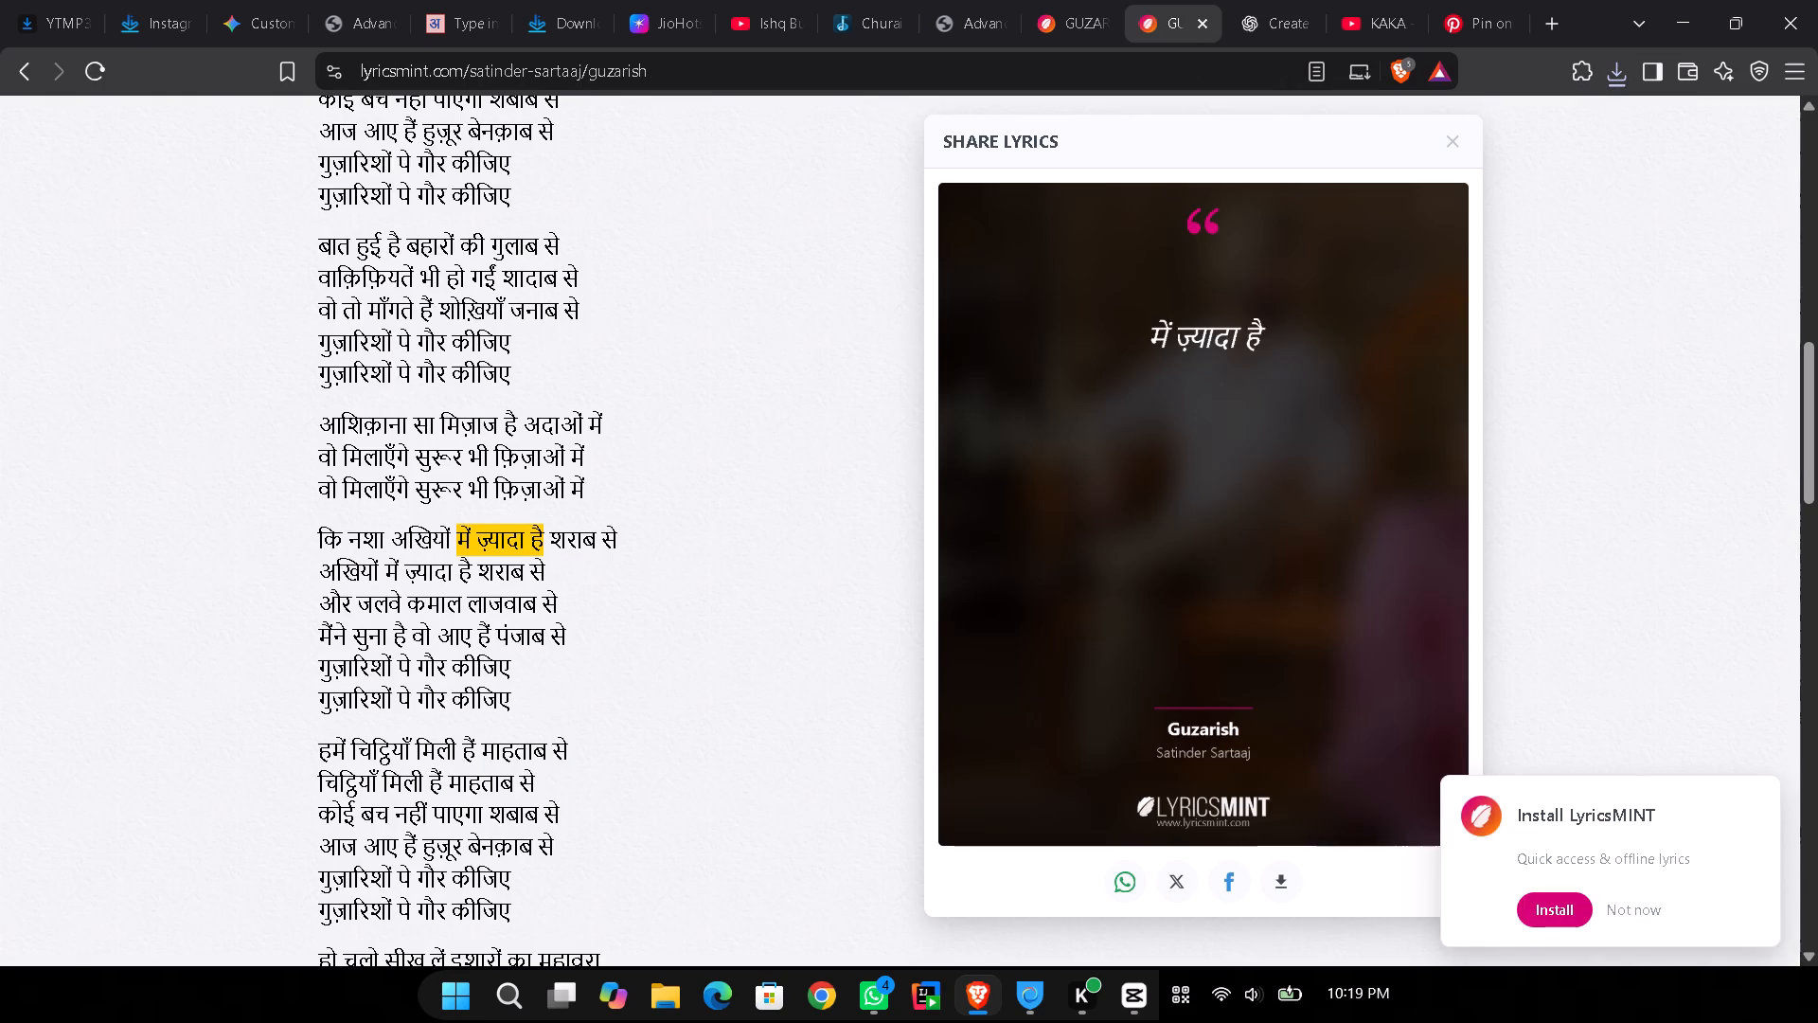
pyautogui.moveTo(465, 602); pyautogui.dragTo(258, 594)
pyautogui.hotkey('ctrl', 'c')
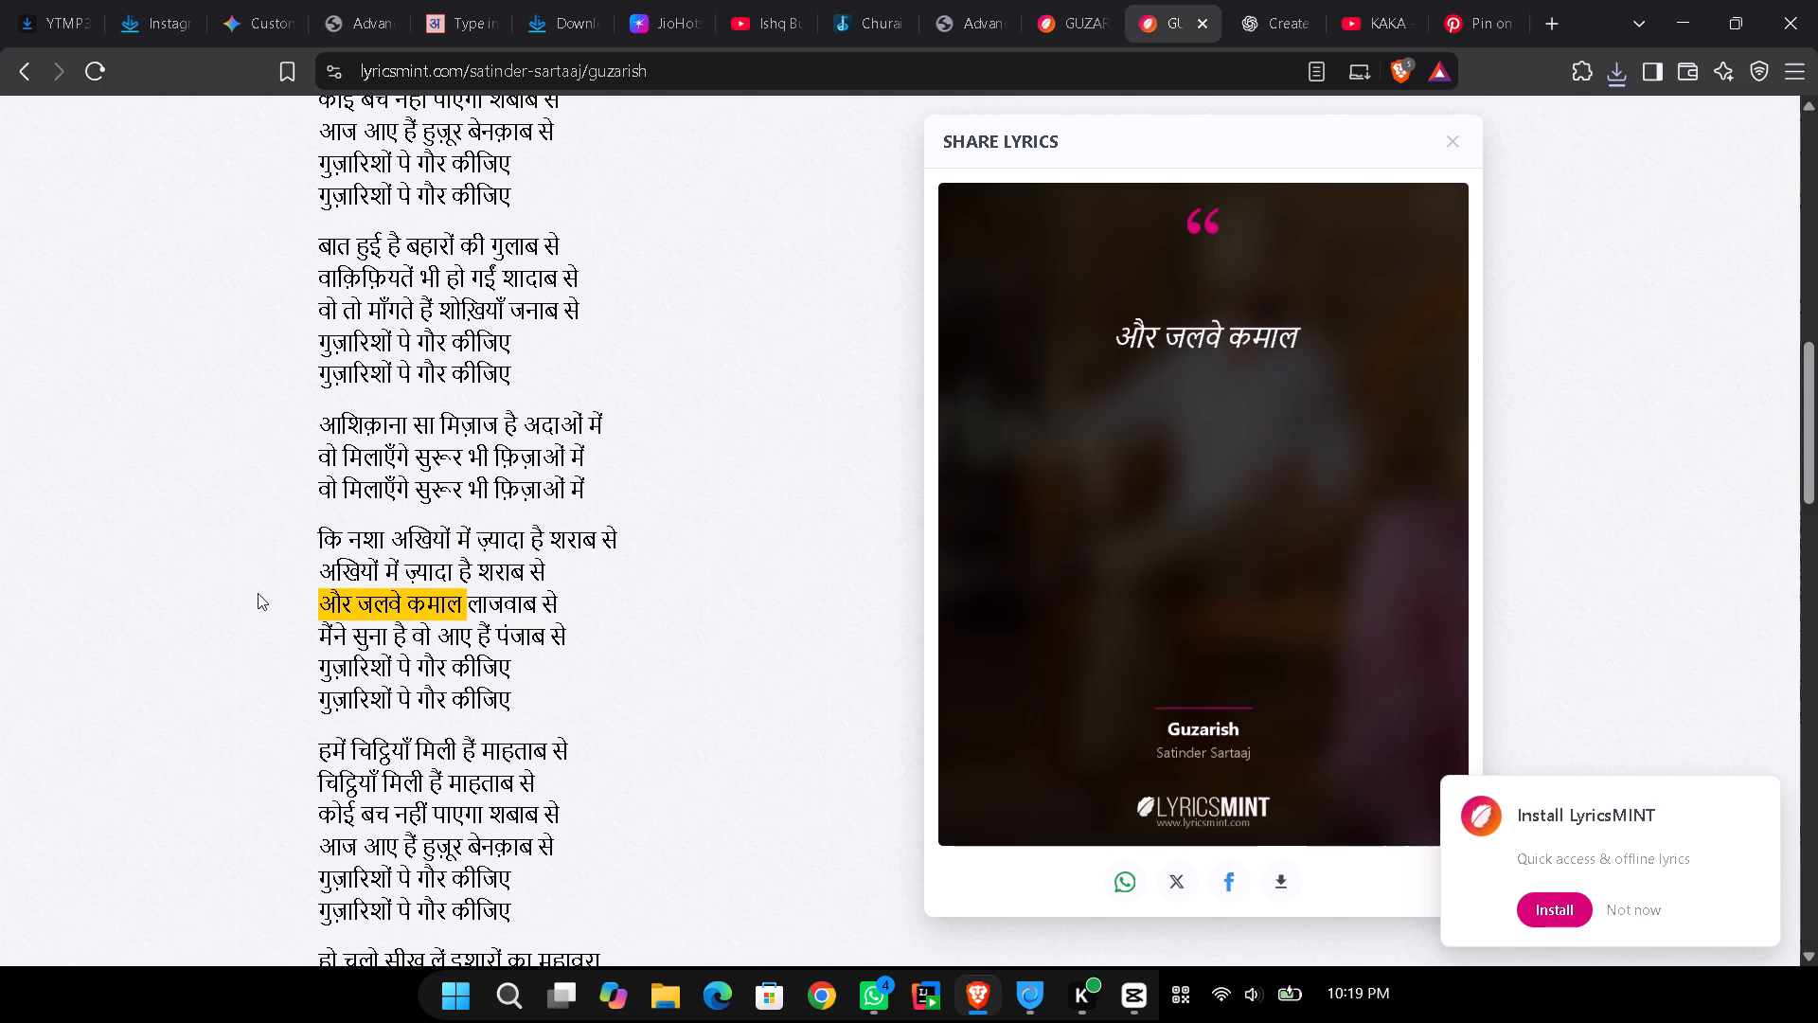
pyautogui.click(1060, 11)
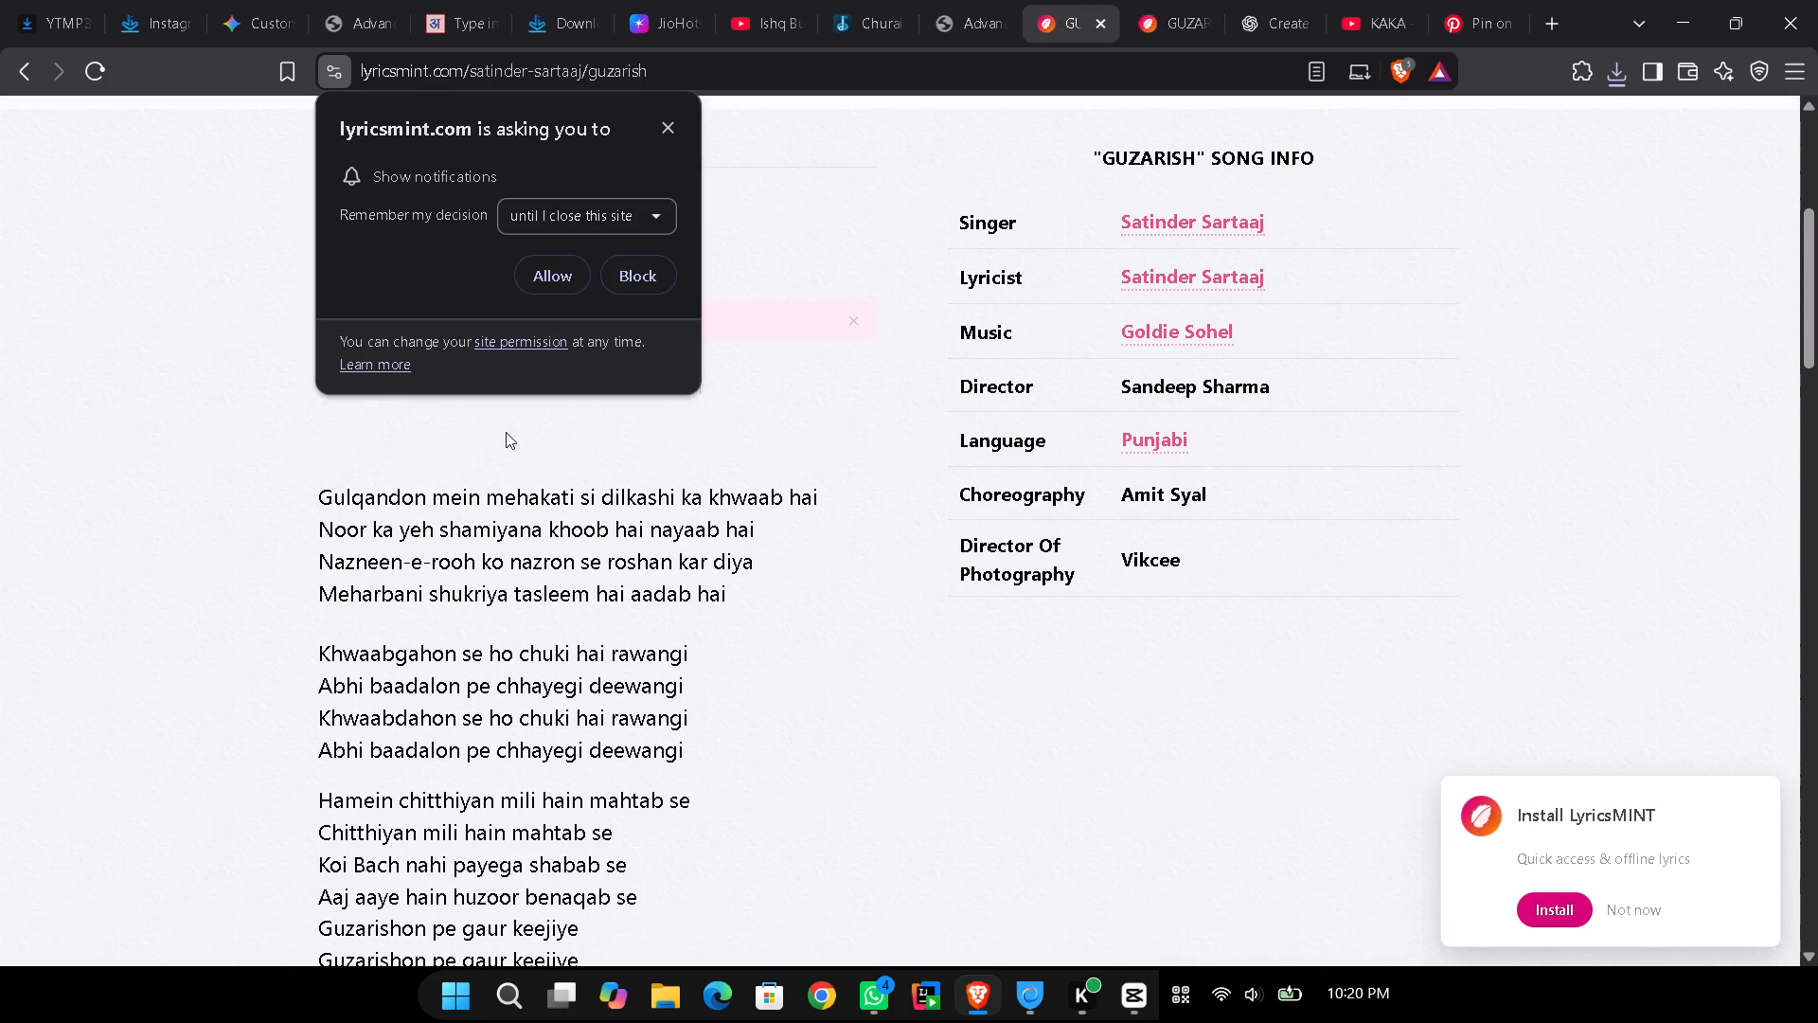
pyautogui.click(951, 24)
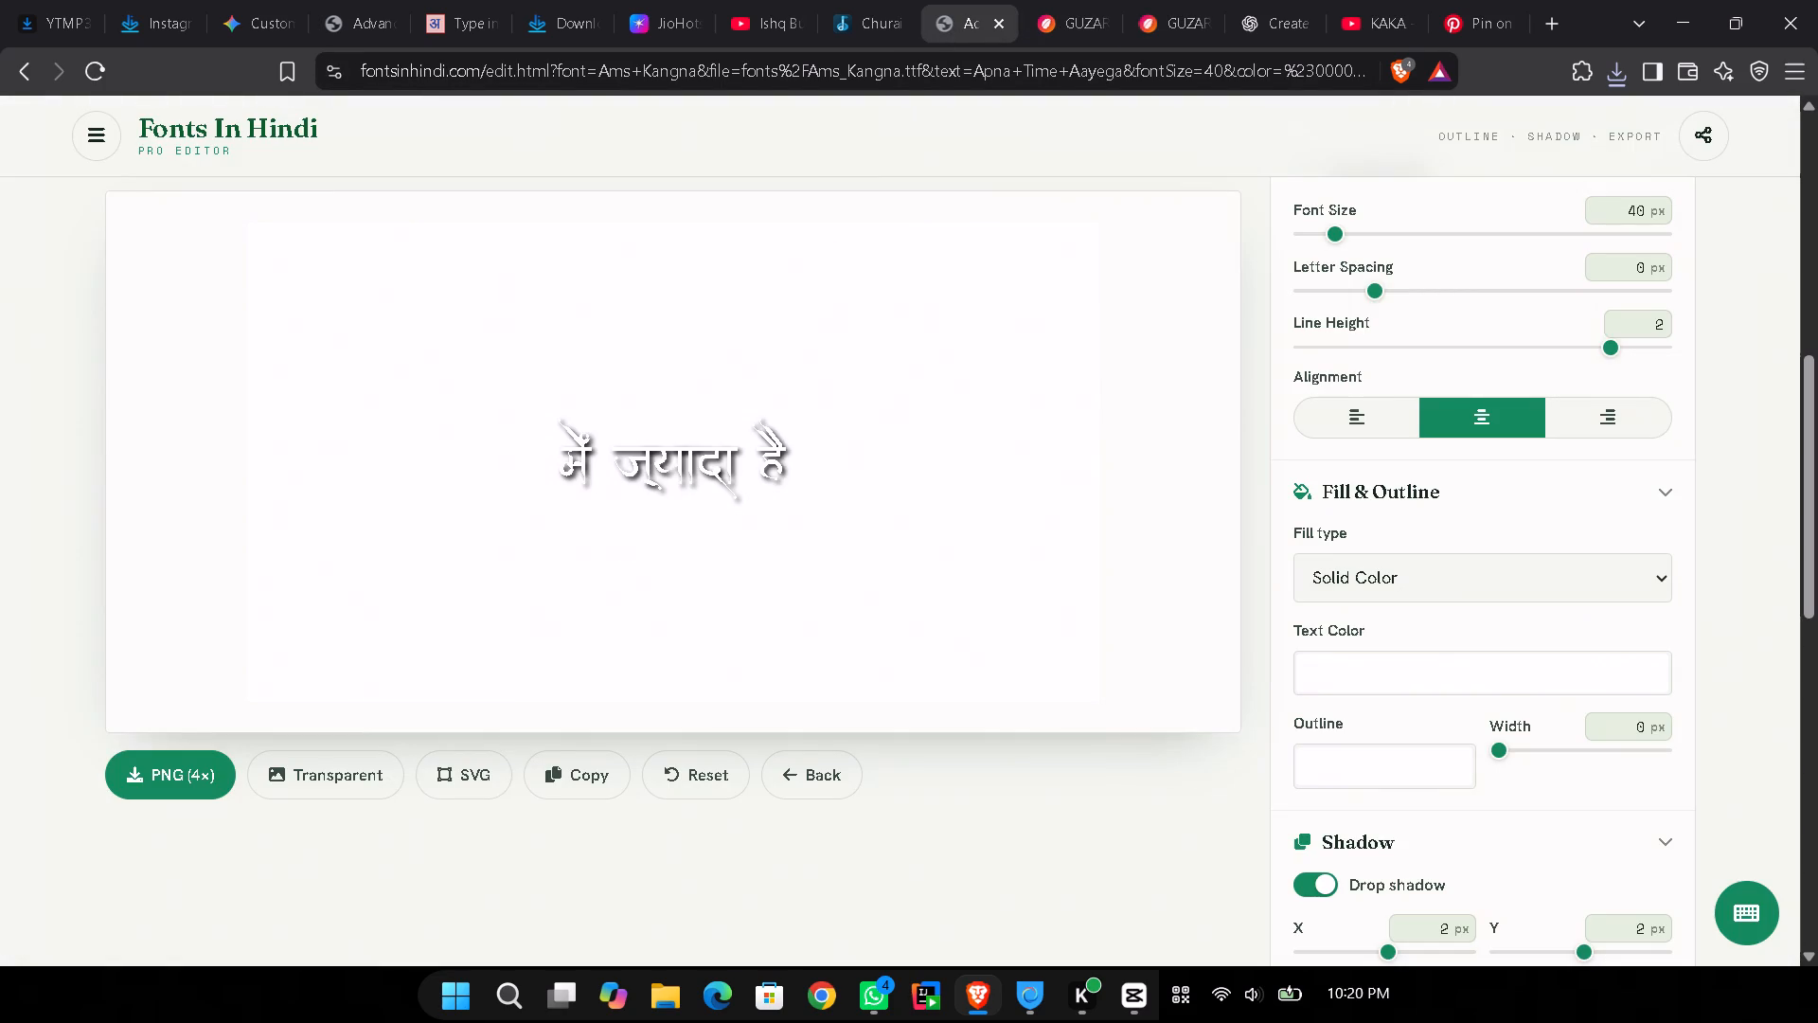
pyautogui.click(336, 772)
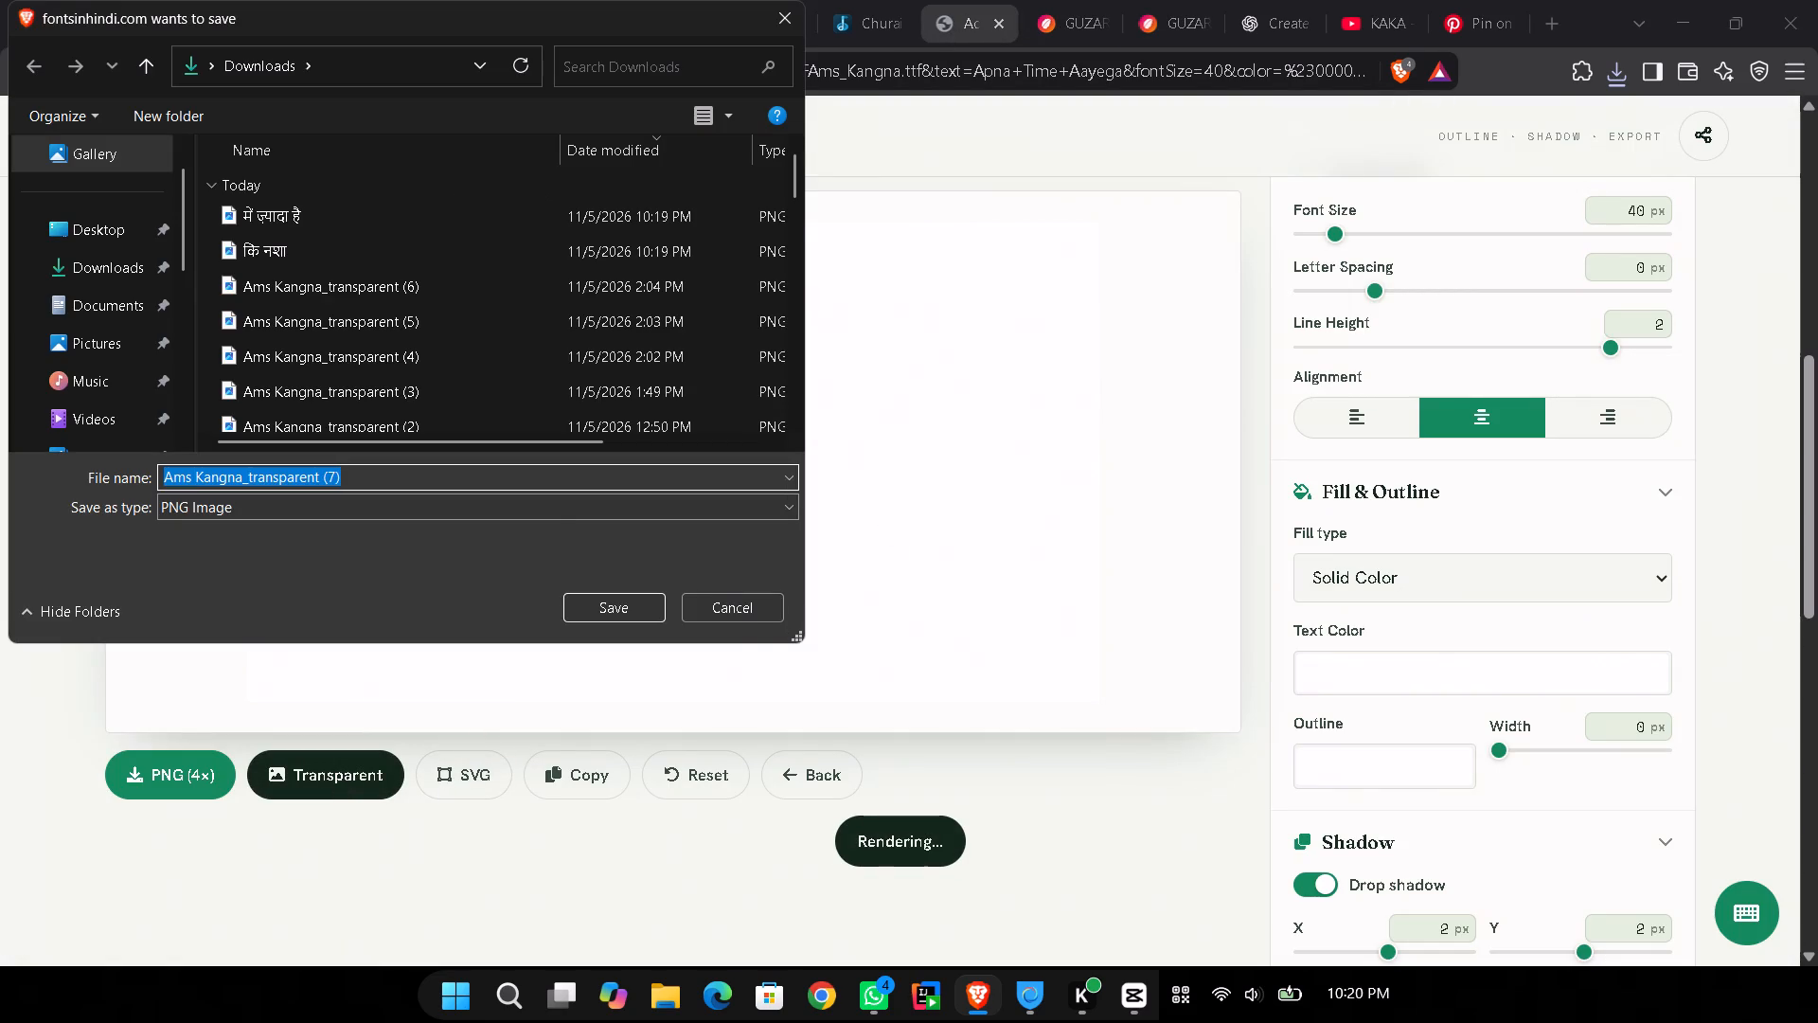
pyautogui.click(753, 607)
pyautogui.scroll(4, 1373, 394)
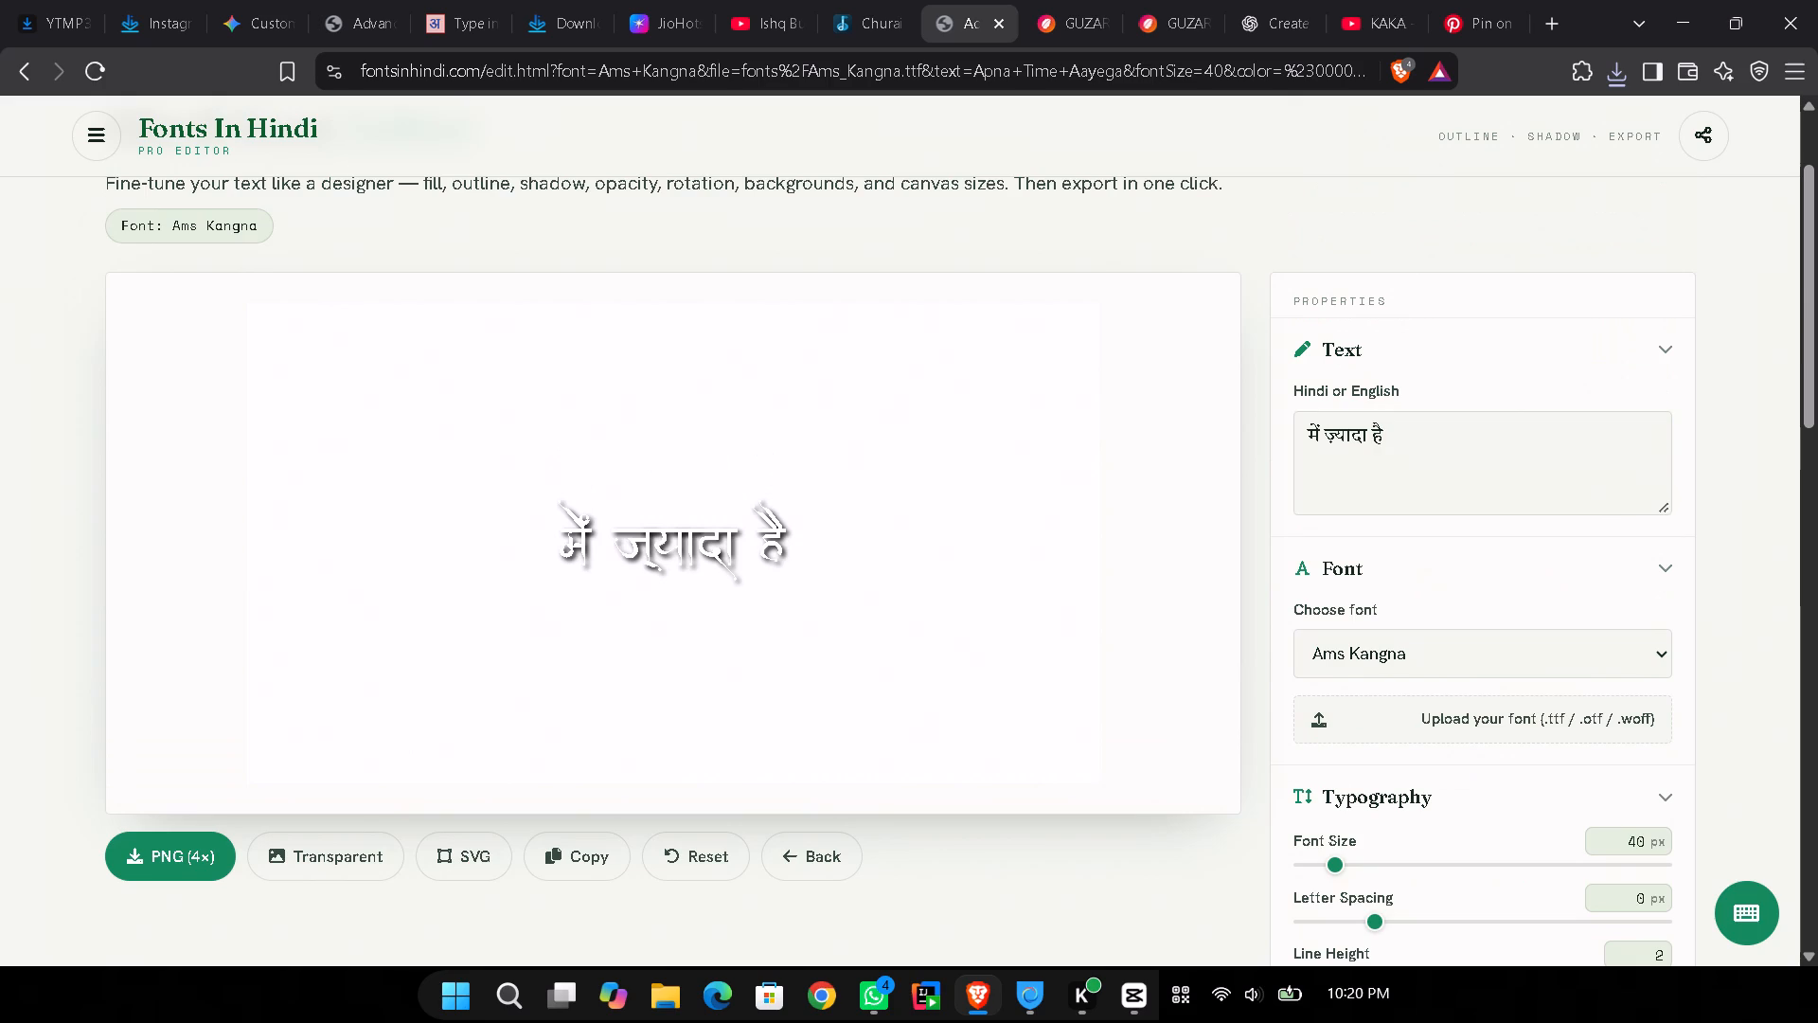
pyautogui.moveTo(1418, 432); pyautogui.dragTo(794, 401)
pyautogui.hotkey('ctrl', 'v')
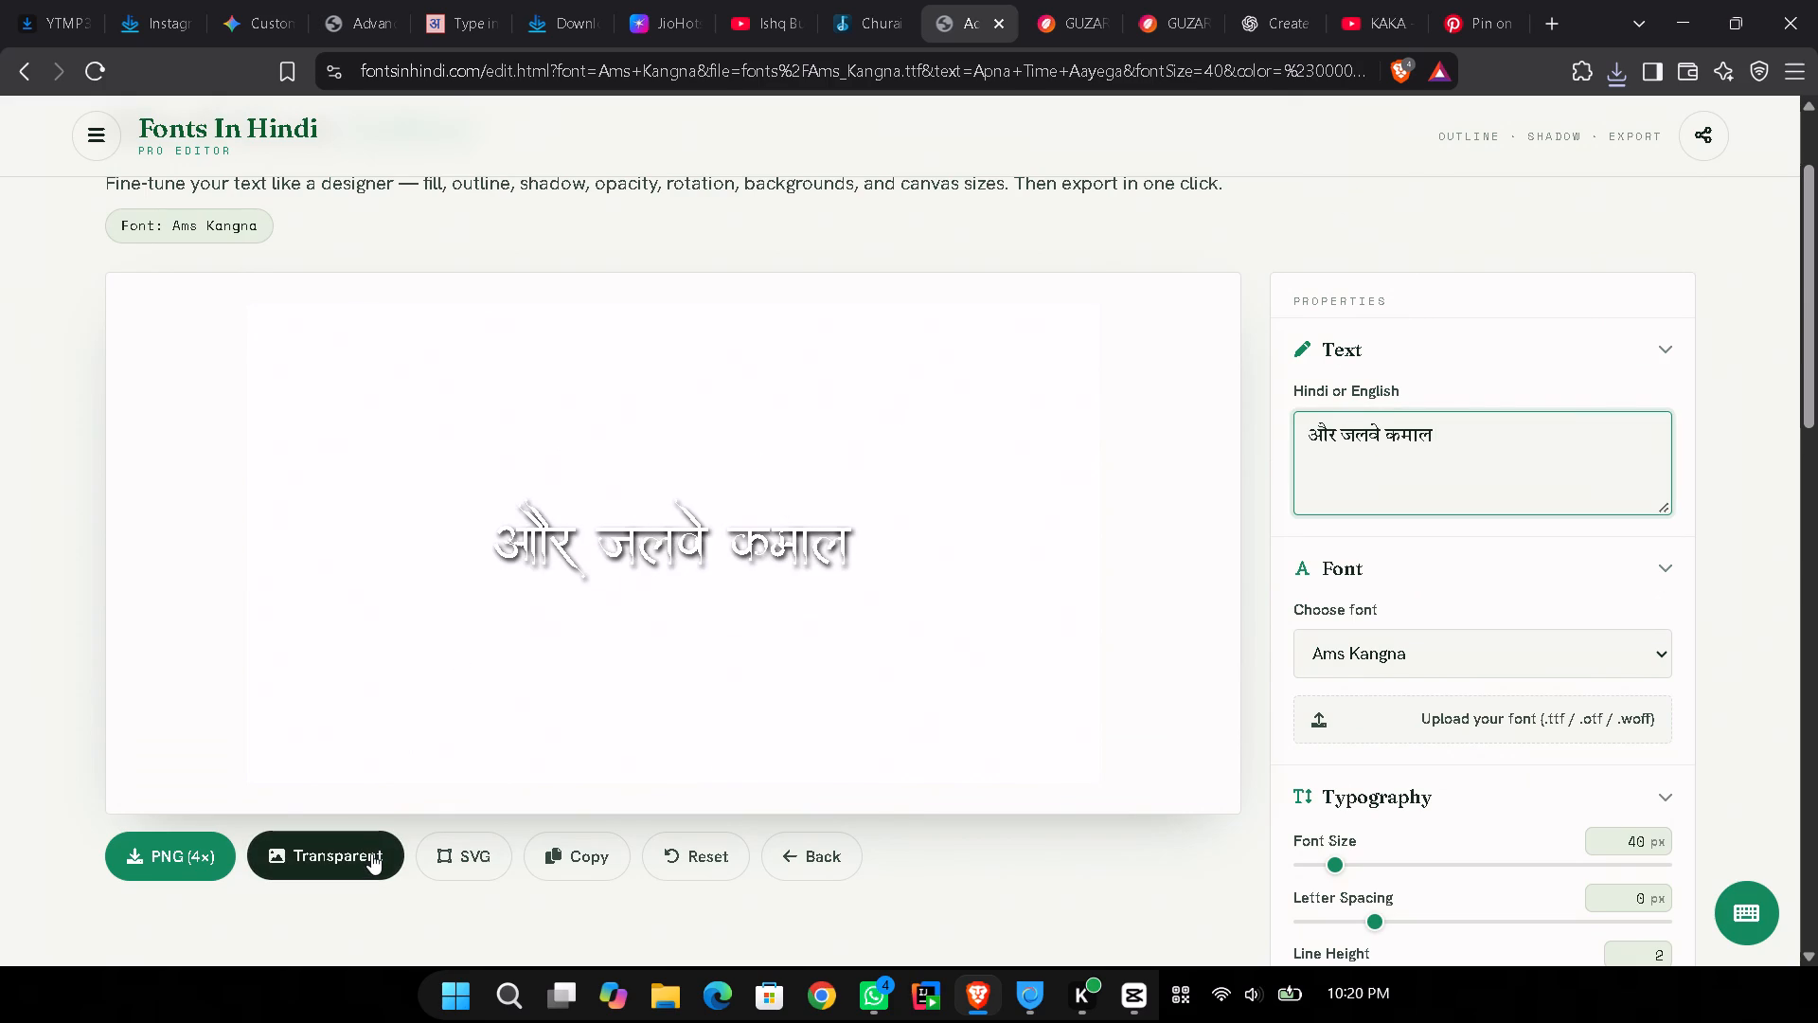
# Export the lyric as a transparent PNG named "और जलवे कमाल" in the Downloads folder.
pyautogui.click(371, 853)
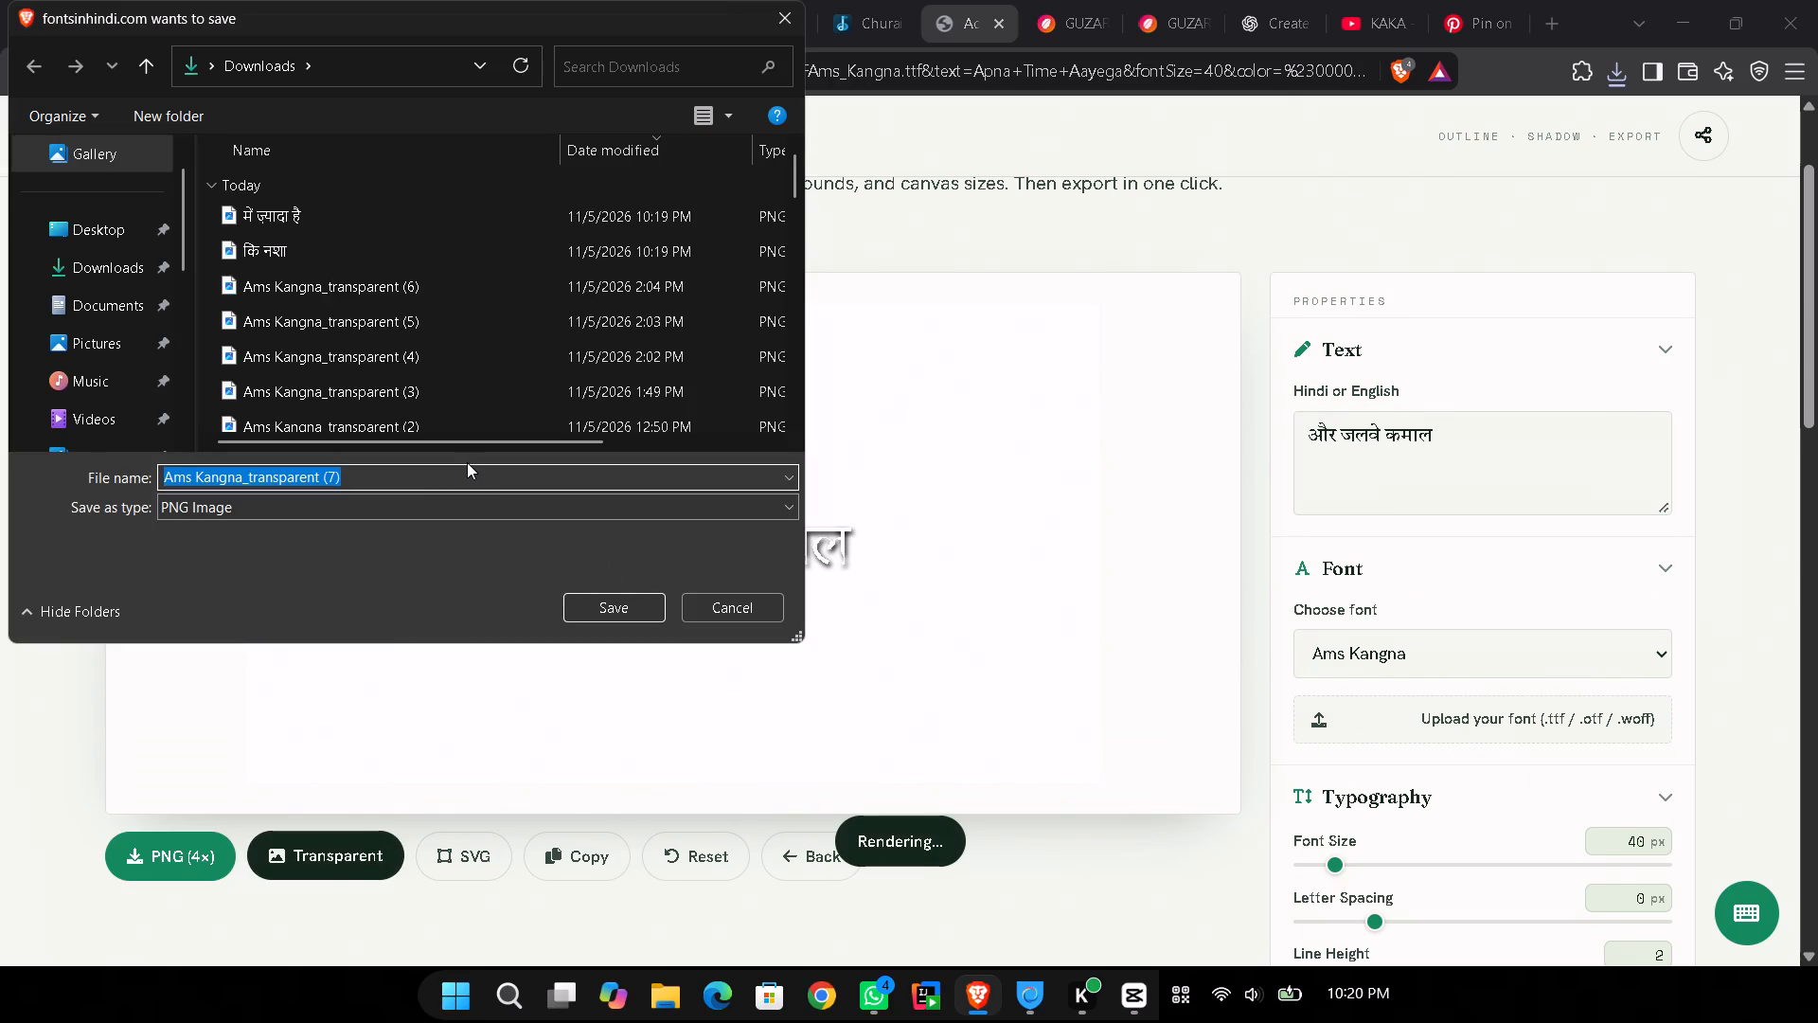
pyautogui.hotkey('ctrl', 'v')
pyautogui.click(593, 622)
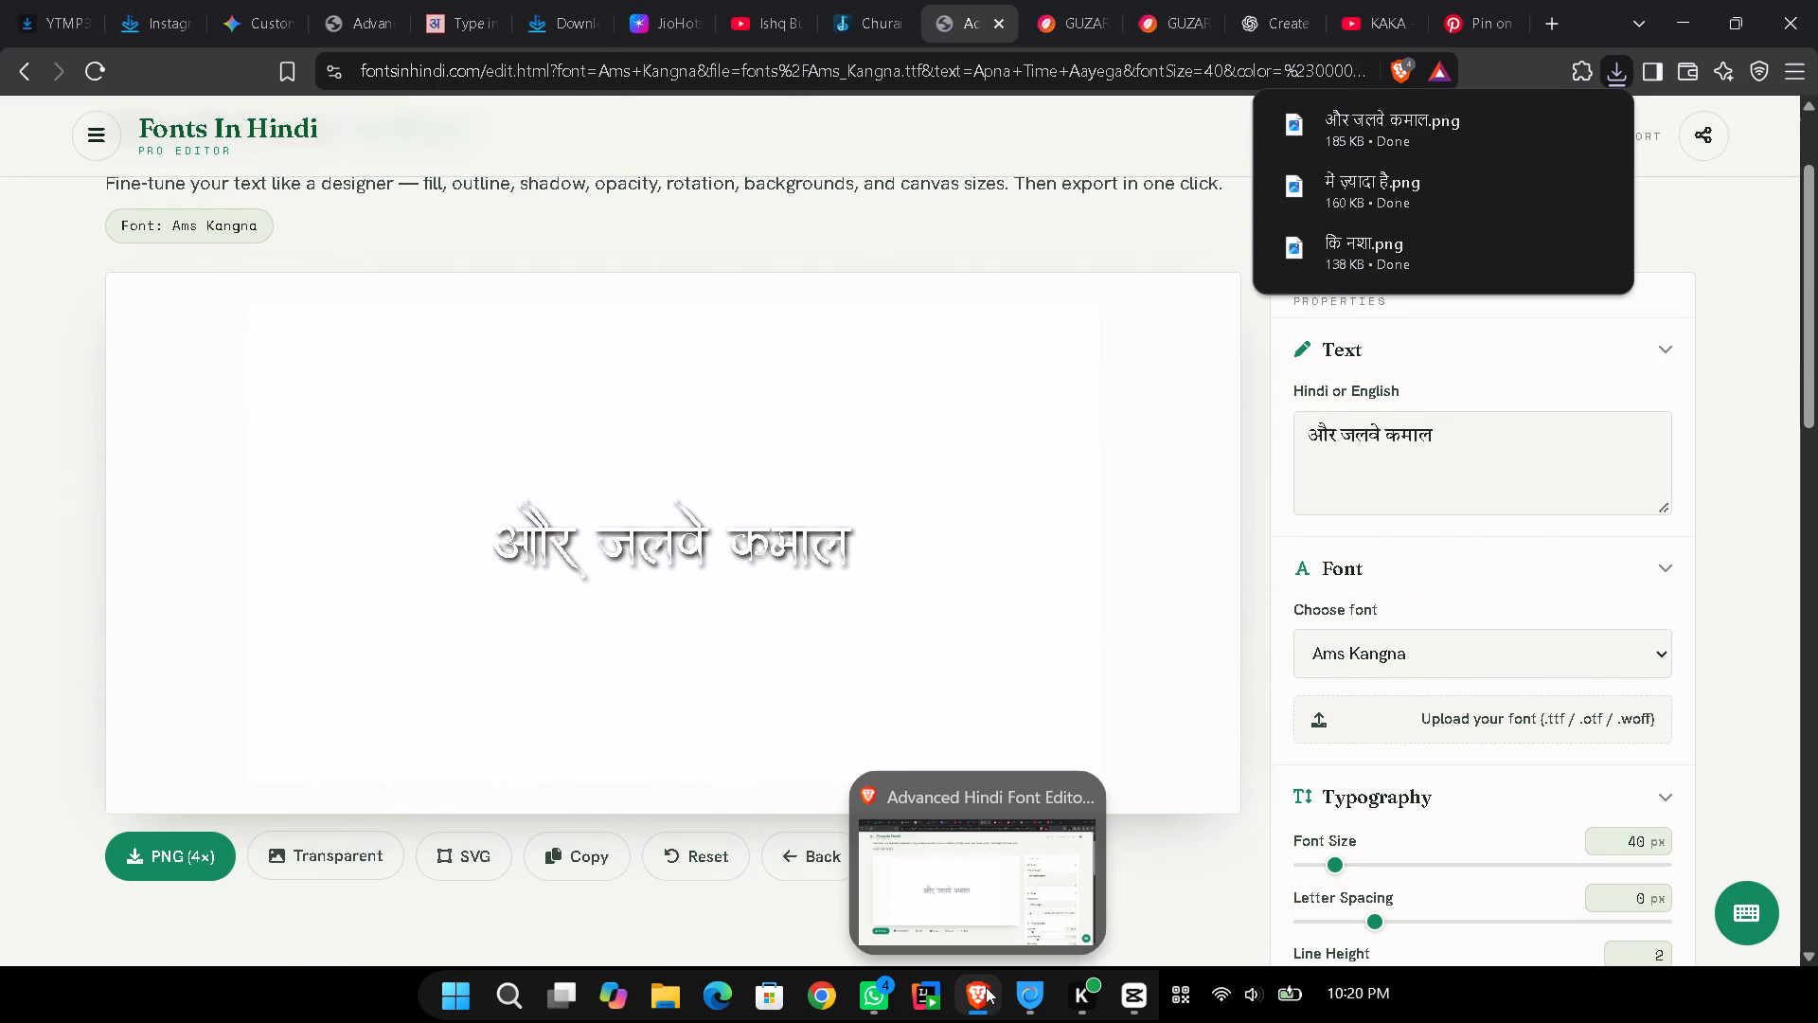
# Select the opening words "मैंने सुना है" of the Hindi lyric line "मैंने सुना है वो आए हैं पंजाब से".
pyautogui.click(1134, 12)
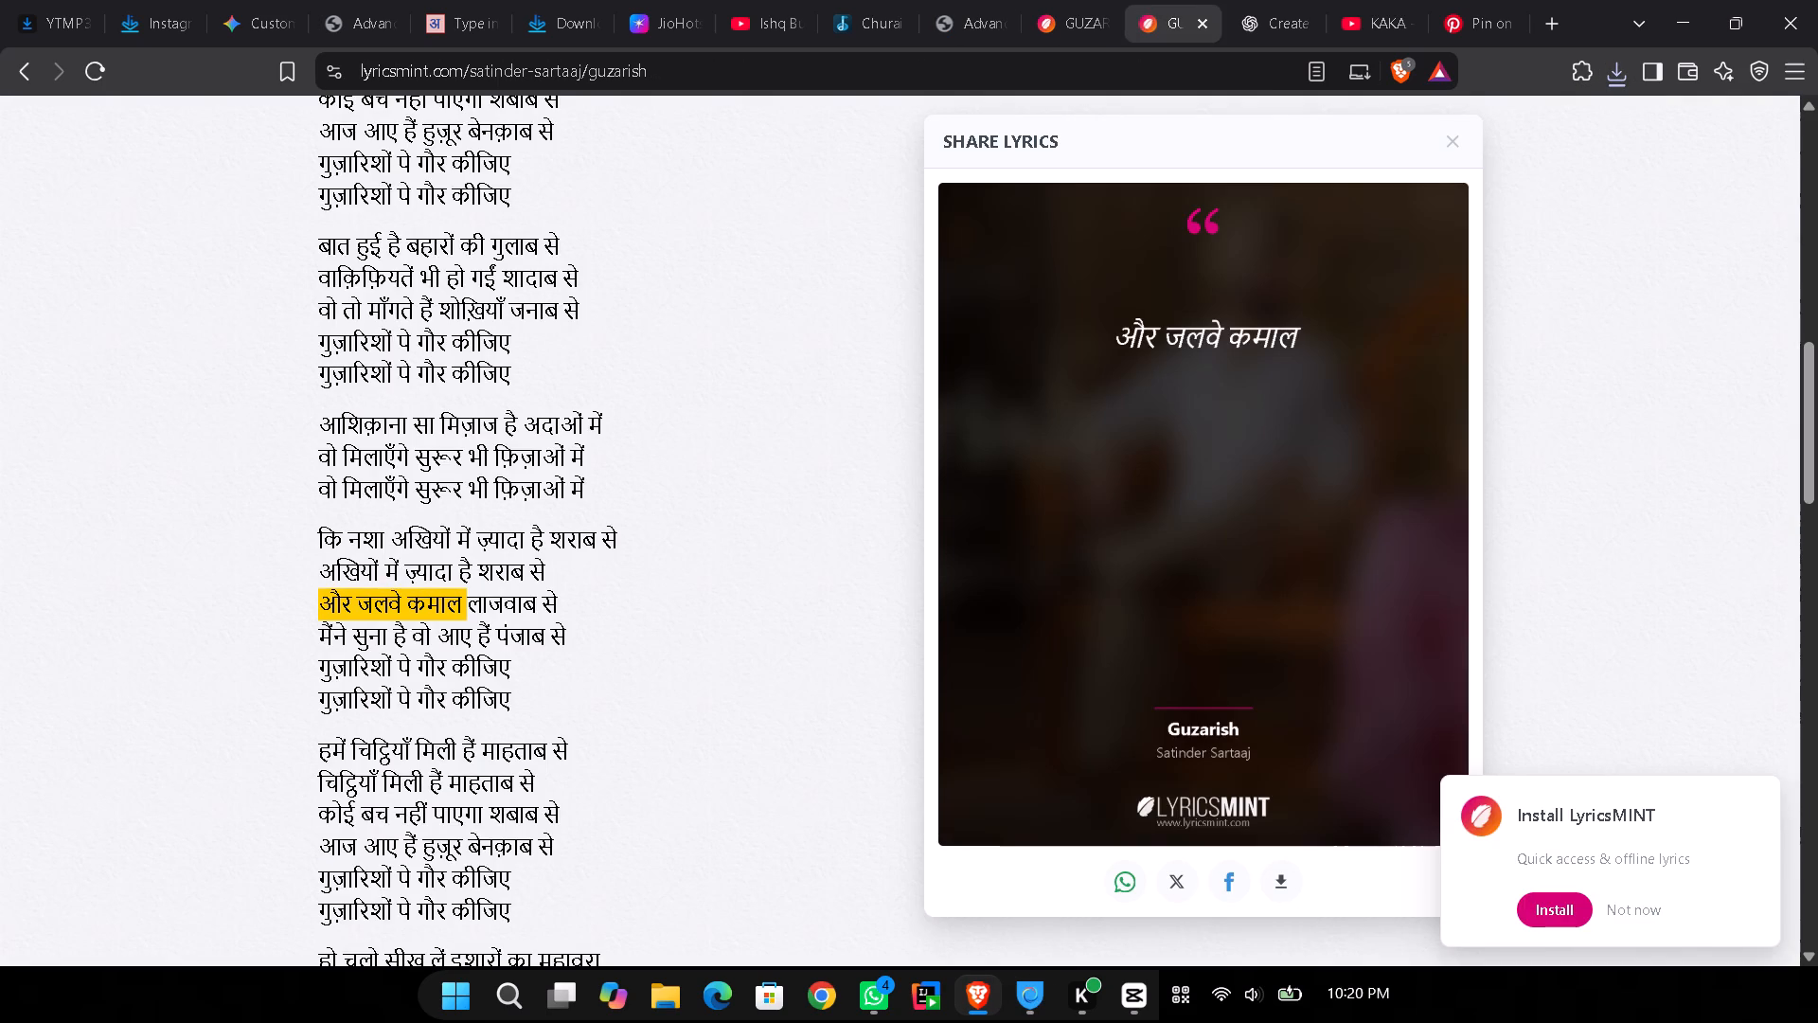
pyautogui.moveTo(490, 637); pyautogui.dragTo(247, 621)
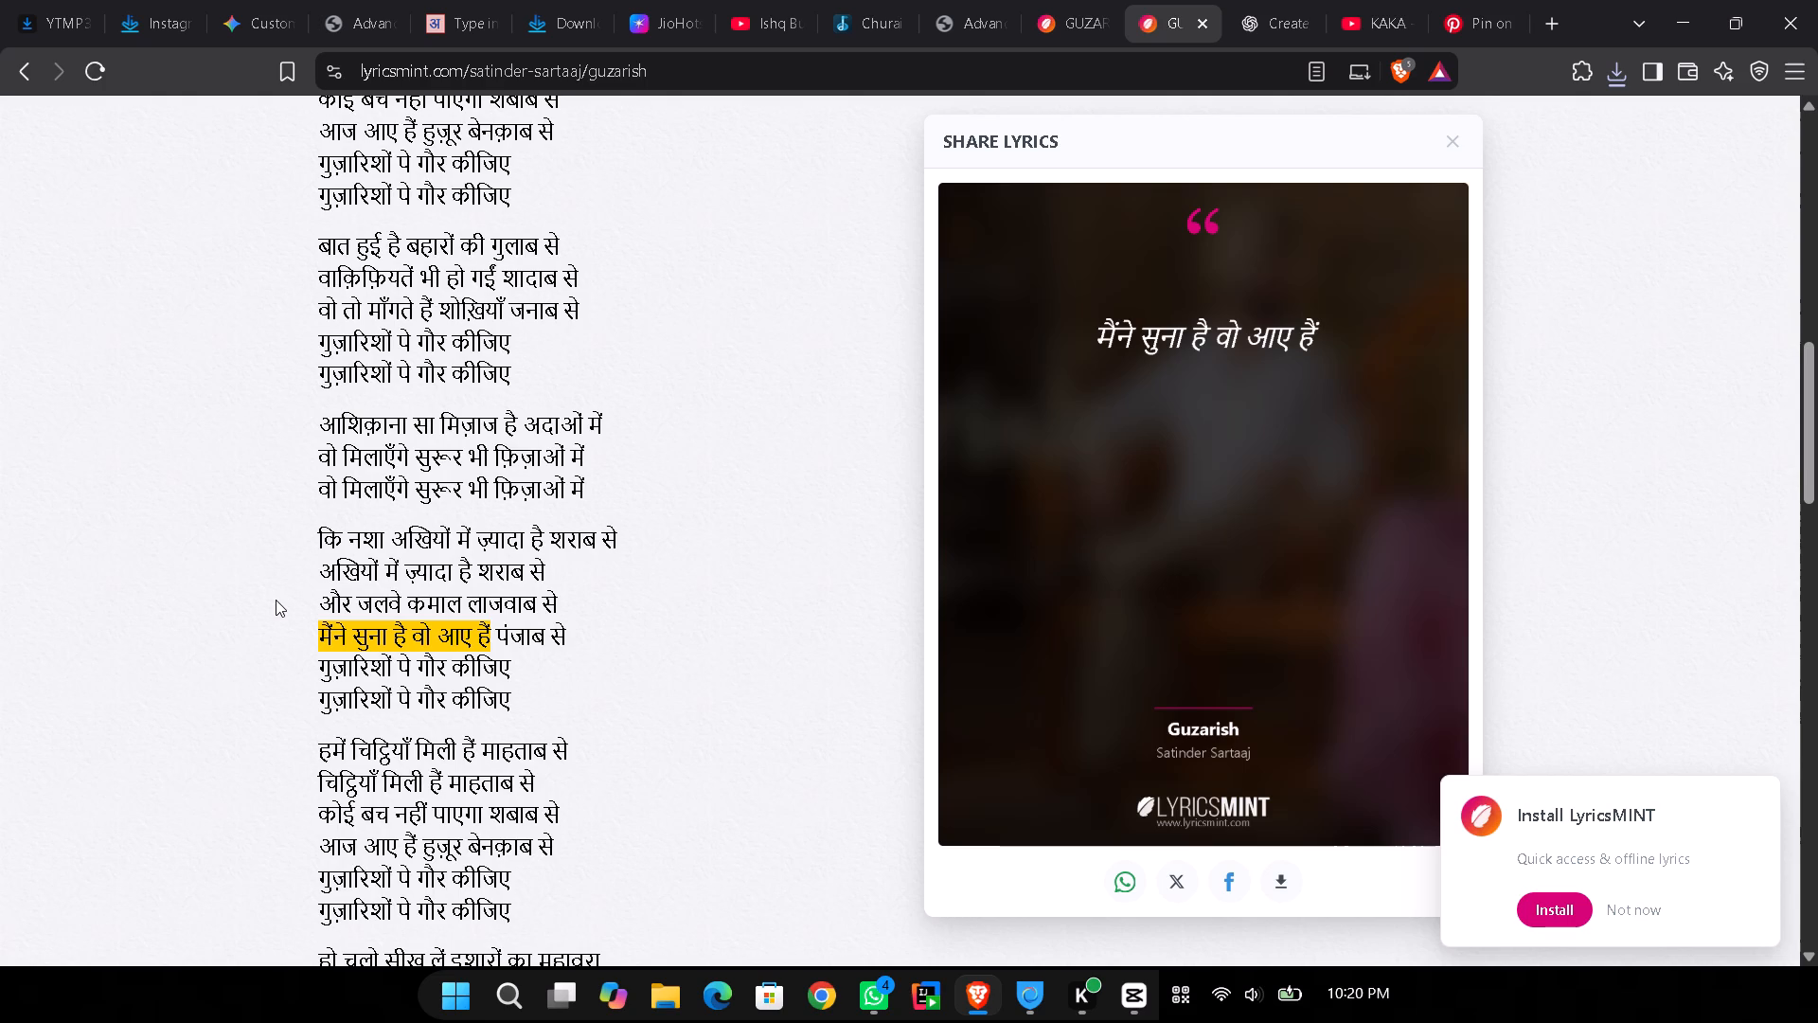
pyautogui.click(407, 633)
pyautogui.doubleClick(407, 633)
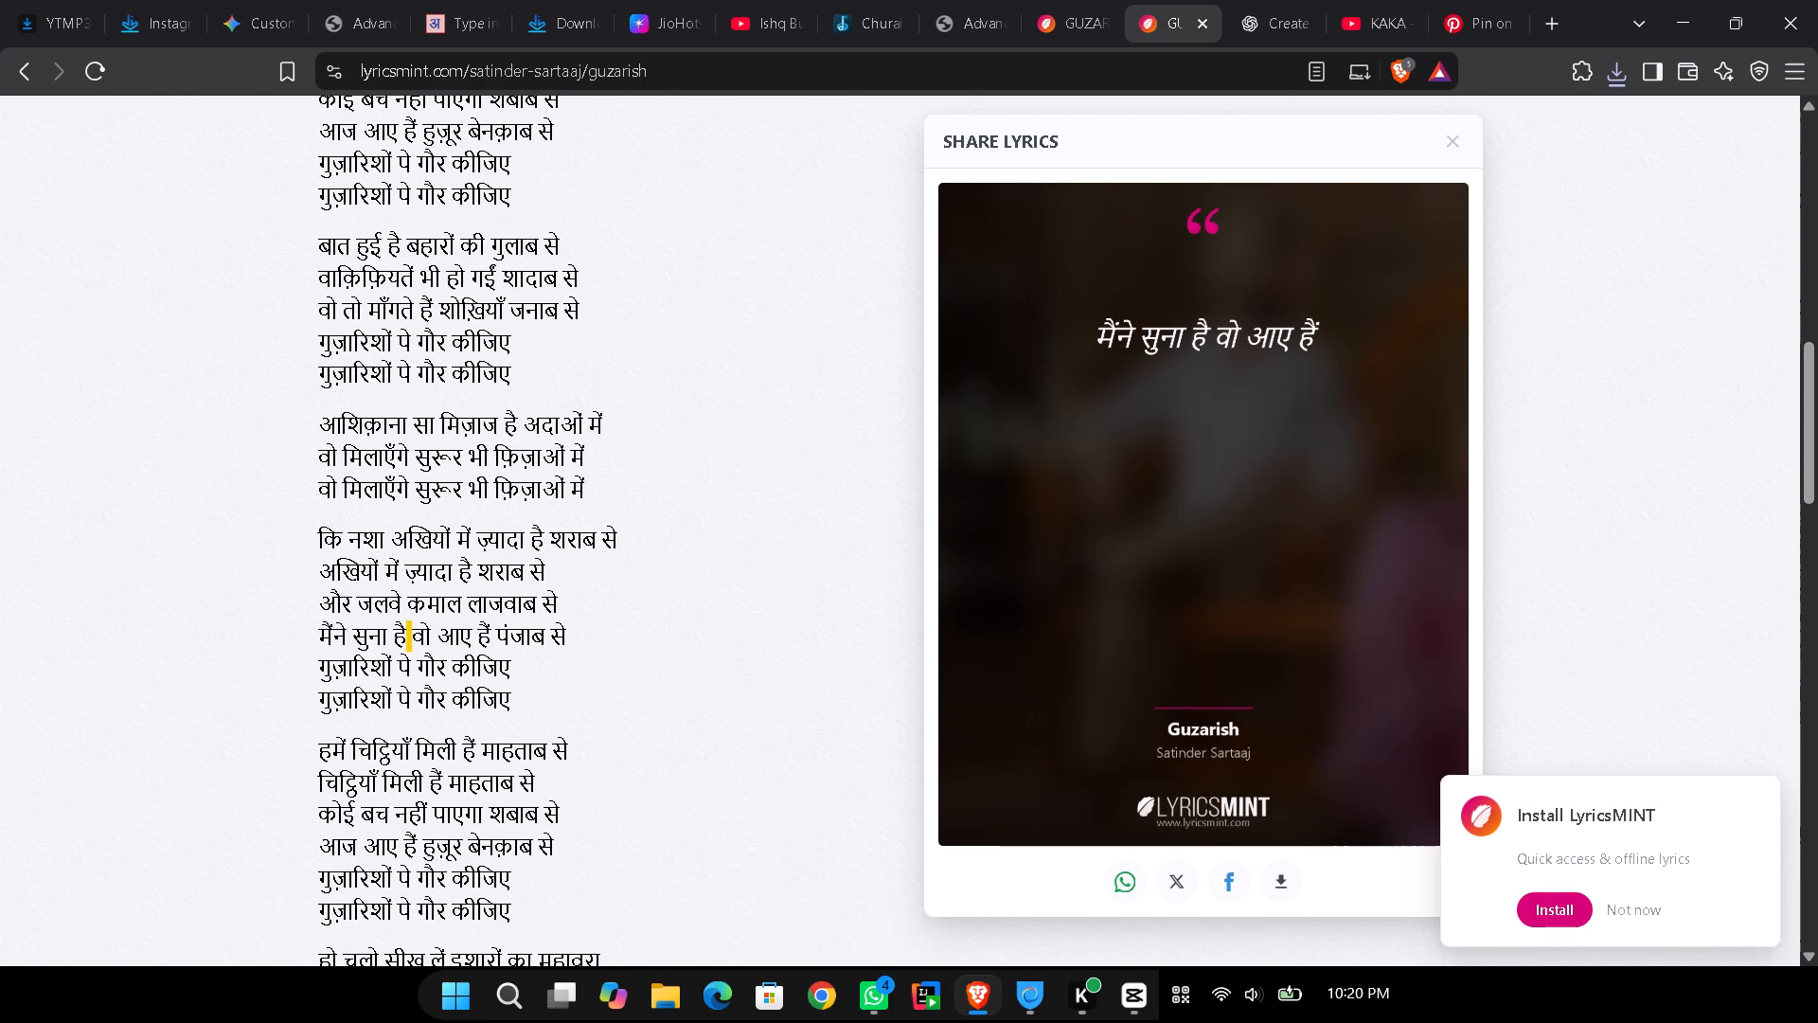
pyautogui.moveTo(407, 633); pyautogui.dragTo(368, 634)
pyautogui.click(401, 634)
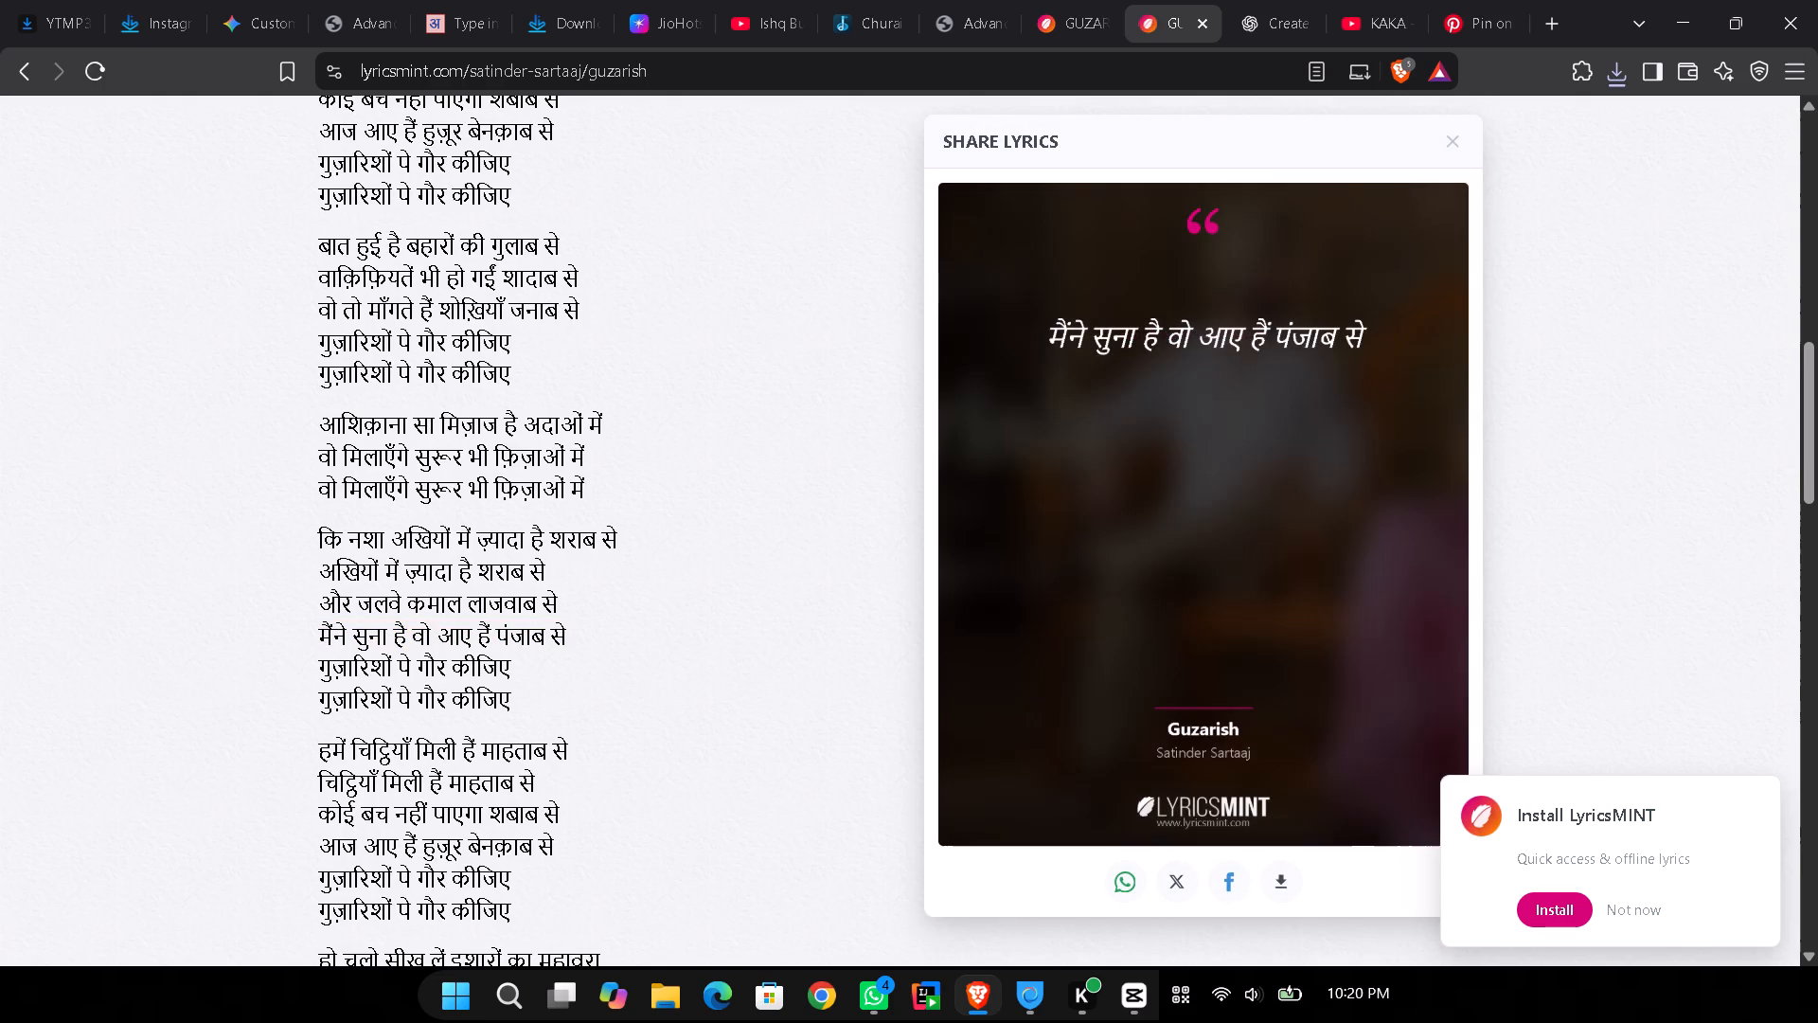
pyautogui.moveTo(401, 634); pyautogui.dragTo(300, 655)
pyautogui.click(407, 637)
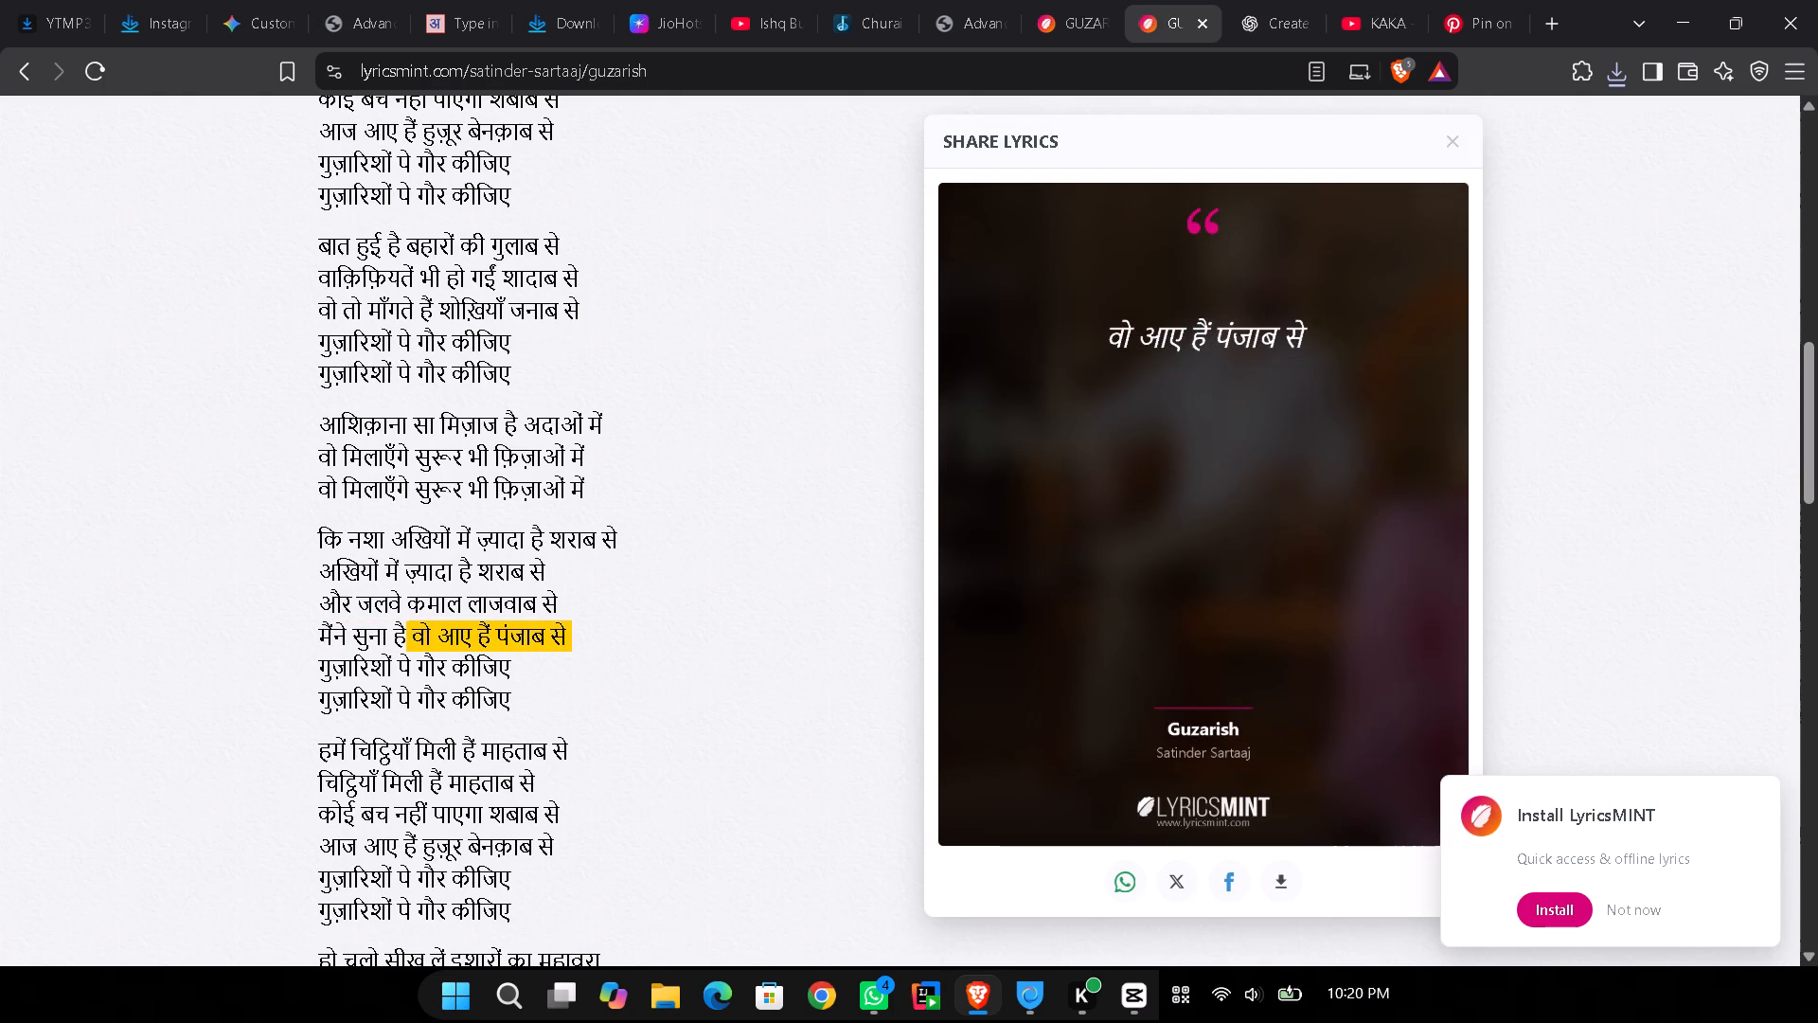
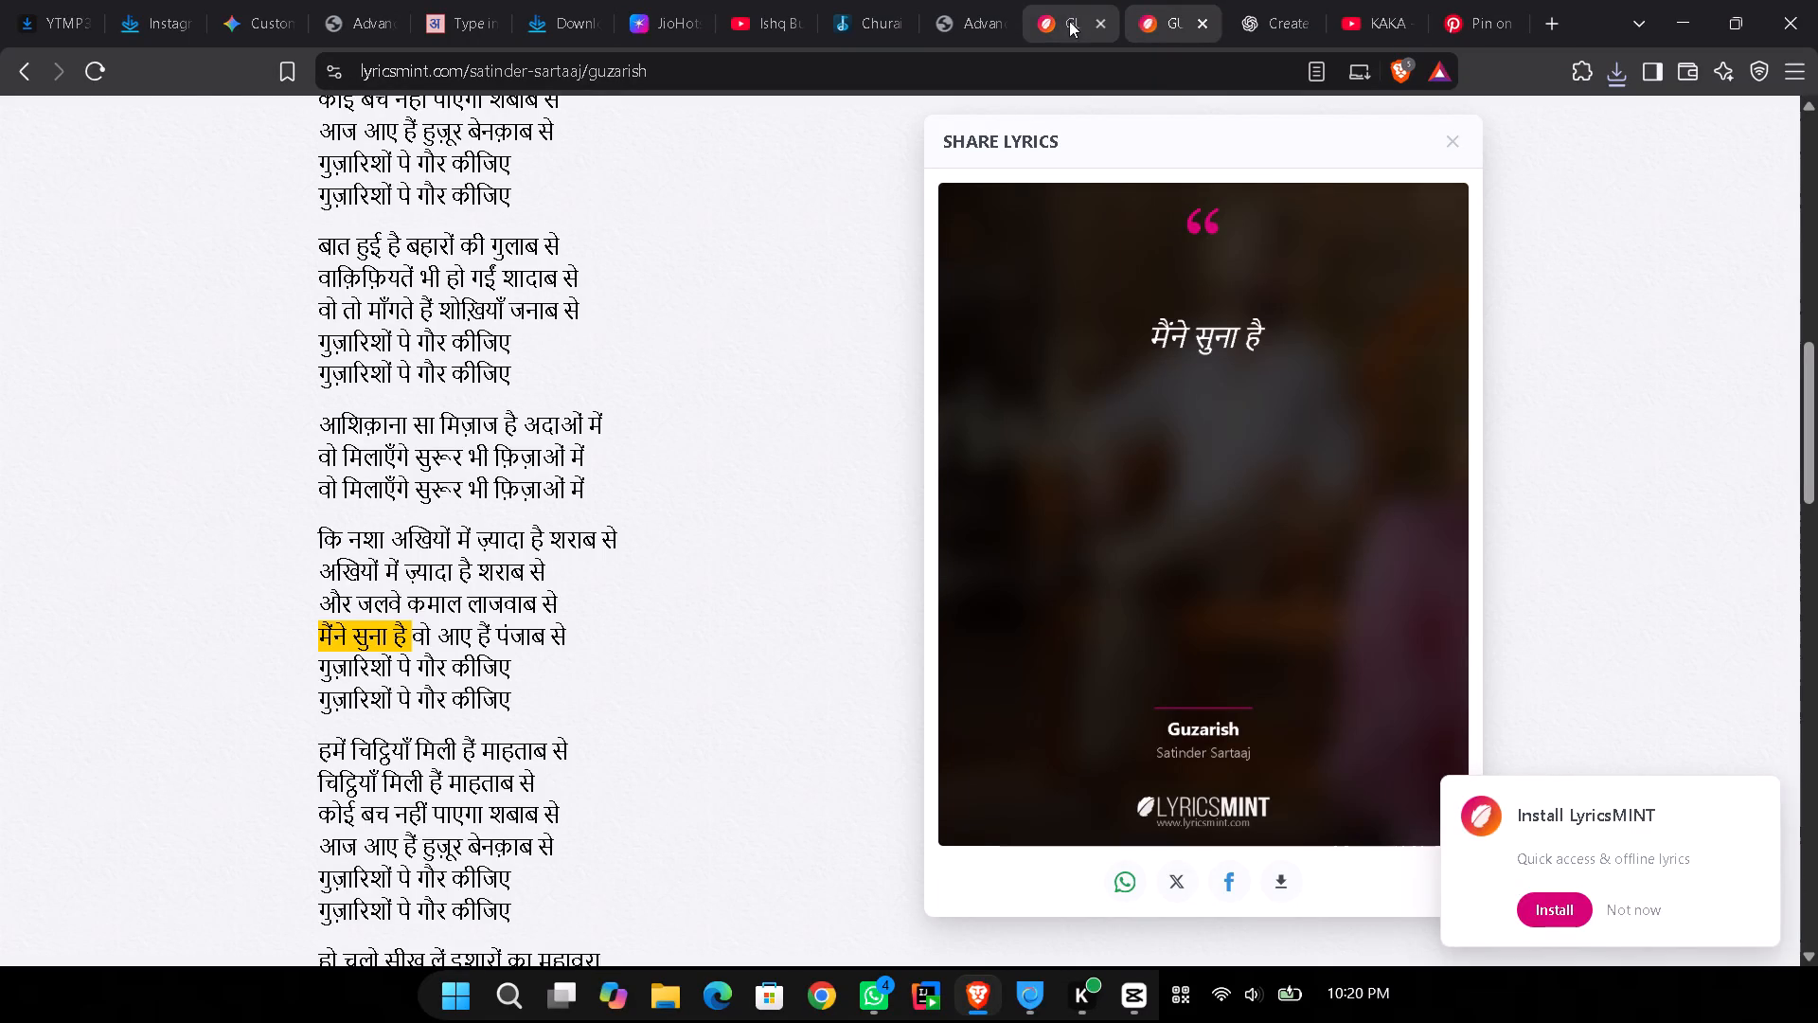
# Replace the Fonts In Hindi editor text with the copied lyric "मैंने सुना है".
pyautogui.click(948, 21)
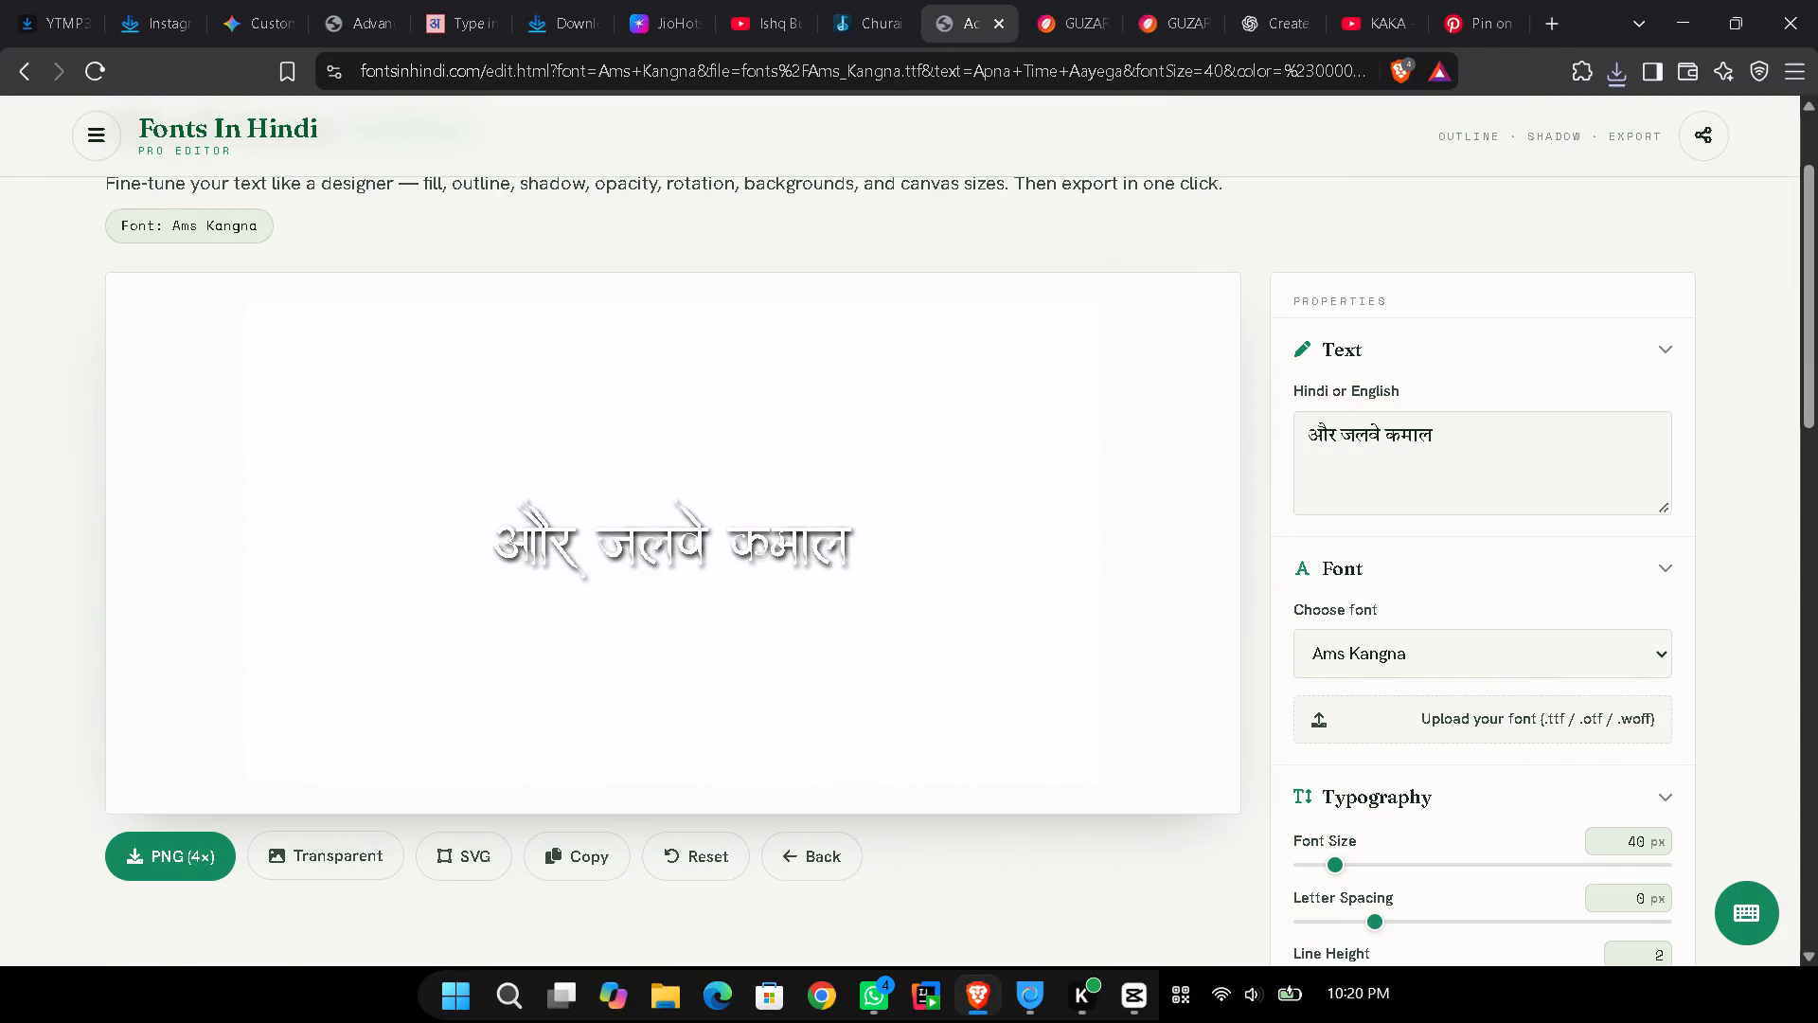
pyautogui.moveTo(1439, 443); pyautogui.dragTo(1040, 434)
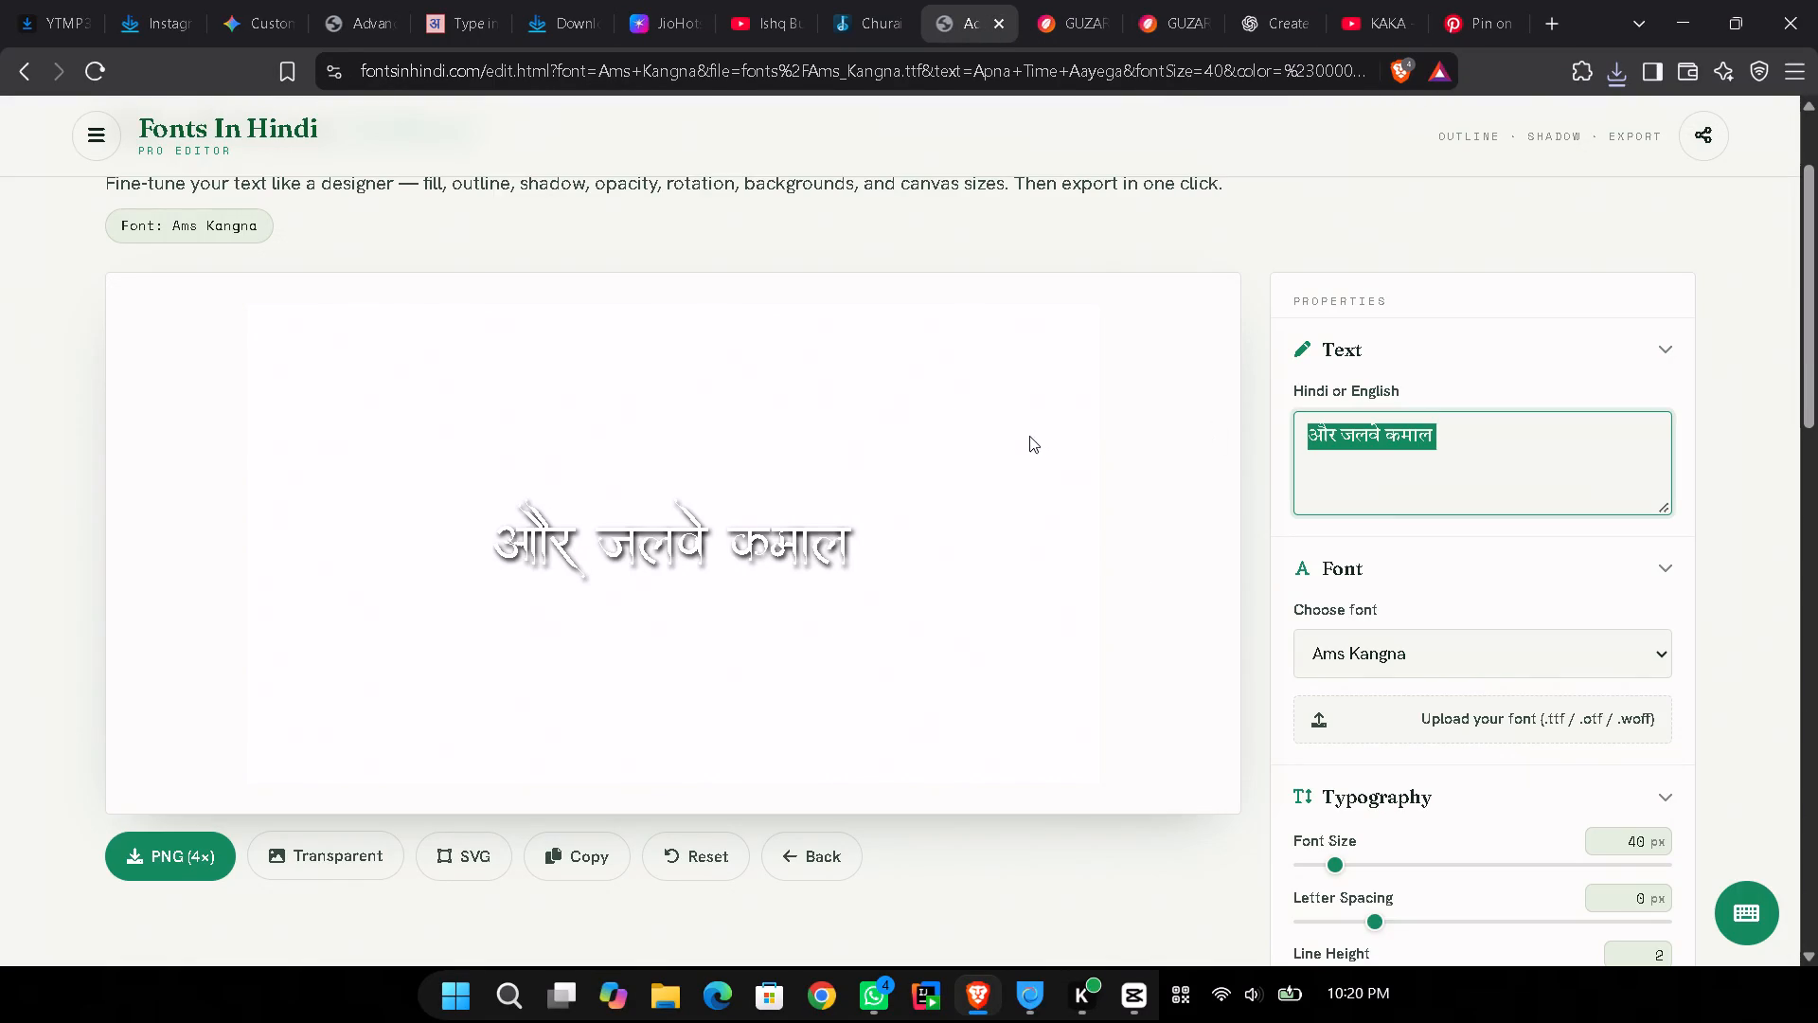
pyautogui.hotkey('ctrl', 'v')
pyautogui.press('Return')
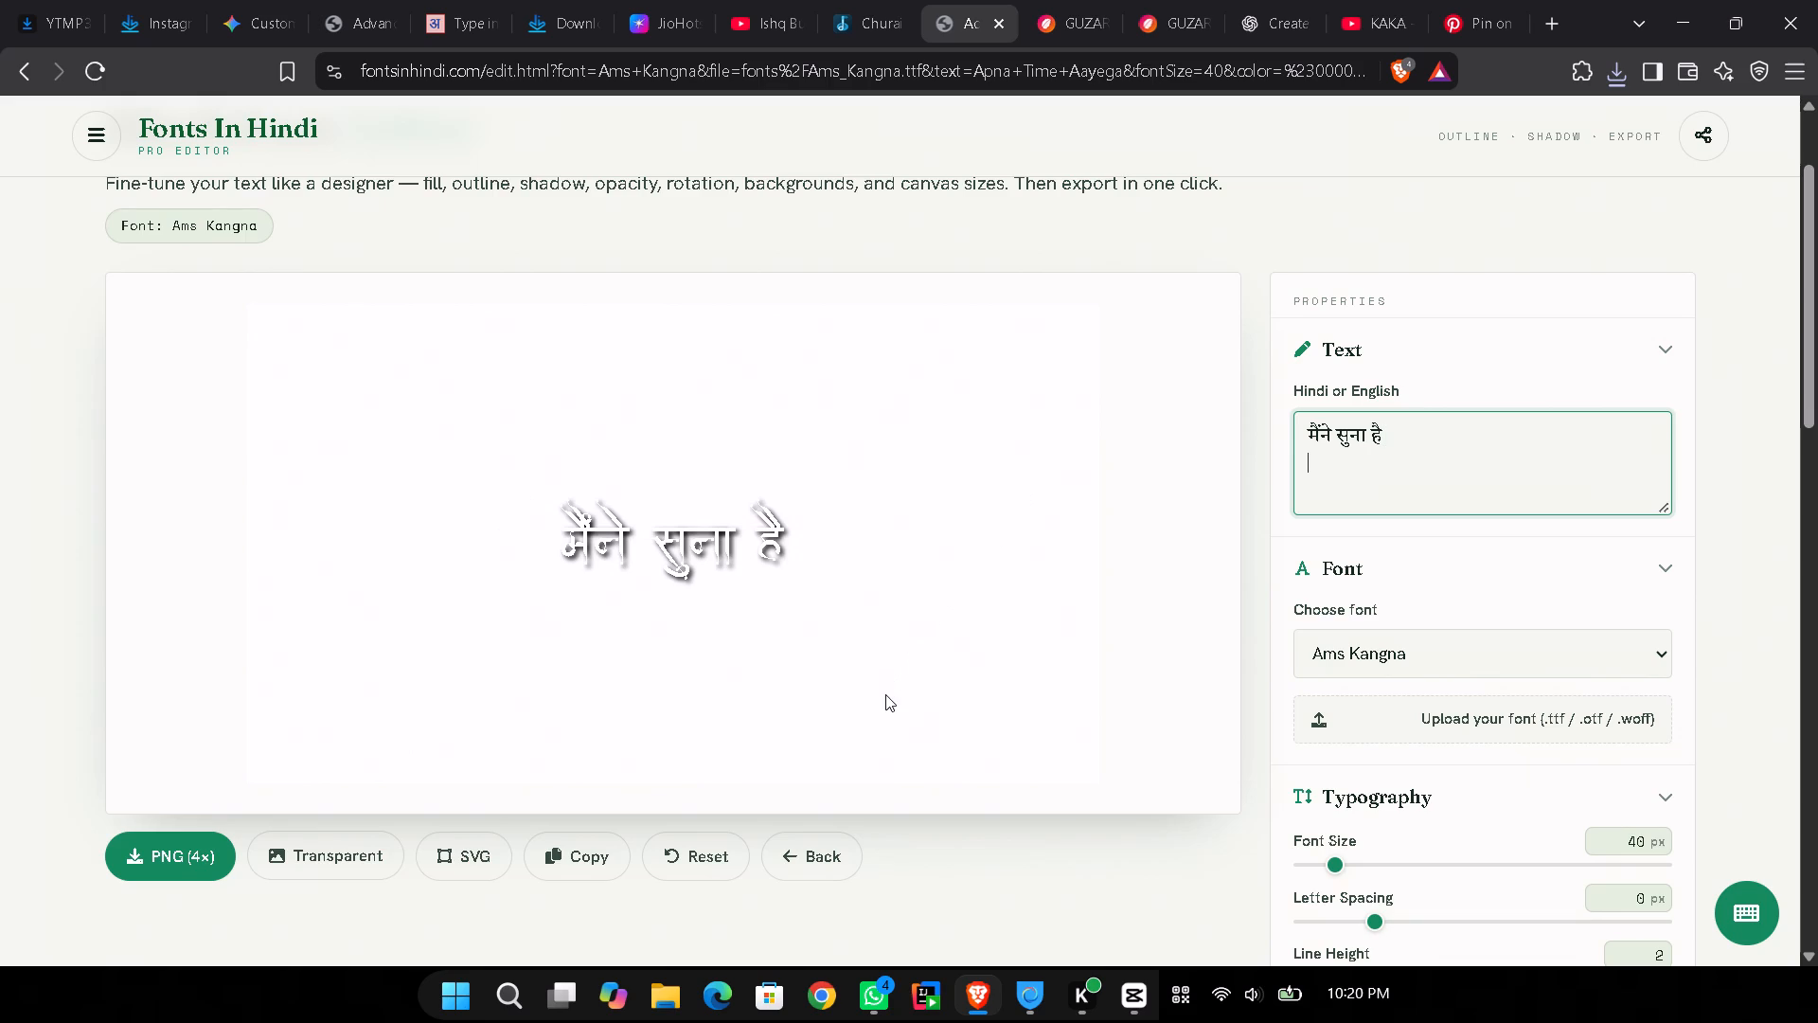
# Export the lyric as a transparent PNG named "मैंने सुना है" in the Downloads folder.
pyautogui.click(331, 861)
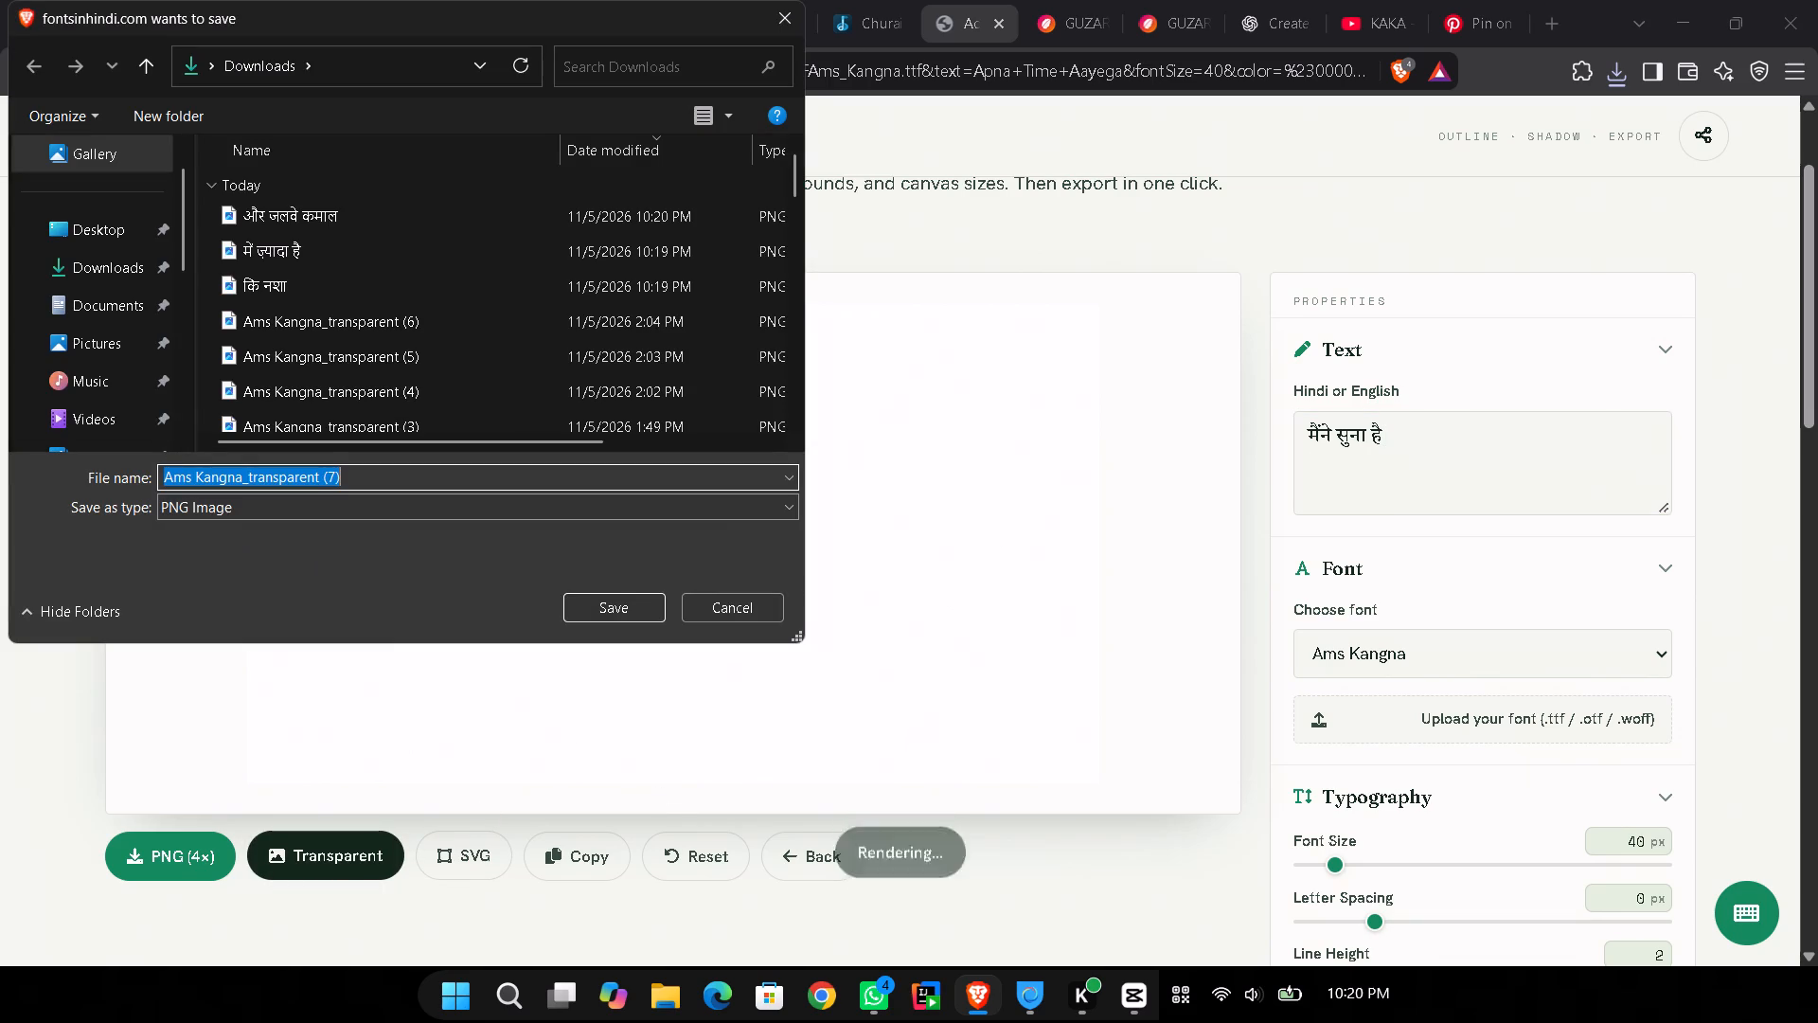
pyautogui.hotkey('ctrl', 'v')
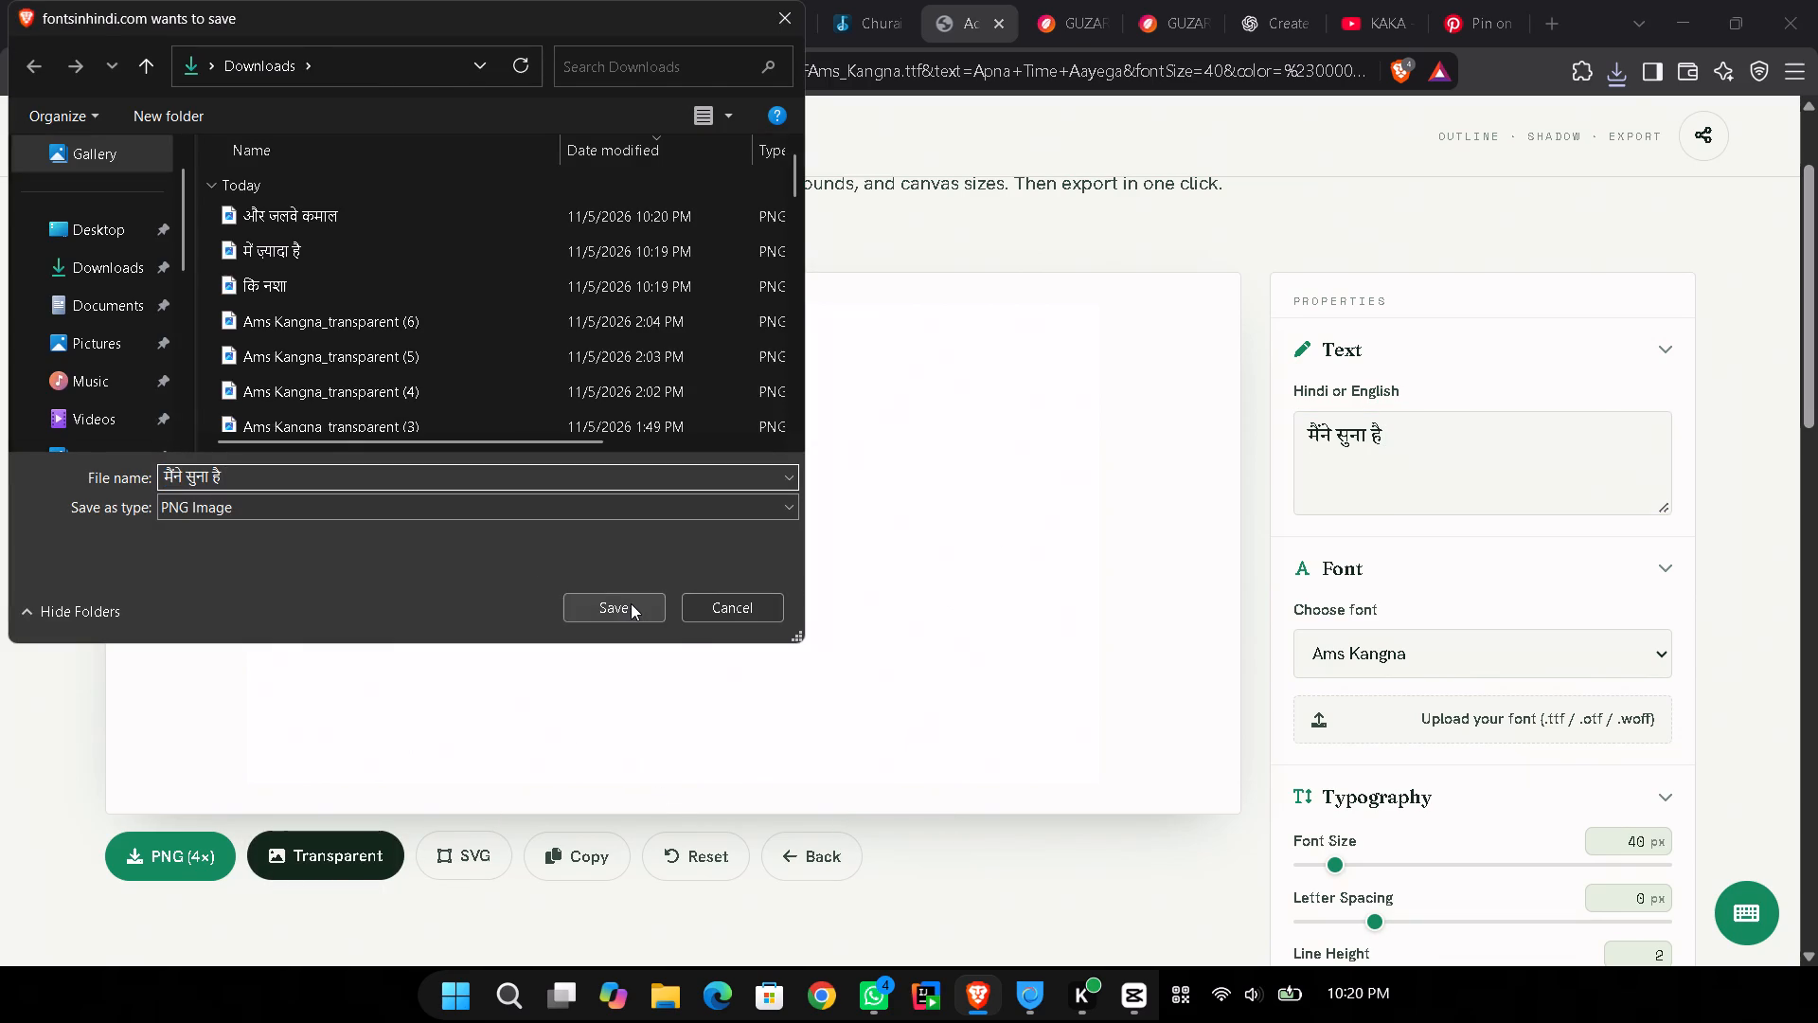
pyautogui.click(631, 603)
# Copy "वो आए हैं" from the Hindi lyrics and replace the Fonts In Hindi editor text with it.
pyautogui.click(1203, 4)
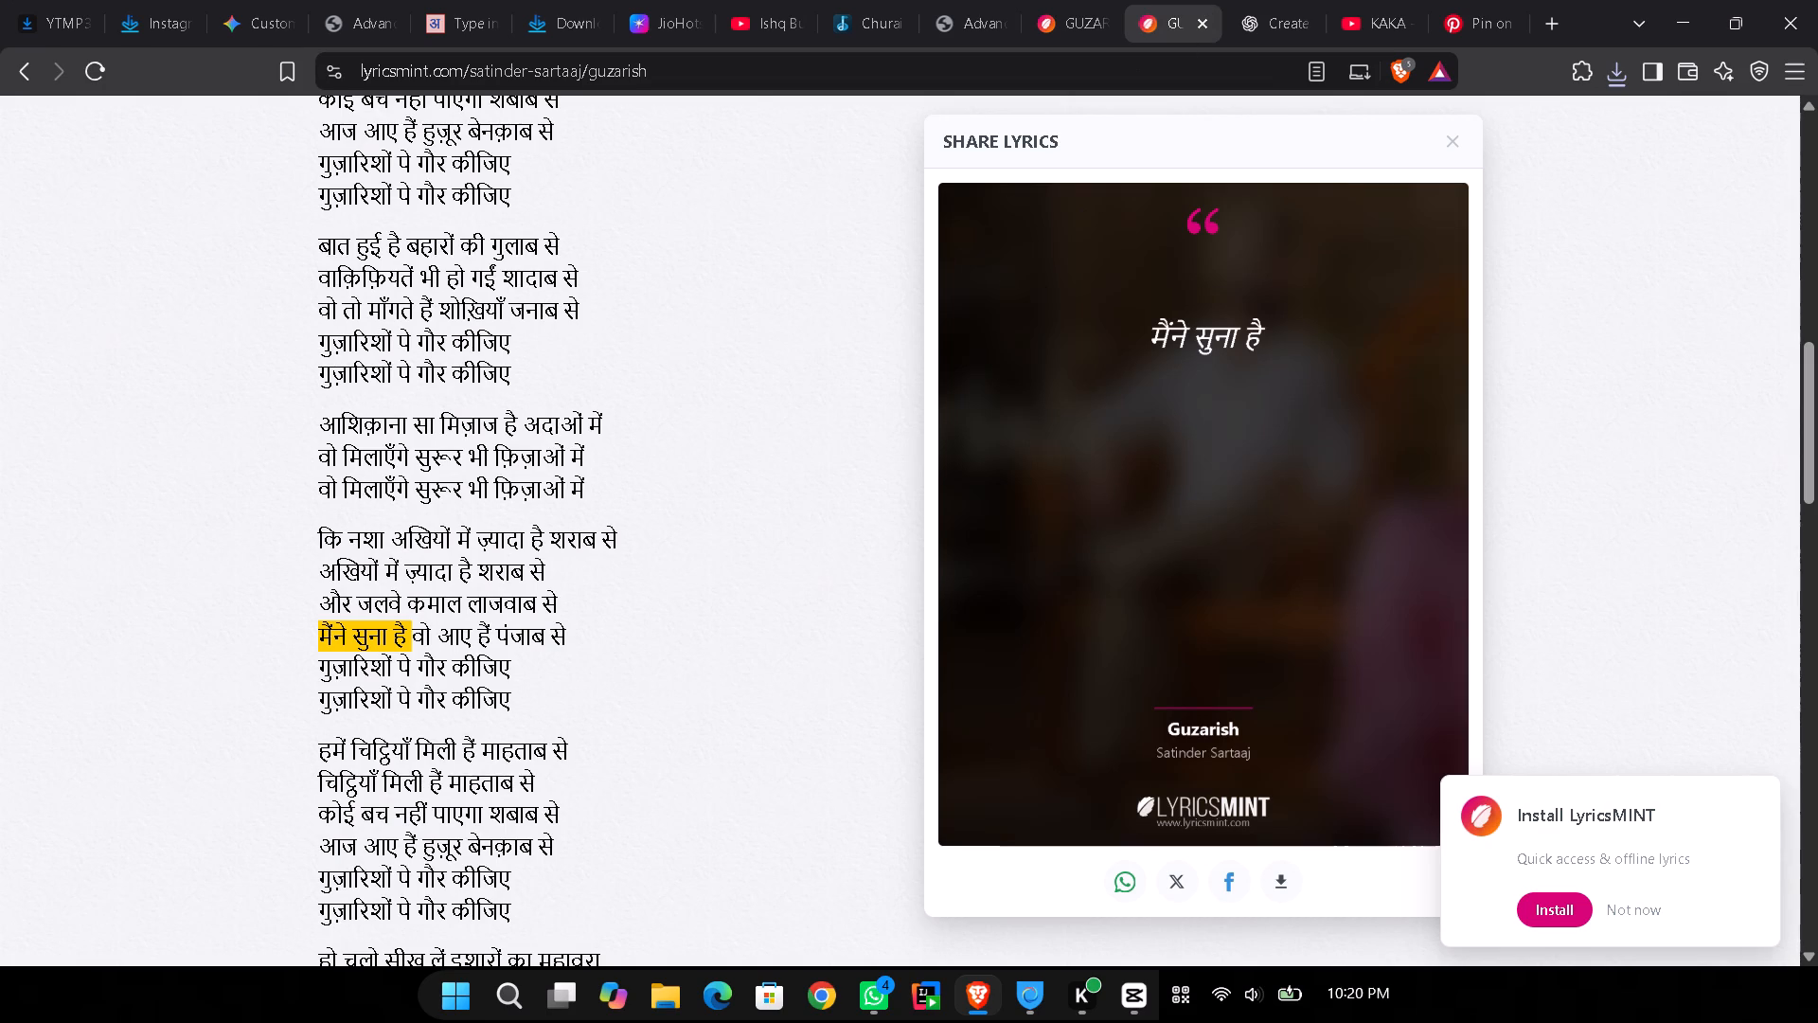
pyautogui.moveTo(495, 636); pyautogui.dragTo(413, 628)
pyautogui.hotkey('ctrl', 'c')
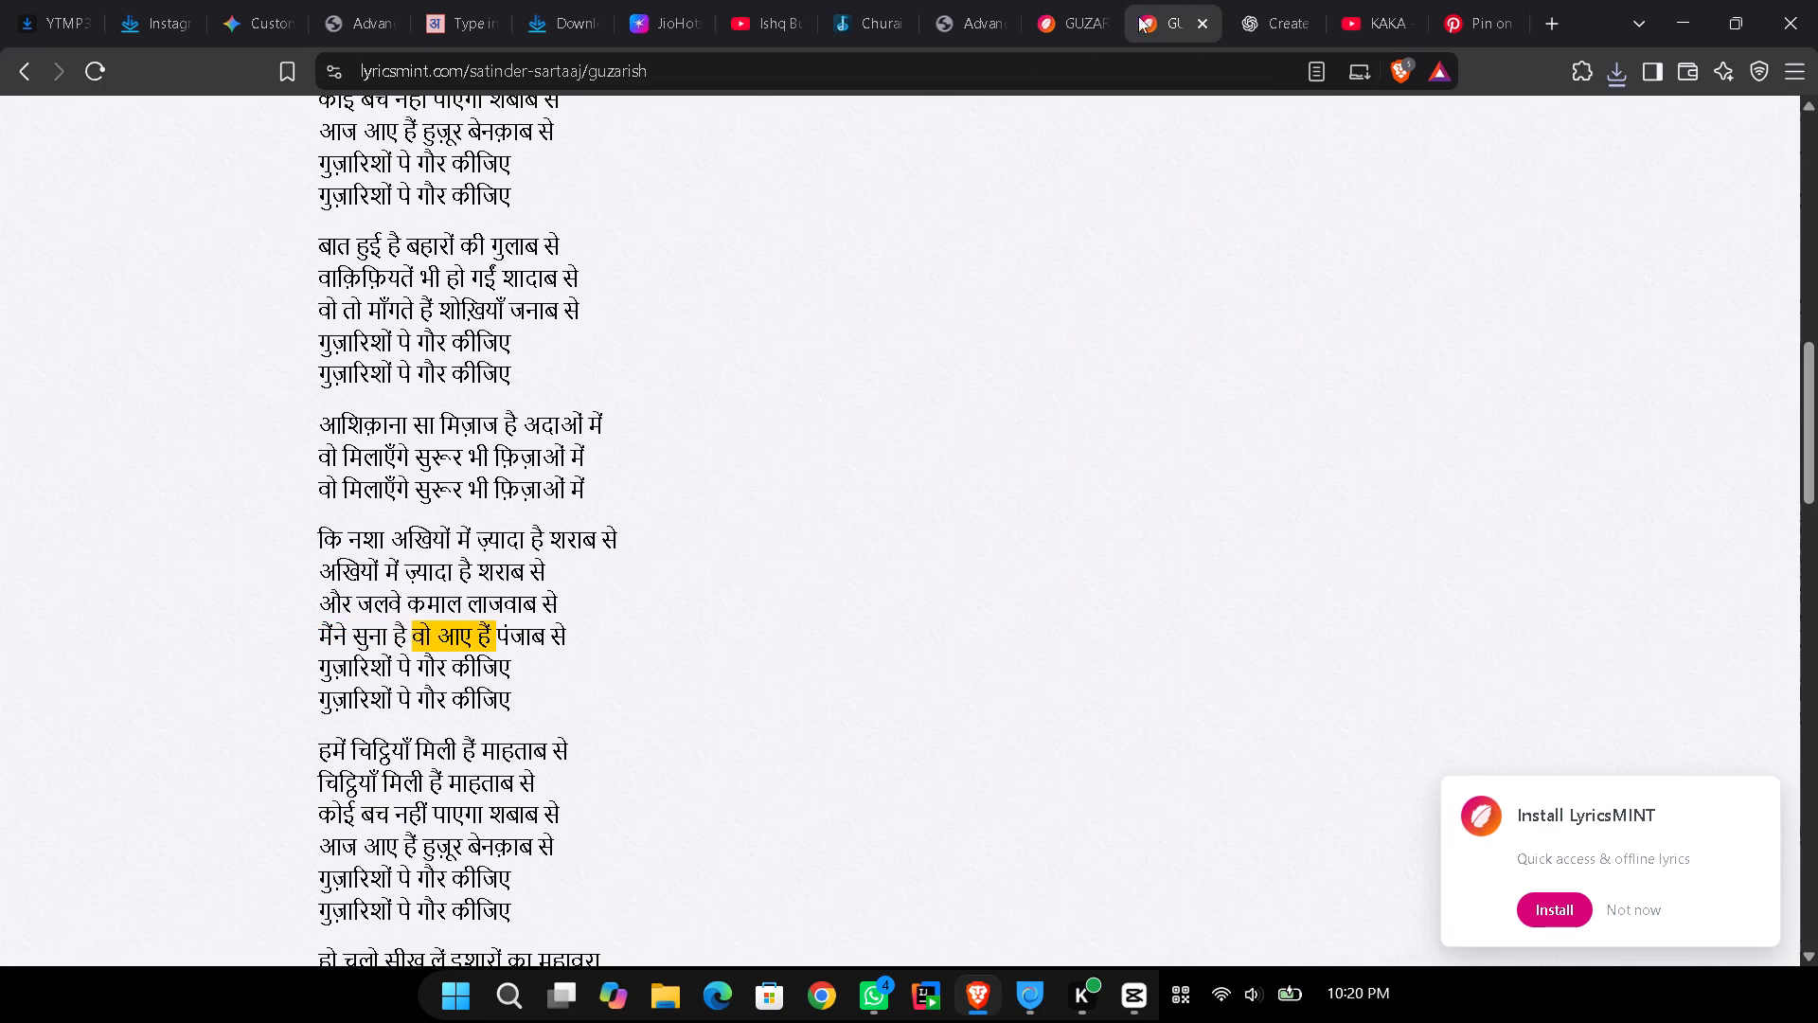
pyautogui.click(950, 17)
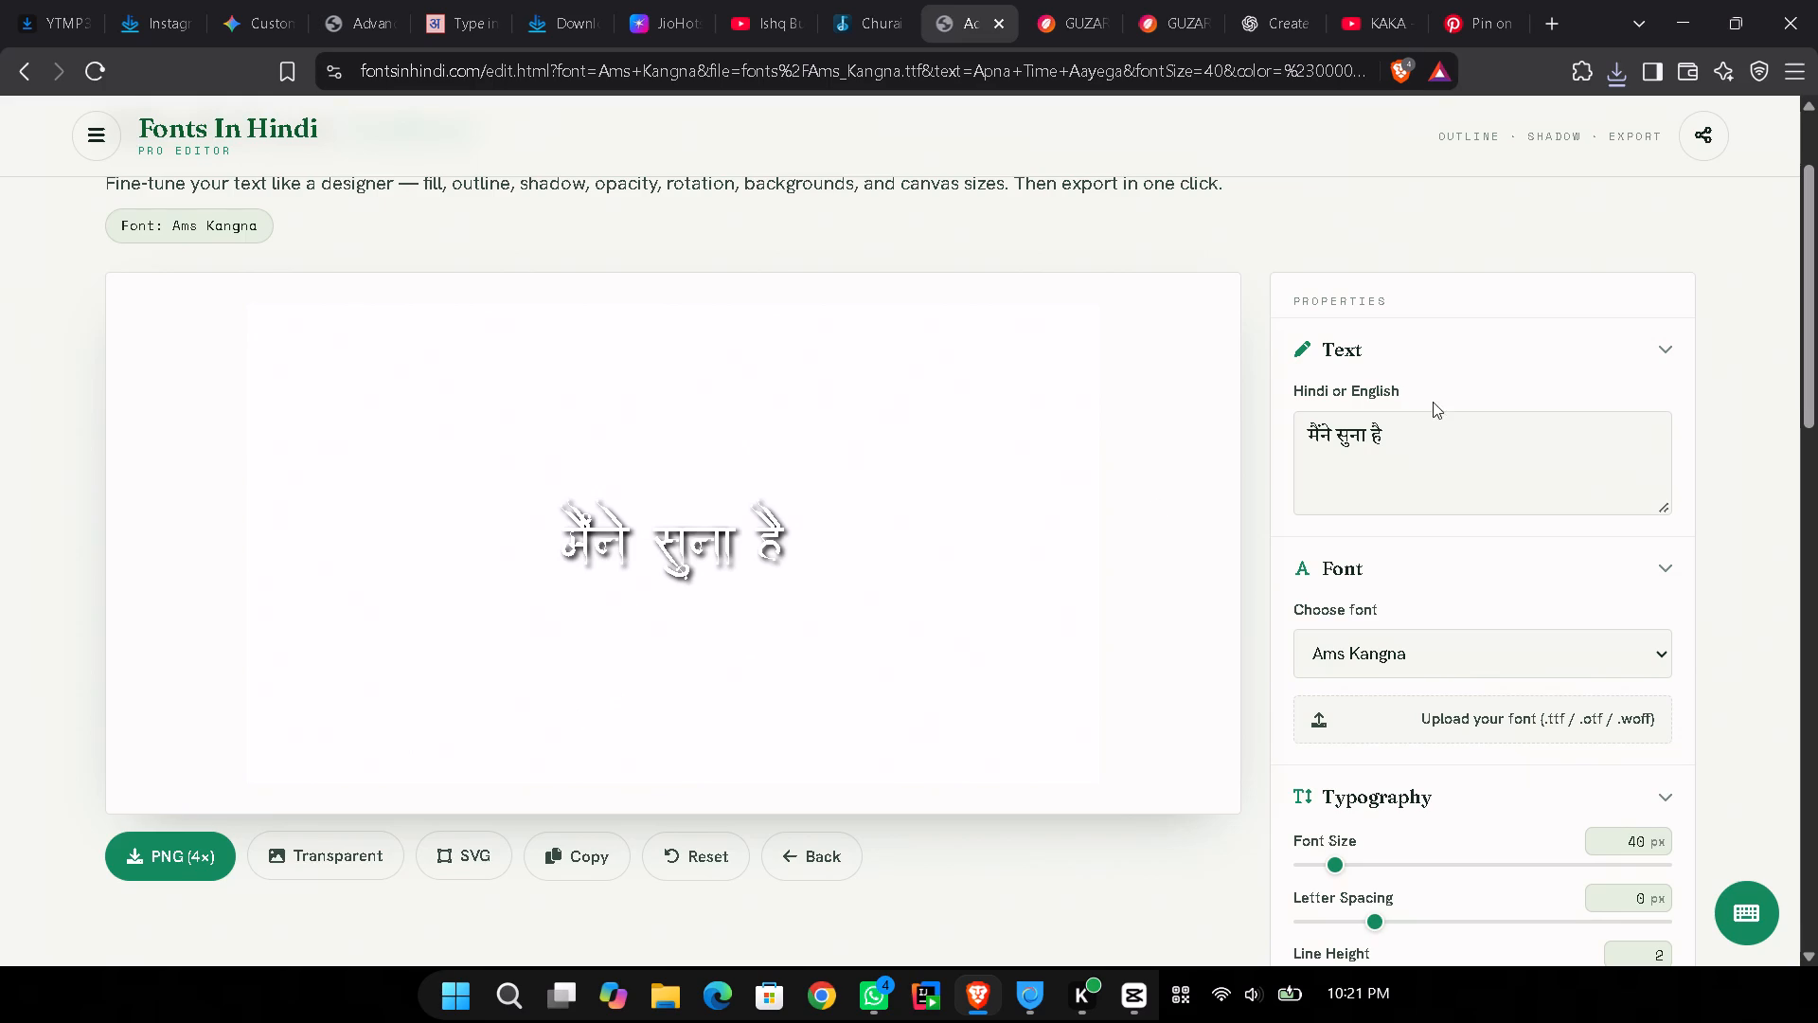
pyautogui.moveTo(1413, 443); pyautogui.dragTo(809, 383)
pyautogui.hotkey('ctrl', 'v')
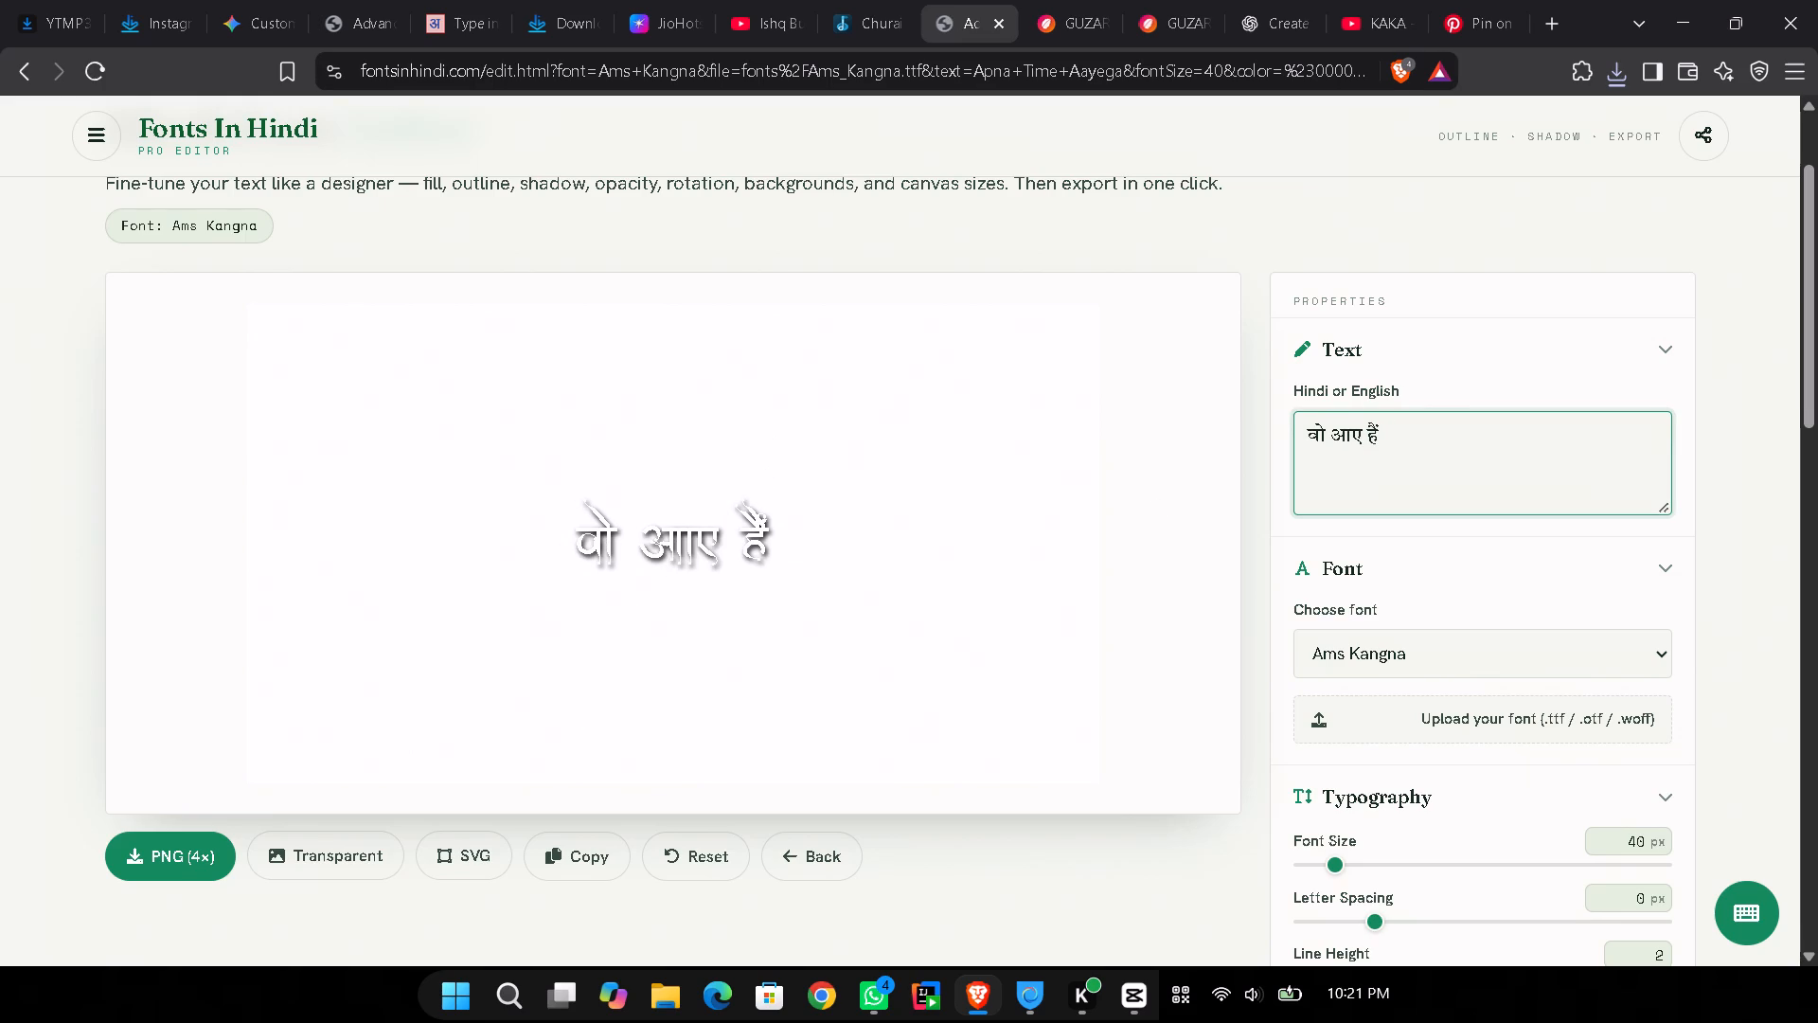
# Export the lyric as a transparent PNG named "वो आए हैं" in the Downloads folder.
pyautogui.click(347, 843)
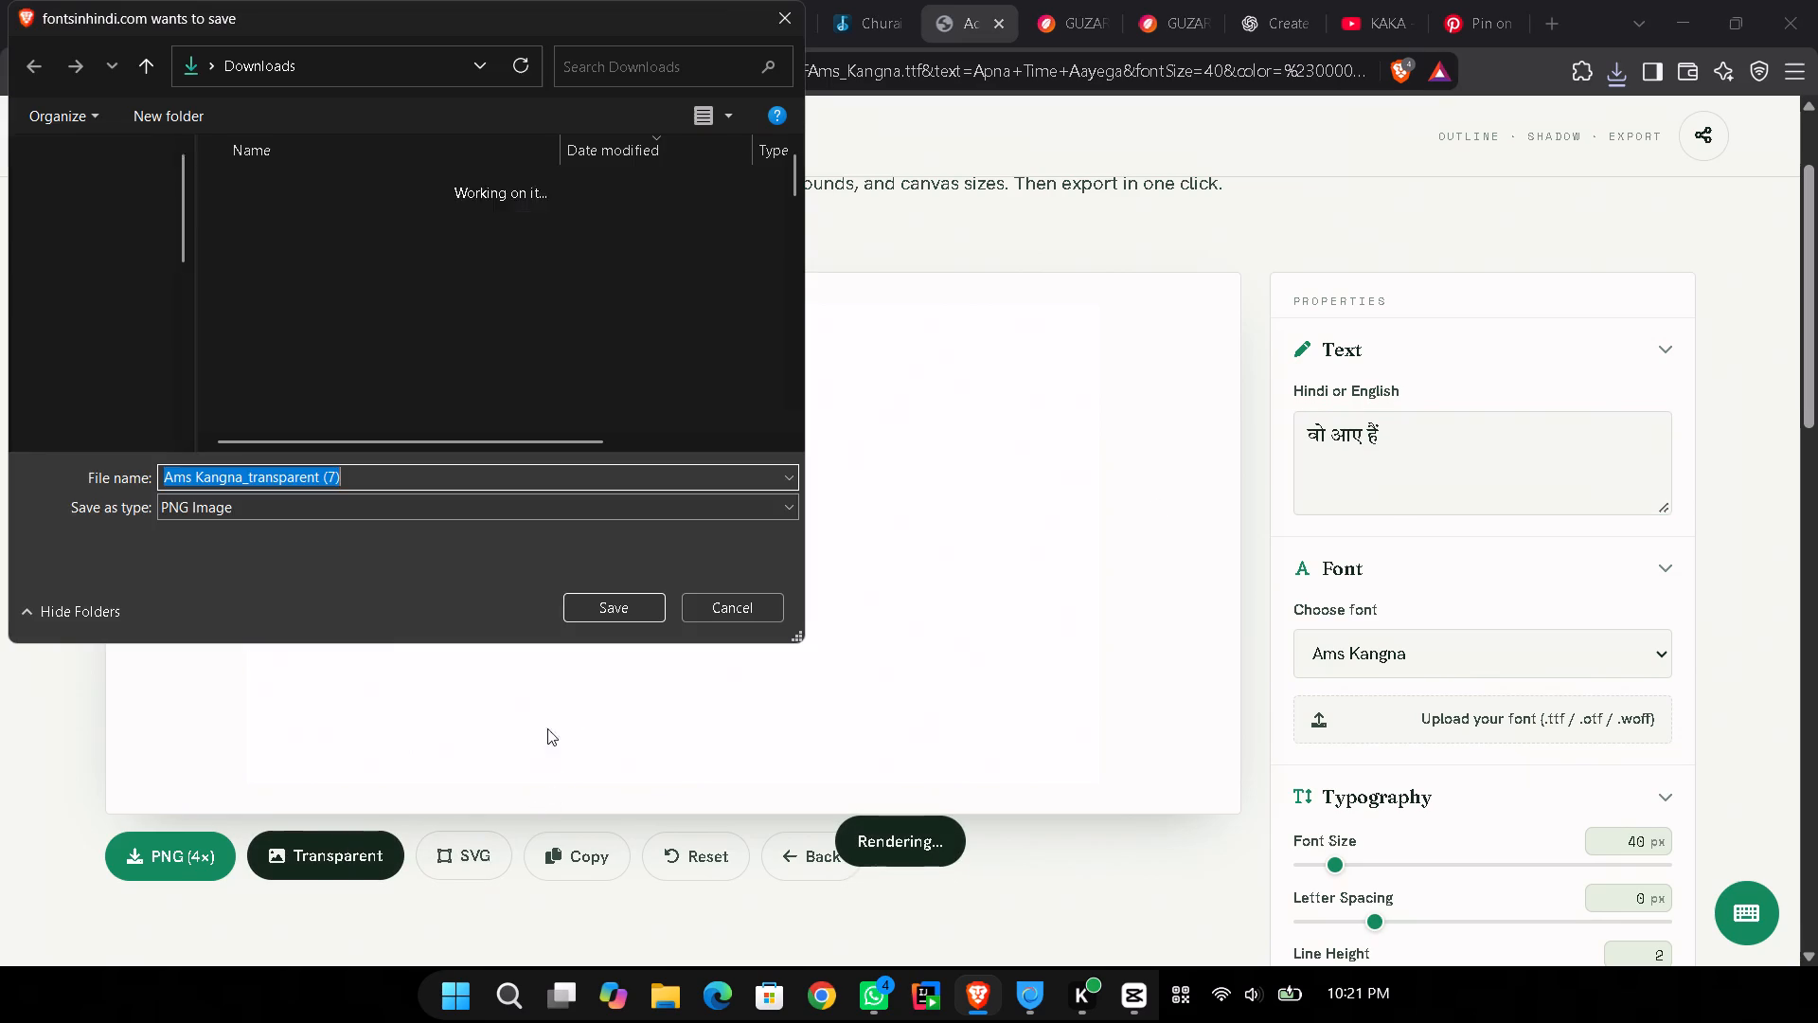
pyautogui.hotkey('ctrl', 'v')
pyautogui.click(632, 606)
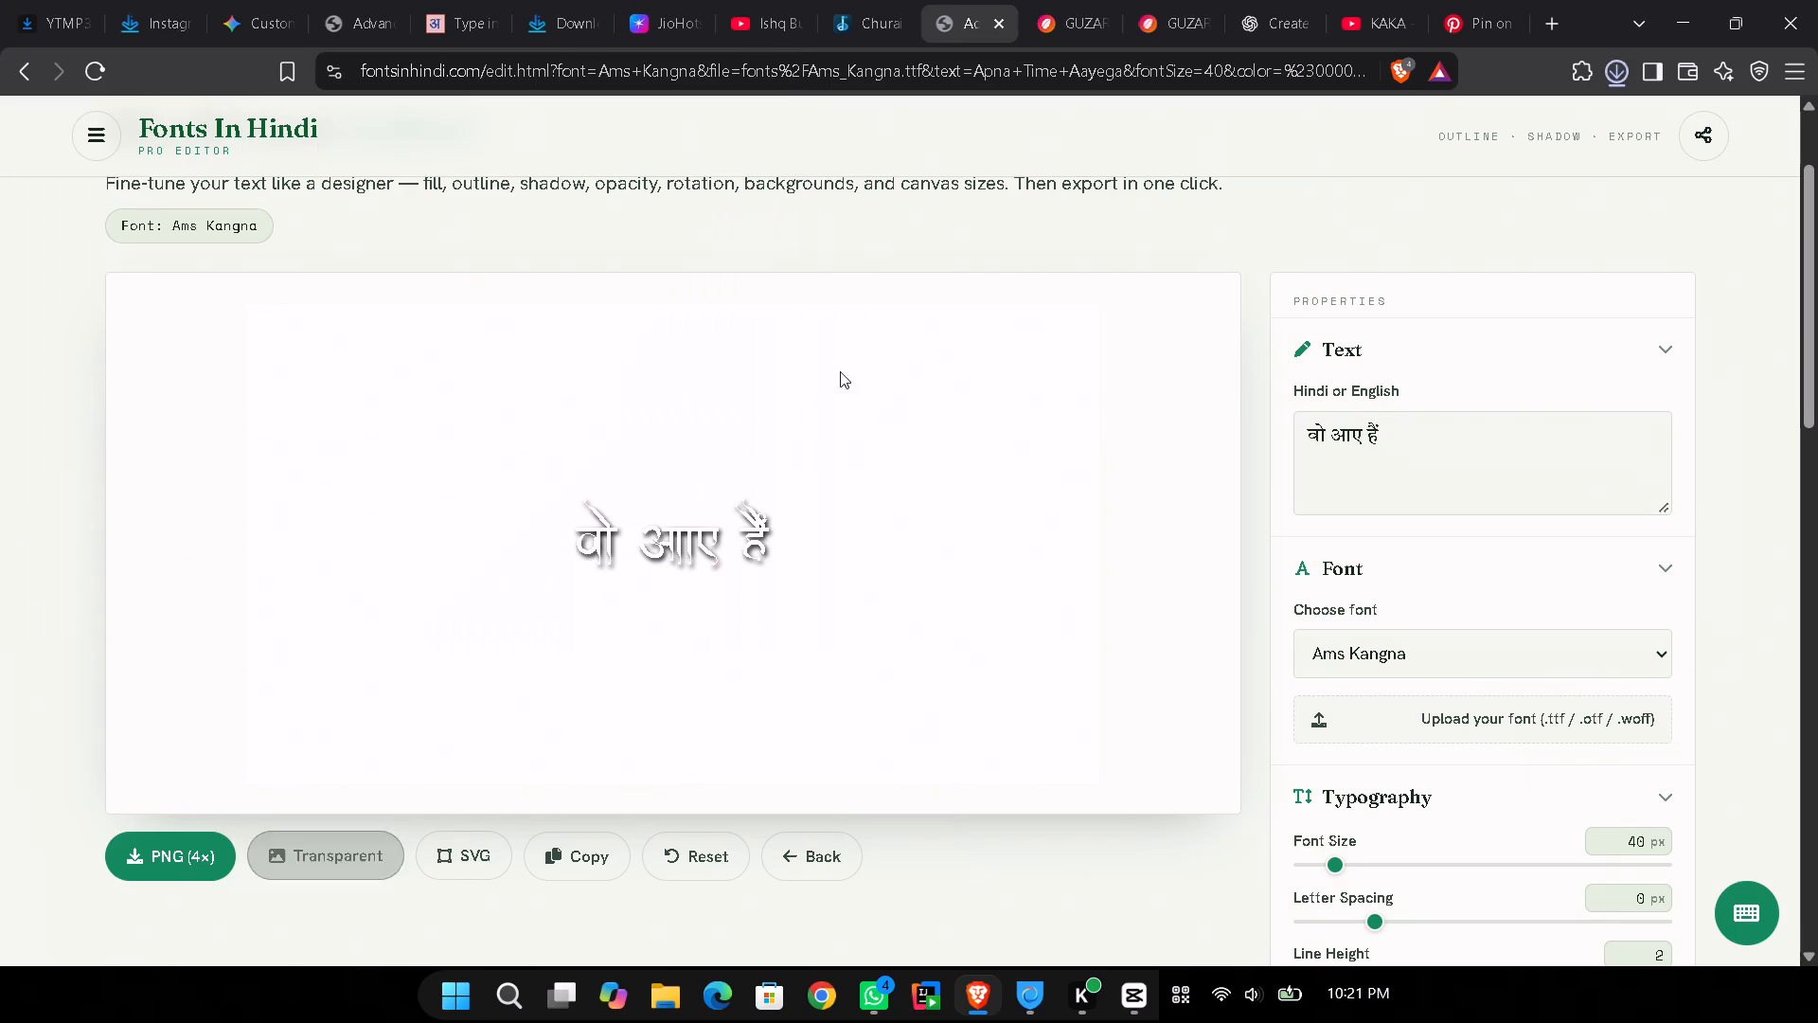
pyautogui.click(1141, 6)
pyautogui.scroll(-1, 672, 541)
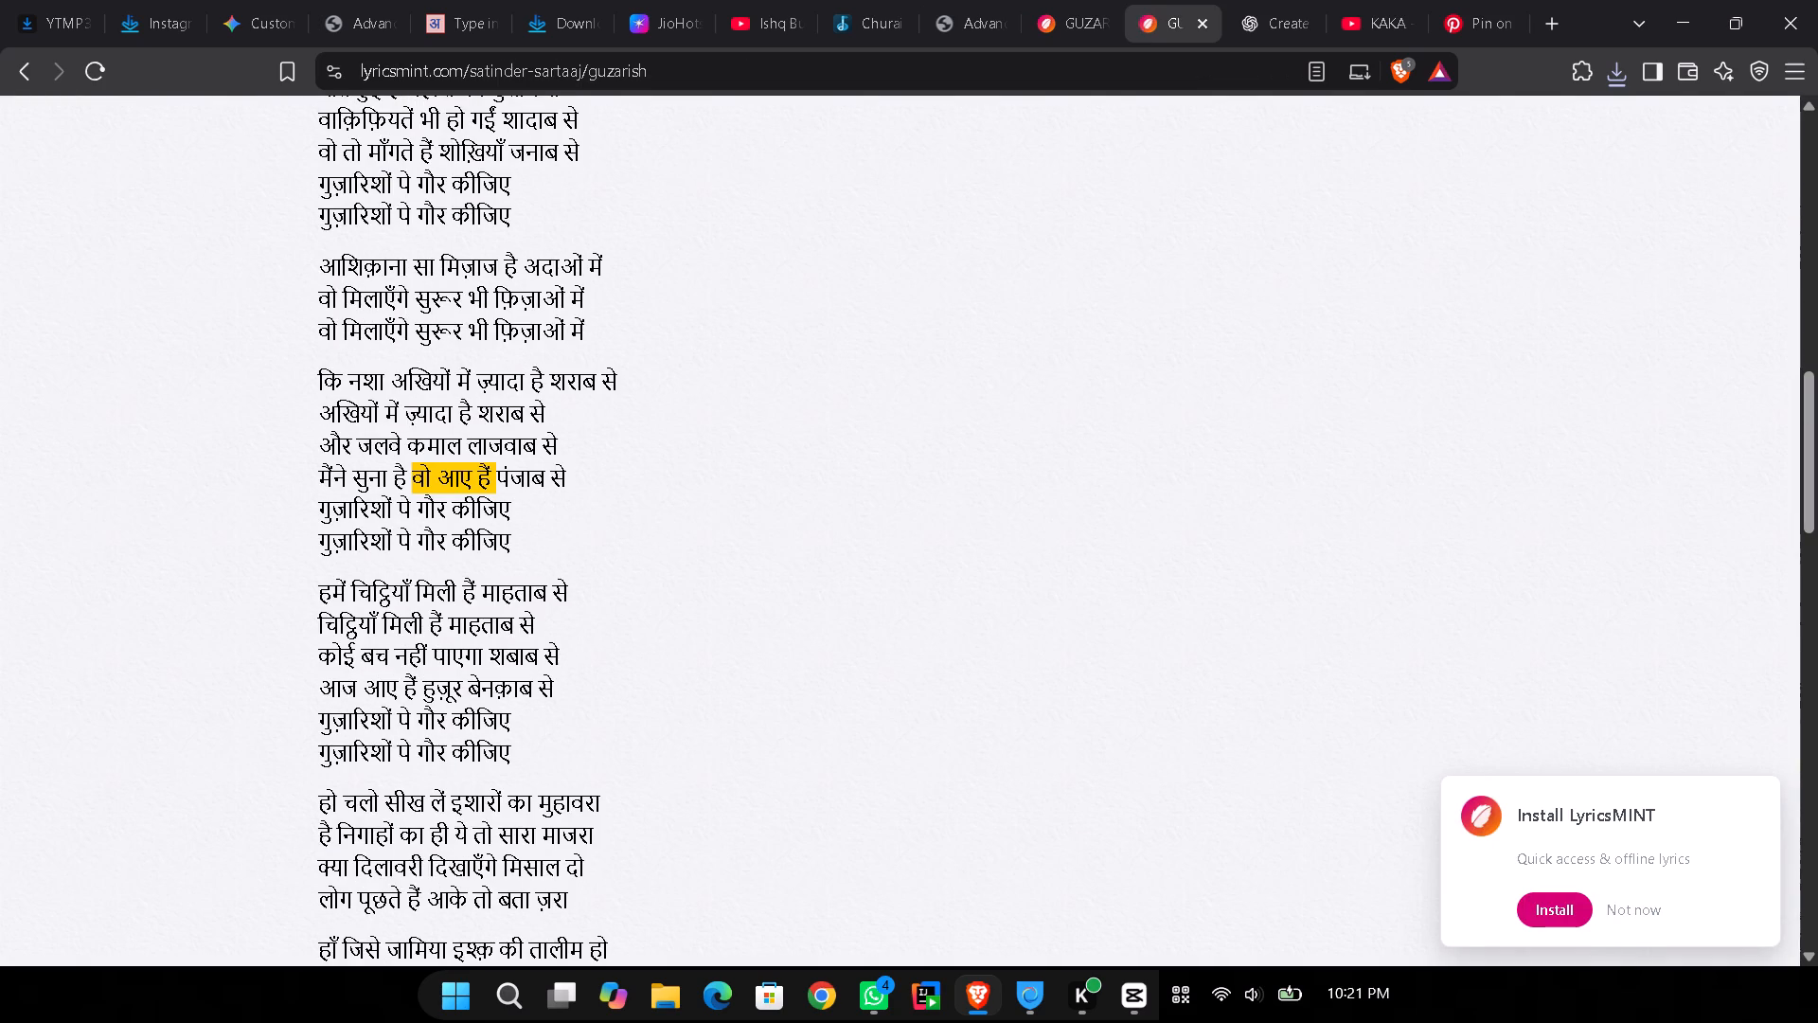
# Switch to CapCut and import the five new Hindi-named lyric PNGs, "वो आए हैं" through "कि नशा", from the Downloads folder.
pyautogui.click(1125, 992)
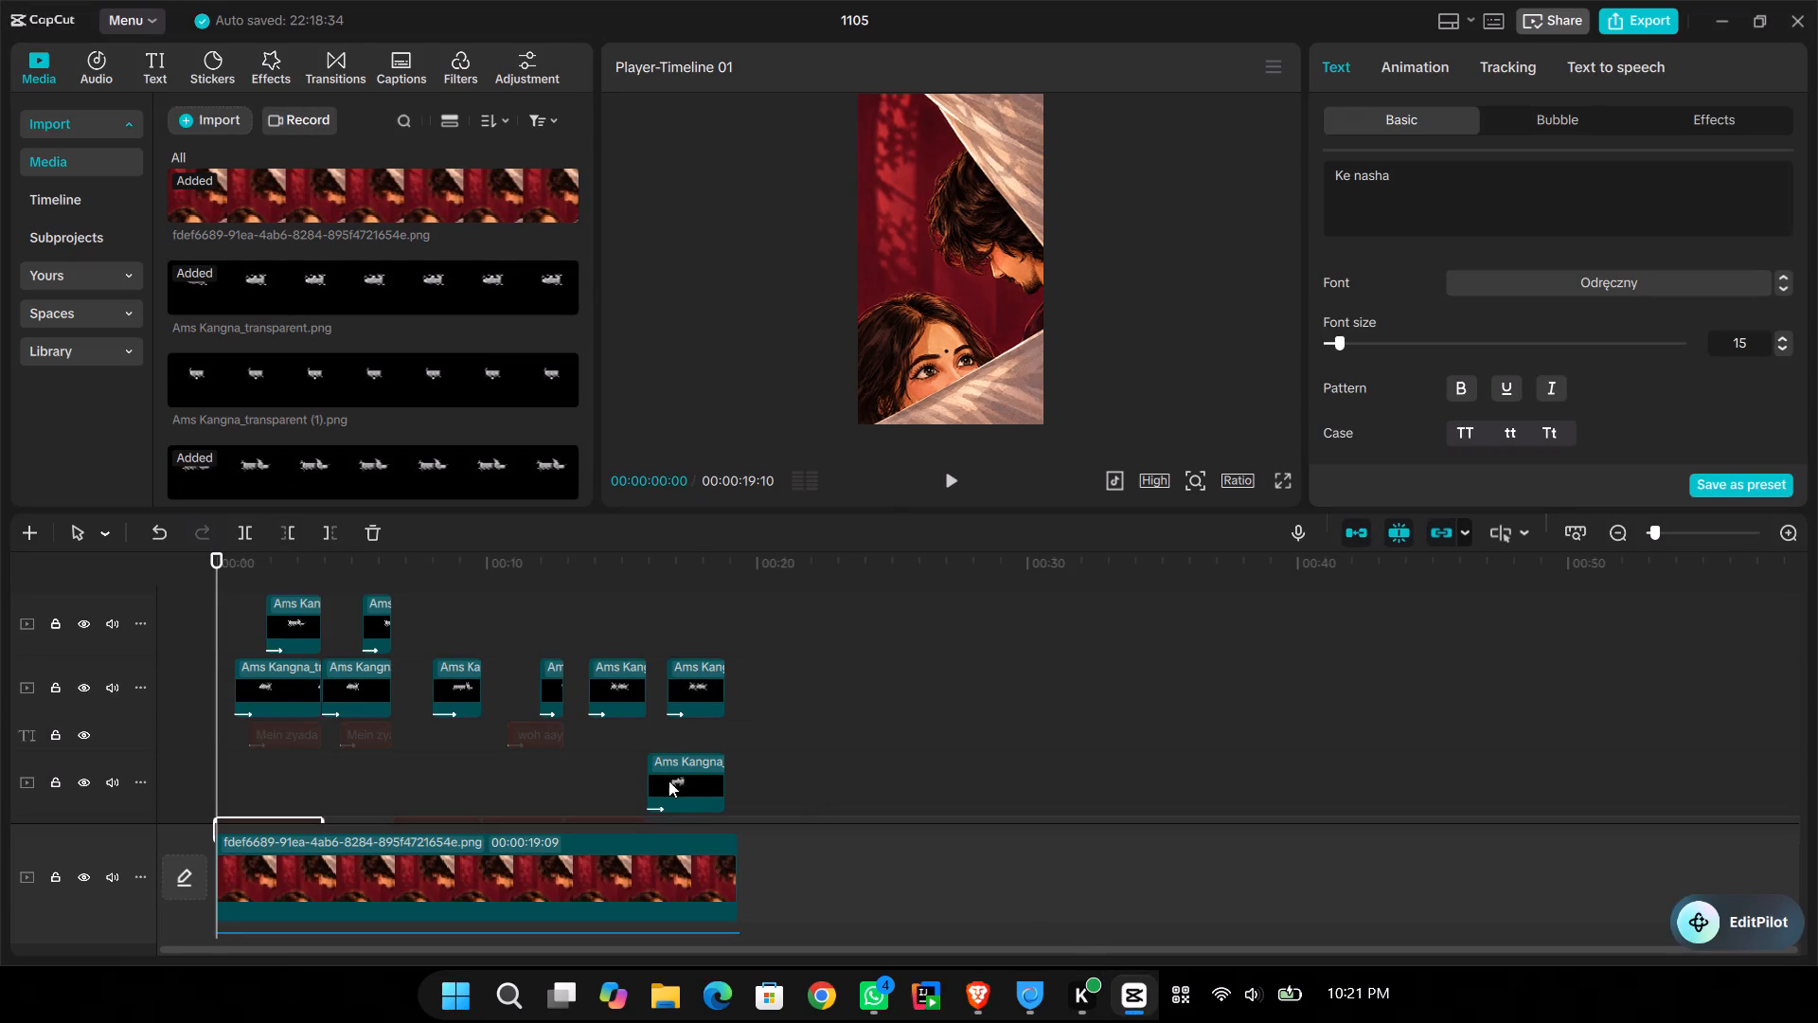
pyautogui.moveTo(748, 792); pyautogui.dragTo(900, 709)
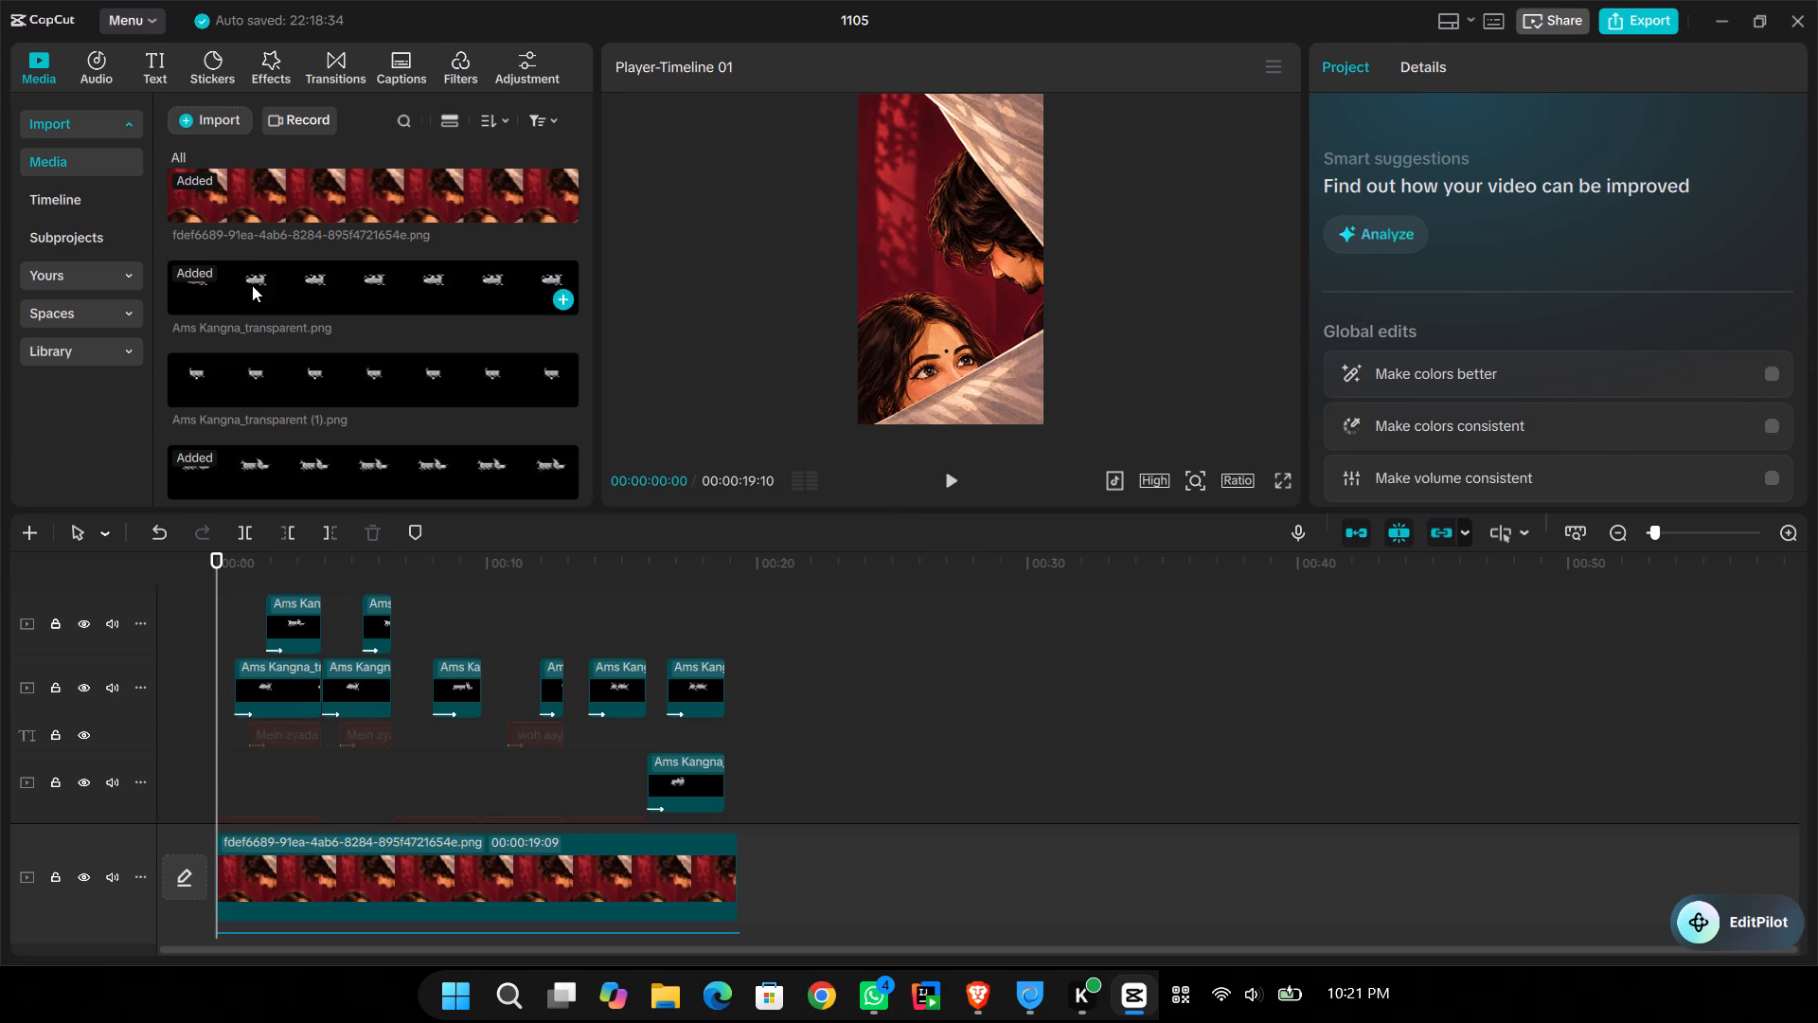
pyautogui.click(200, 120)
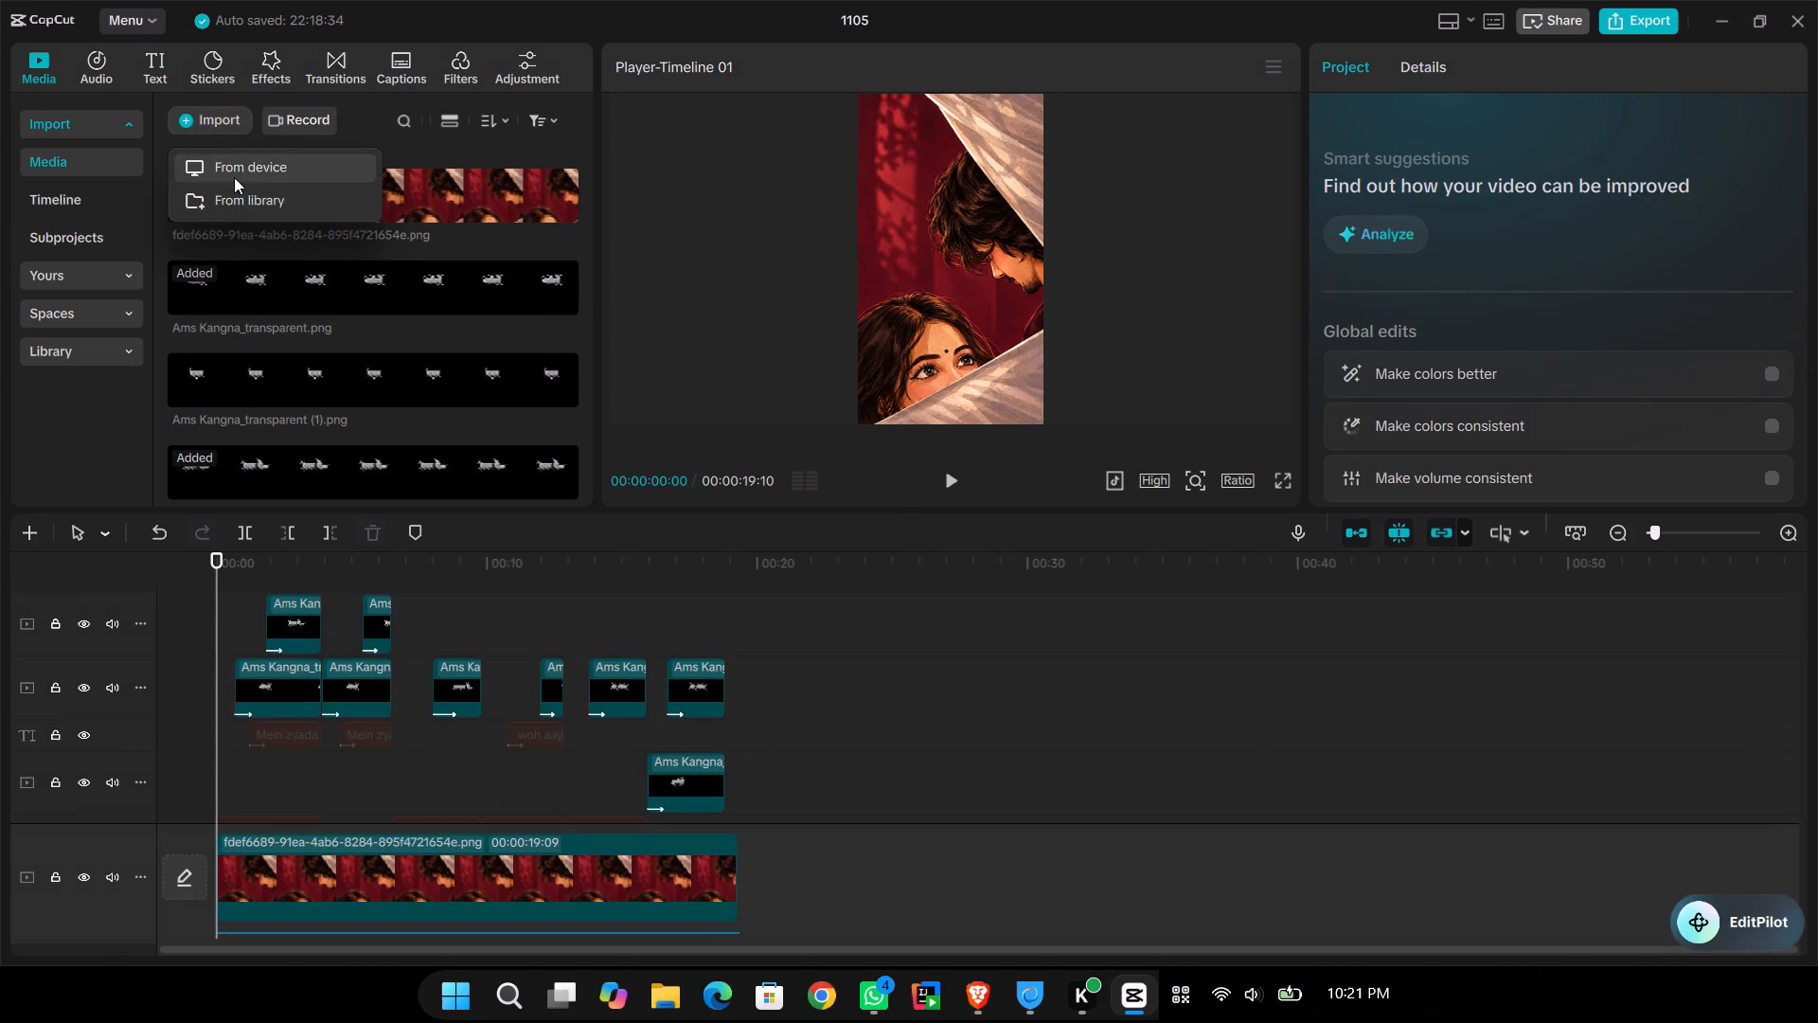
pyautogui.click(234, 176)
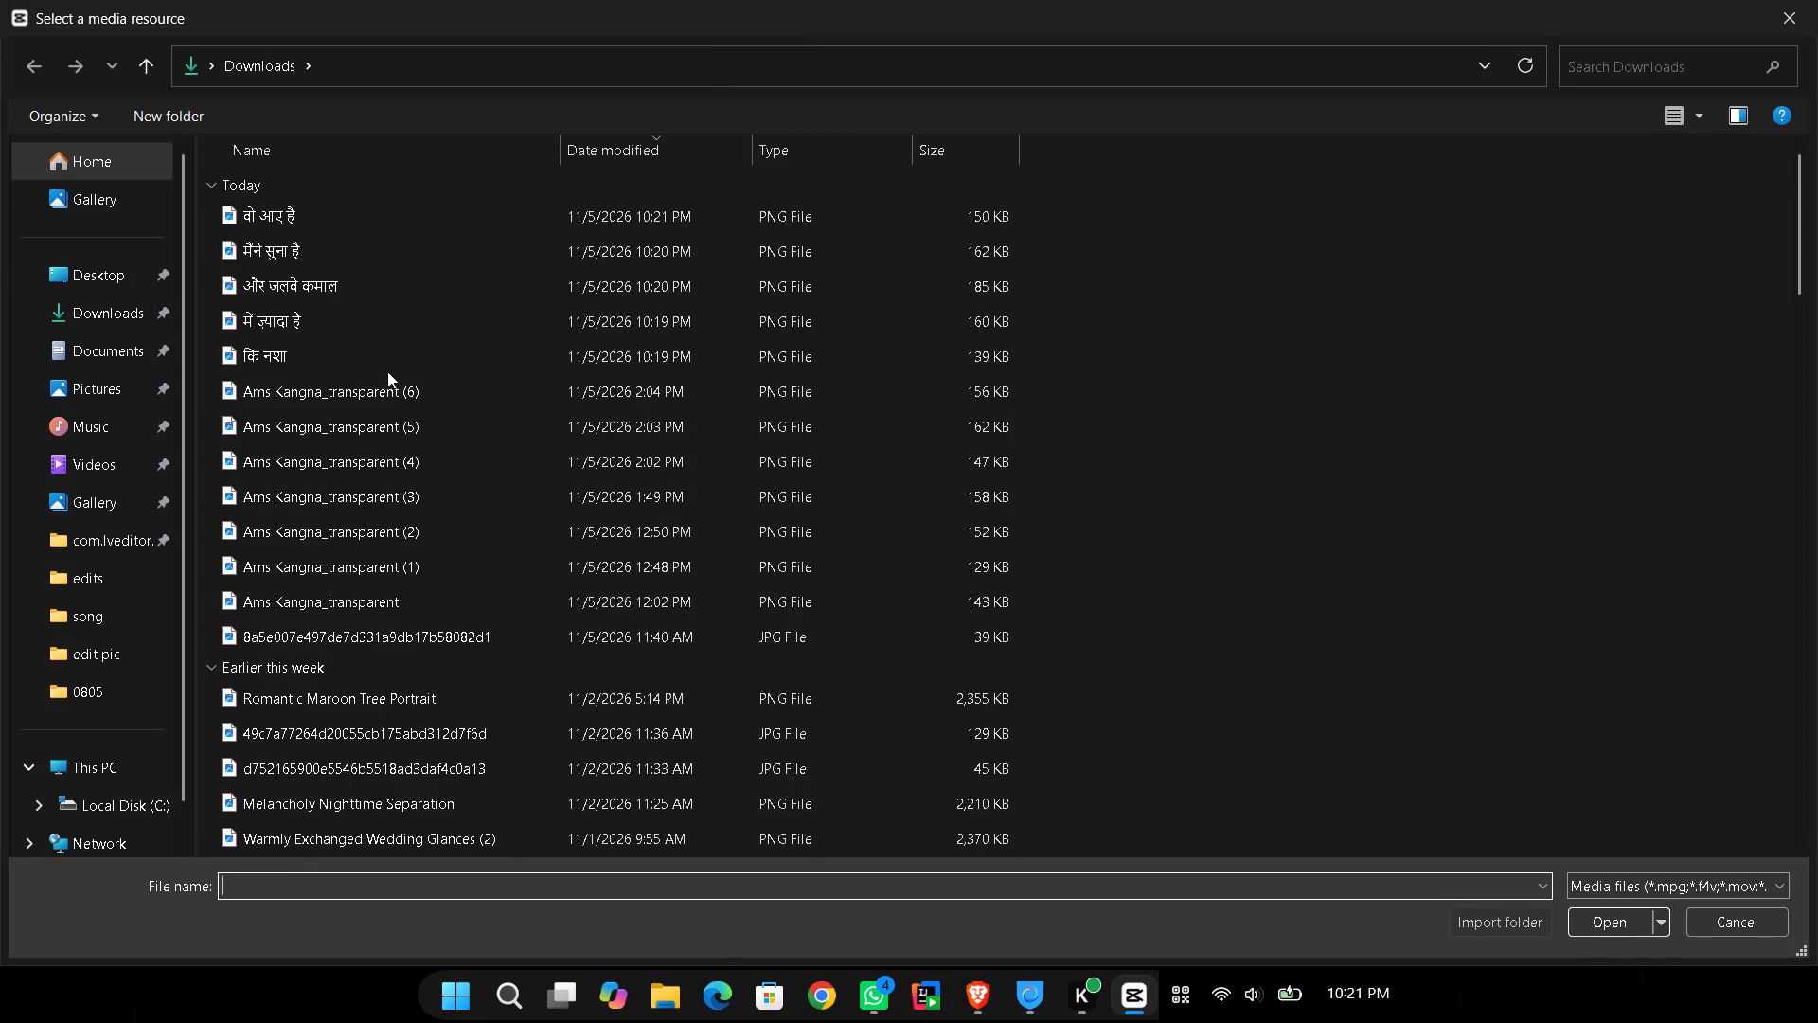
pyautogui.moveTo(1047, 351); pyautogui.dragTo(484, 227)
pyautogui.press('Return')
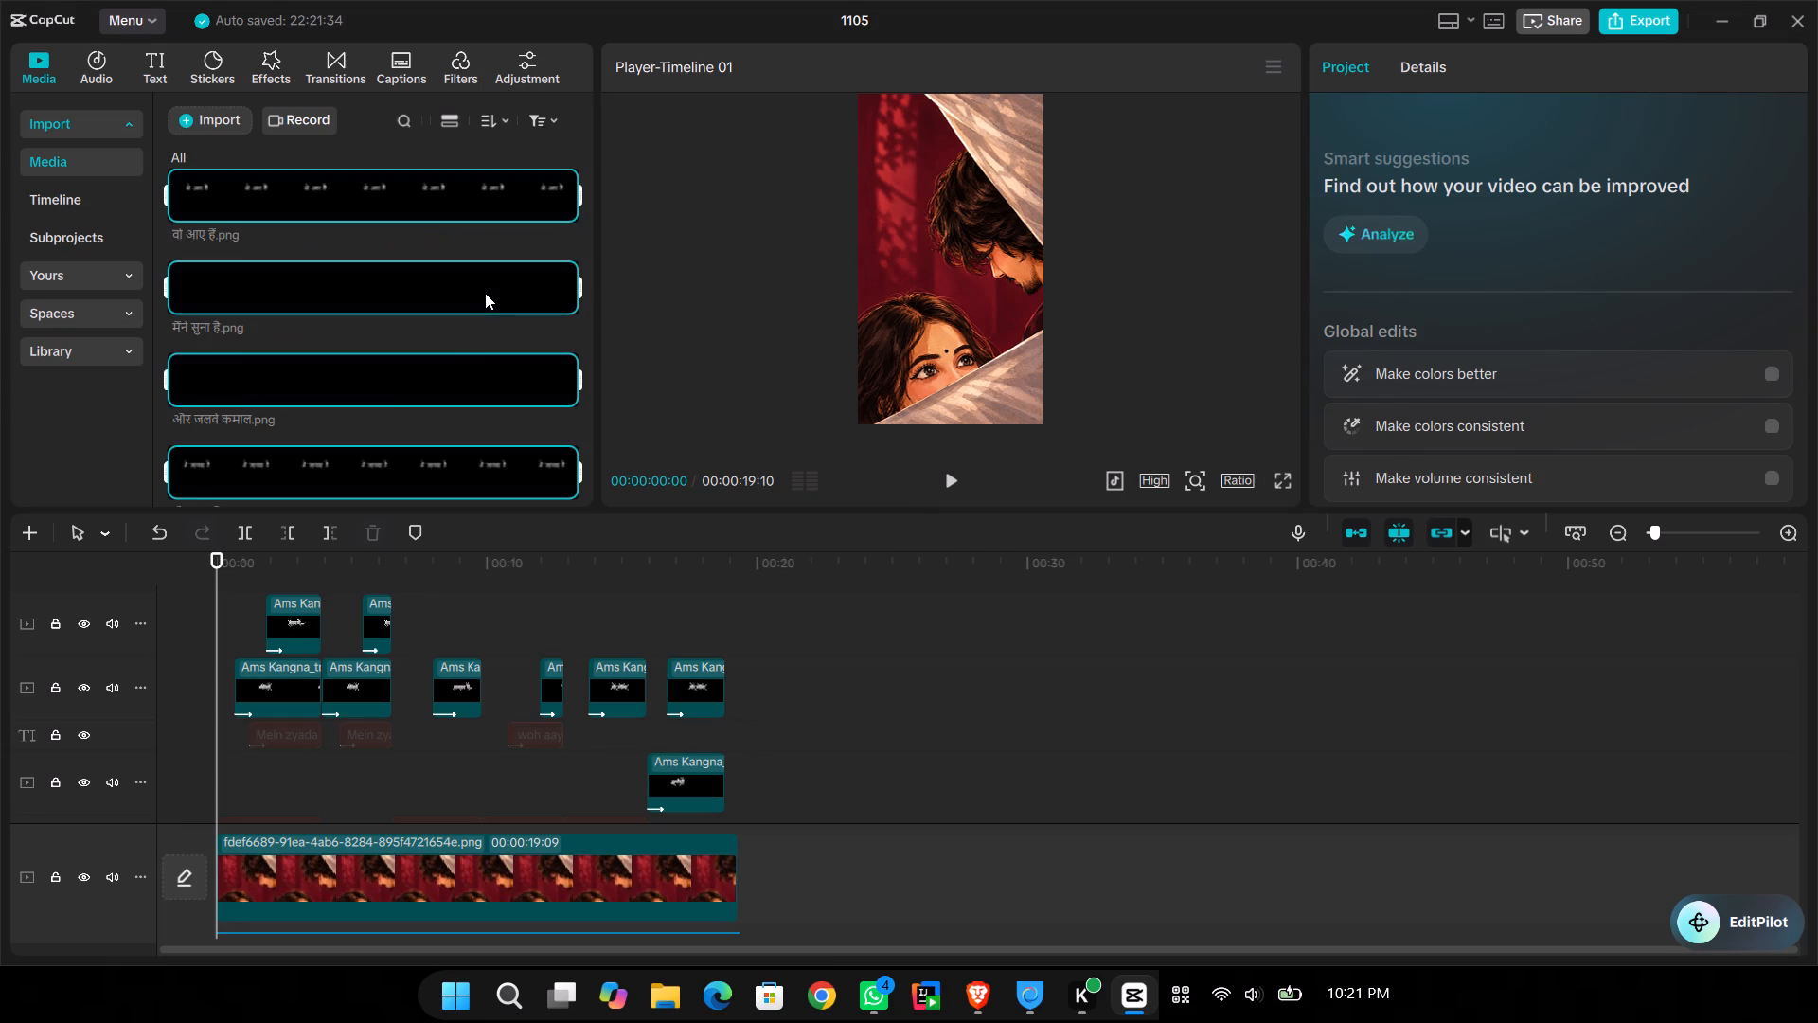
# Preview the newly imported lyric images and the earlier Ams Kangna images in the media library to check which words each contains.
pyautogui.click(402, 463)
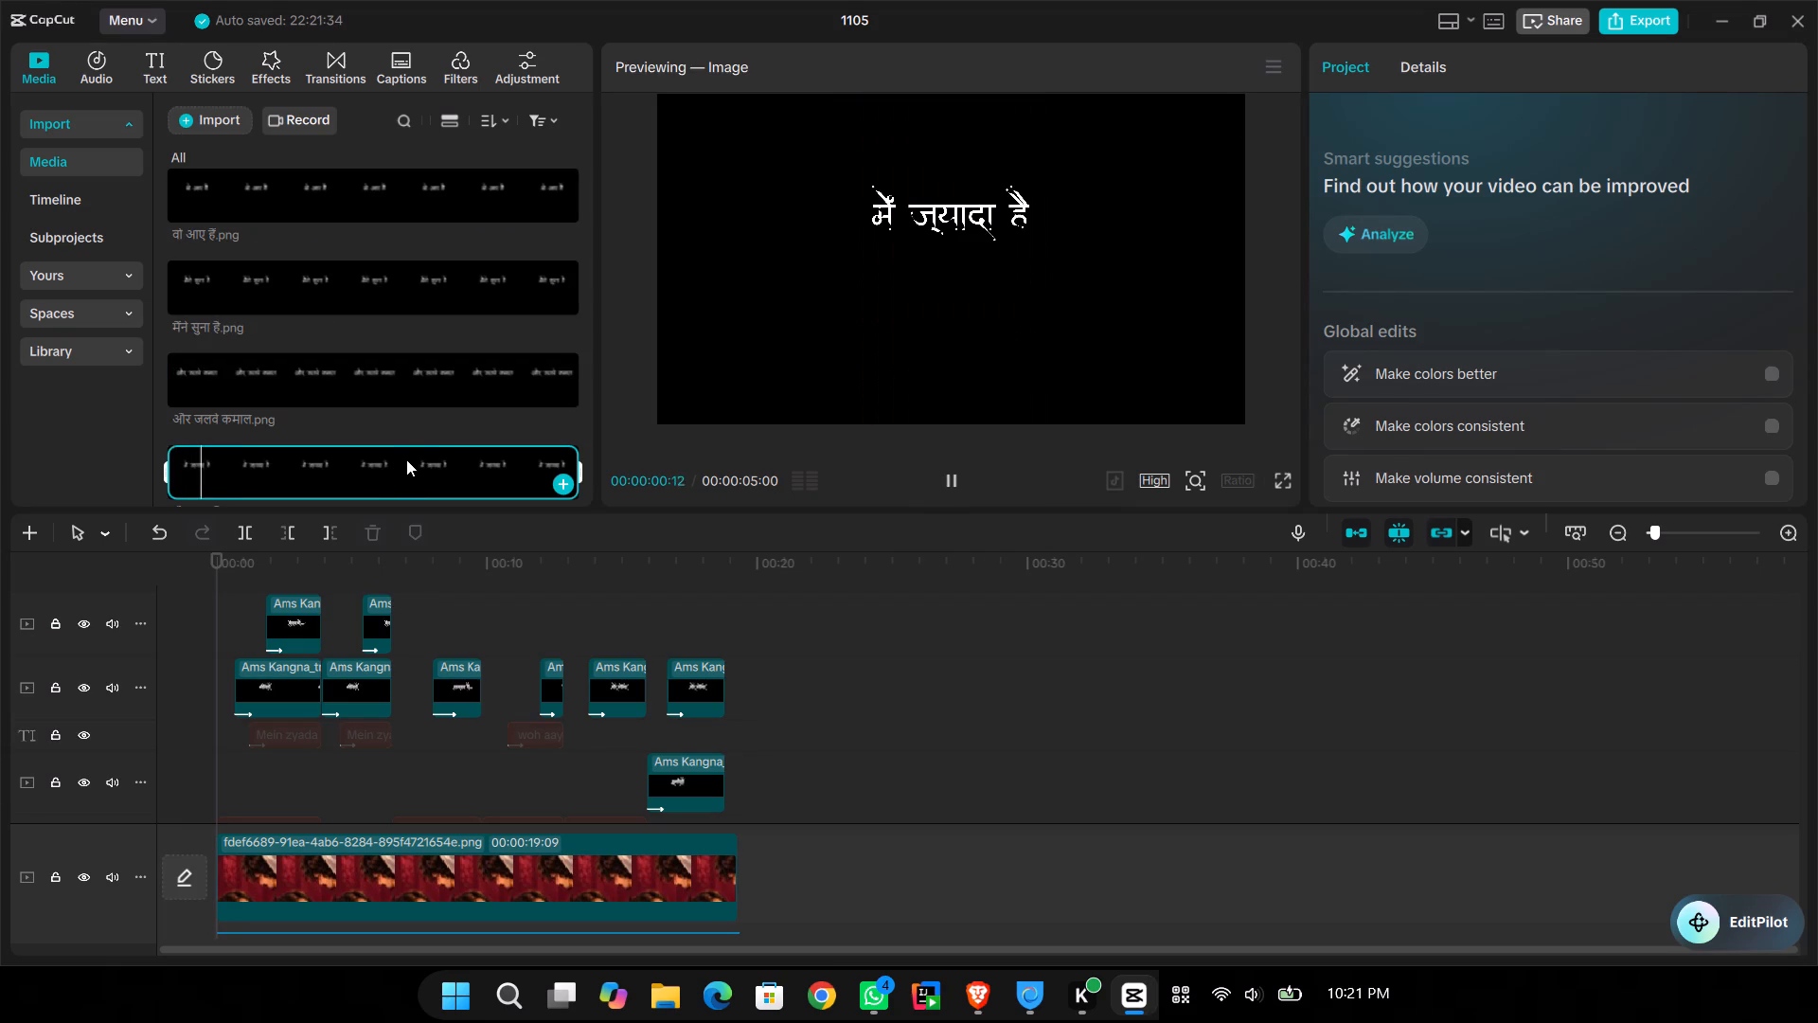
pyautogui.click(341, 373)
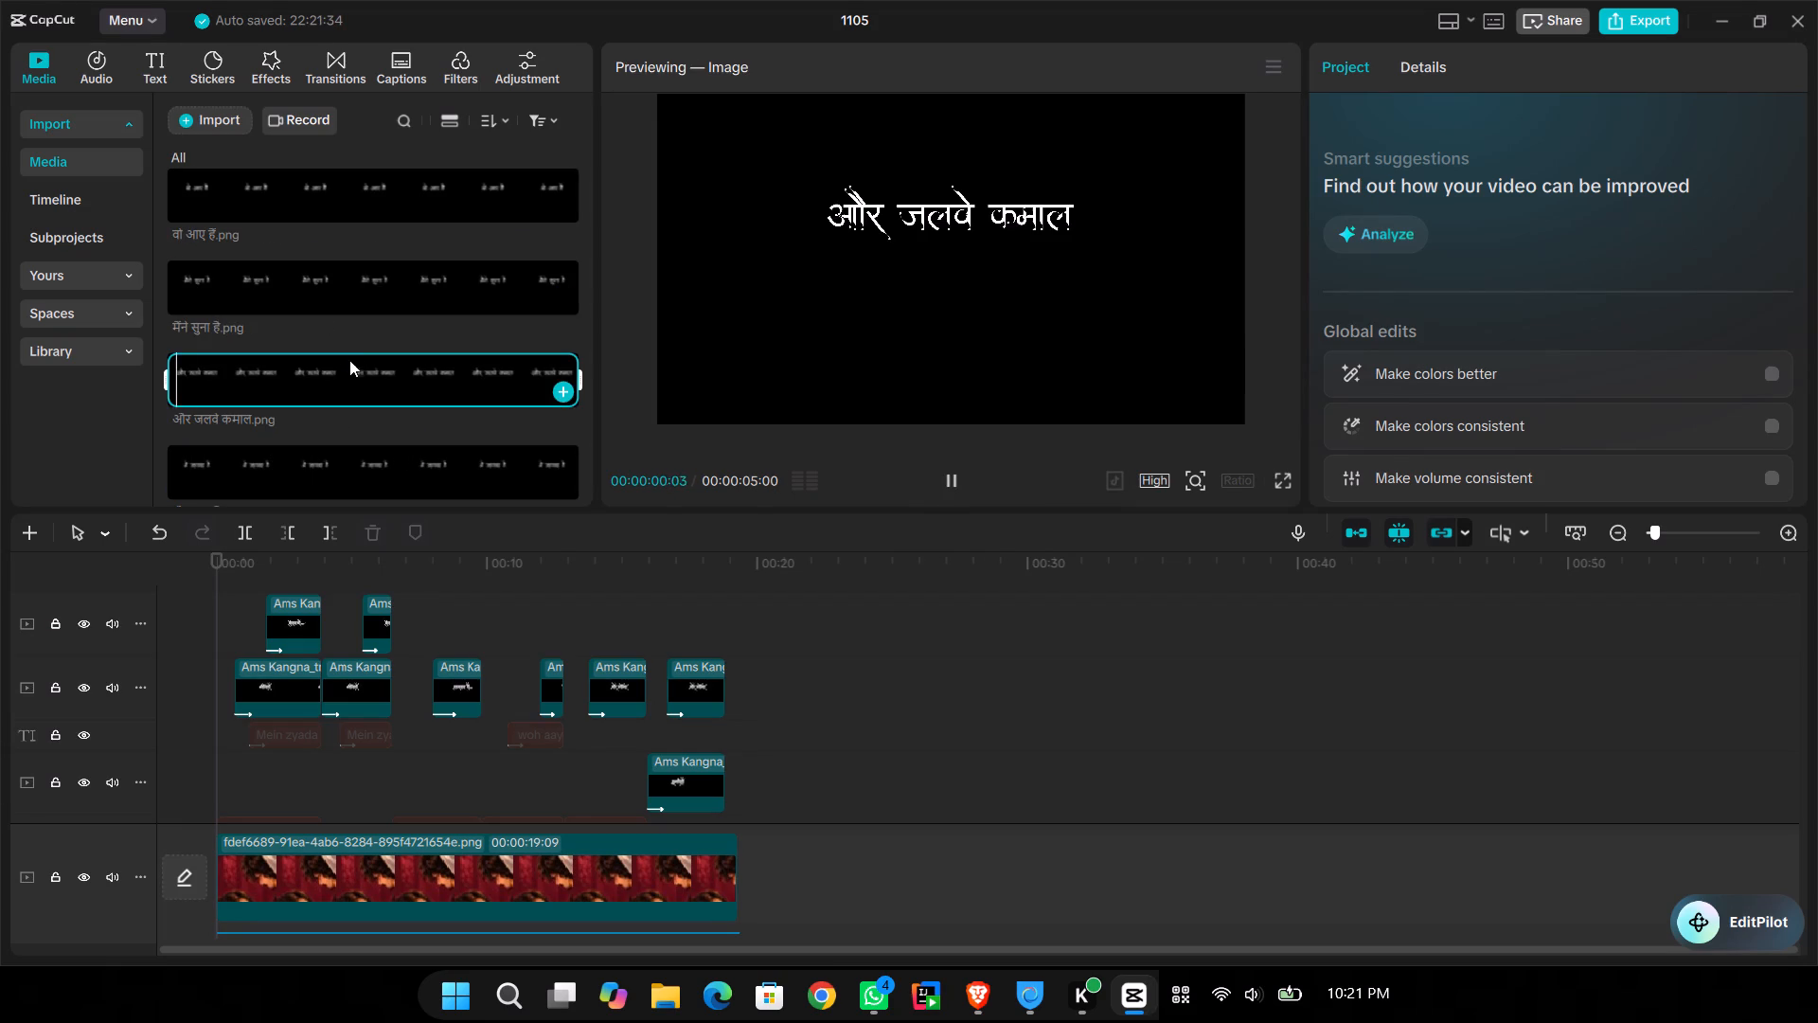
pyautogui.scroll(2, 358, 342)
pyautogui.click(338, 382)
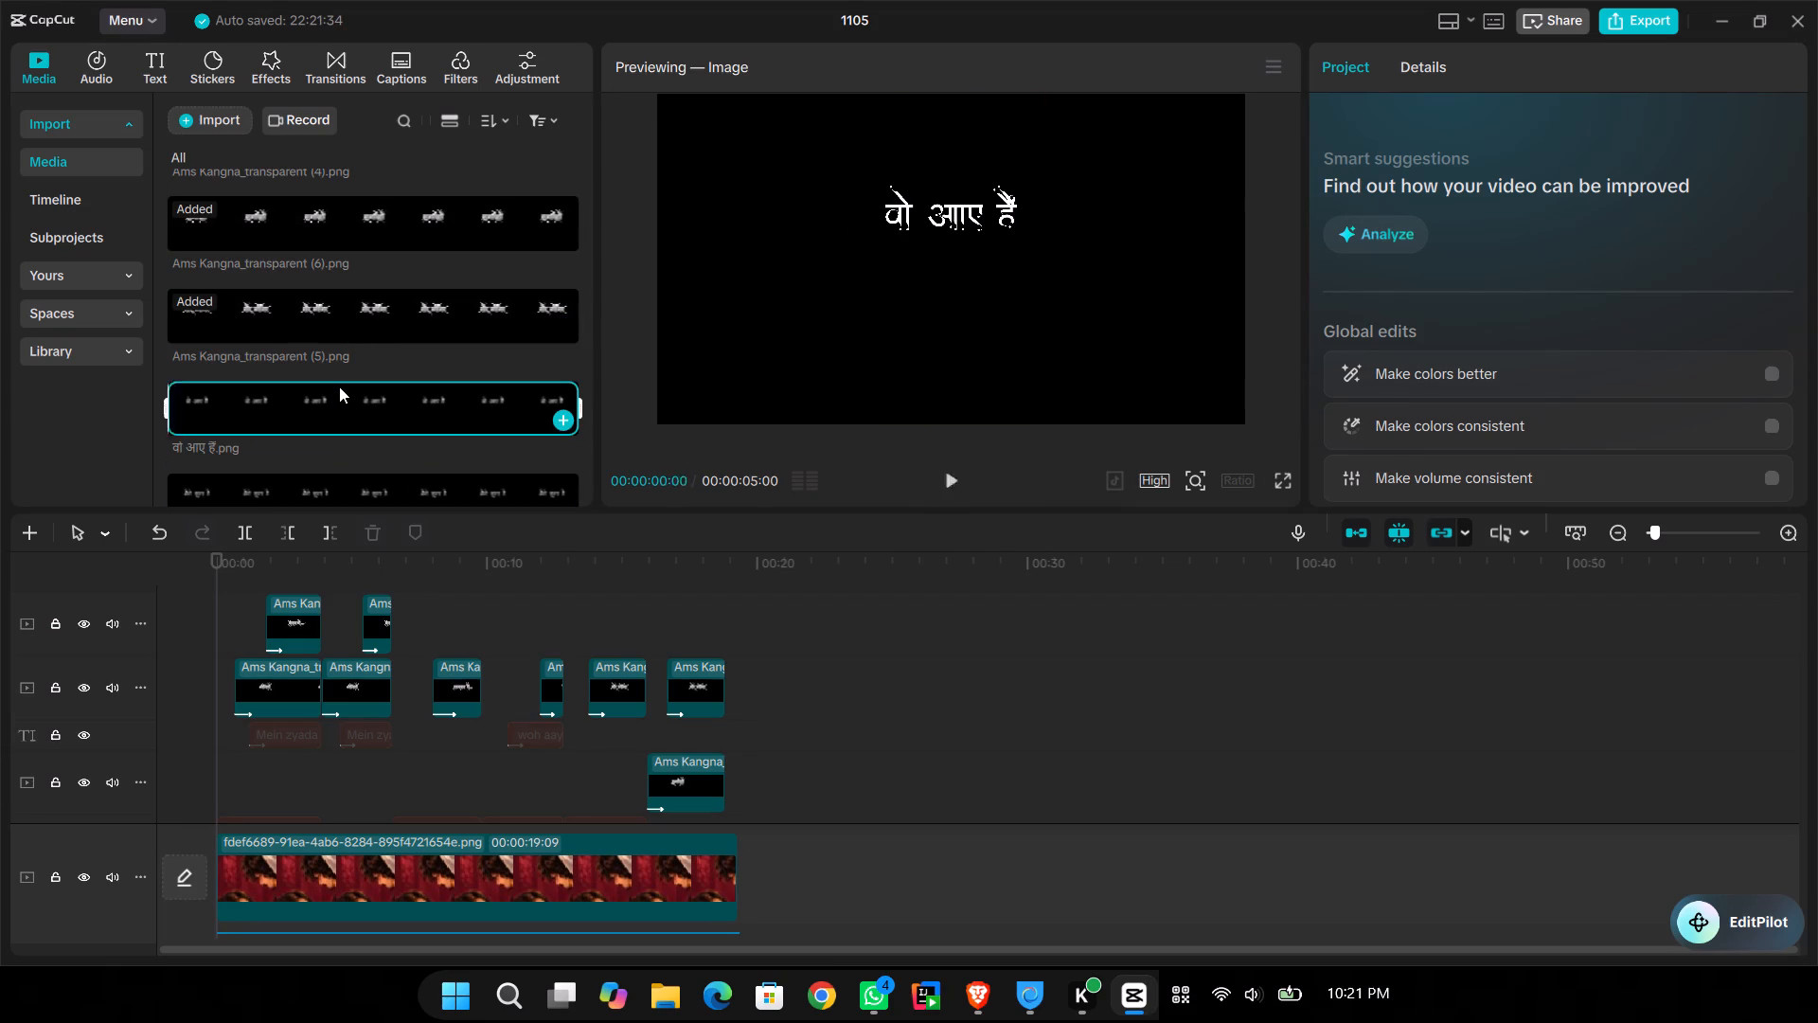
pyautogui.click(337, 314)
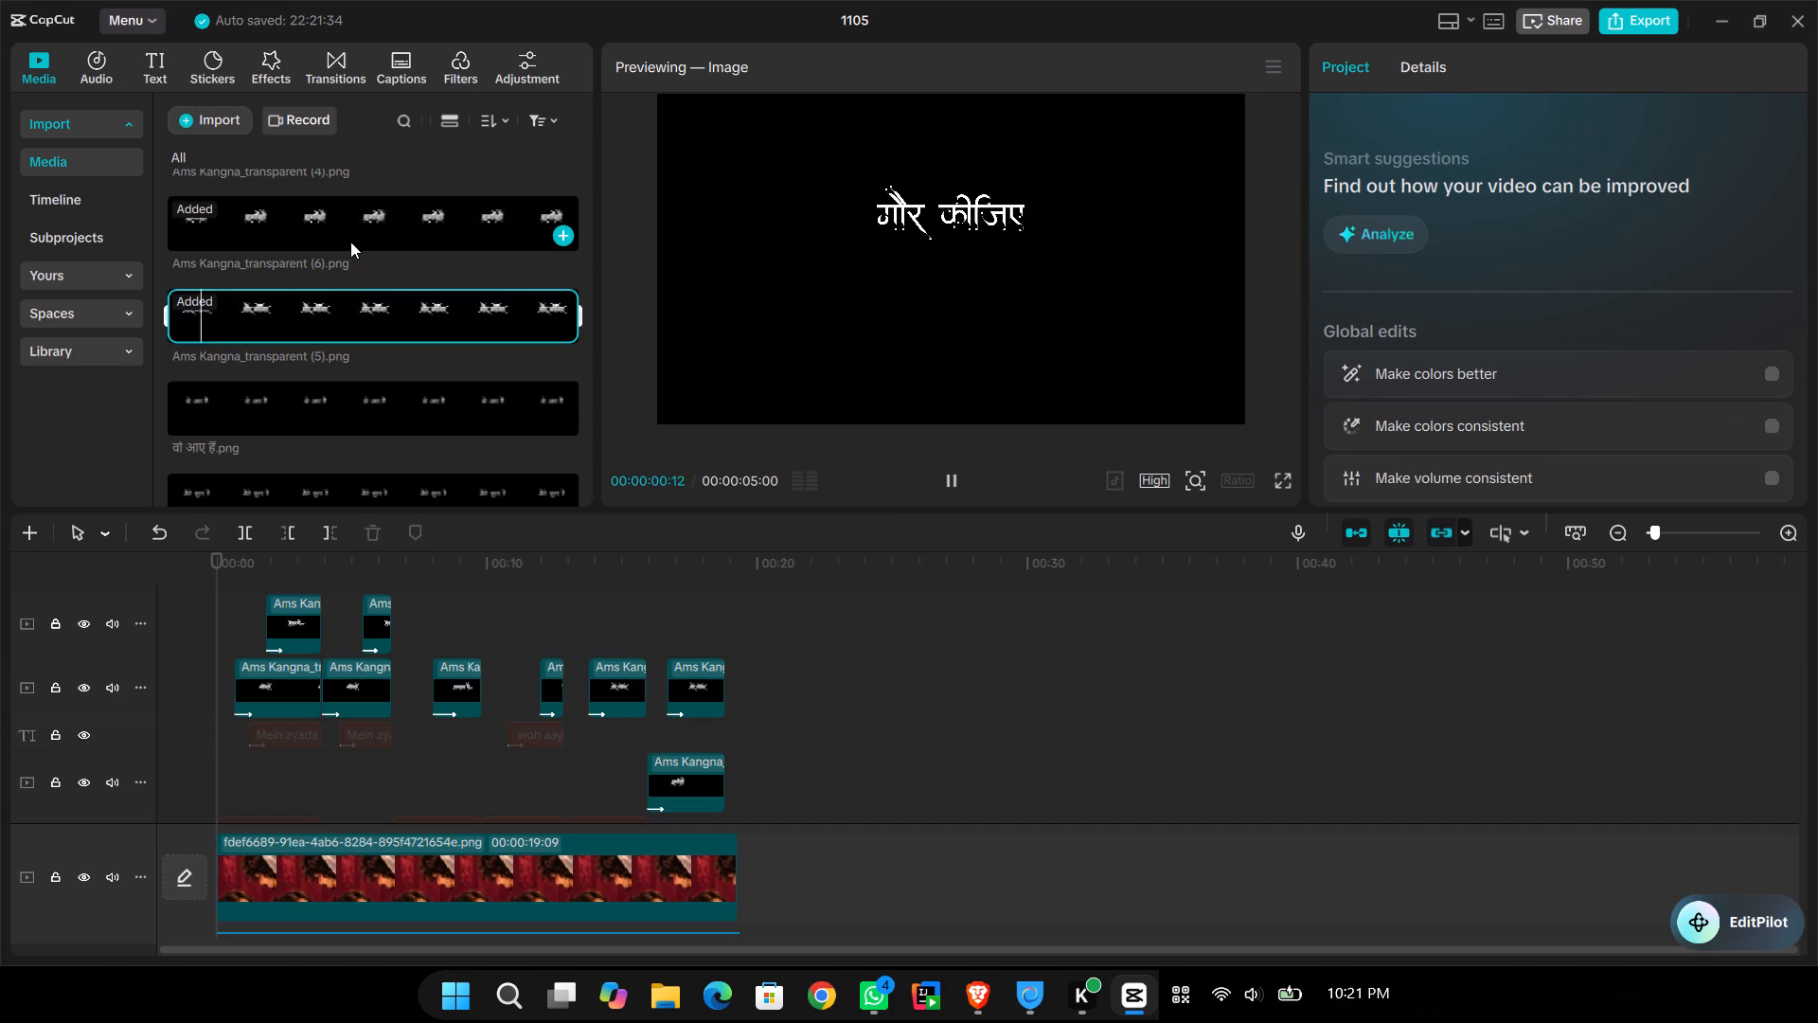
pyautogui.click(350, 242)
pyautogui.scroll(-1, 350, 257)
pyautogui.click(332, 376)
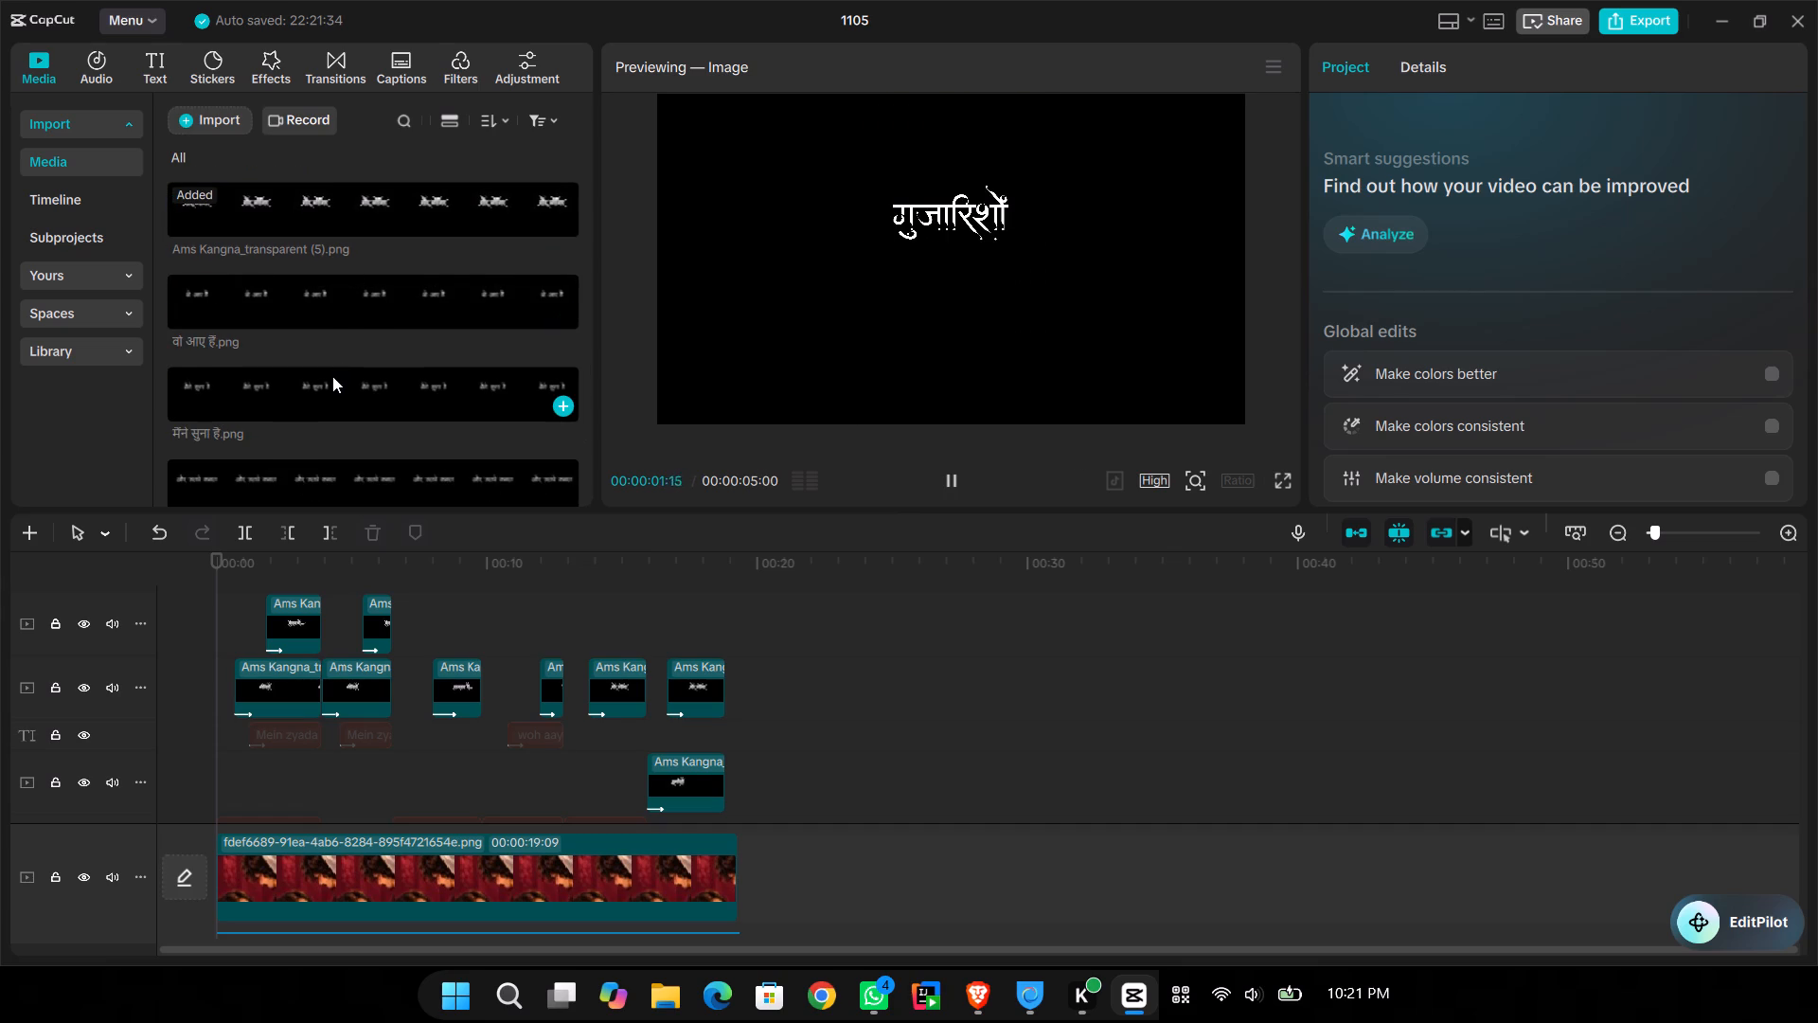
pyautogui.scroll(-1, 332, 376)
pyautogui.click(331, 379)
pyautogui.scroll(-1, 331, 379)
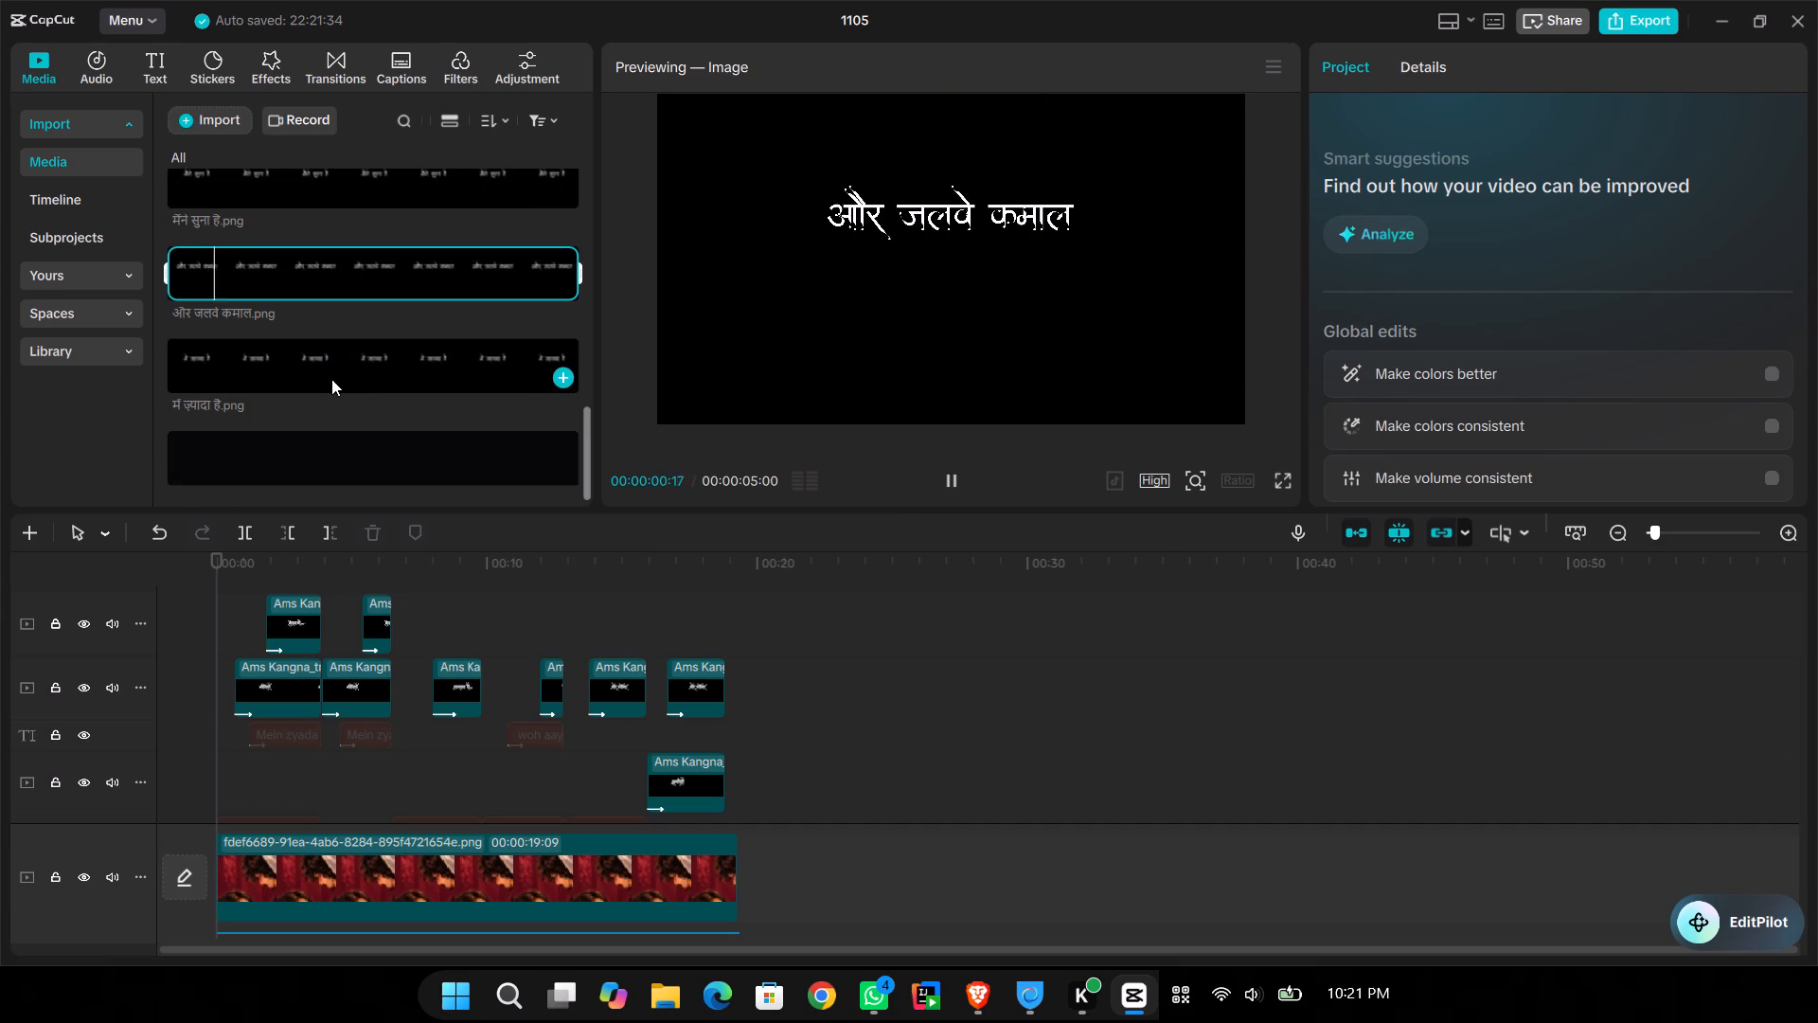
pyautogui.click(331, 379)
pyautogui.scroll(5, 334, 374)
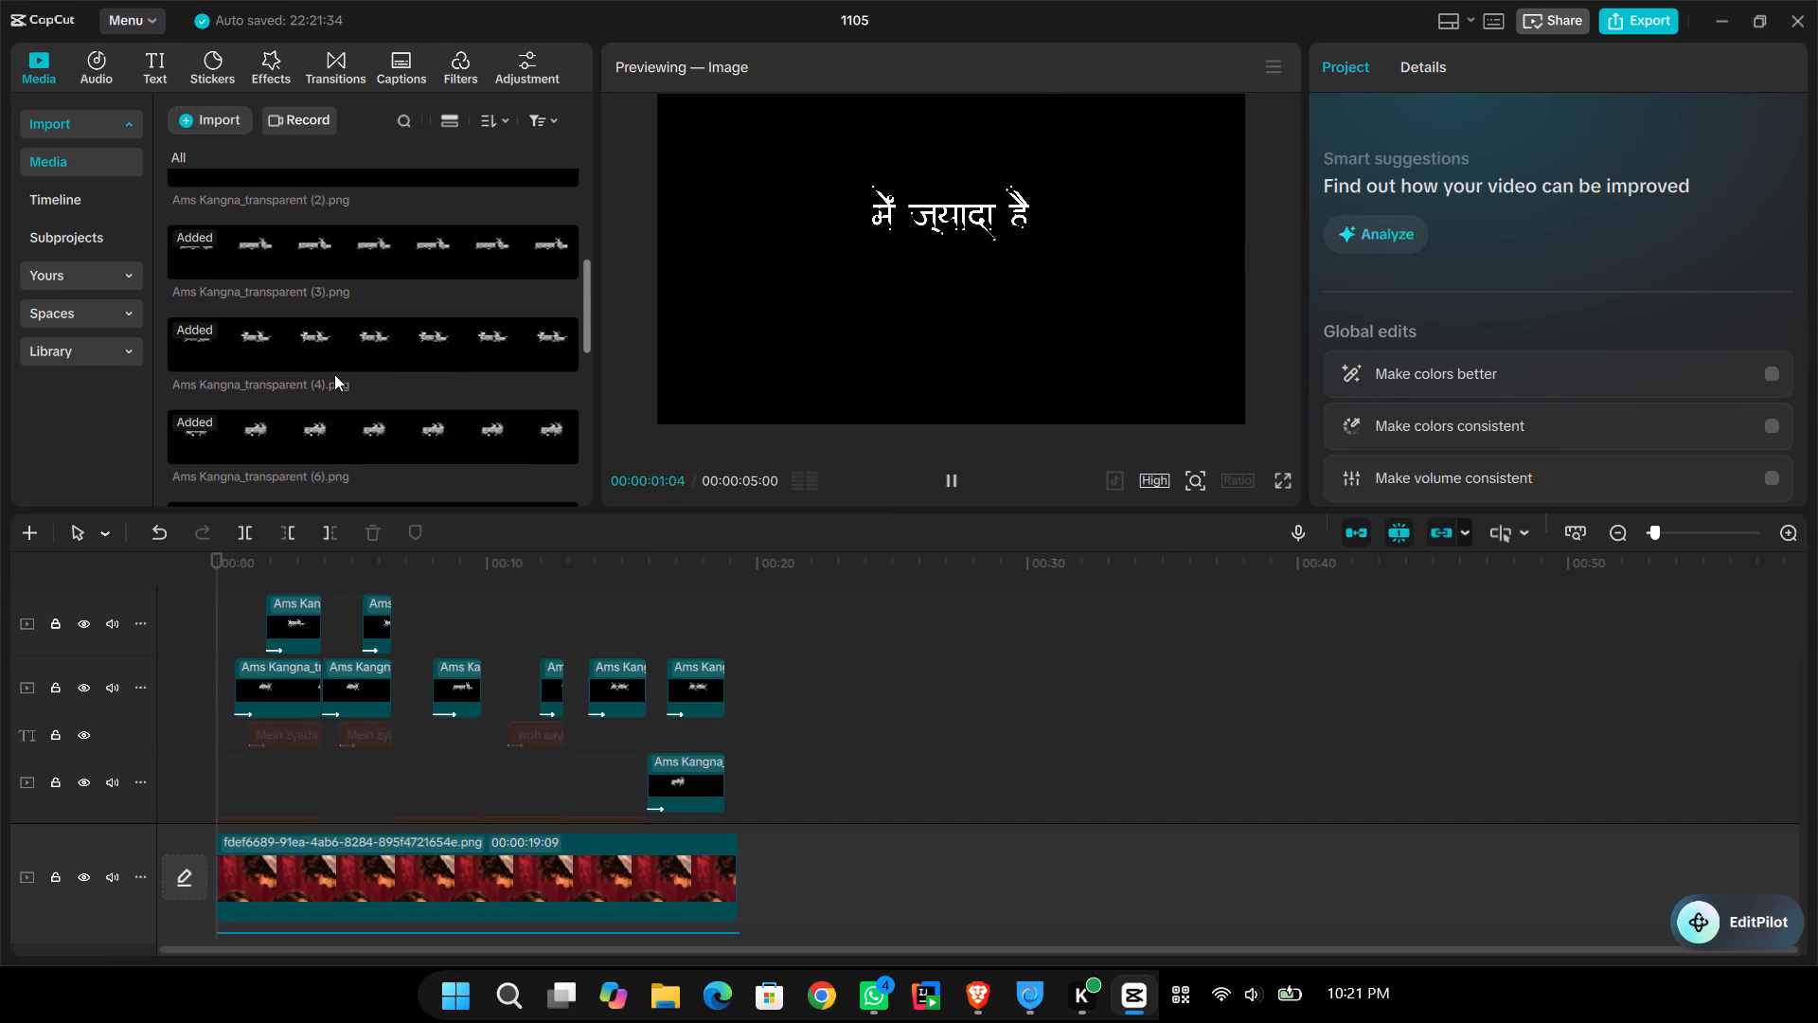
pyautogui.click(331, 329)
pyautogui.click(330, 264)
pyautogui.scroll(2, 329, 267)
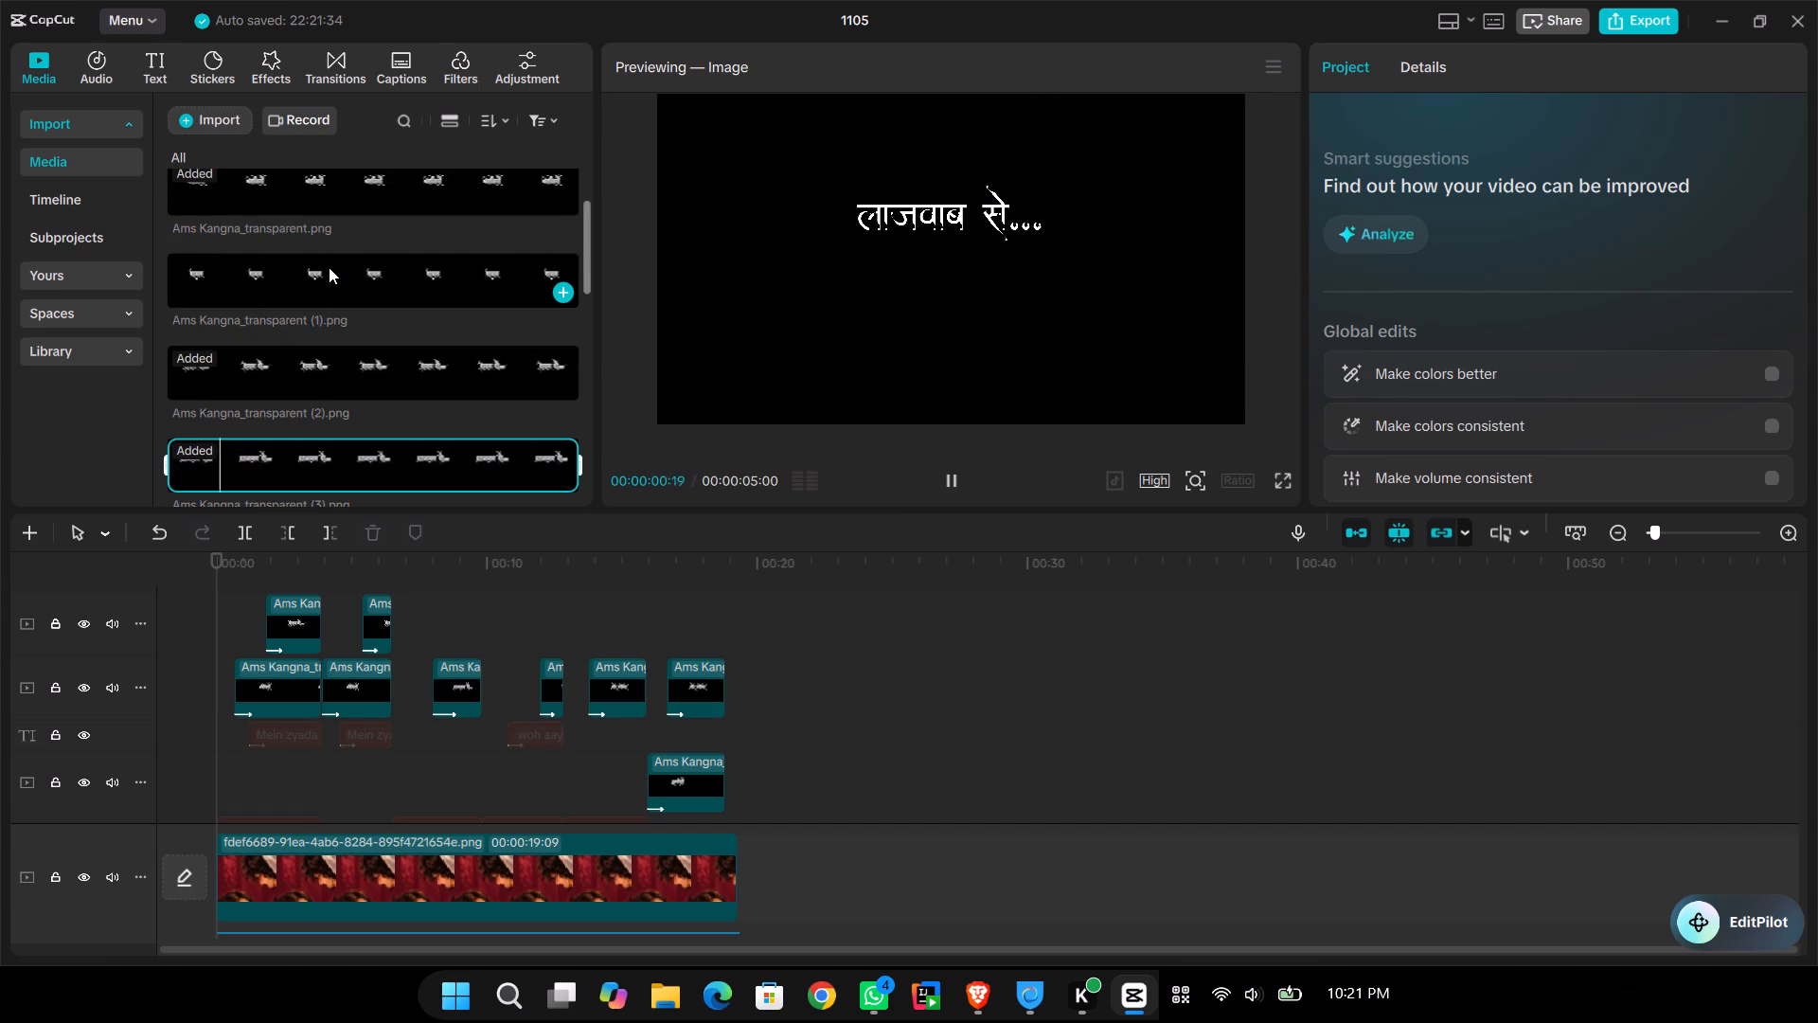
pyautogui.click(329, 267)
pyautogui.scroll(3, 329, 267)
pyautogui.click(322, 288)
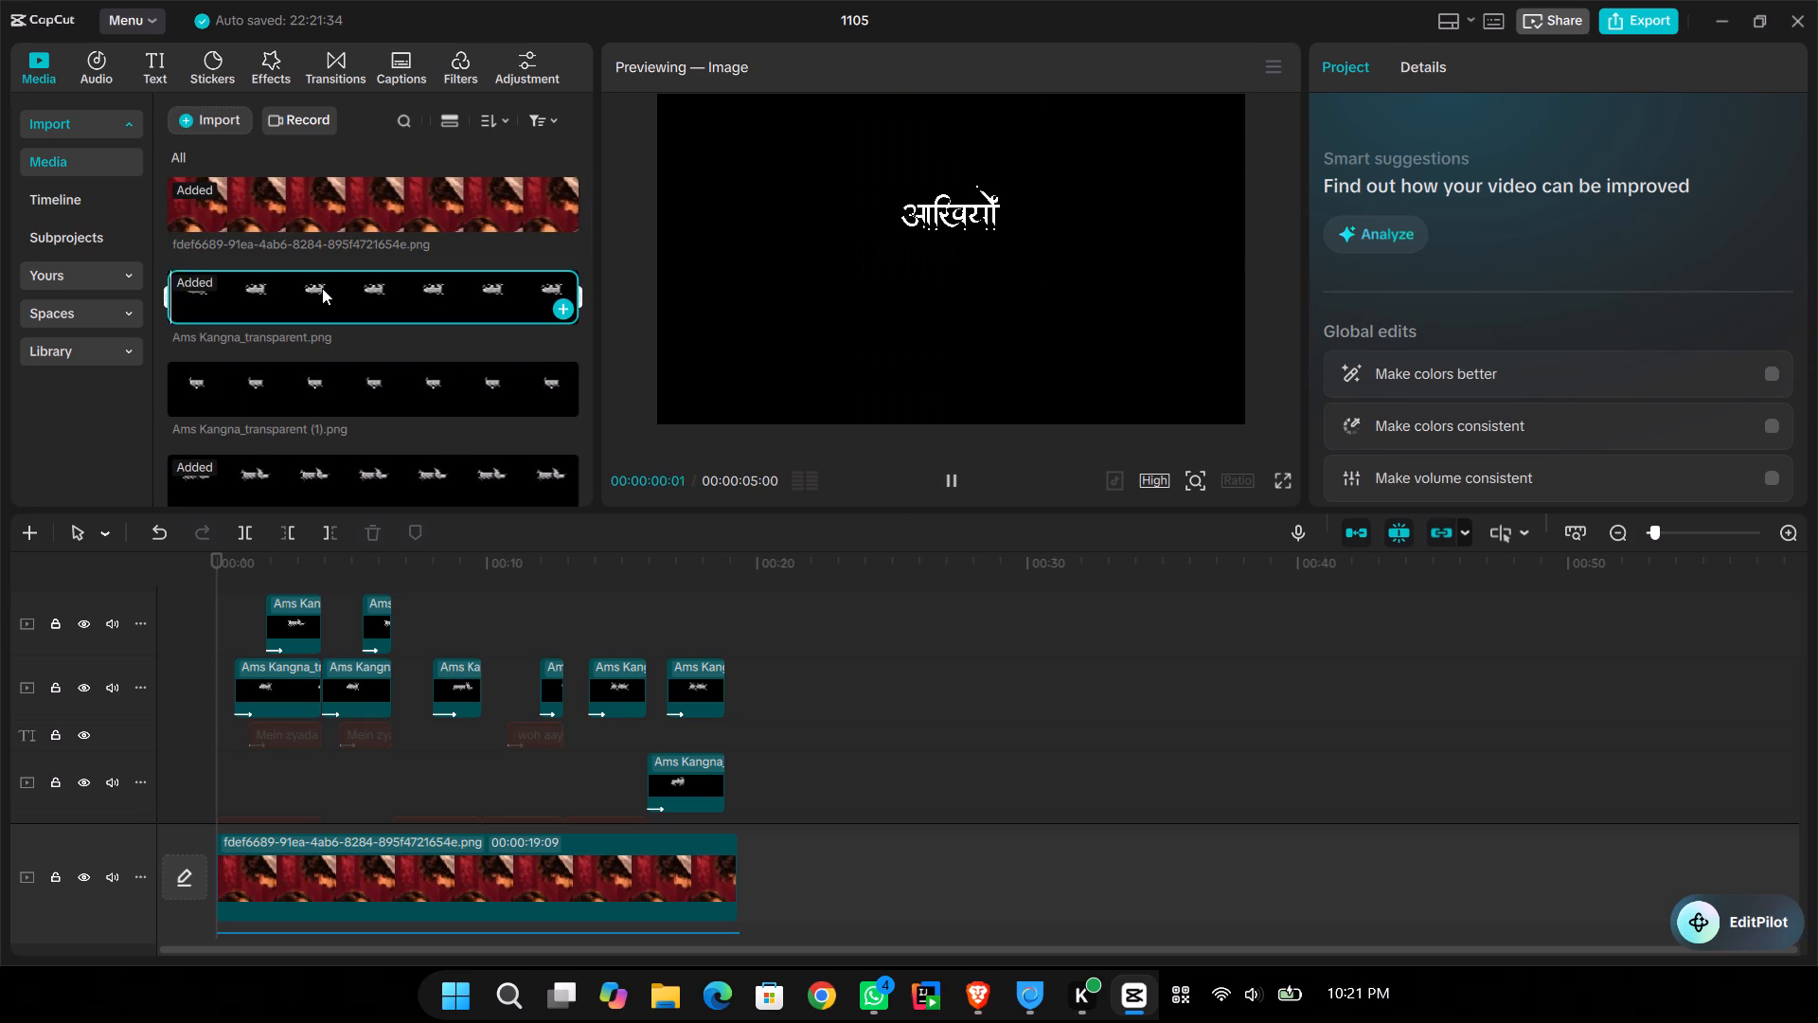
pyautogui.scroll(-7, 322, 288)
pyautogui.click(322, 295)
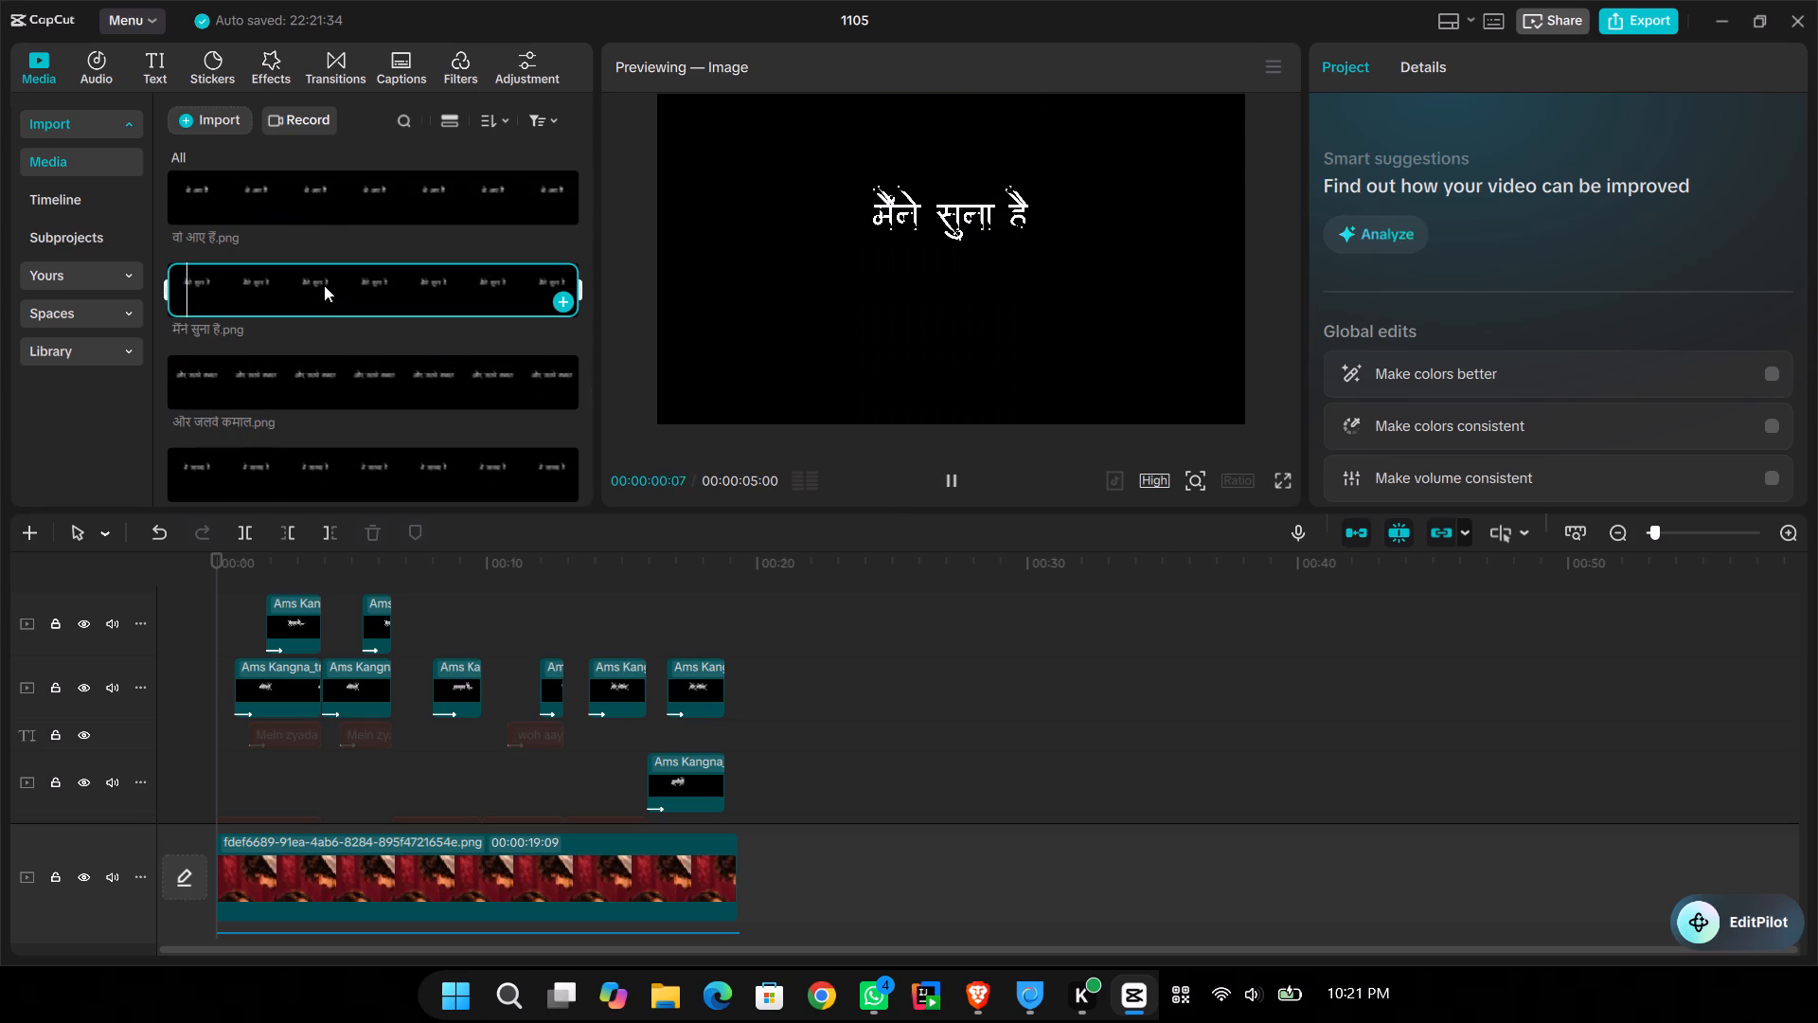
pyautogui.click(329, 190)
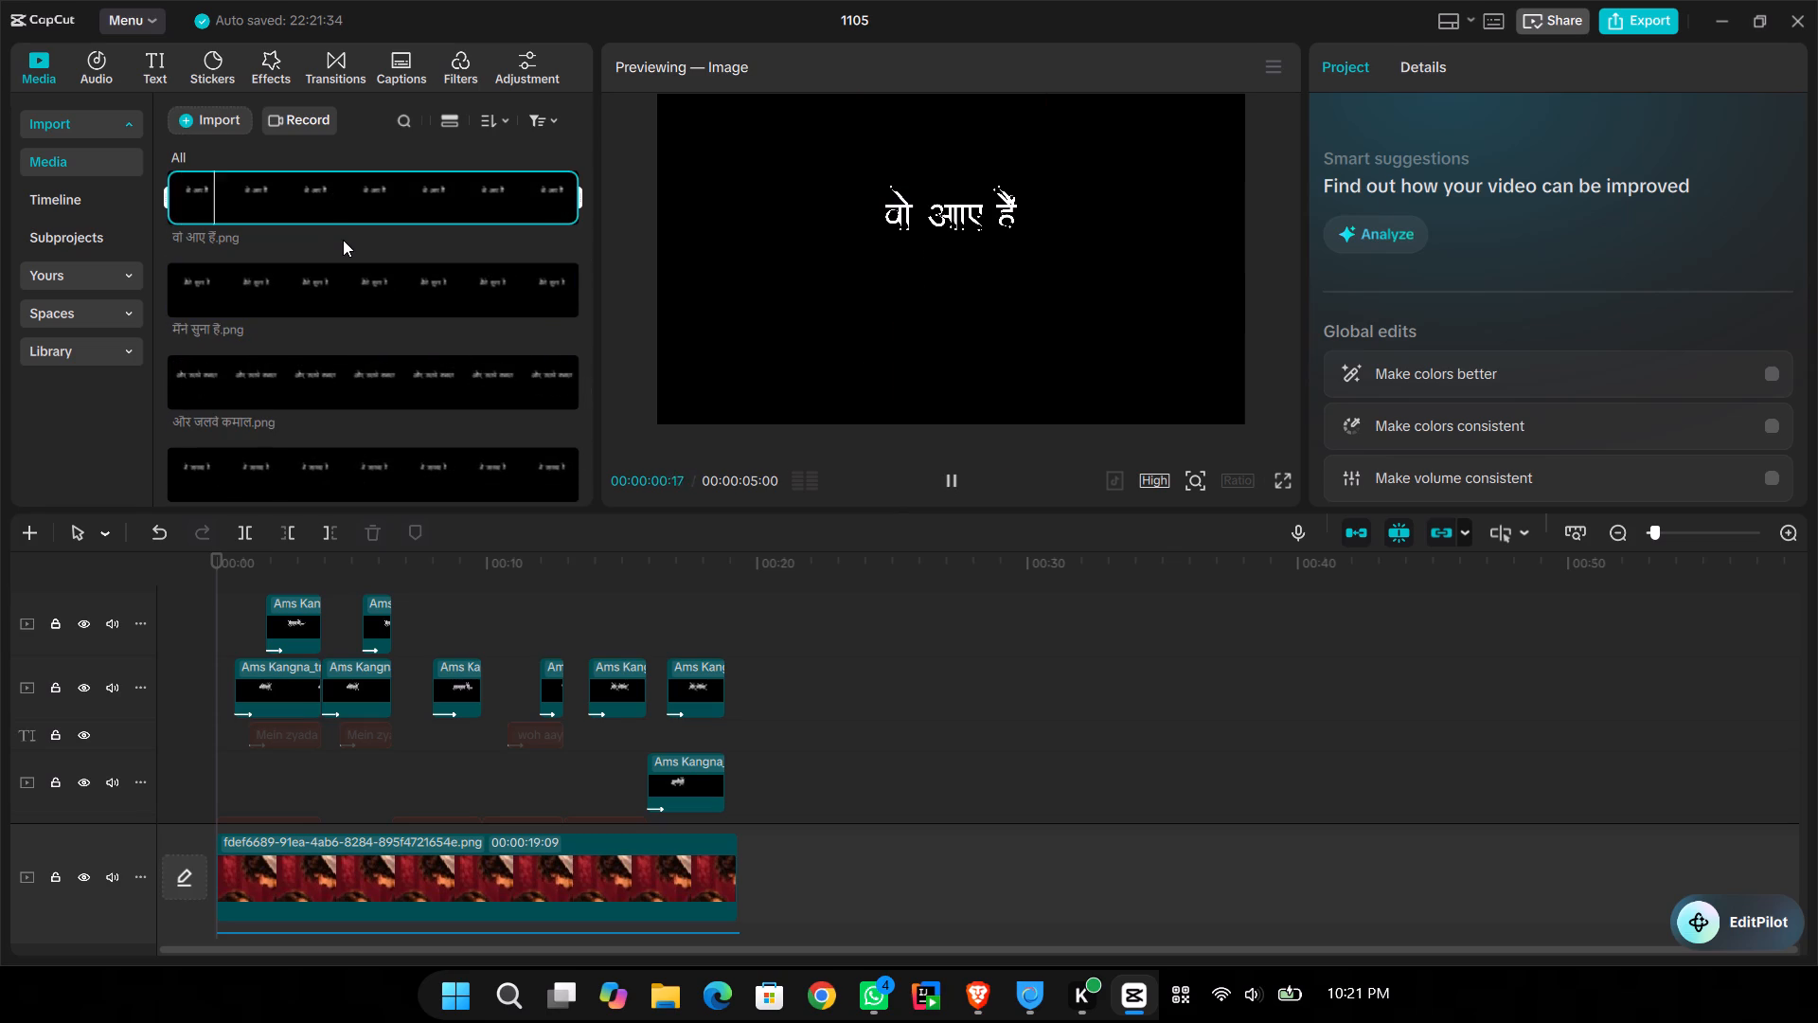
pyautogui.scroll(2, 343, 240)
pyautogui.click(312, 323)
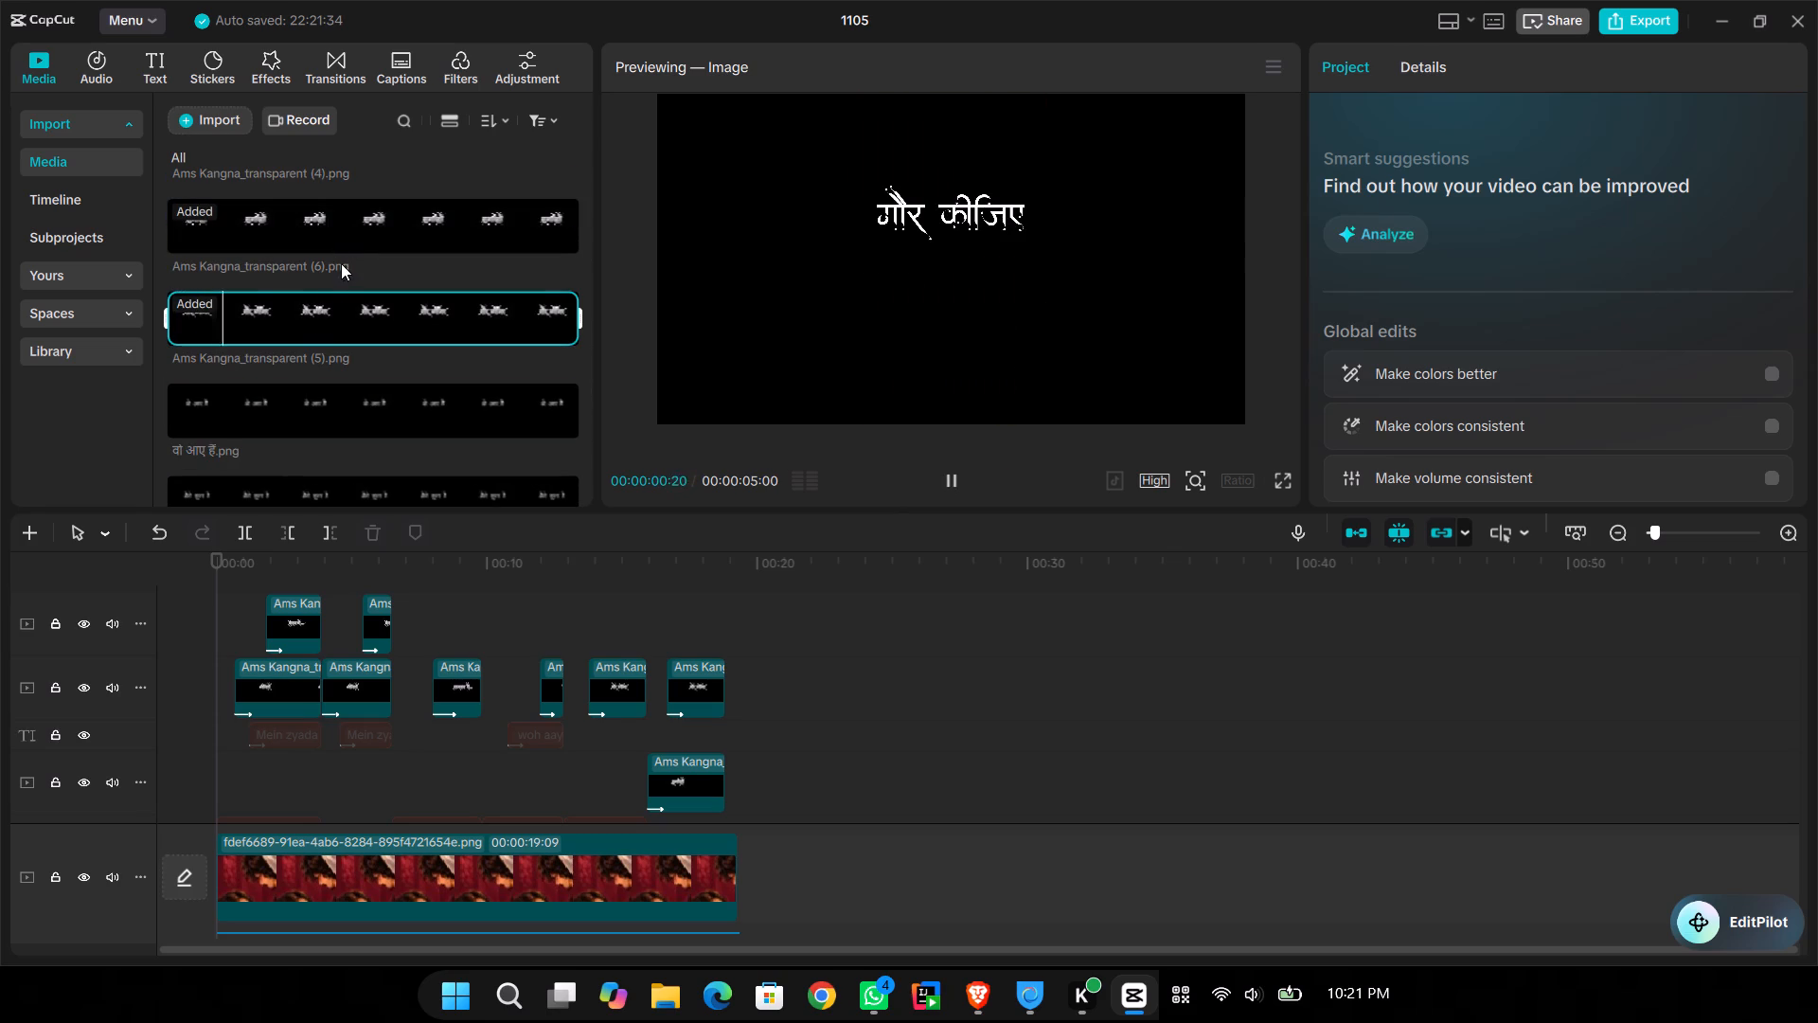
pyautogui.click(354, 227)
pyautogui.scroll(1, 354, 227)
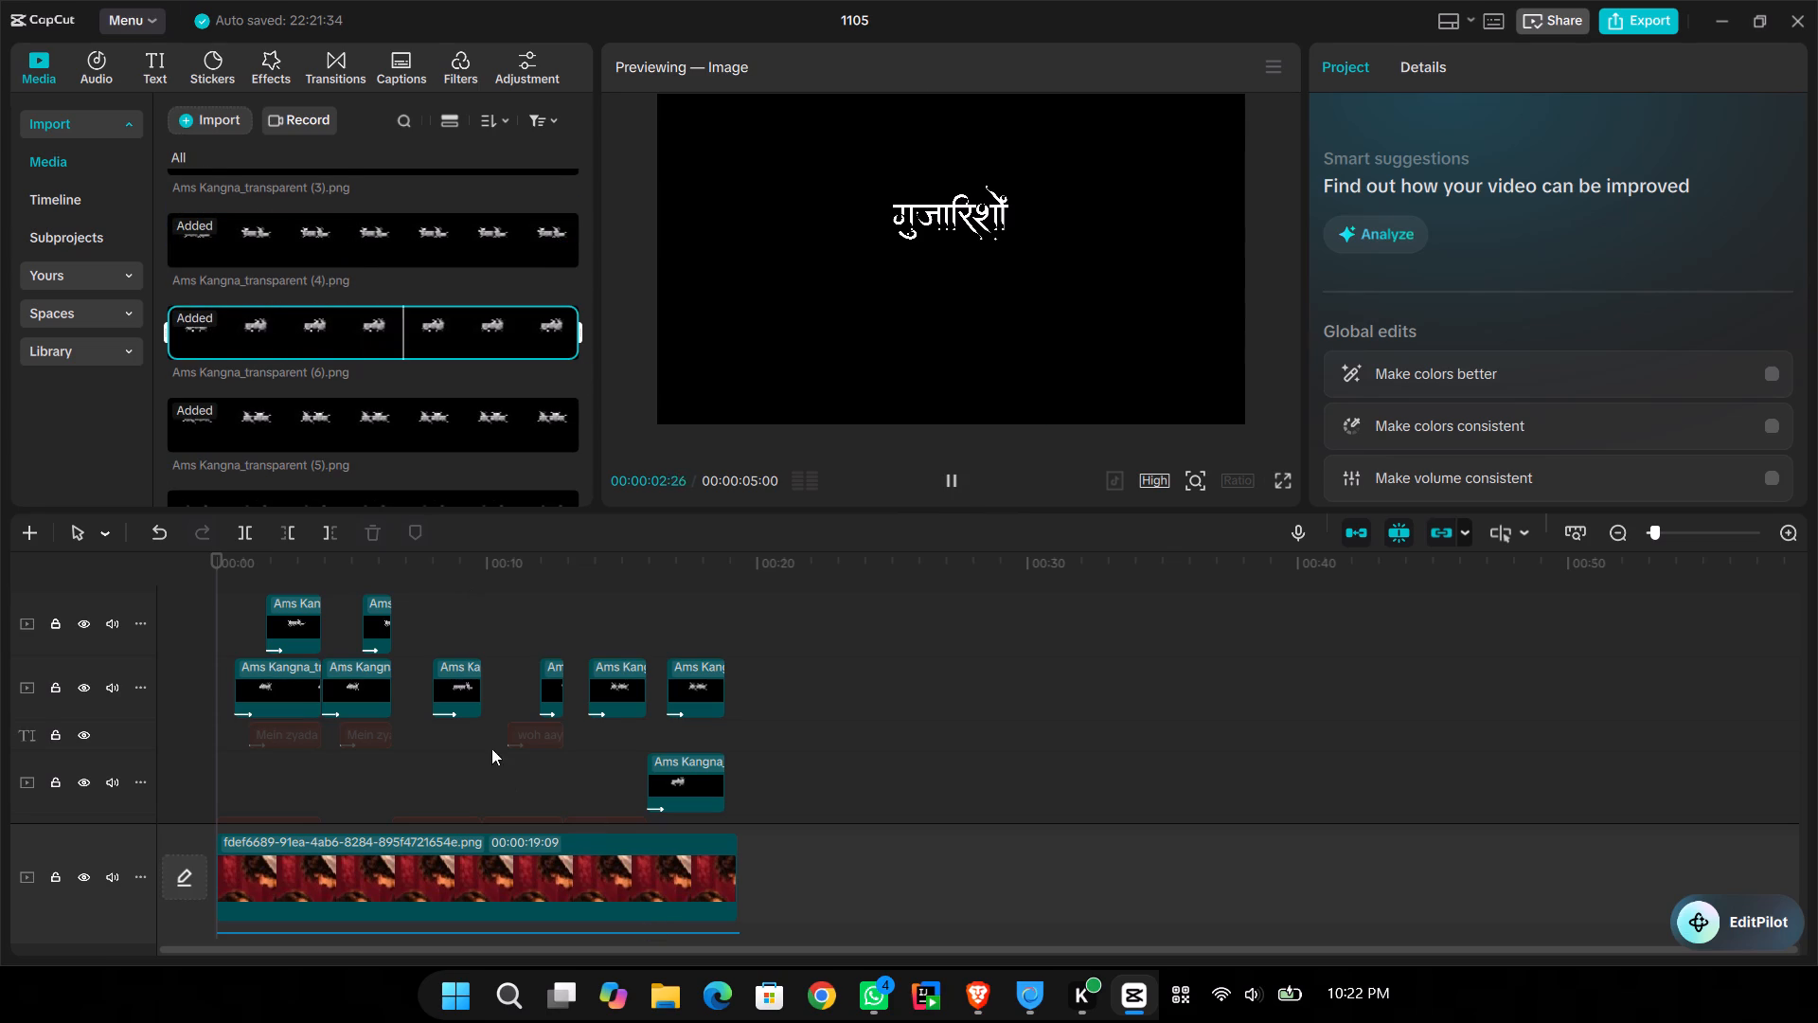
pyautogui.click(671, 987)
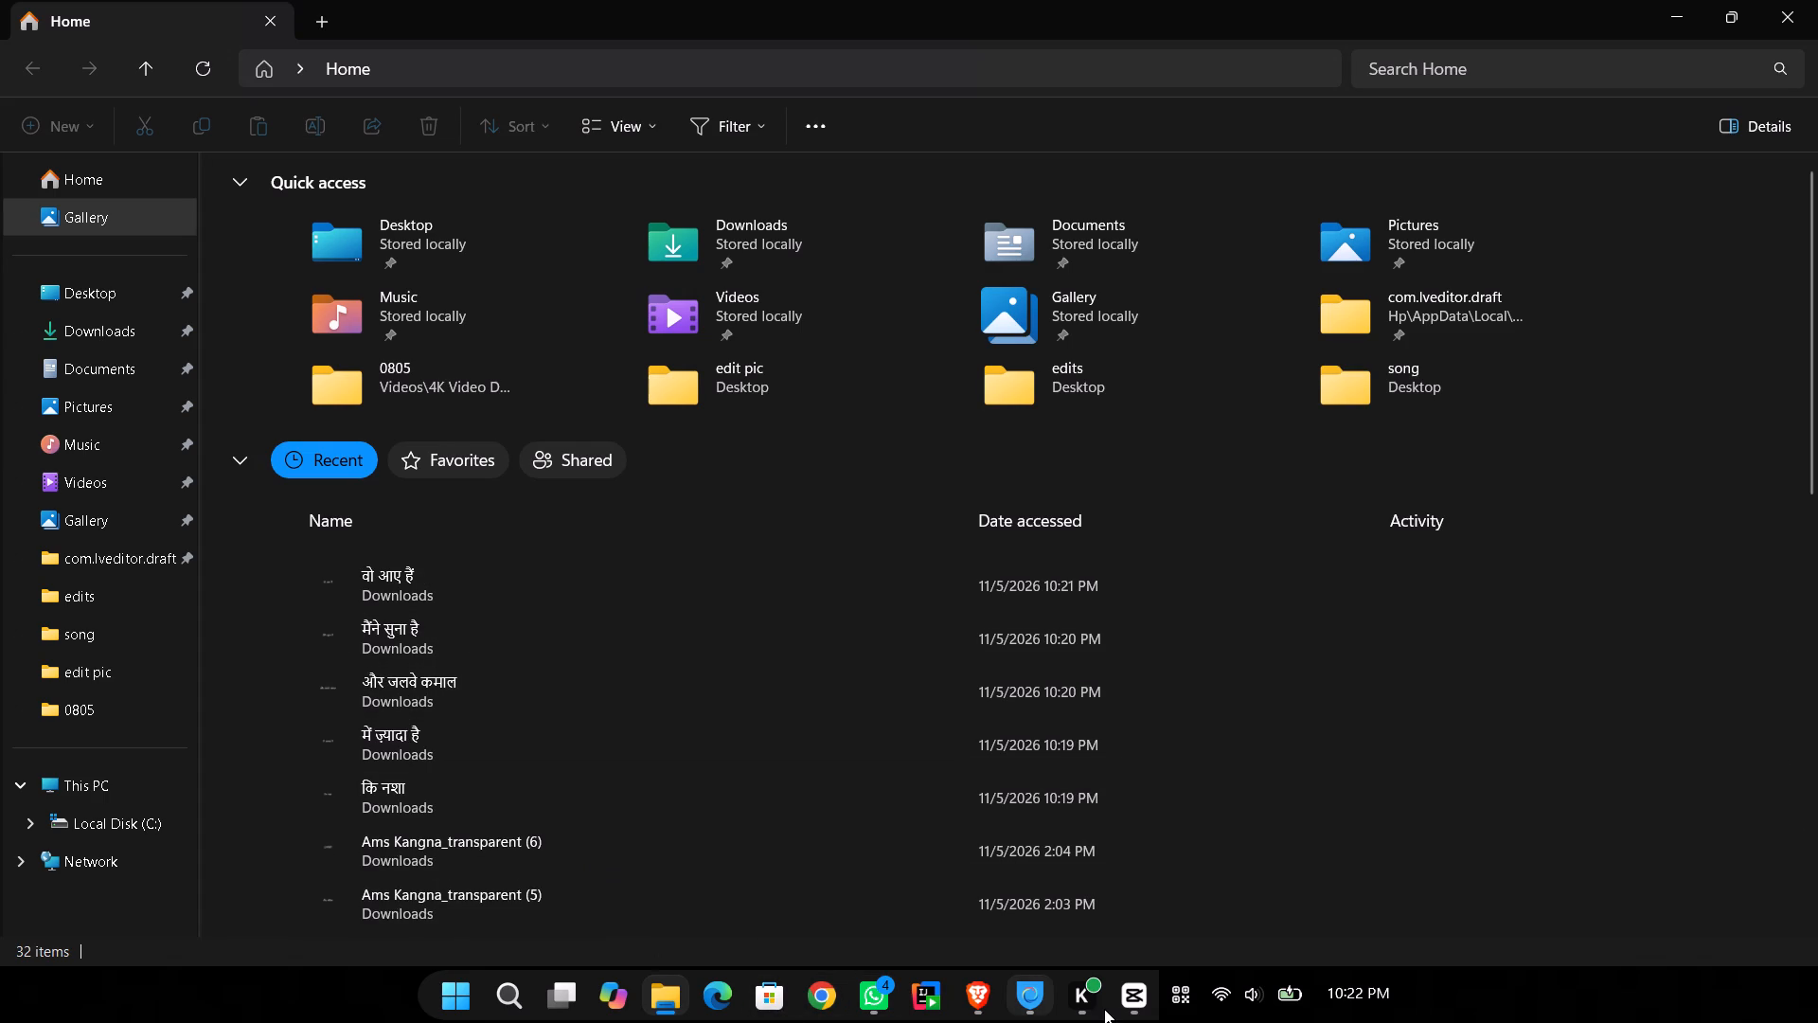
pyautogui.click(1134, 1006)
# Place the "कि नशा.png" lyric image on a new top track at the very start of the timeline.
pyautogui.scroll(-5, 330, 395)
pyautogui.click(385, 461)
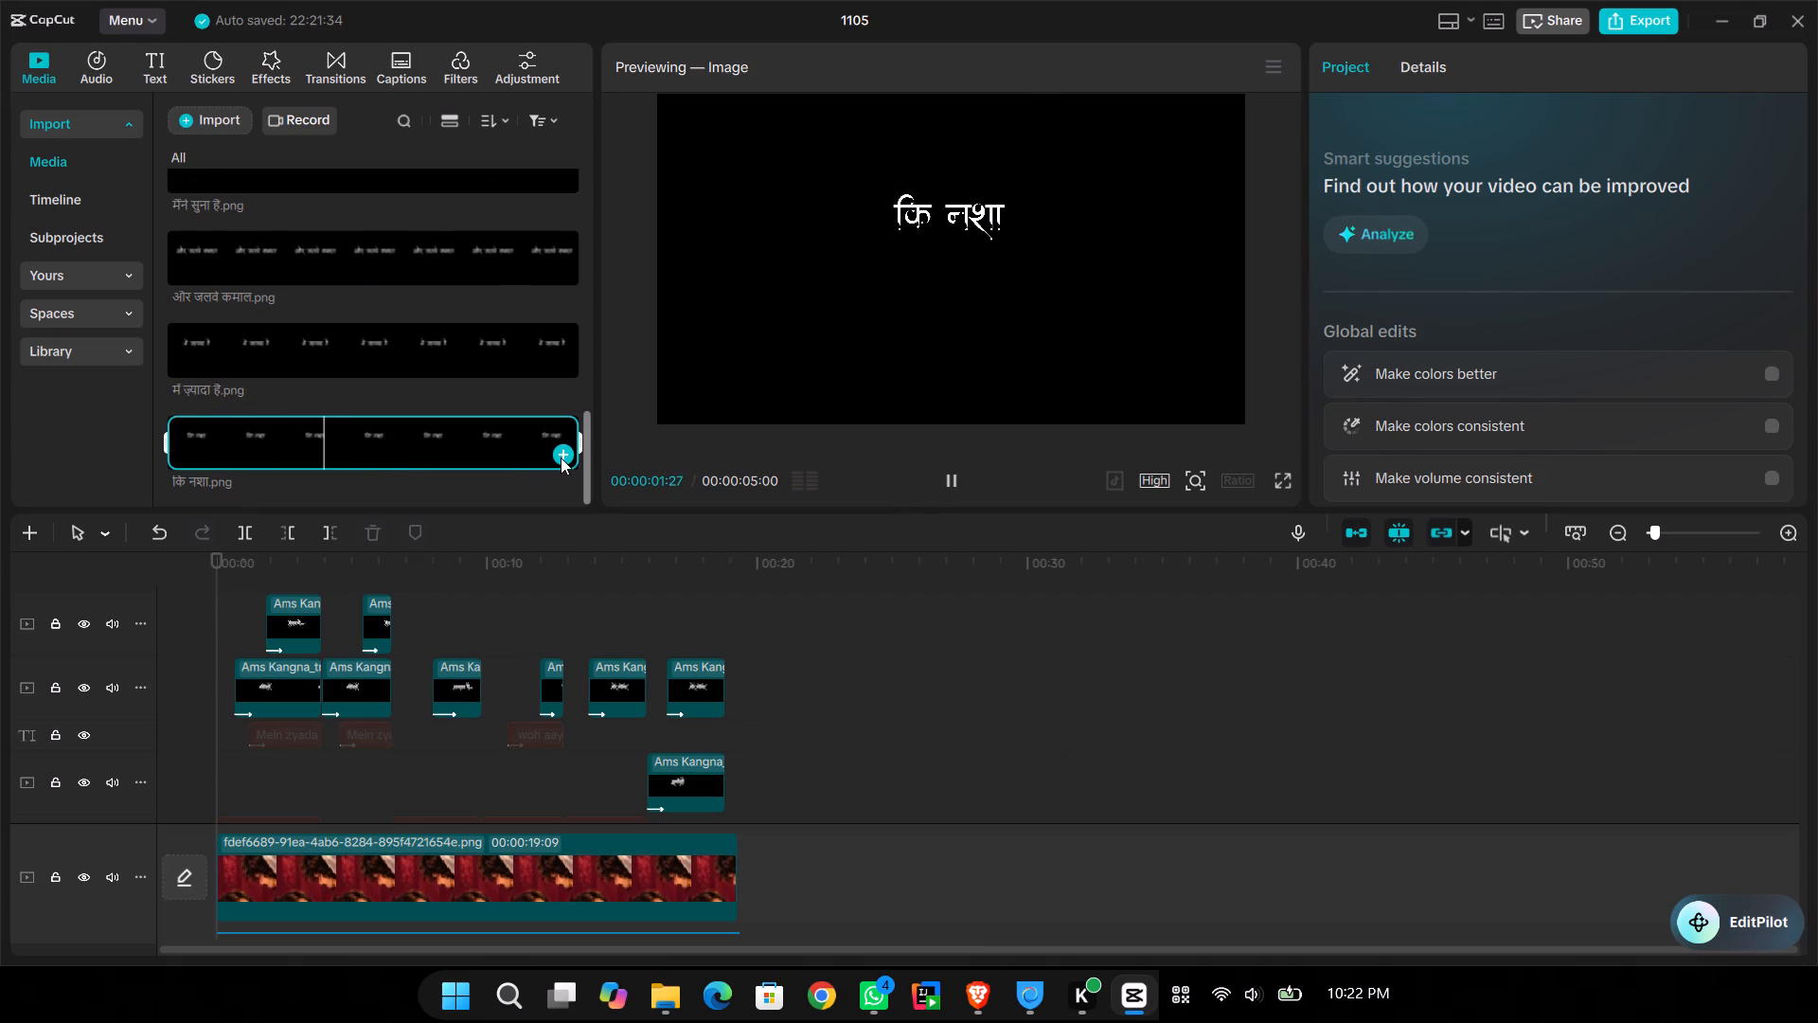
pyautogui.moveTo(425, 452); pyautogui.dragTo(209, 637)
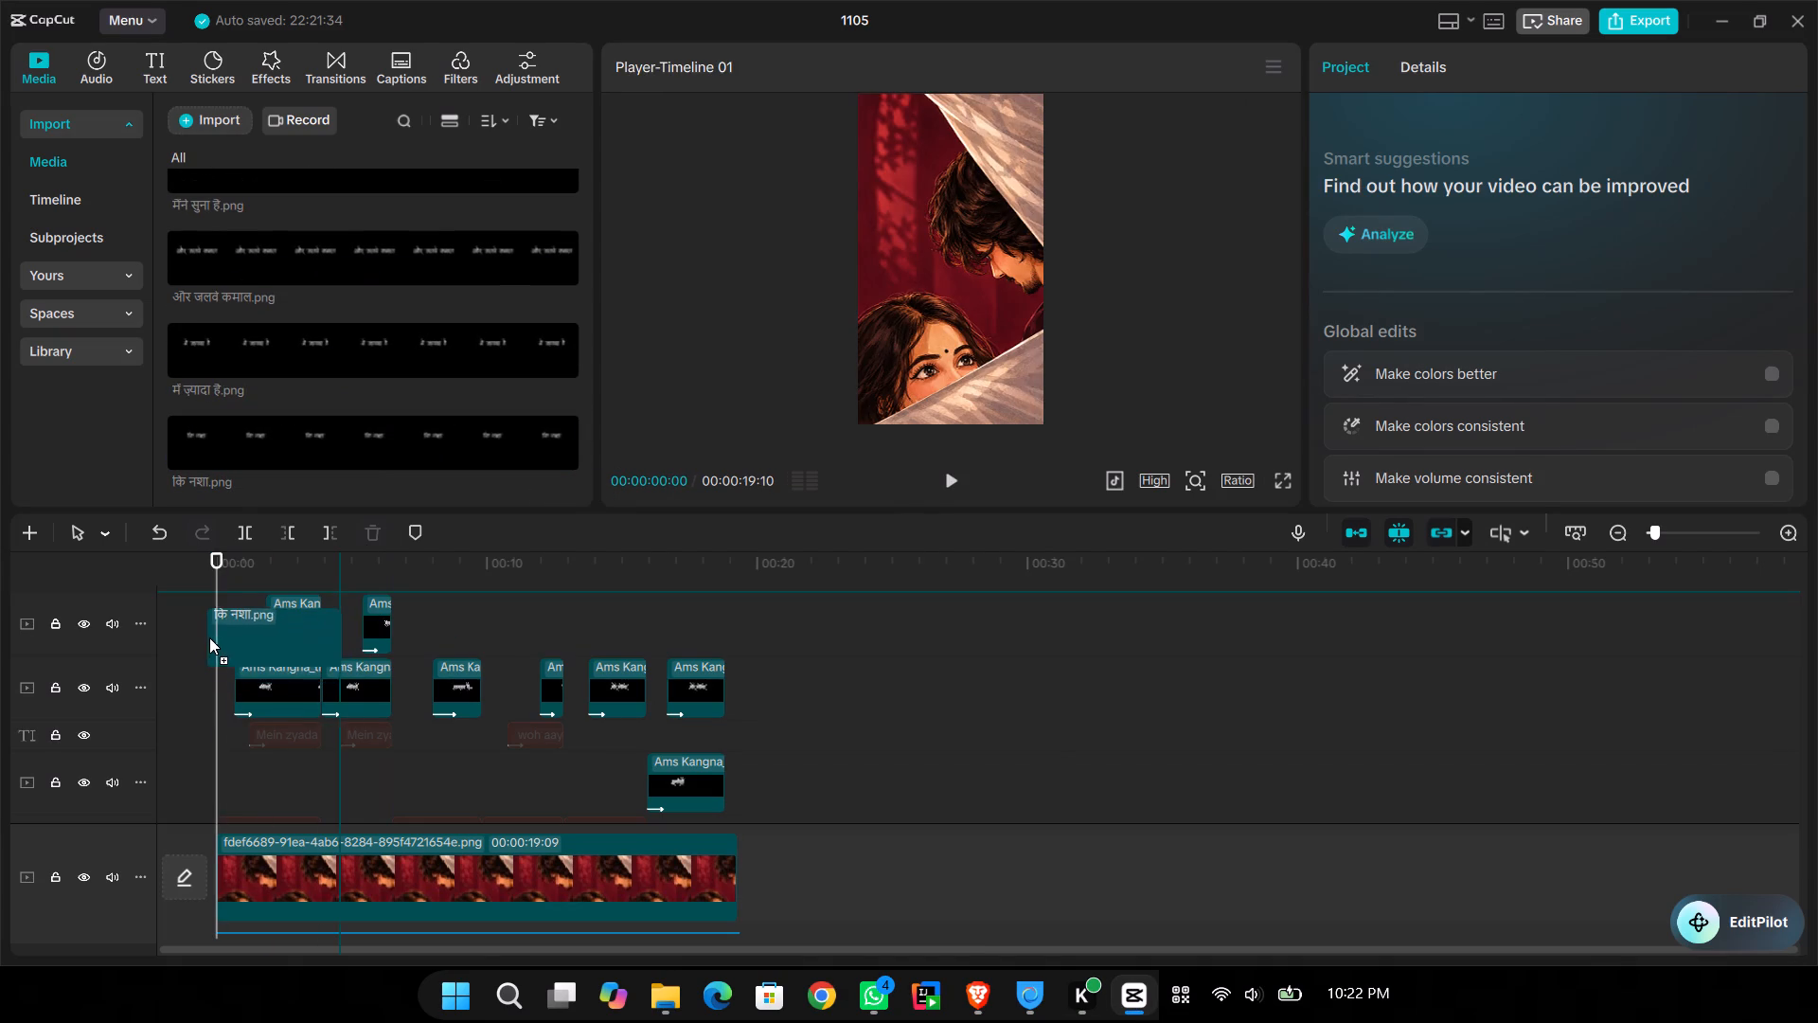
pyautogui.moveTo(209, 637); pyautogui.dragTo(215, 638)
# Shorten the "कि नशा.png" clip from its end so that it finishes at about 00:00:01:06.
pyautogui.click(307, 613)
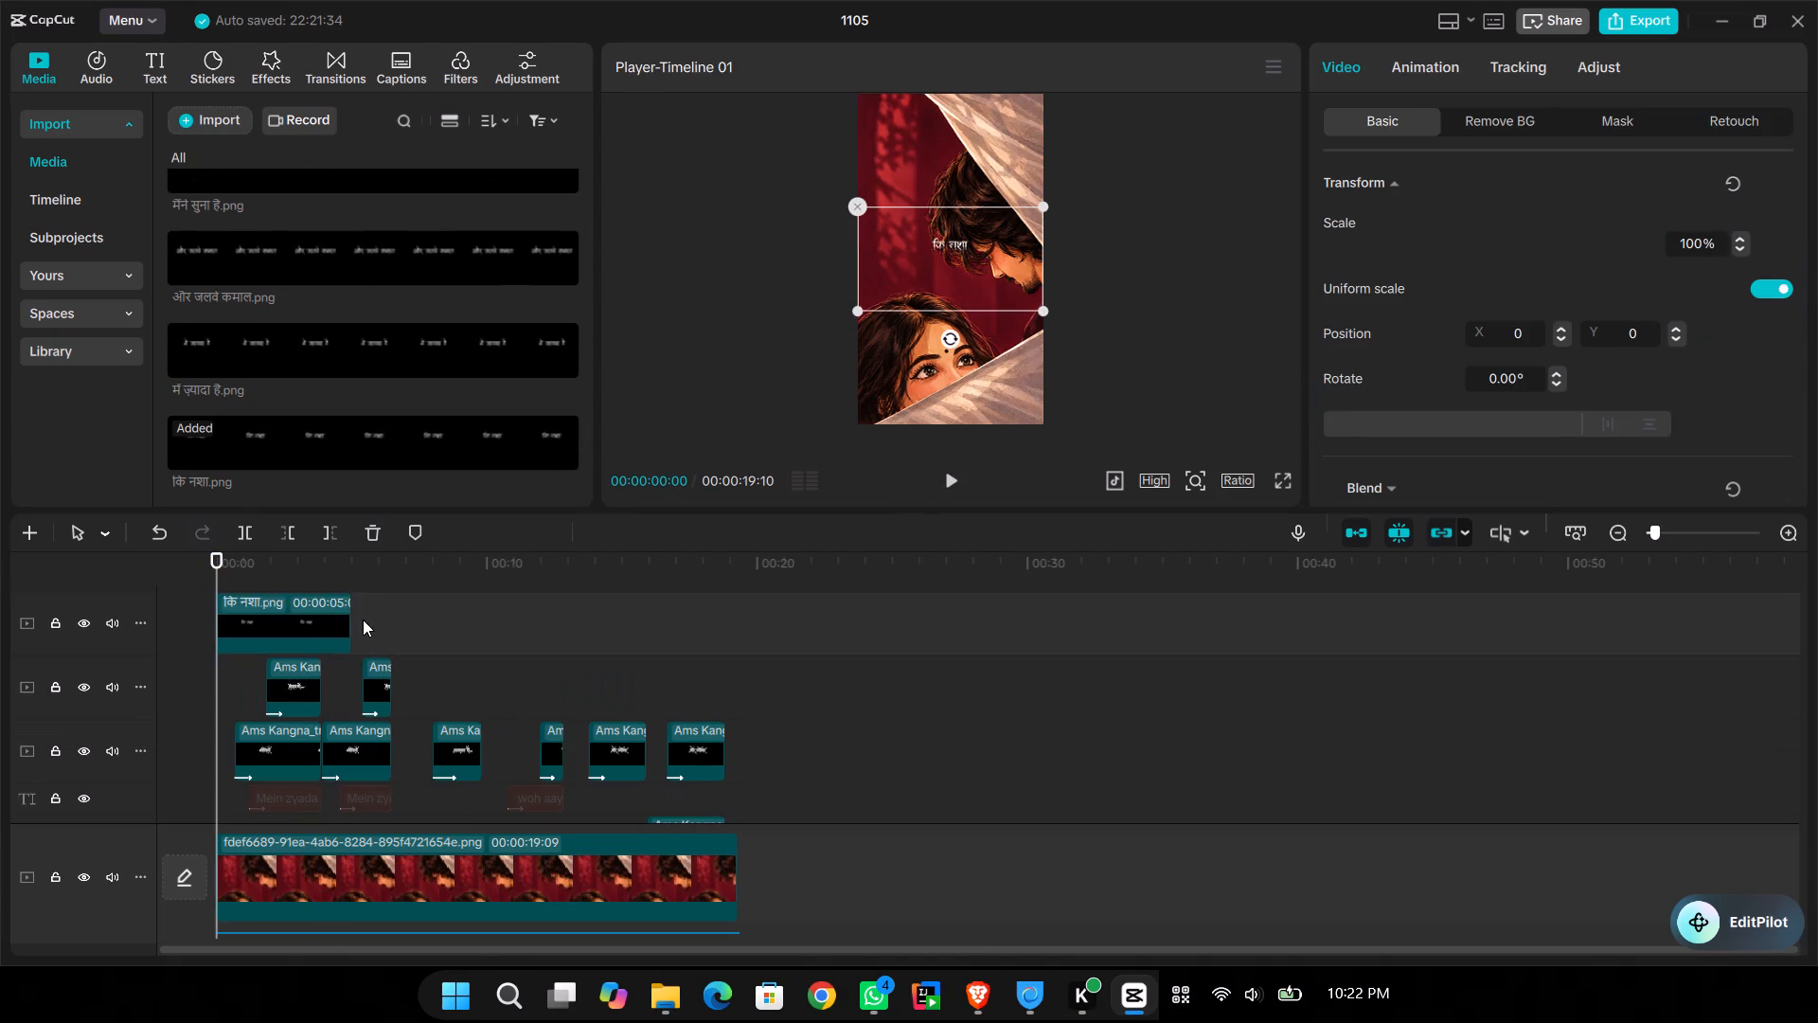
pyautogui.moveTo(353, 617); pyautogui.dragTo(248, 602)
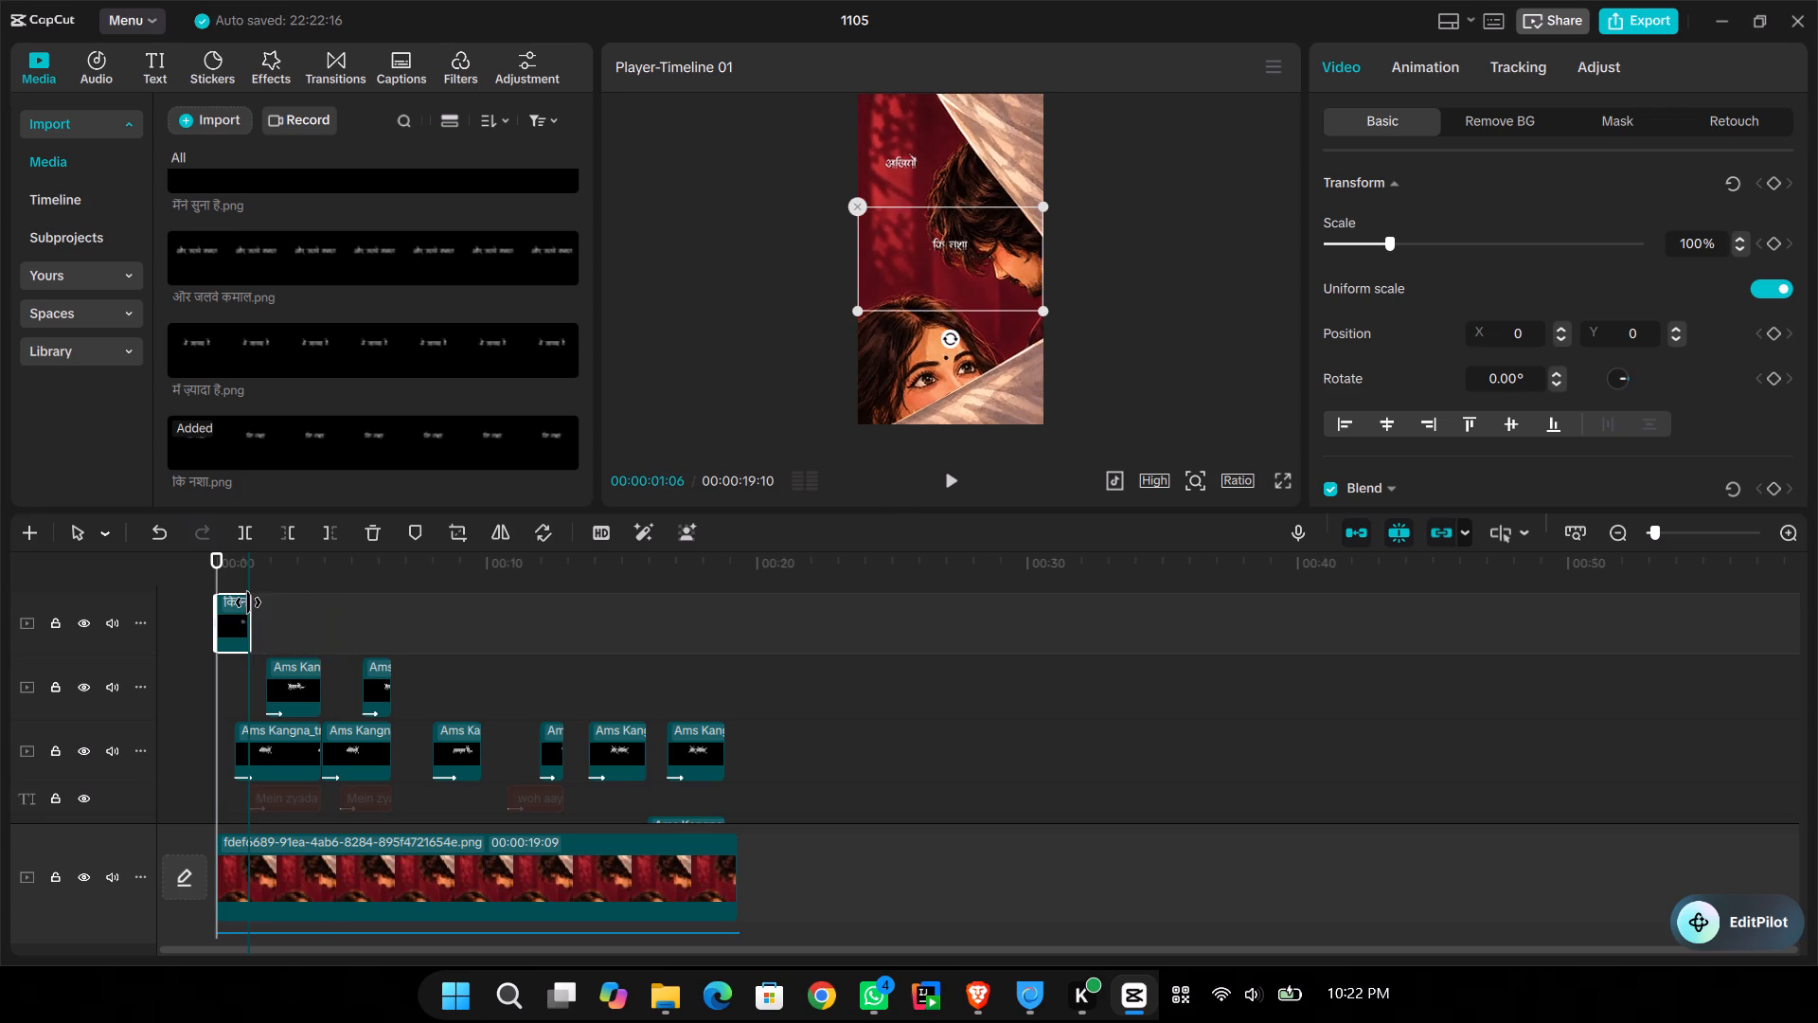
# Shorten the "कि नशा.png" clip further so it ends at about 00:00:00:20, where the first Ams Kangna clip starts.
pyautogui.moveTo(248, 602); pyautogui.dragTo(228, 613)
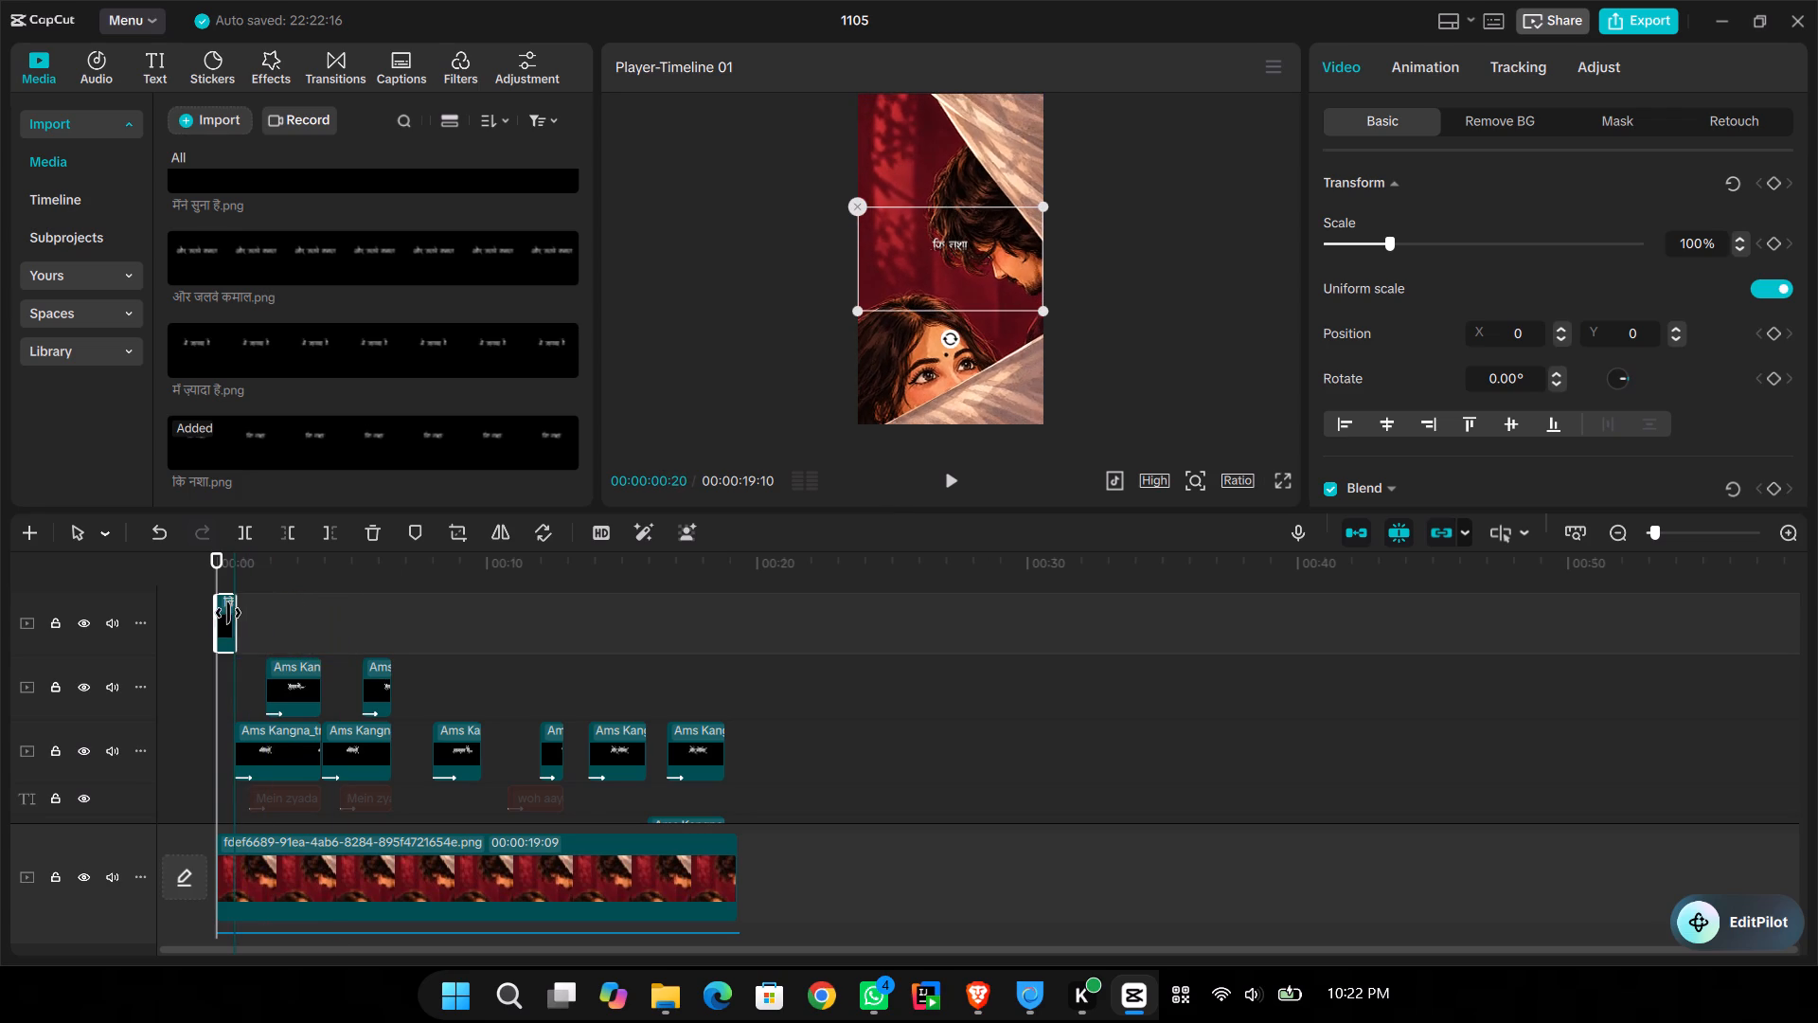
pyautogui.moveTo(228, 613); pyautogui.dragTo(230, 613)
pyautogui.press('space')
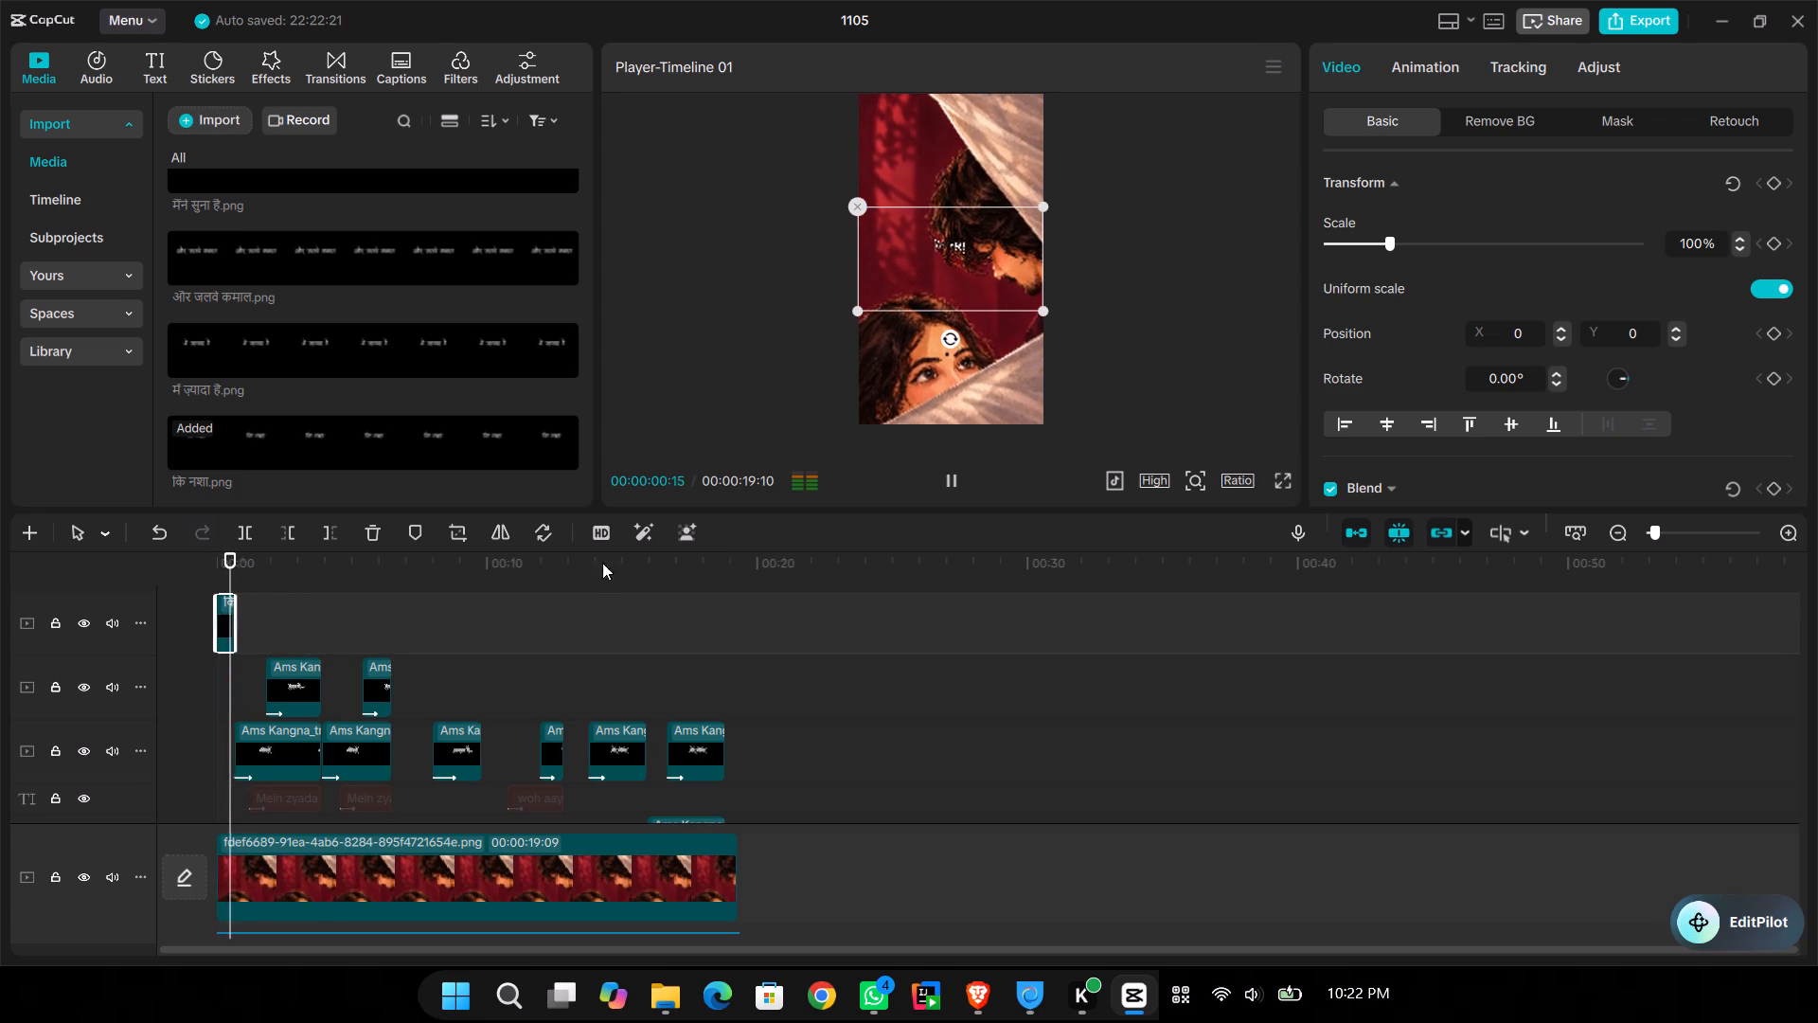
pyautogui.press('space')
pyautogui.press('space')
pyautogui.press('space')
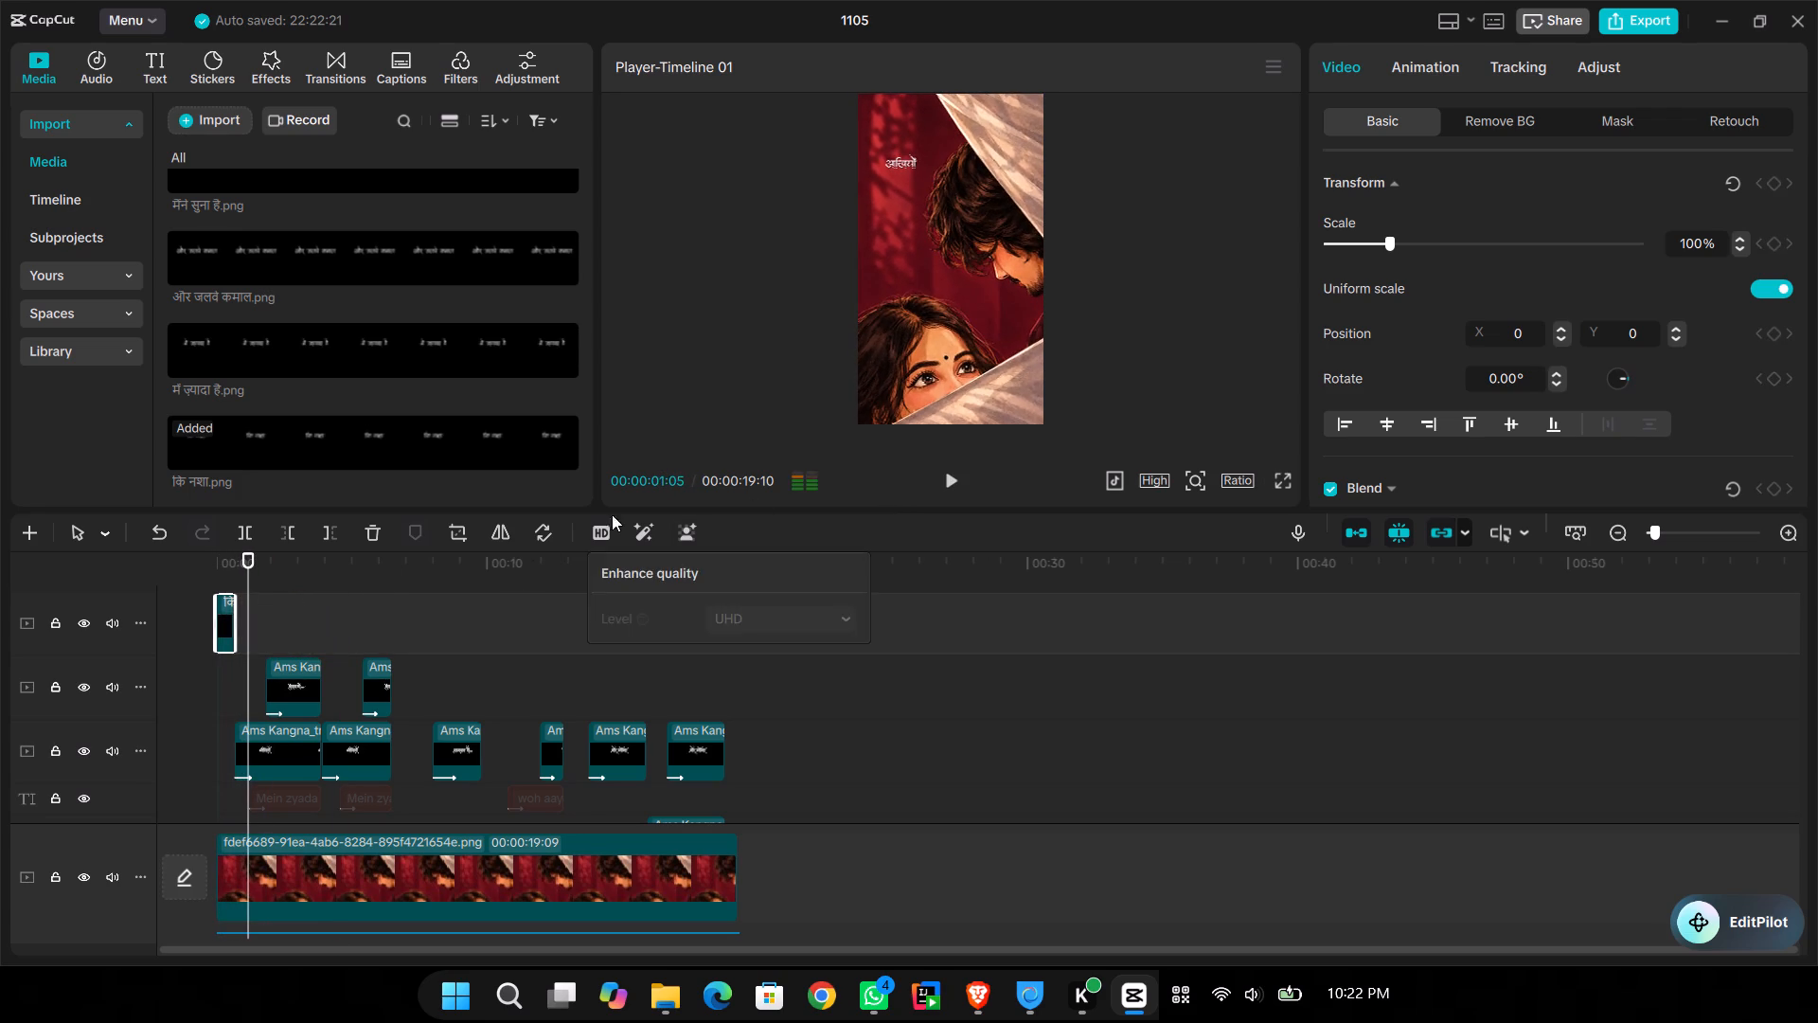
pyautogui.click(224, 620)
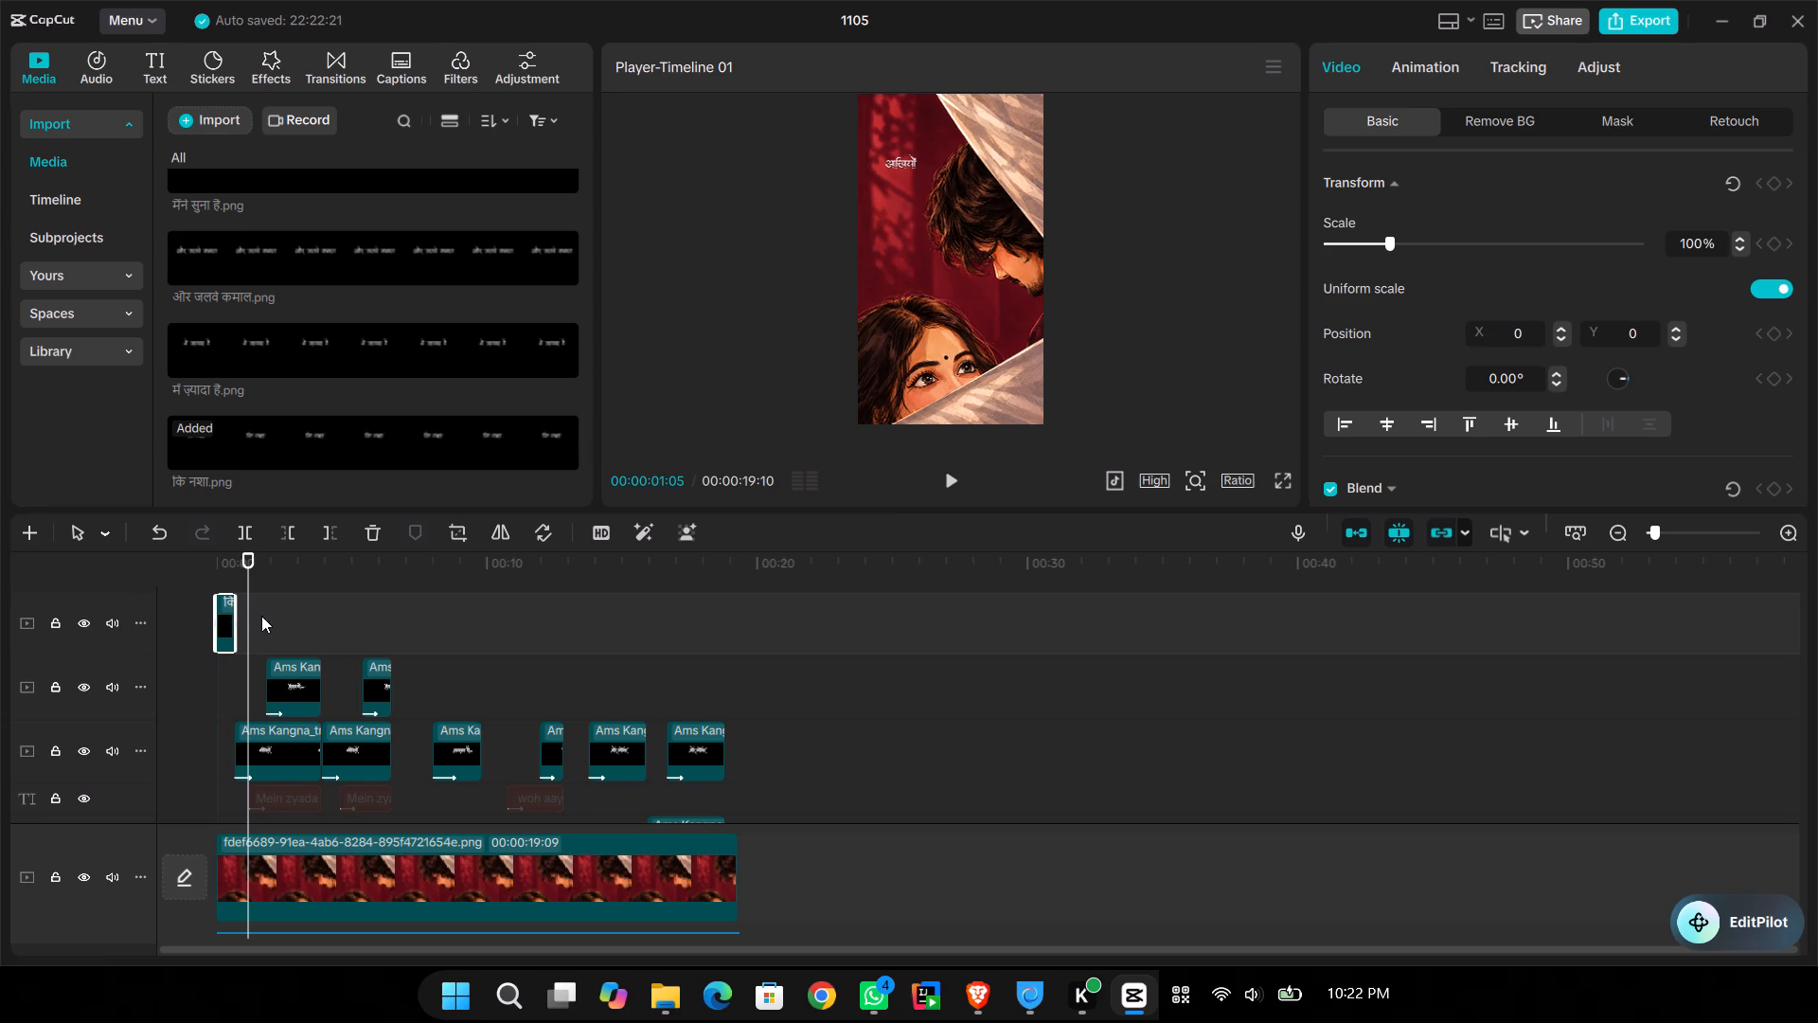
# Reposition the "कि नशा" lyric between the two faces at about X -489, Y -179 and check it in full screen.
pyautogui.keyDown('ctrl'); pyautogui.scroll(20, 262, 619); pyautogui.keyUp('ctrl')
pyautogui.keyDown('ctrl'); pyautogui.scroll(2, 262, 619); pyautogui.keyUp('ctrl')
pyautogui.keyDown('ctrl'); pyautogui.middleClick(273, 614); pyautogui.keyUp('ctrl')
pyautogui.click(294, 602)
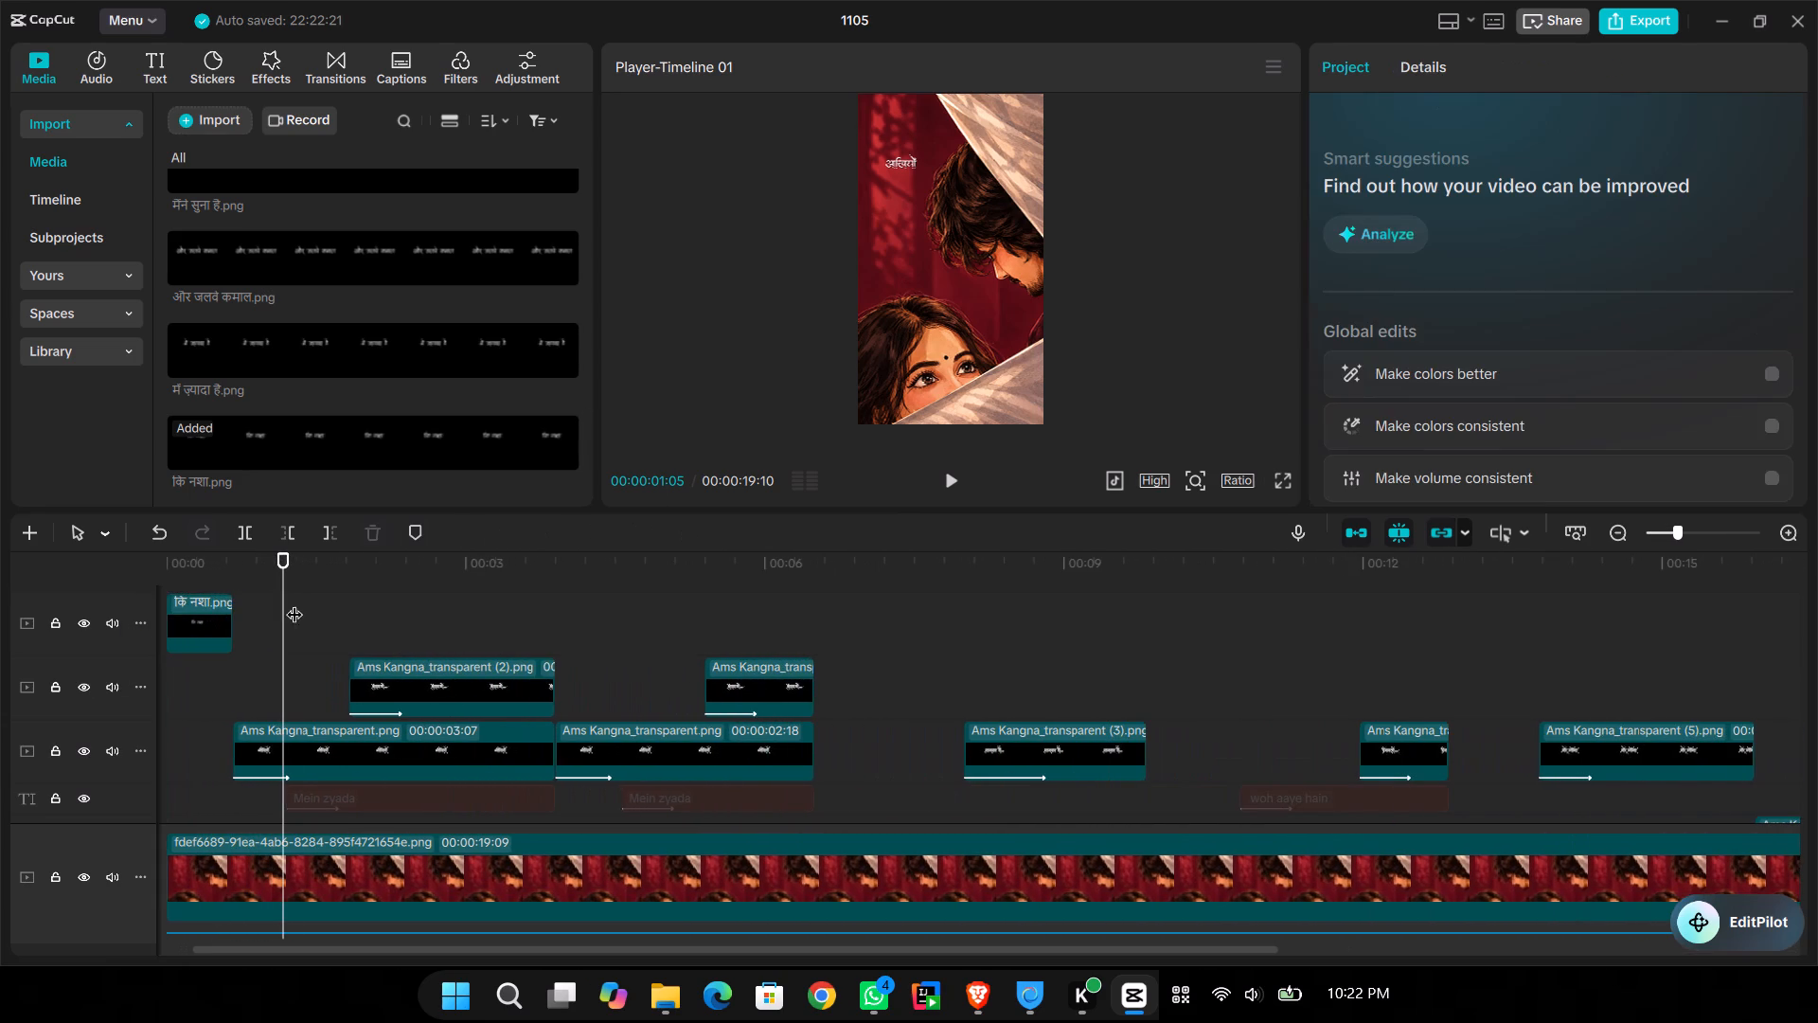
pyautogui.moveTo(289, 605); pyautogui.dragTo(235, 586)
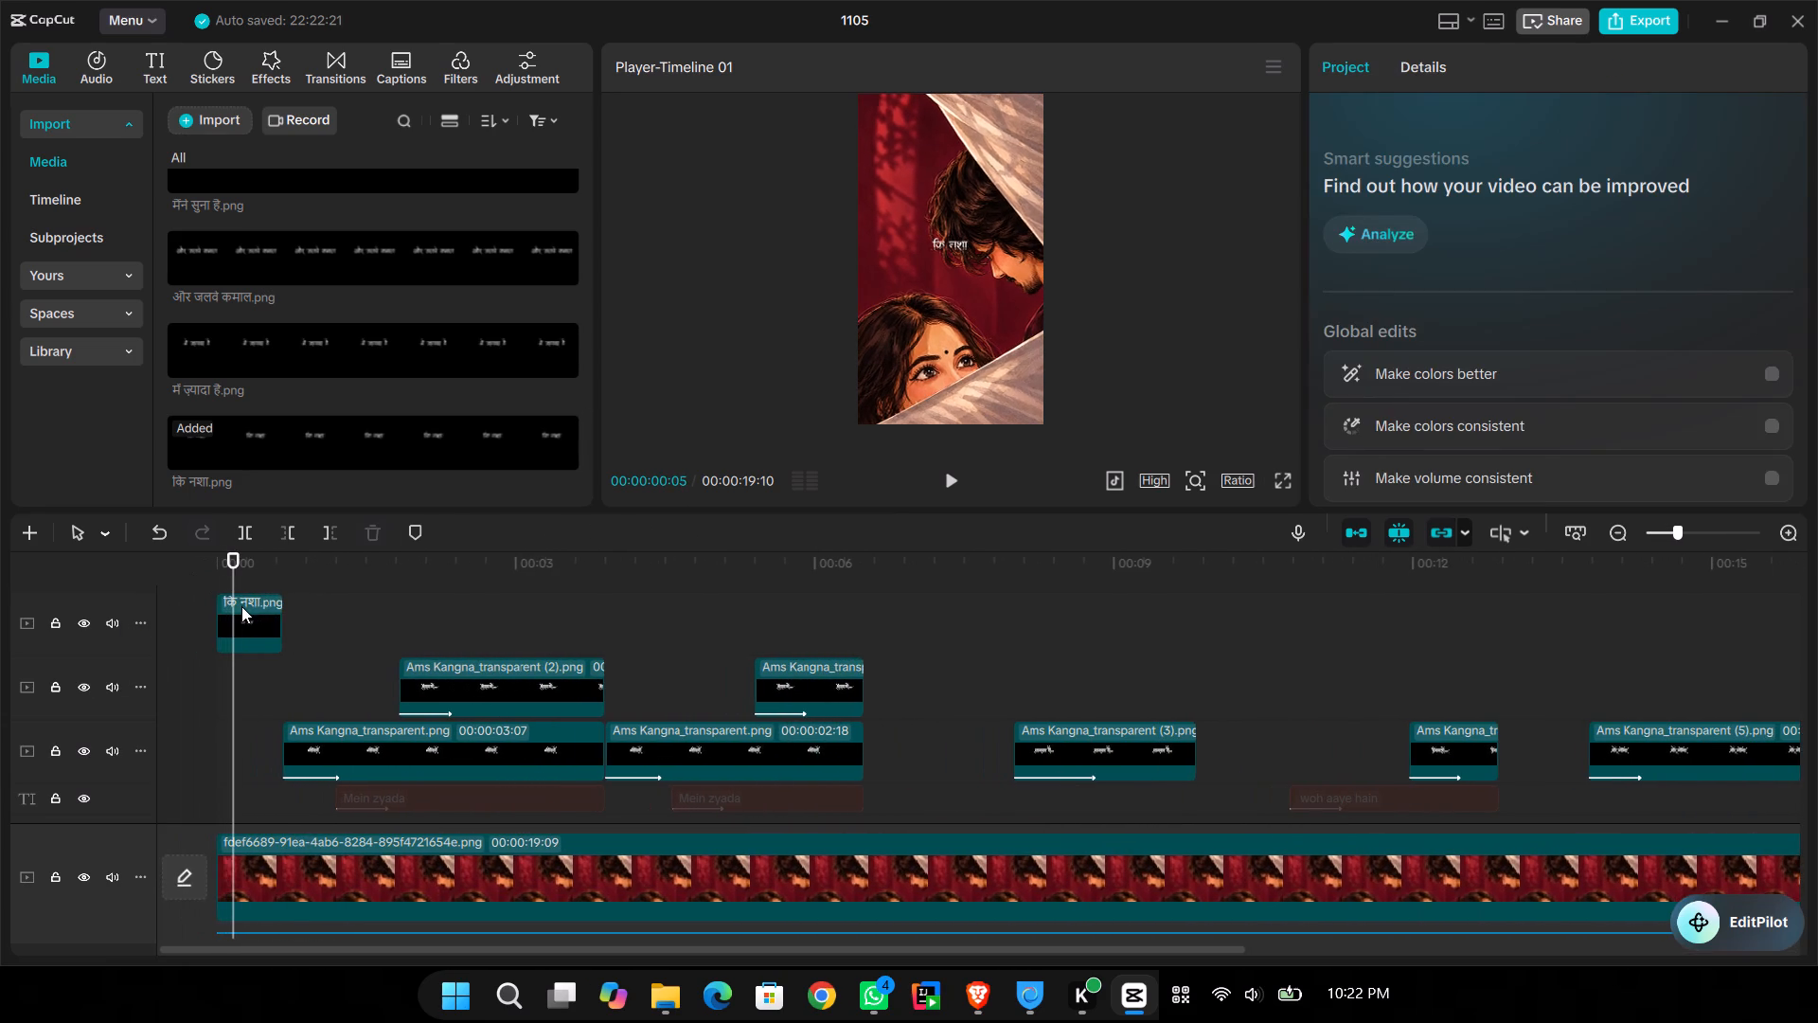
pyautogui.click(241, 606)
pyautogui.moveTo(925, 278); pyautogui.dragTo(882, 287)
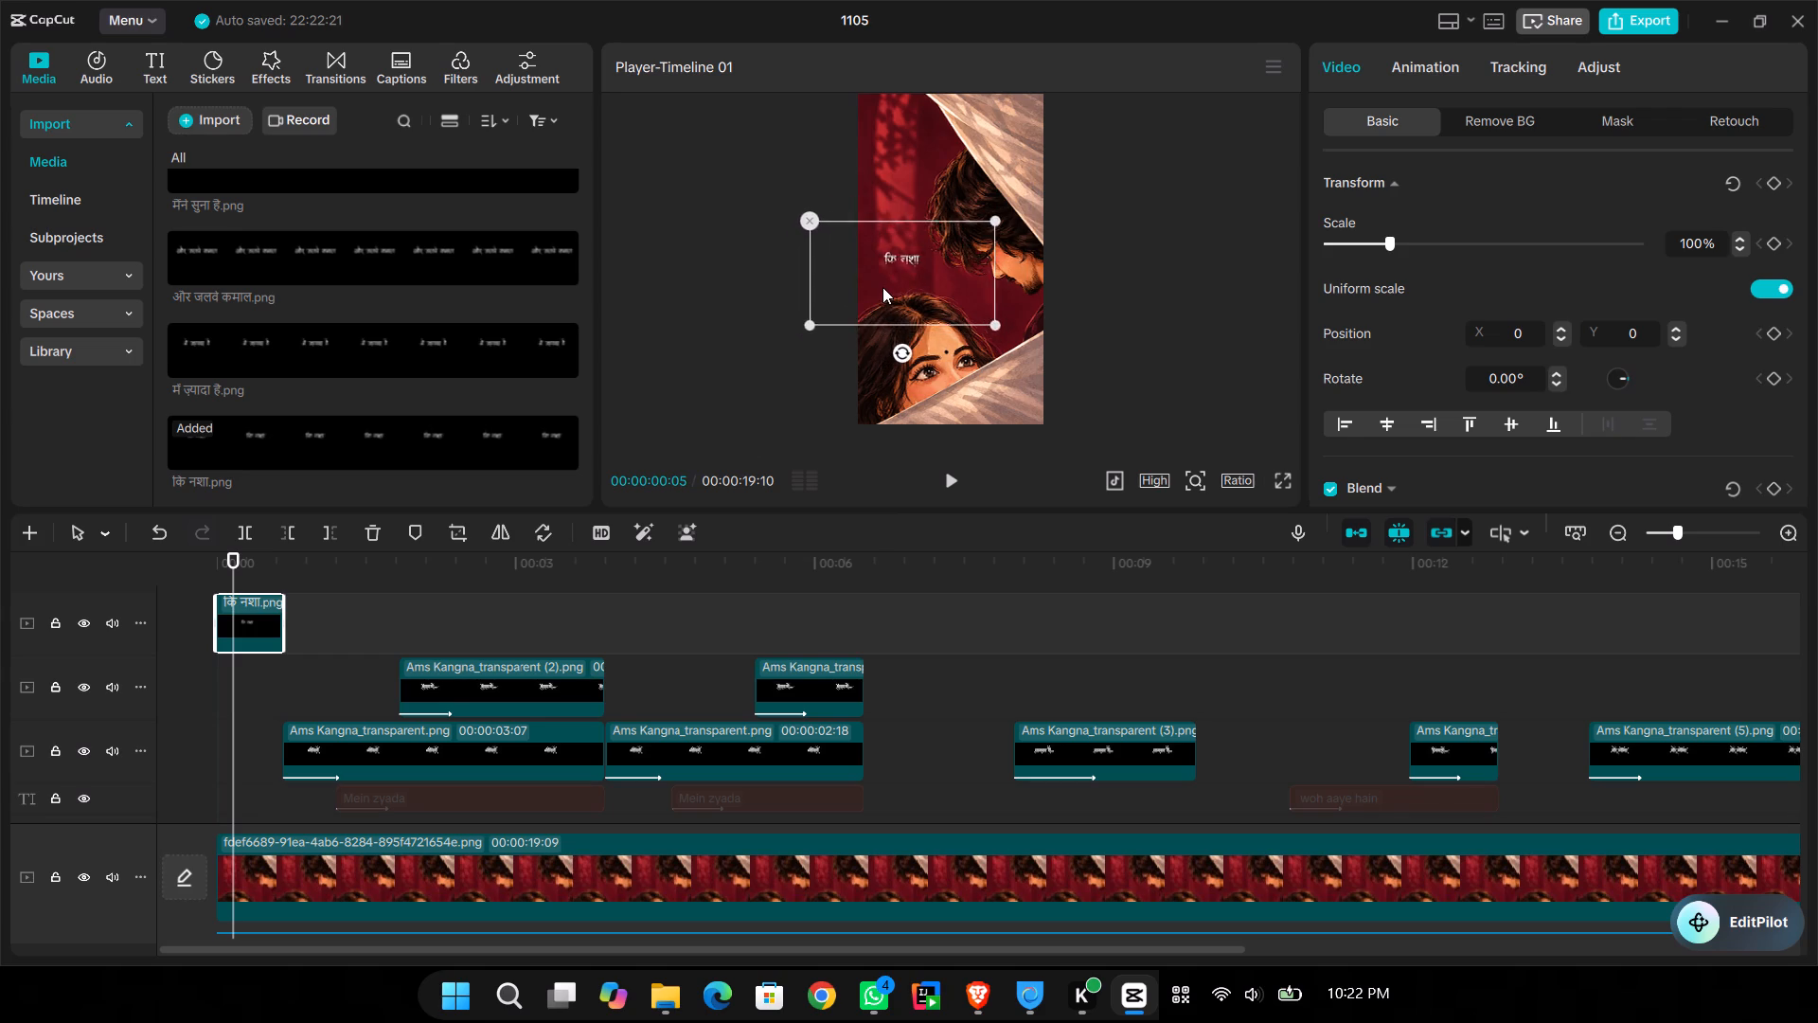
pyautogui.moveTo(882, 287); pyautogui.dragTo(882, 294)
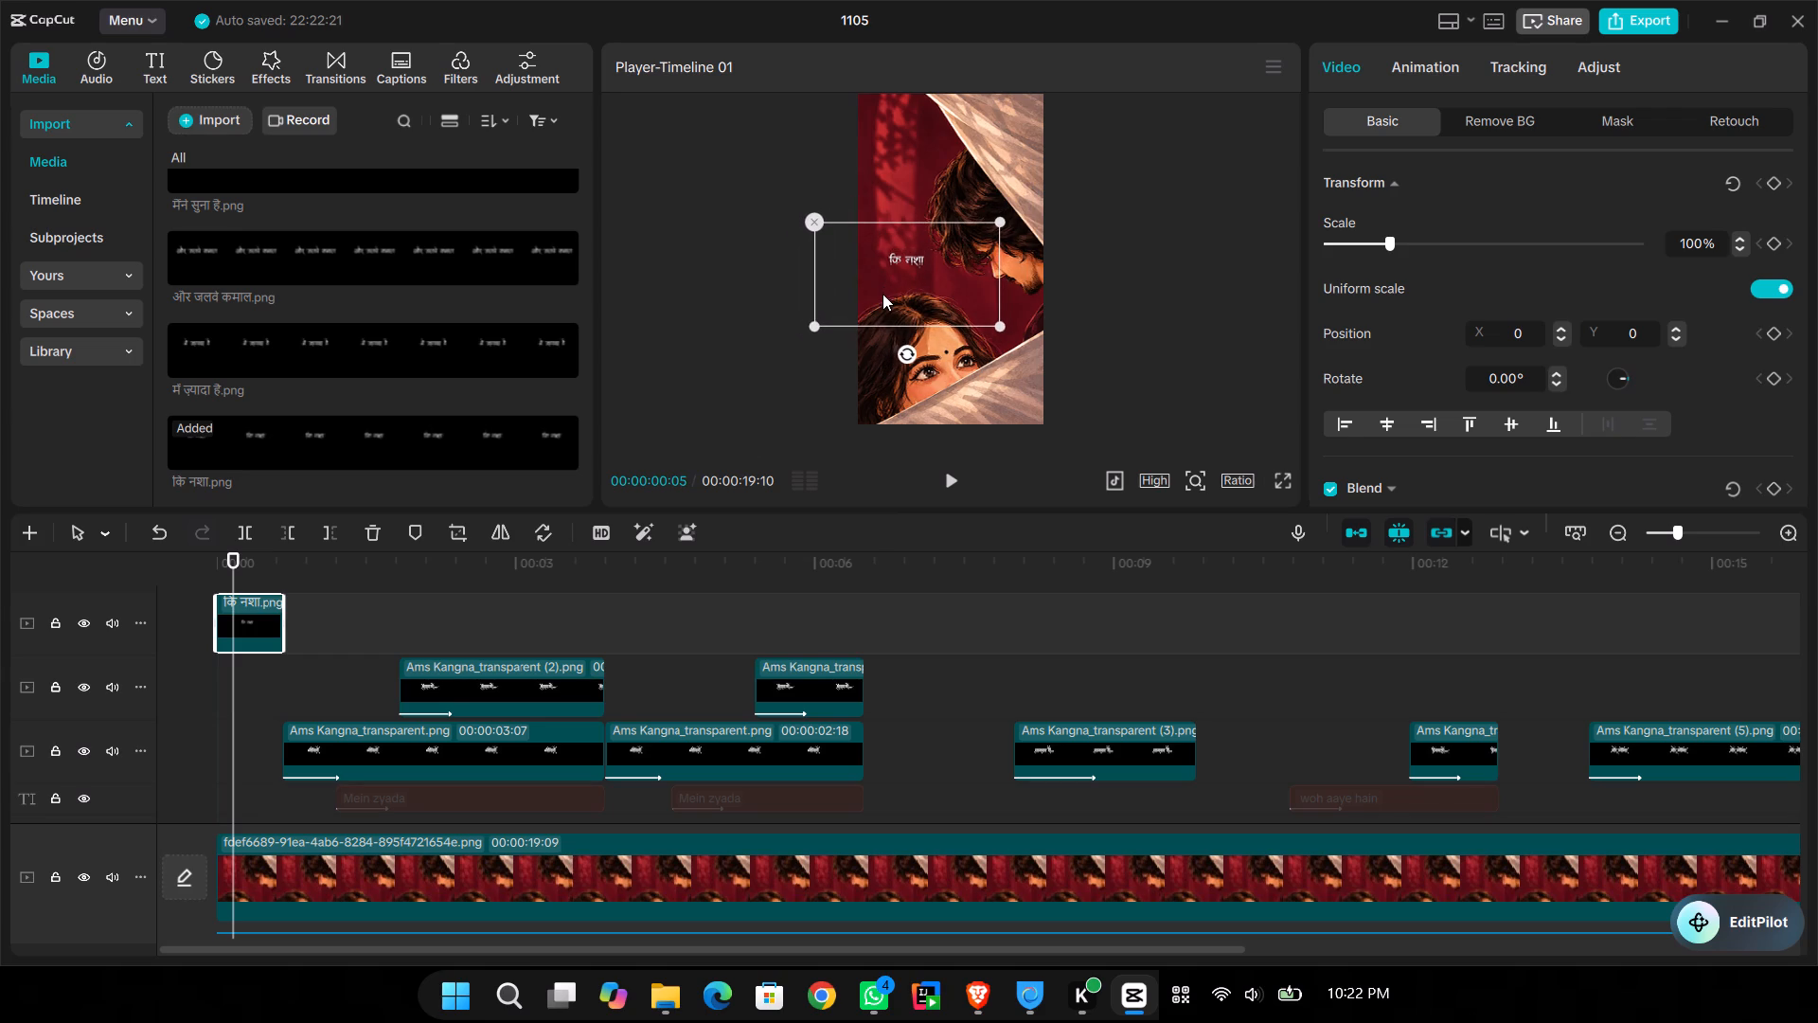
pyautogui.moveTo(882, 294); pyautogui.dragTo(883, 294)
pyautogui.click(1292, 484)
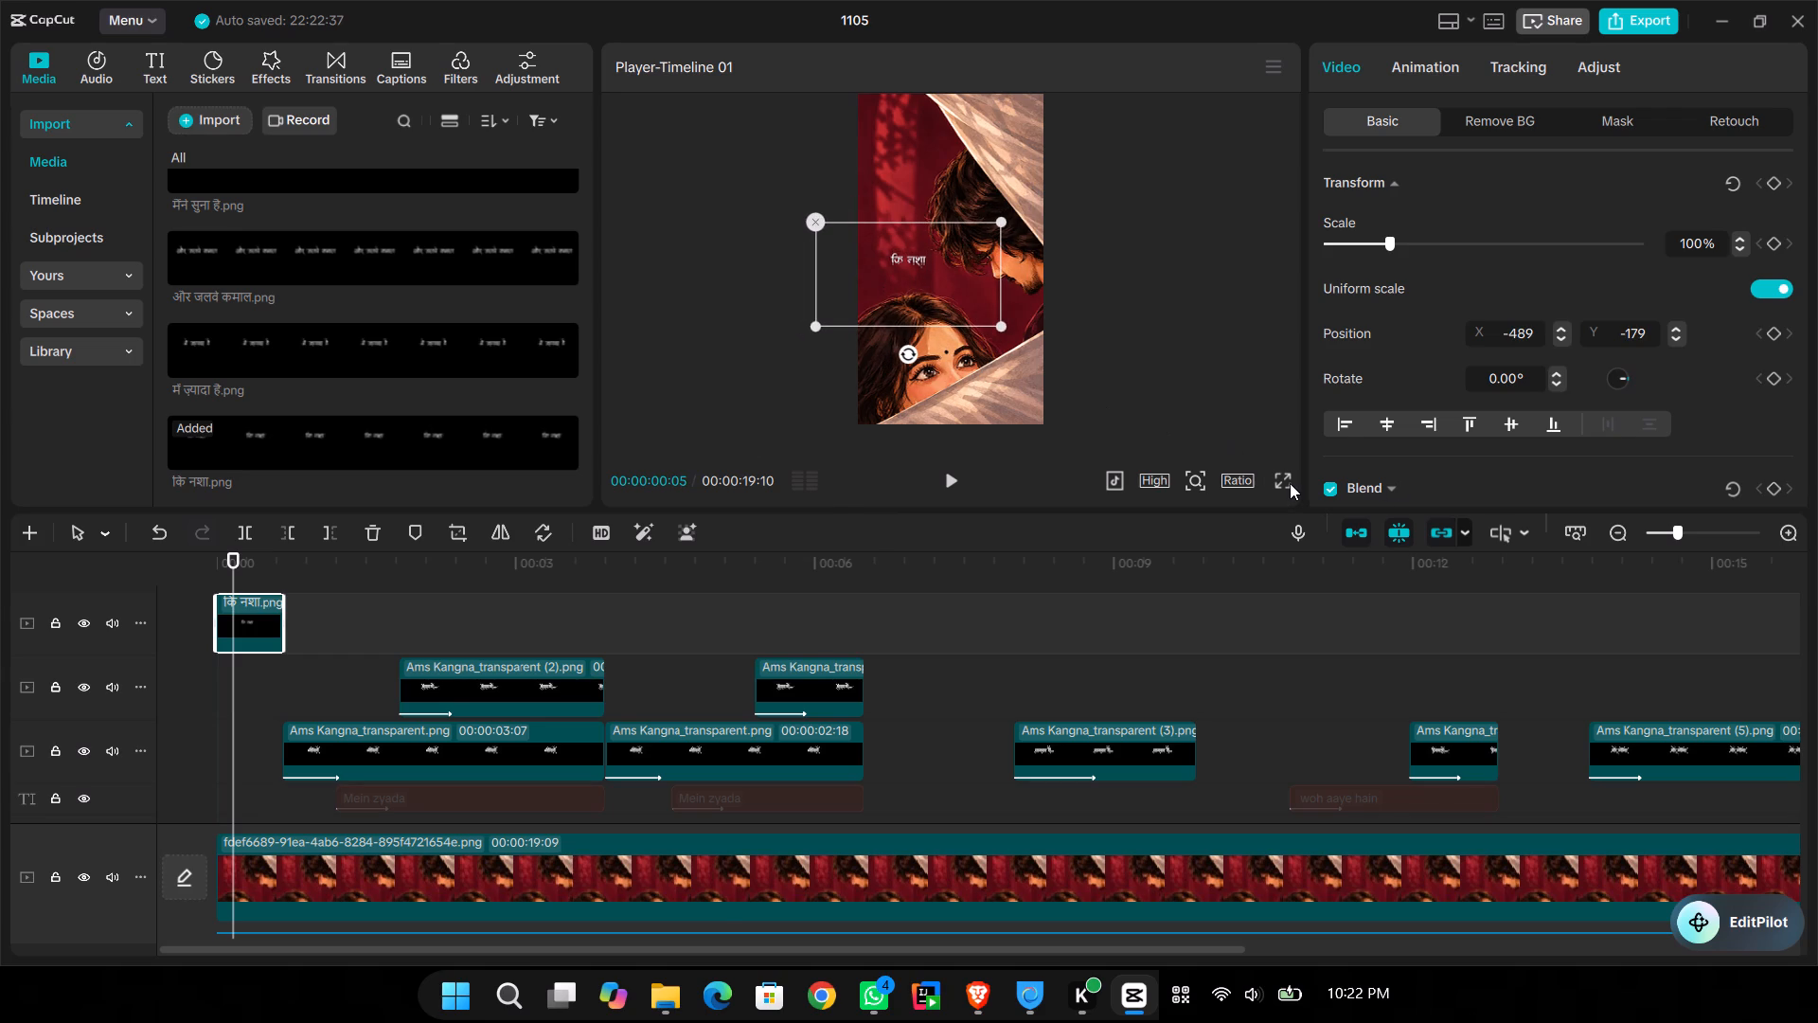
pyautogui.click(1290, 483)
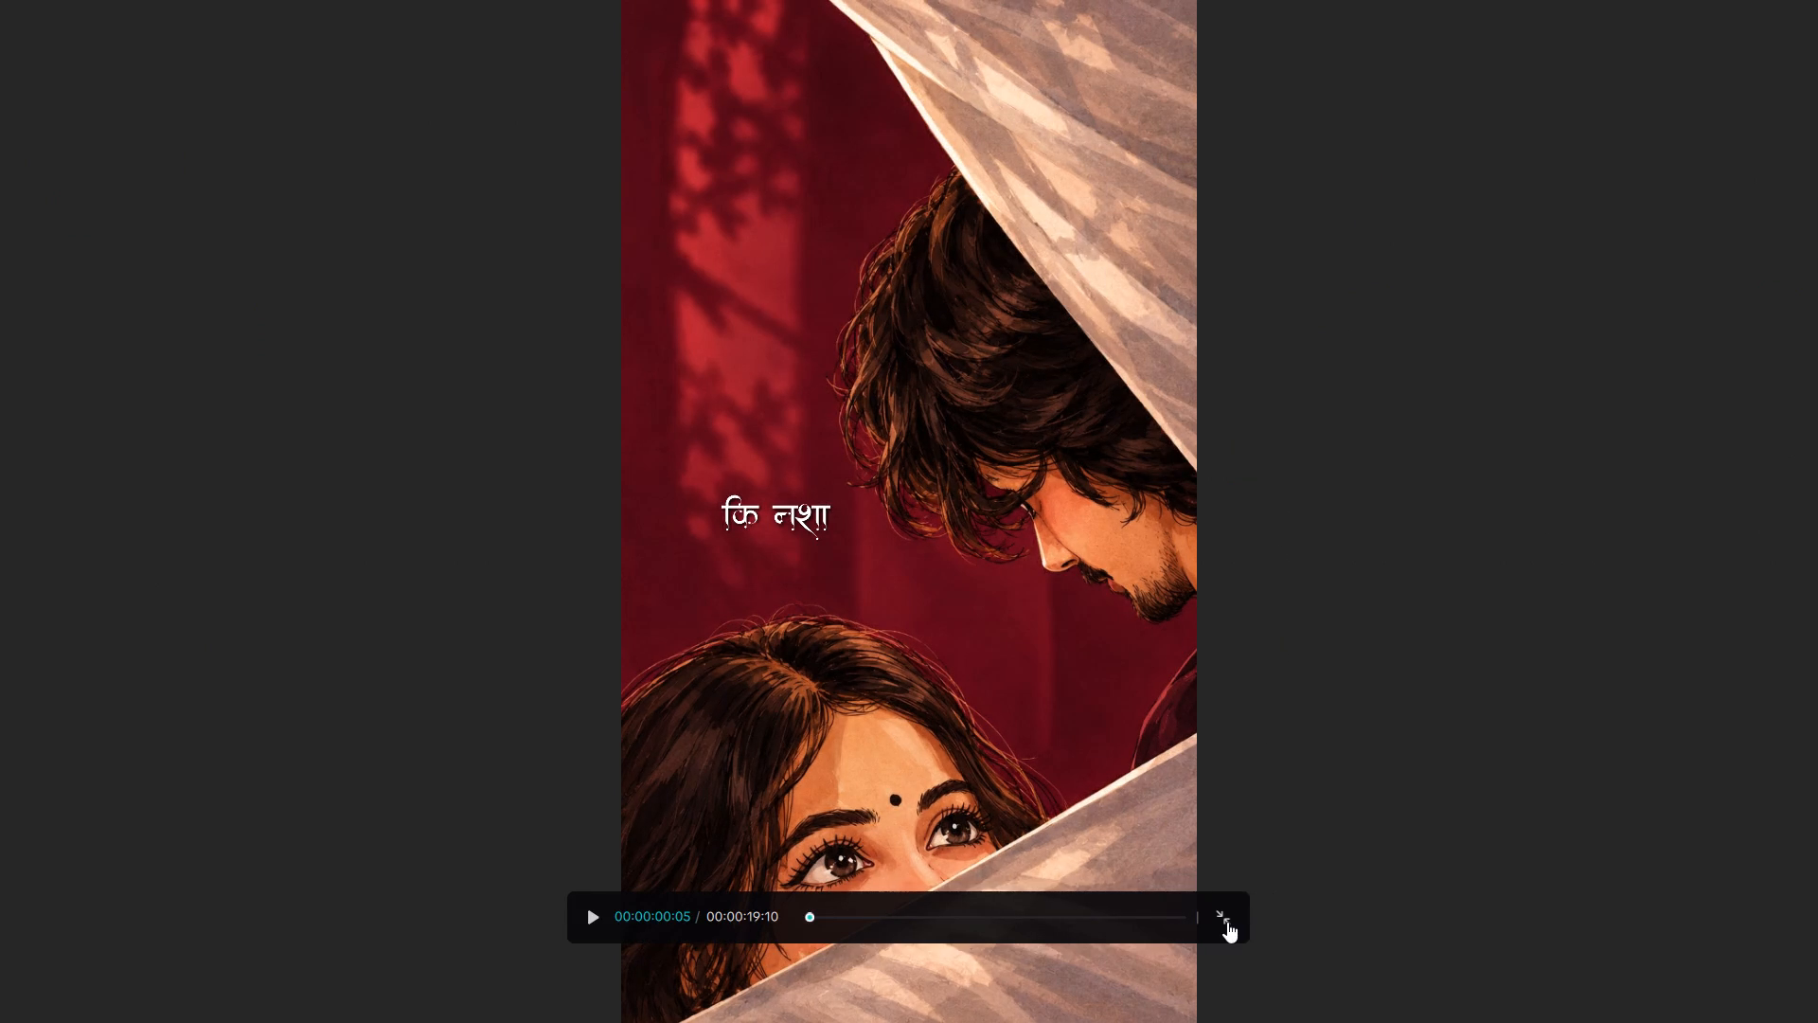
pyautogui.click(1227, 922)
# Move the first Ams Kangna_transparent lyric down beside the man's face, to about X -320, Y -283.
pyautogui.click(314, 655)
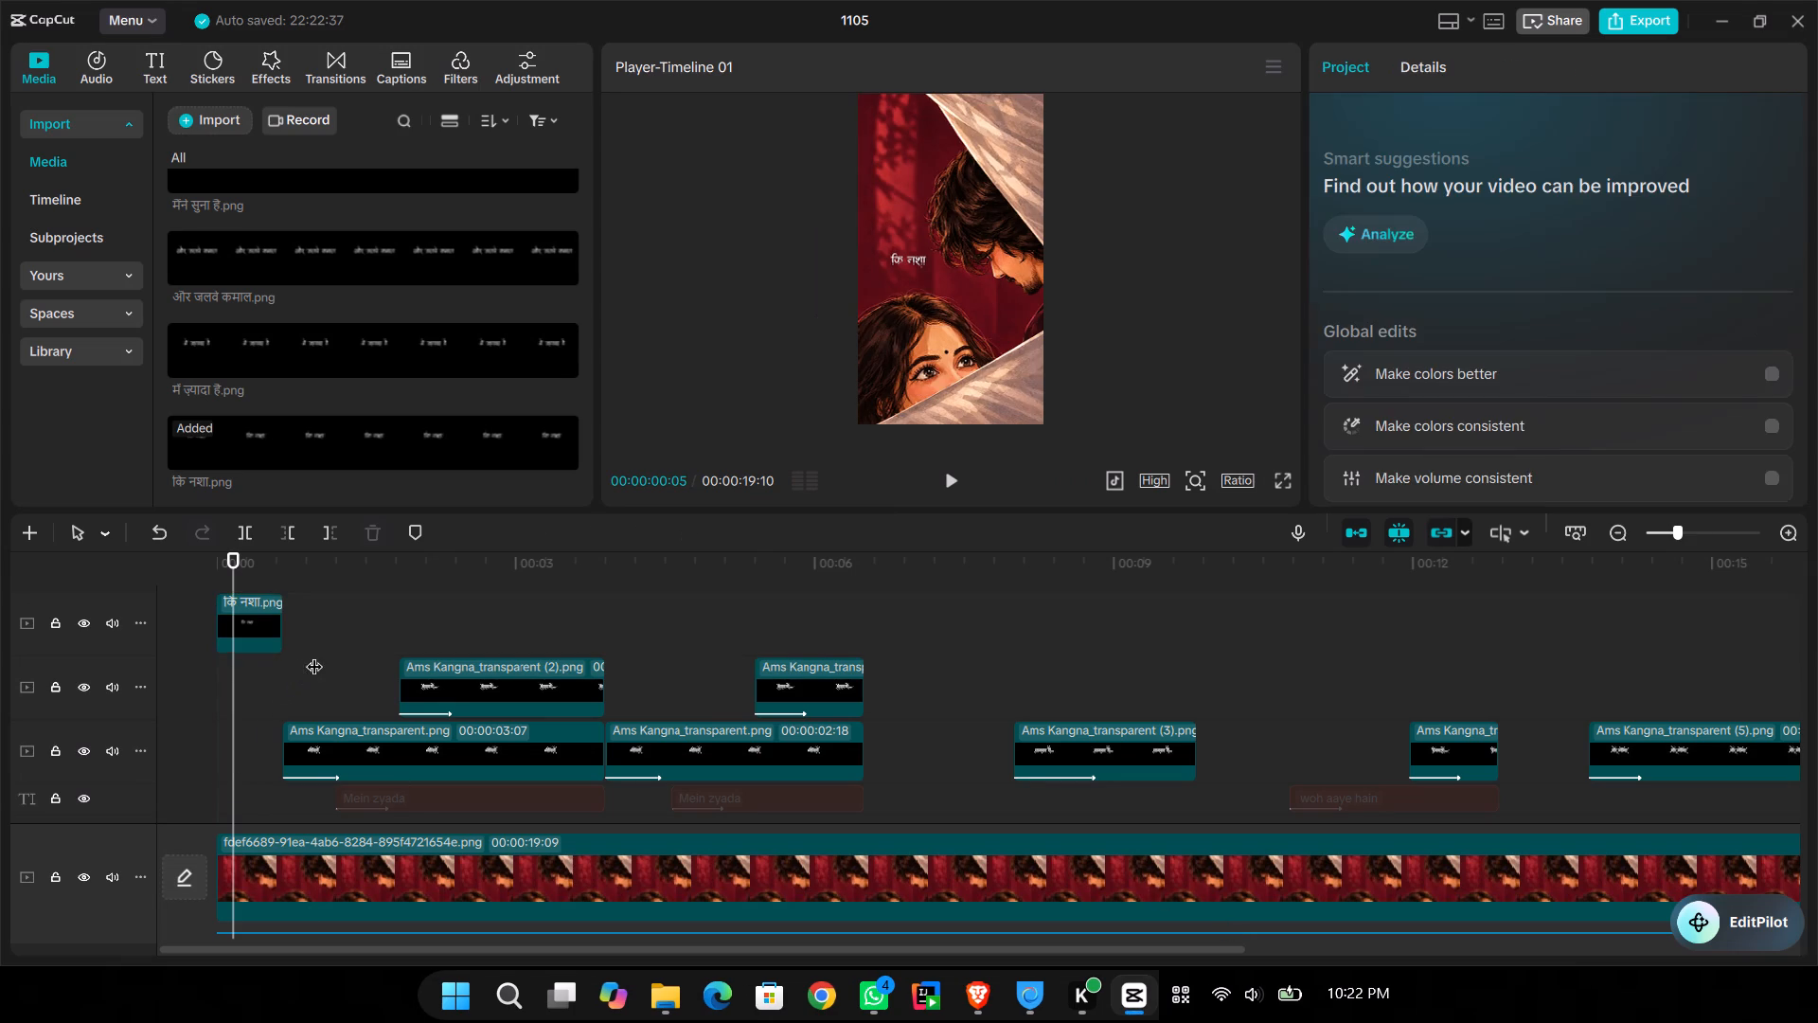
pyautogui.click(885, 175)
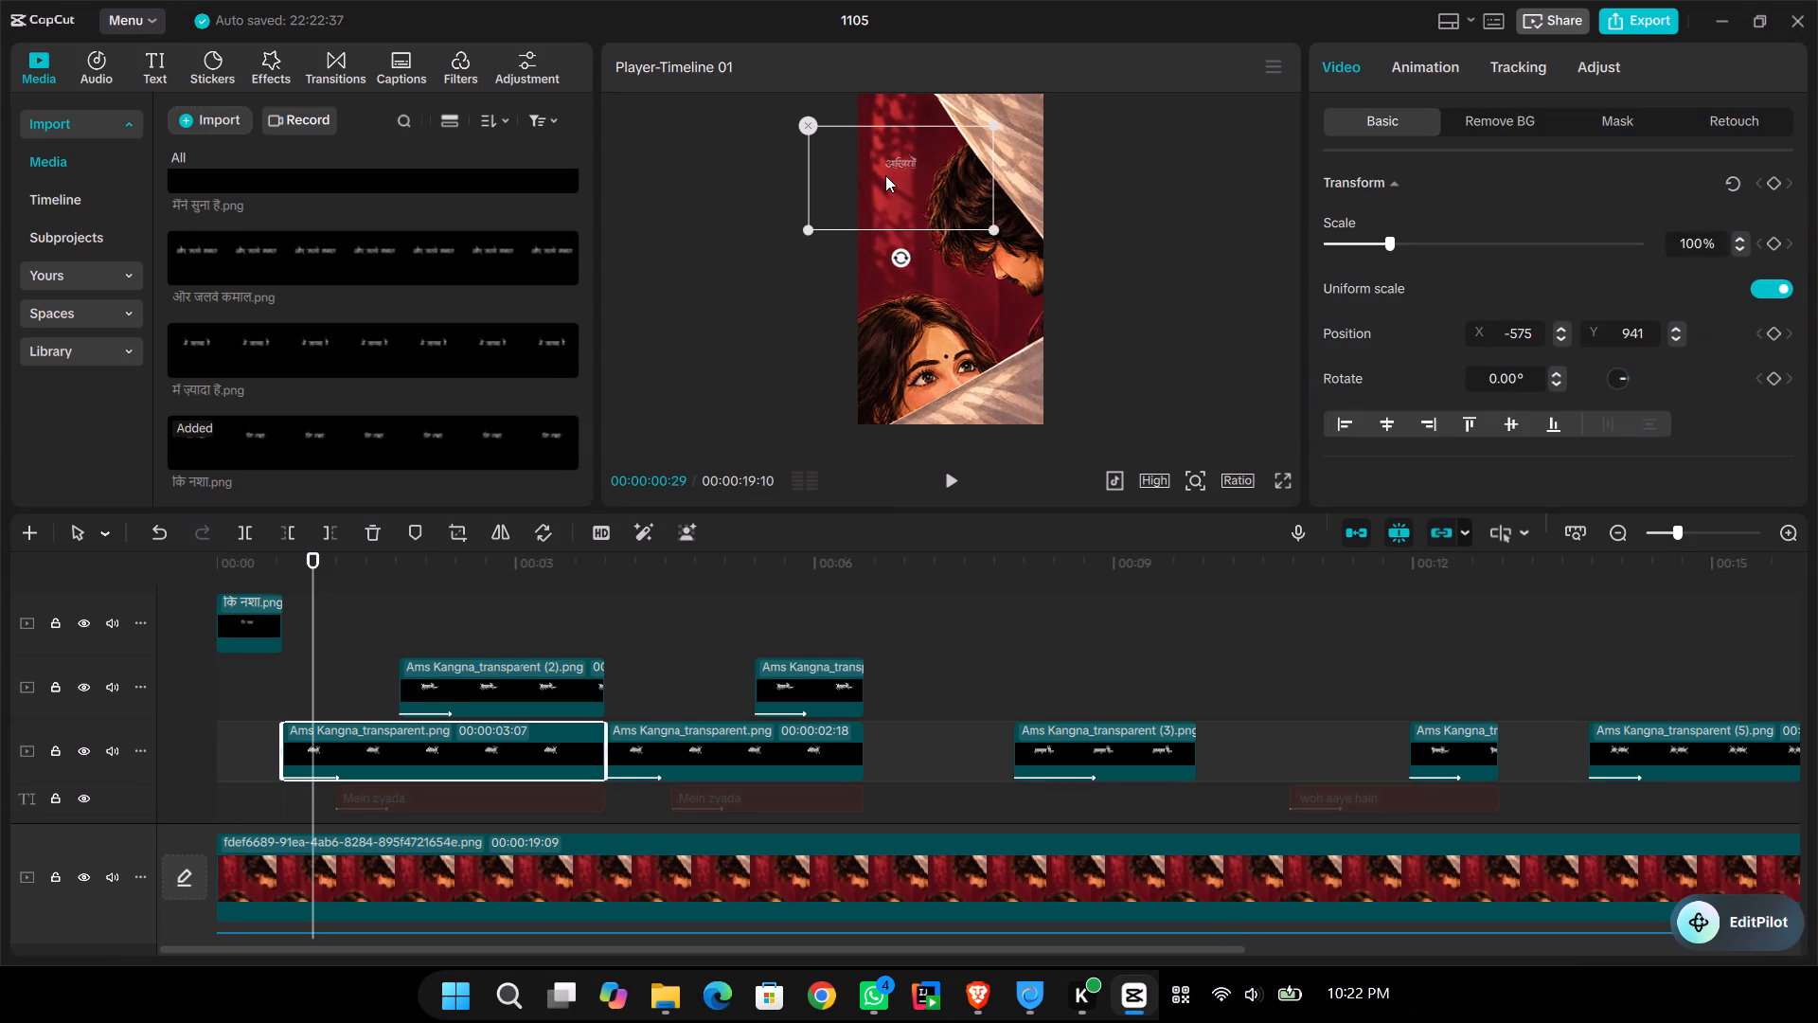
pyautogui.moveTo(898, 180); pyautogui.dragTo(925, 286)
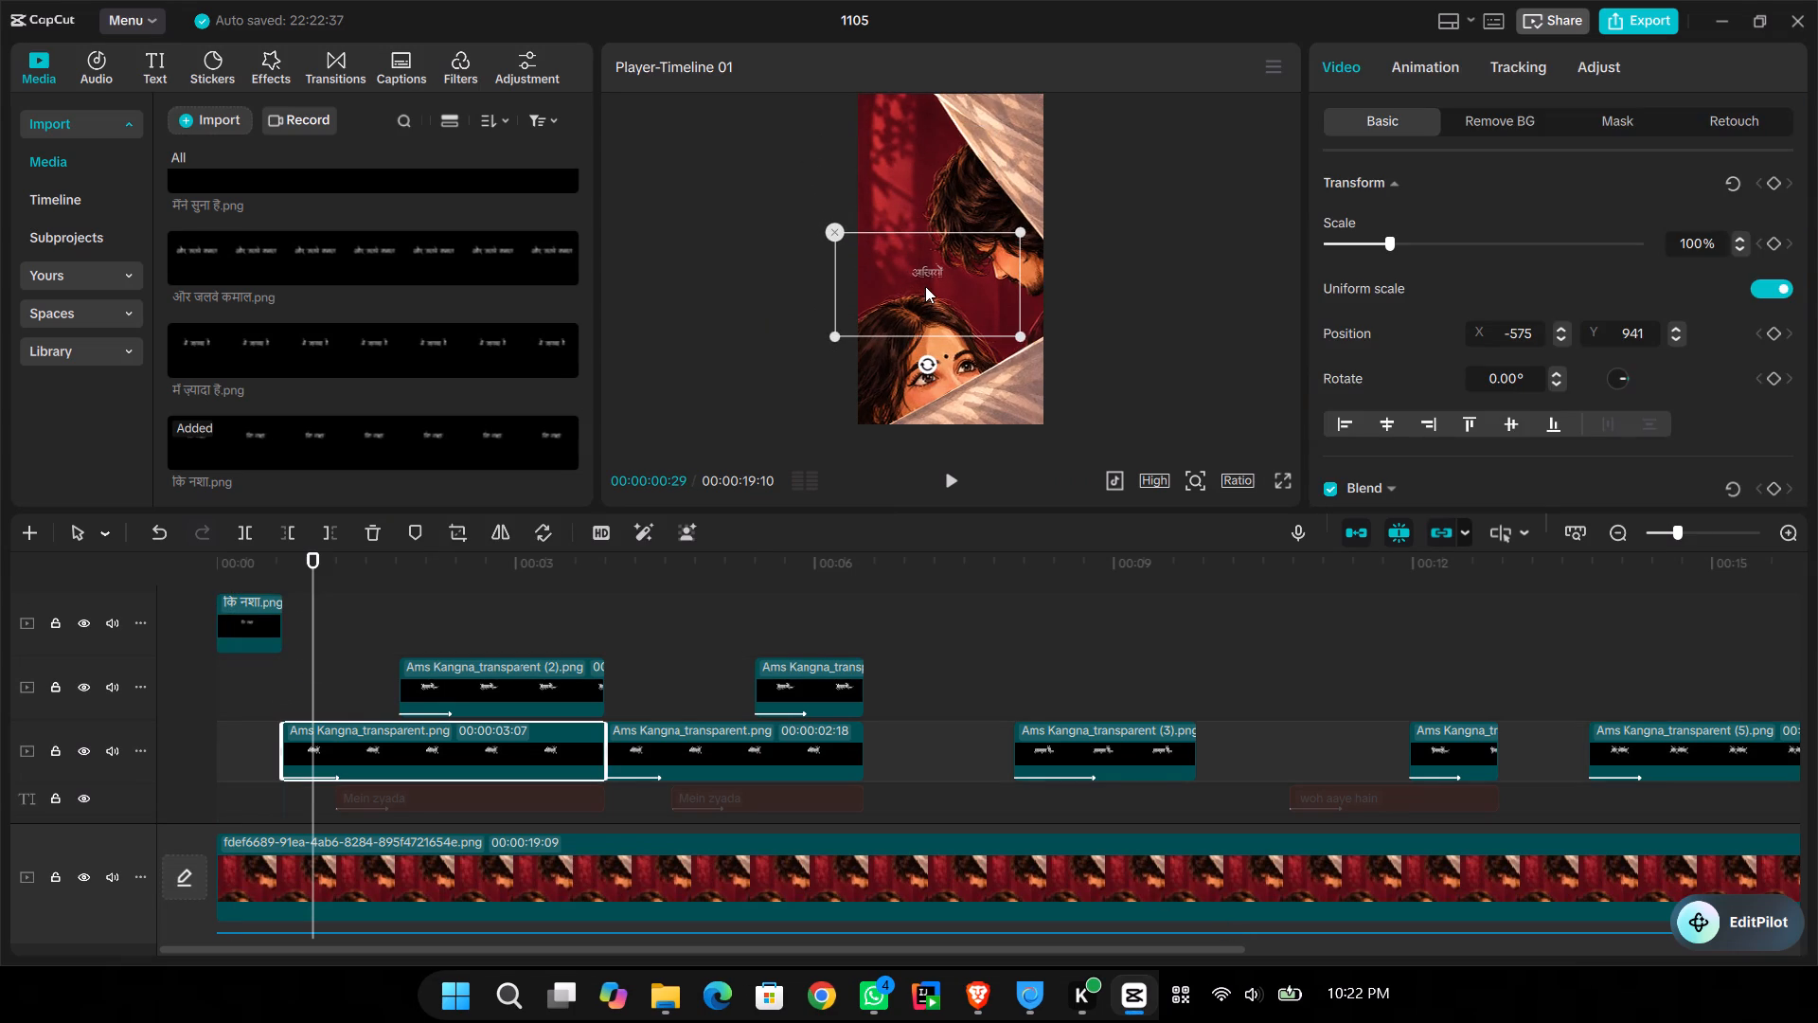
pyautogui.moveTo(925, 286); pyautogui.dragTo(920, 285)
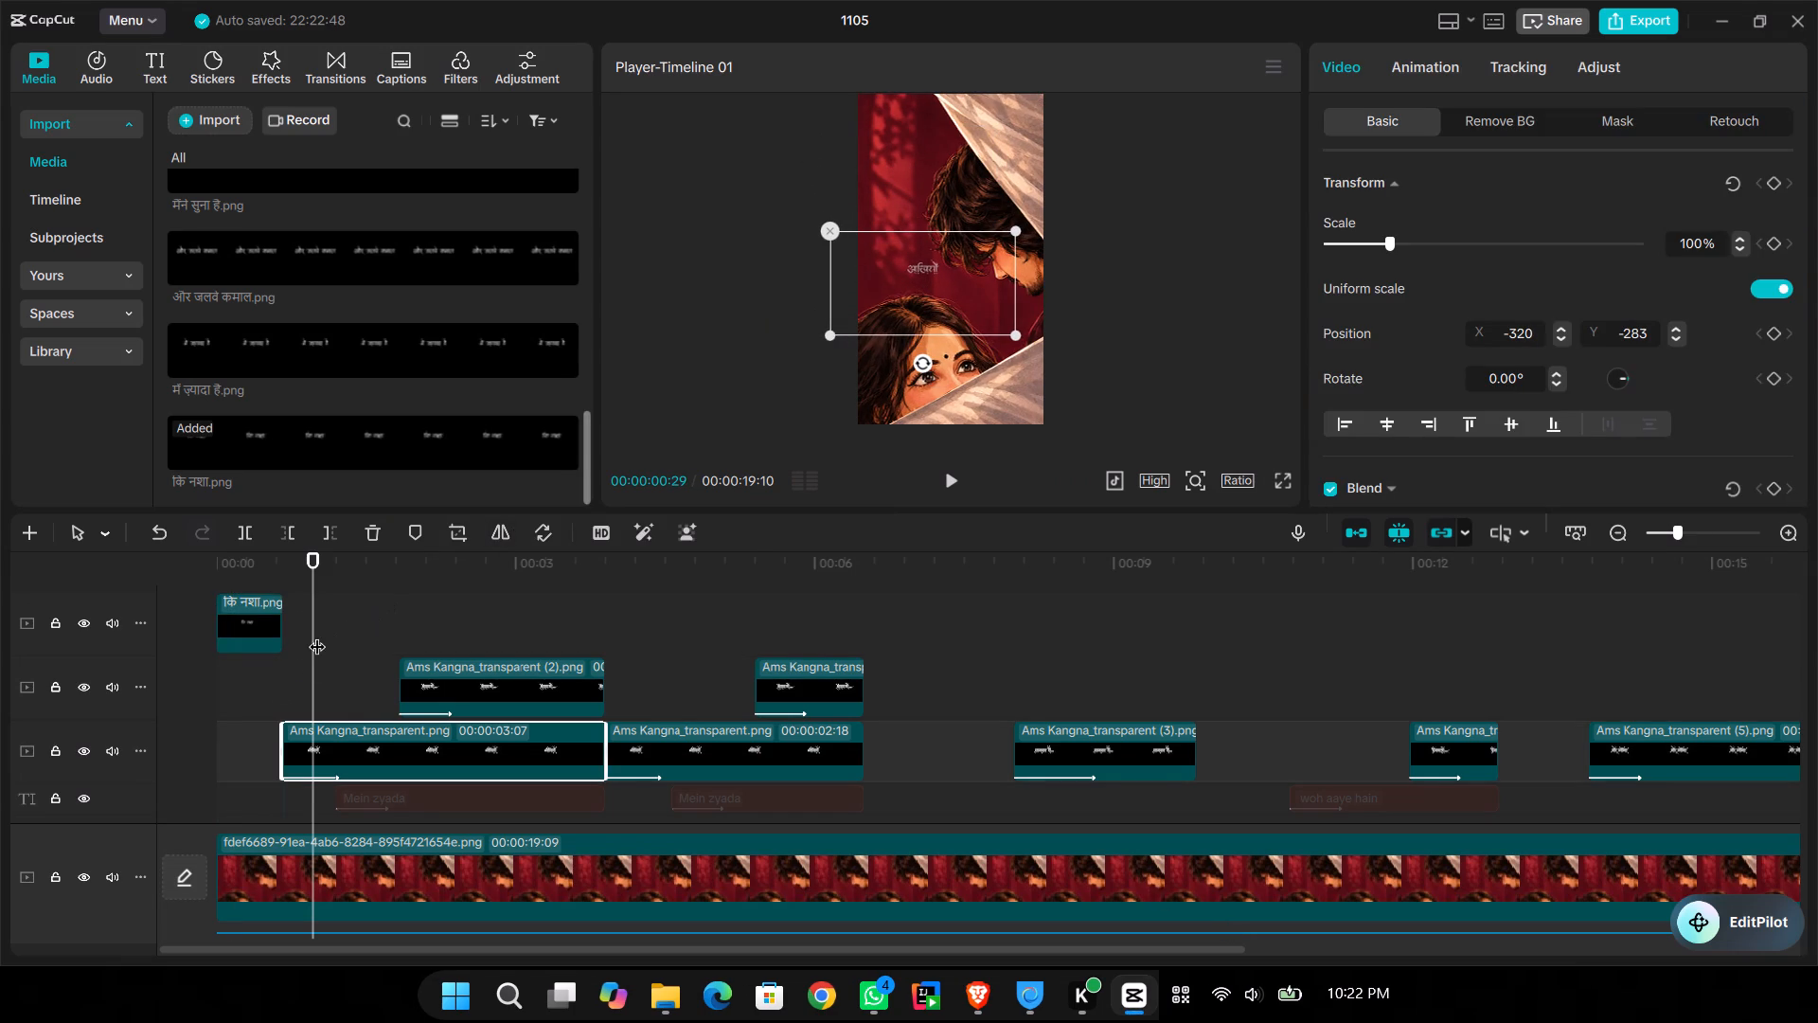
# Play the opening seconds, also in full screen, to check the timing and placement of the first two lyrics.
pyautogui.moveTo(317, 635); pyautogui.dragTo(292, 622)
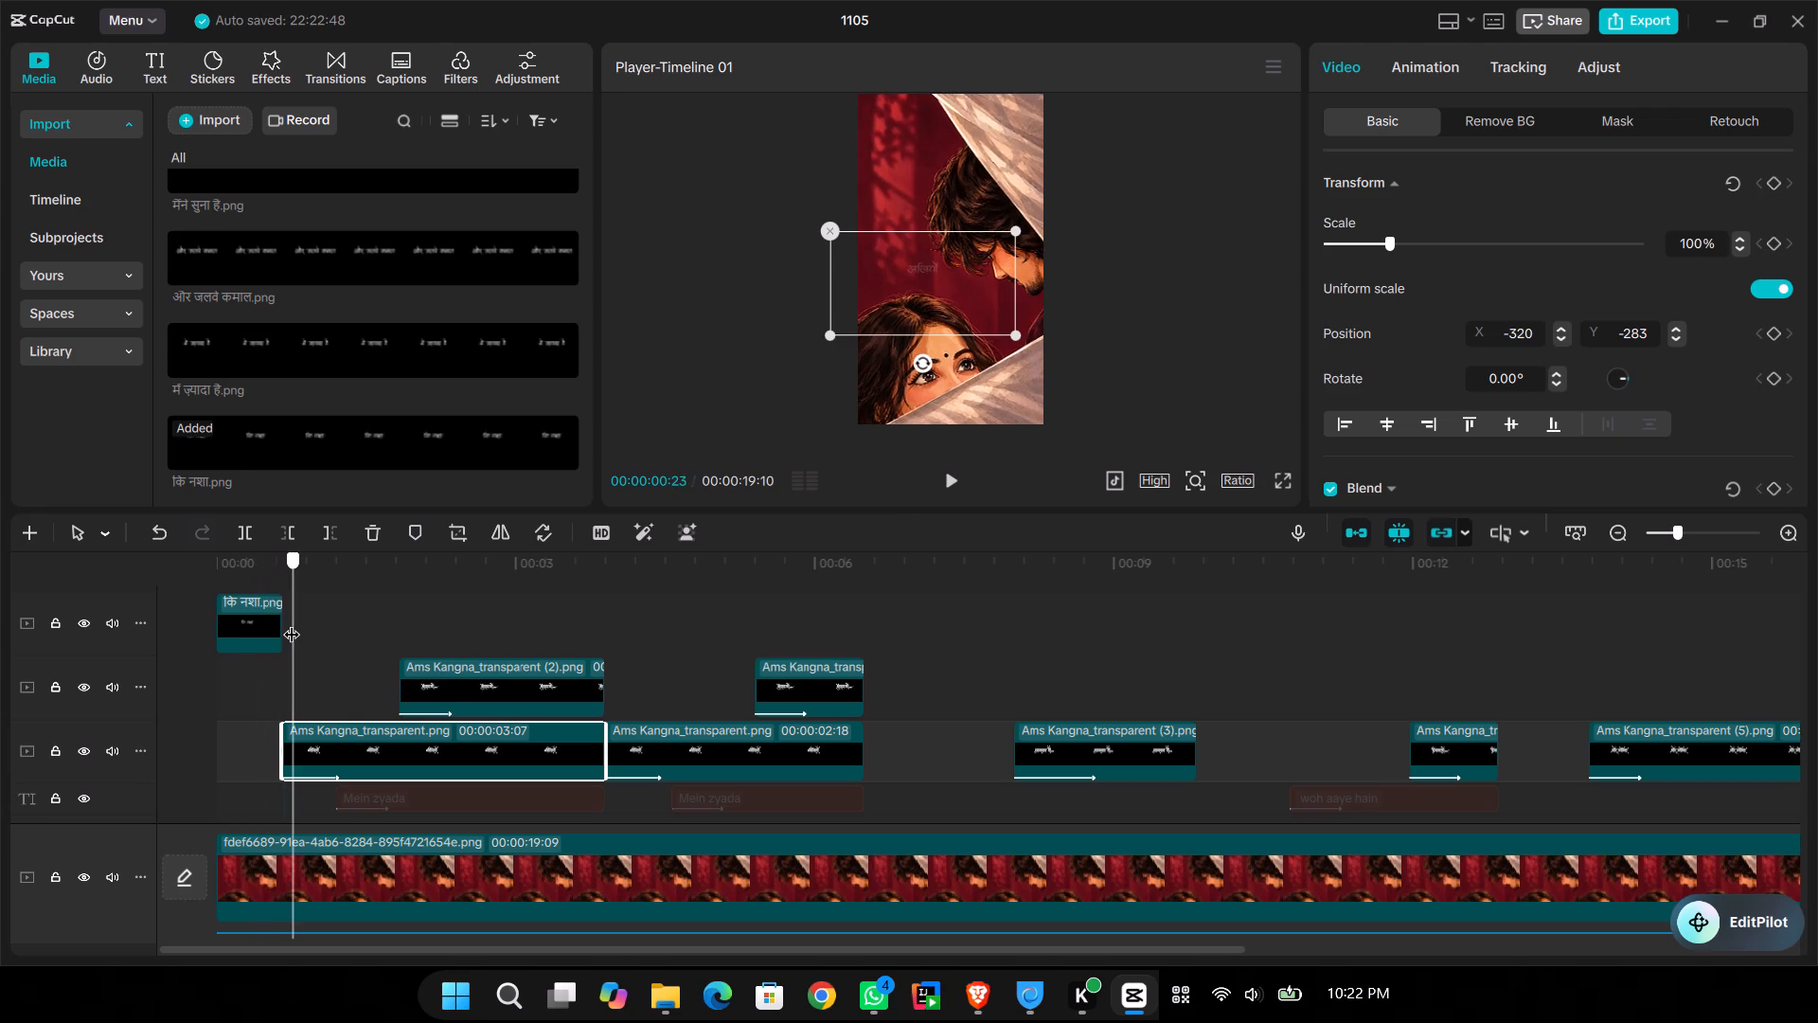
pyautogui.moveTo(292, 622); pyautogui.dragTo(248, 615)
pyautogui.press('space')
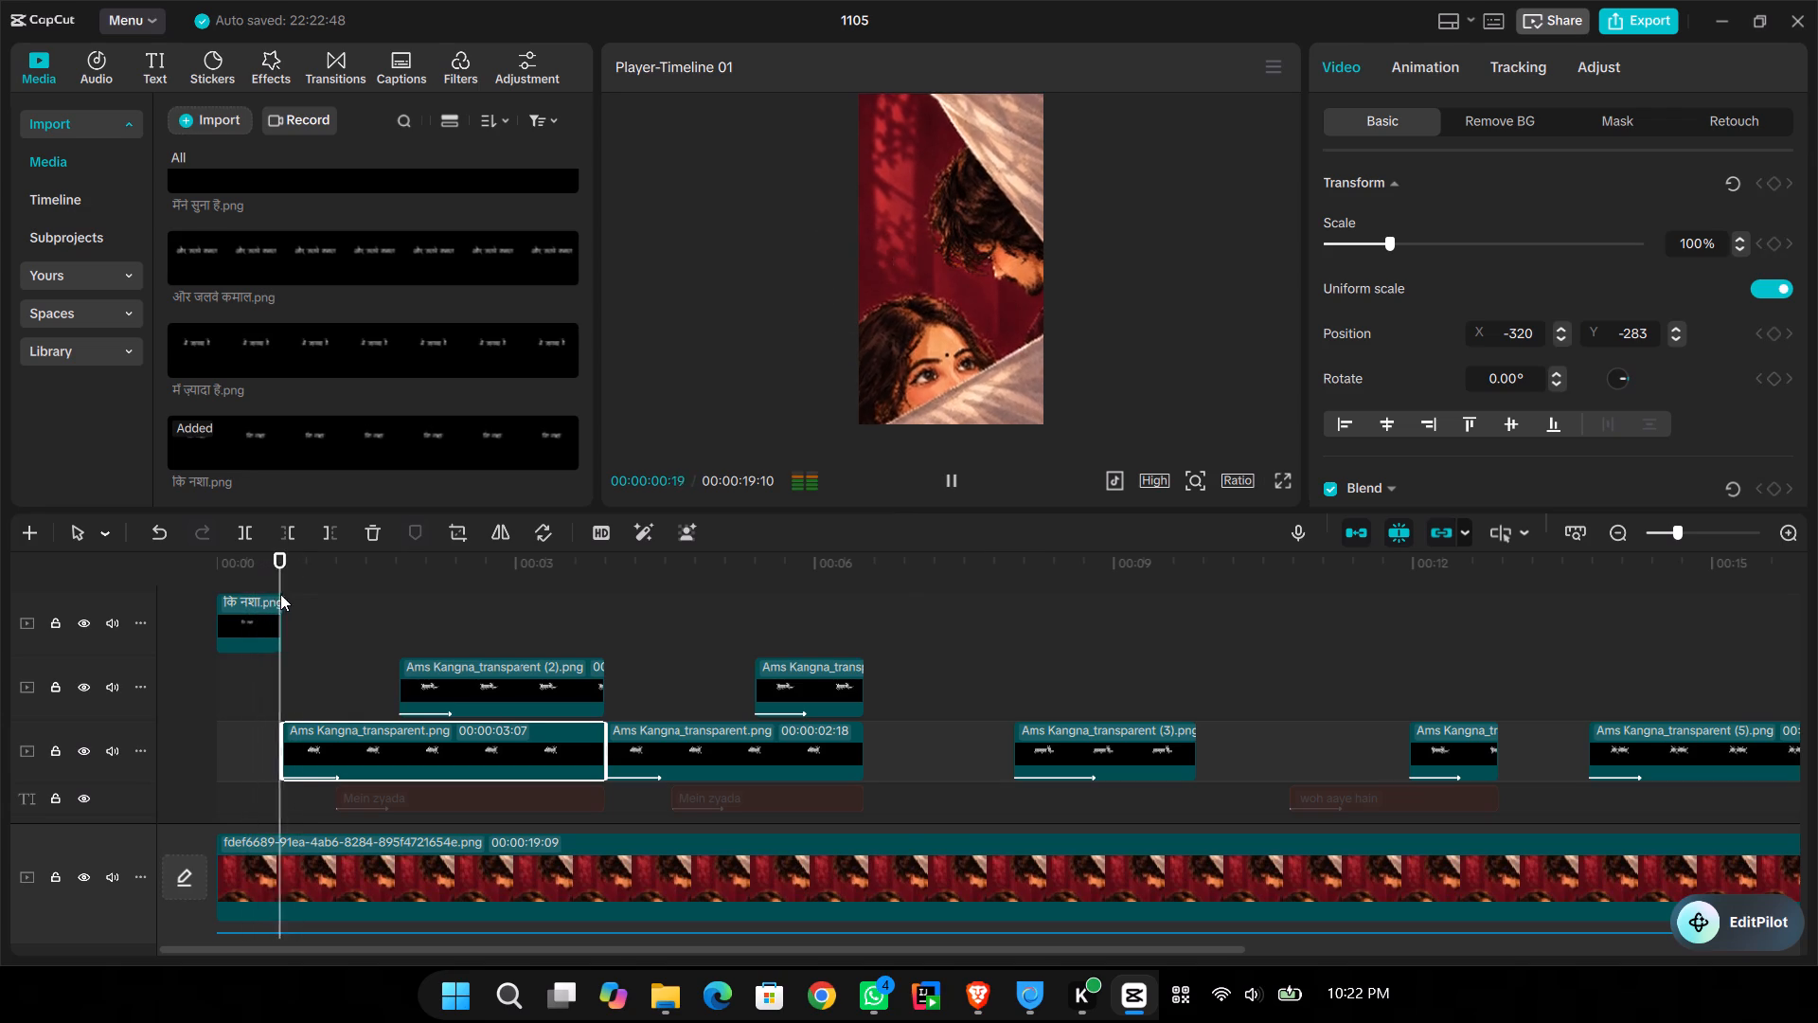
pyautogui.press('space')
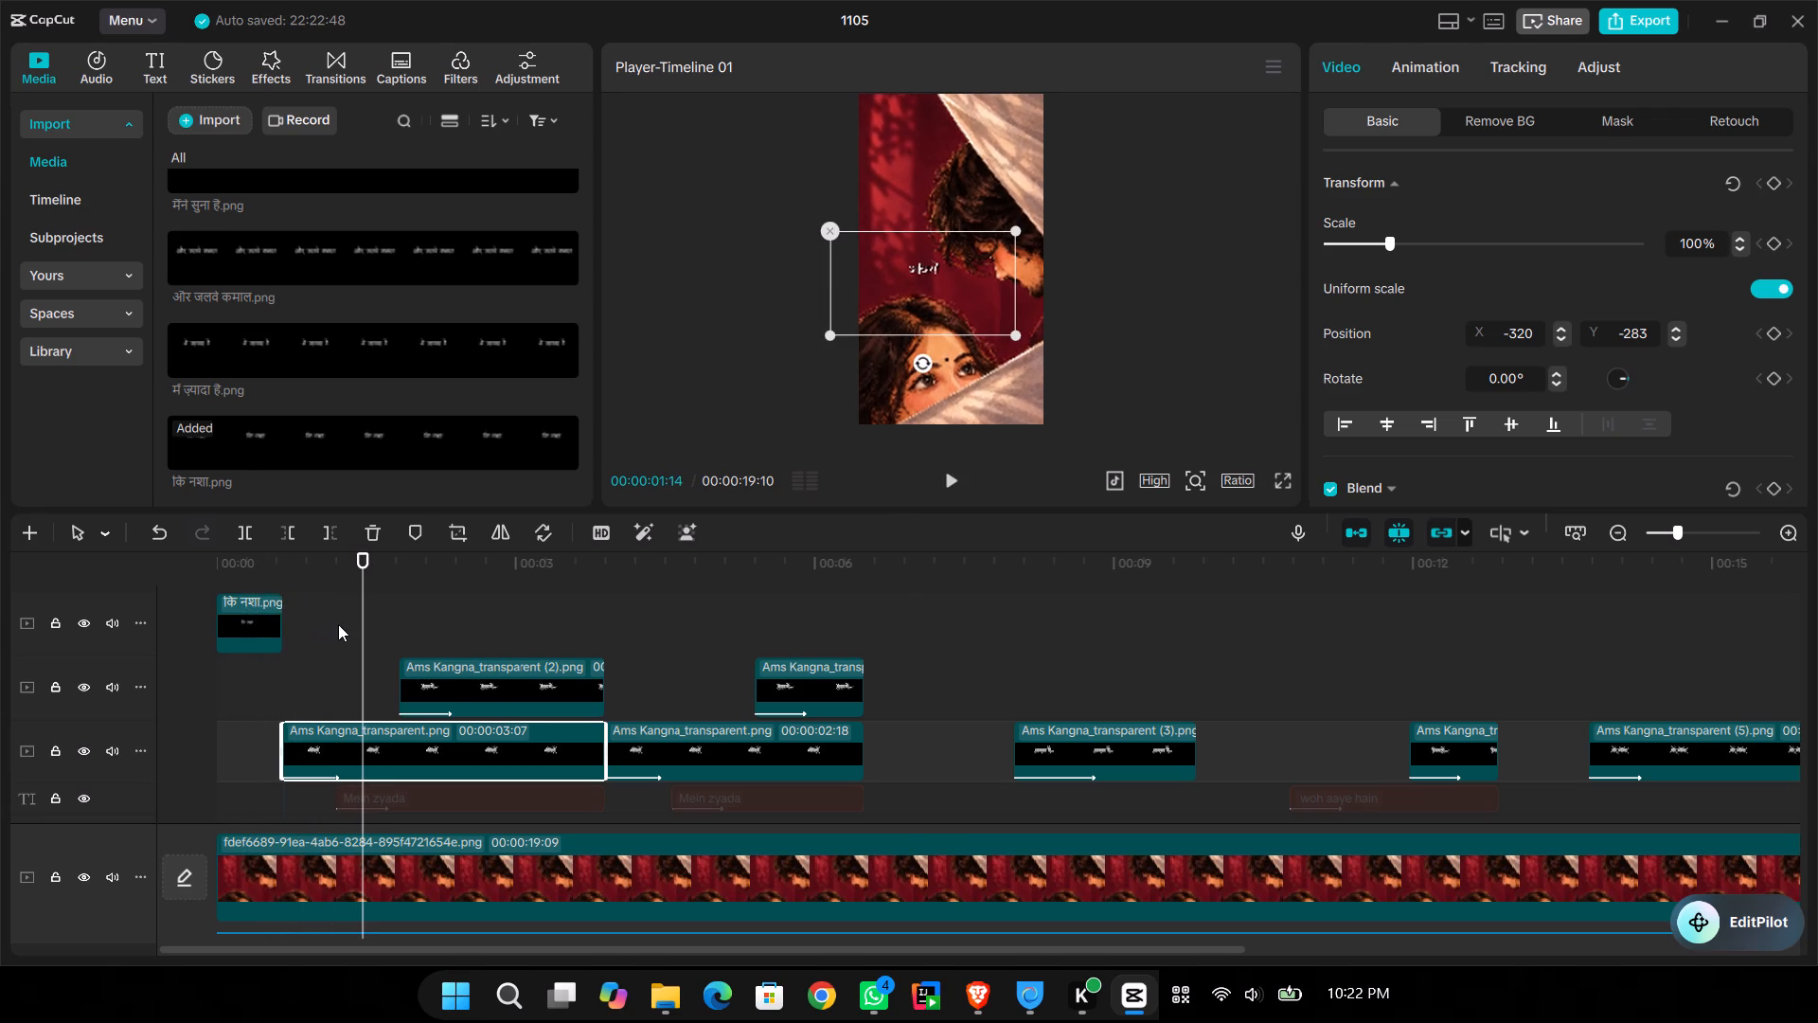
pyautogui.click(330, 618)
pyautogui.moveTo(330, 618); pyautogui.dragTo(97, 610)
pyautogui.click(1280, 477)
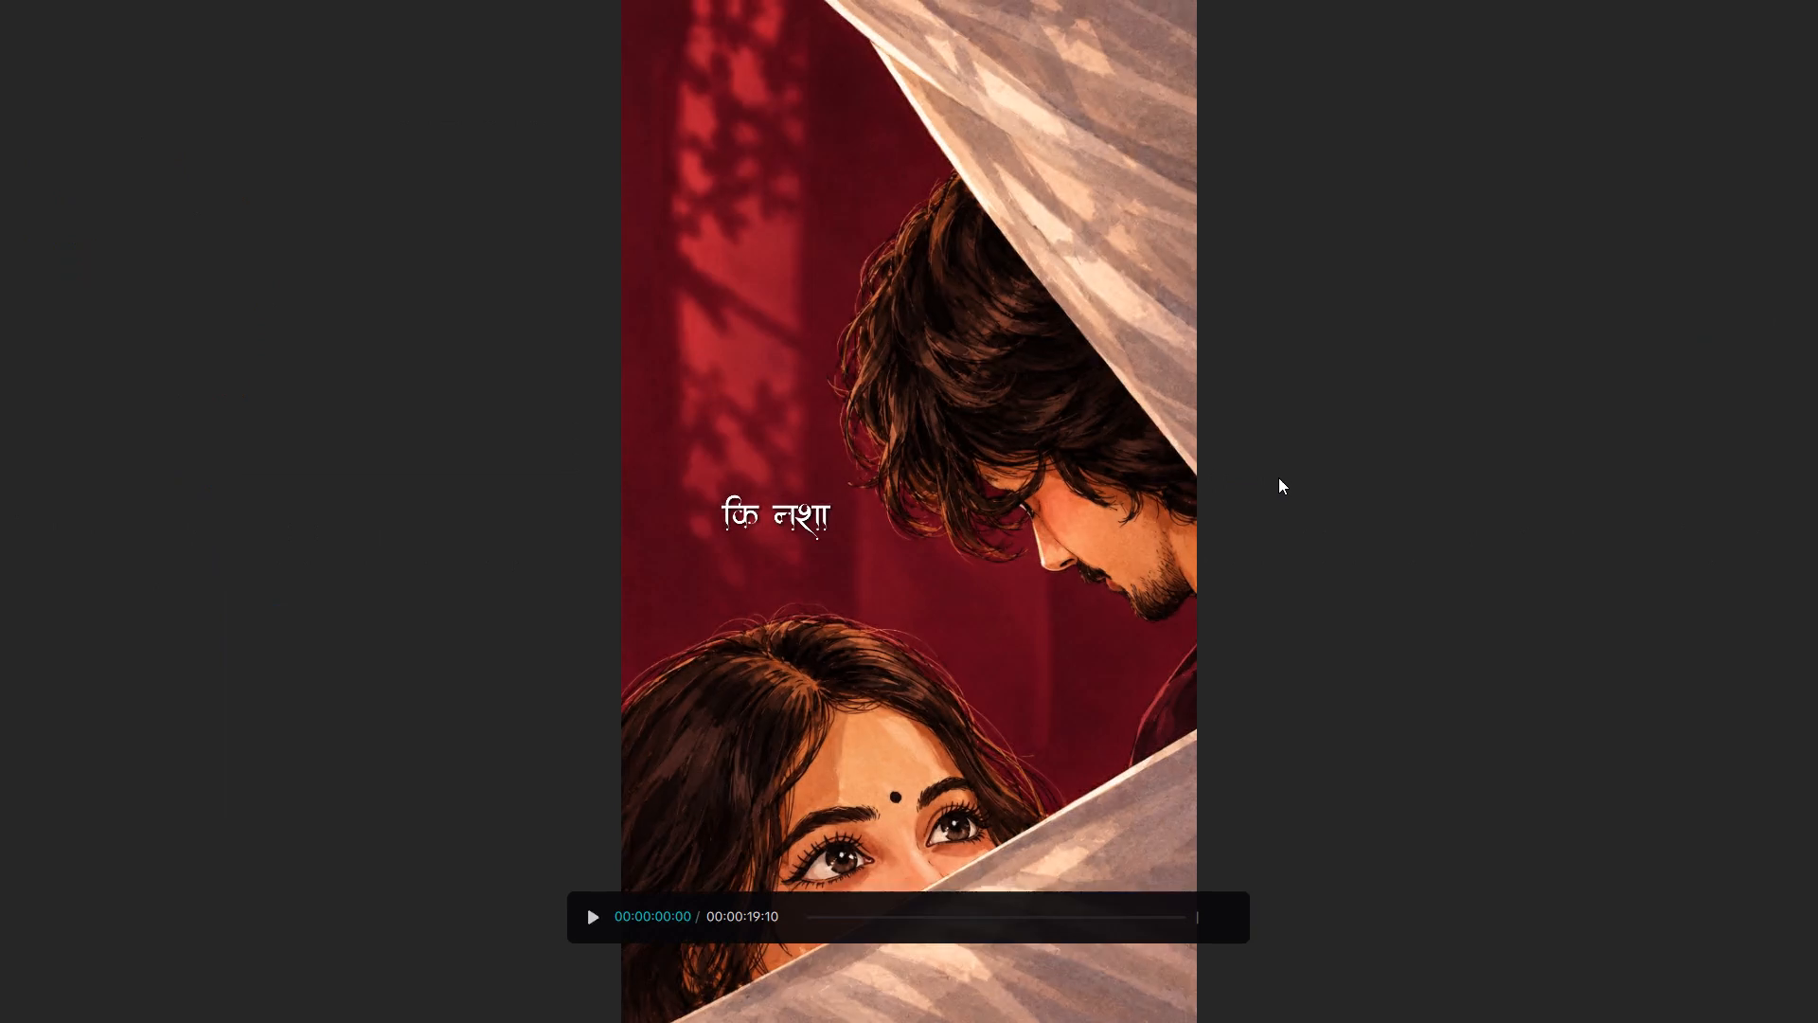
pyautogui.press('space')
pyautogui.press('space')
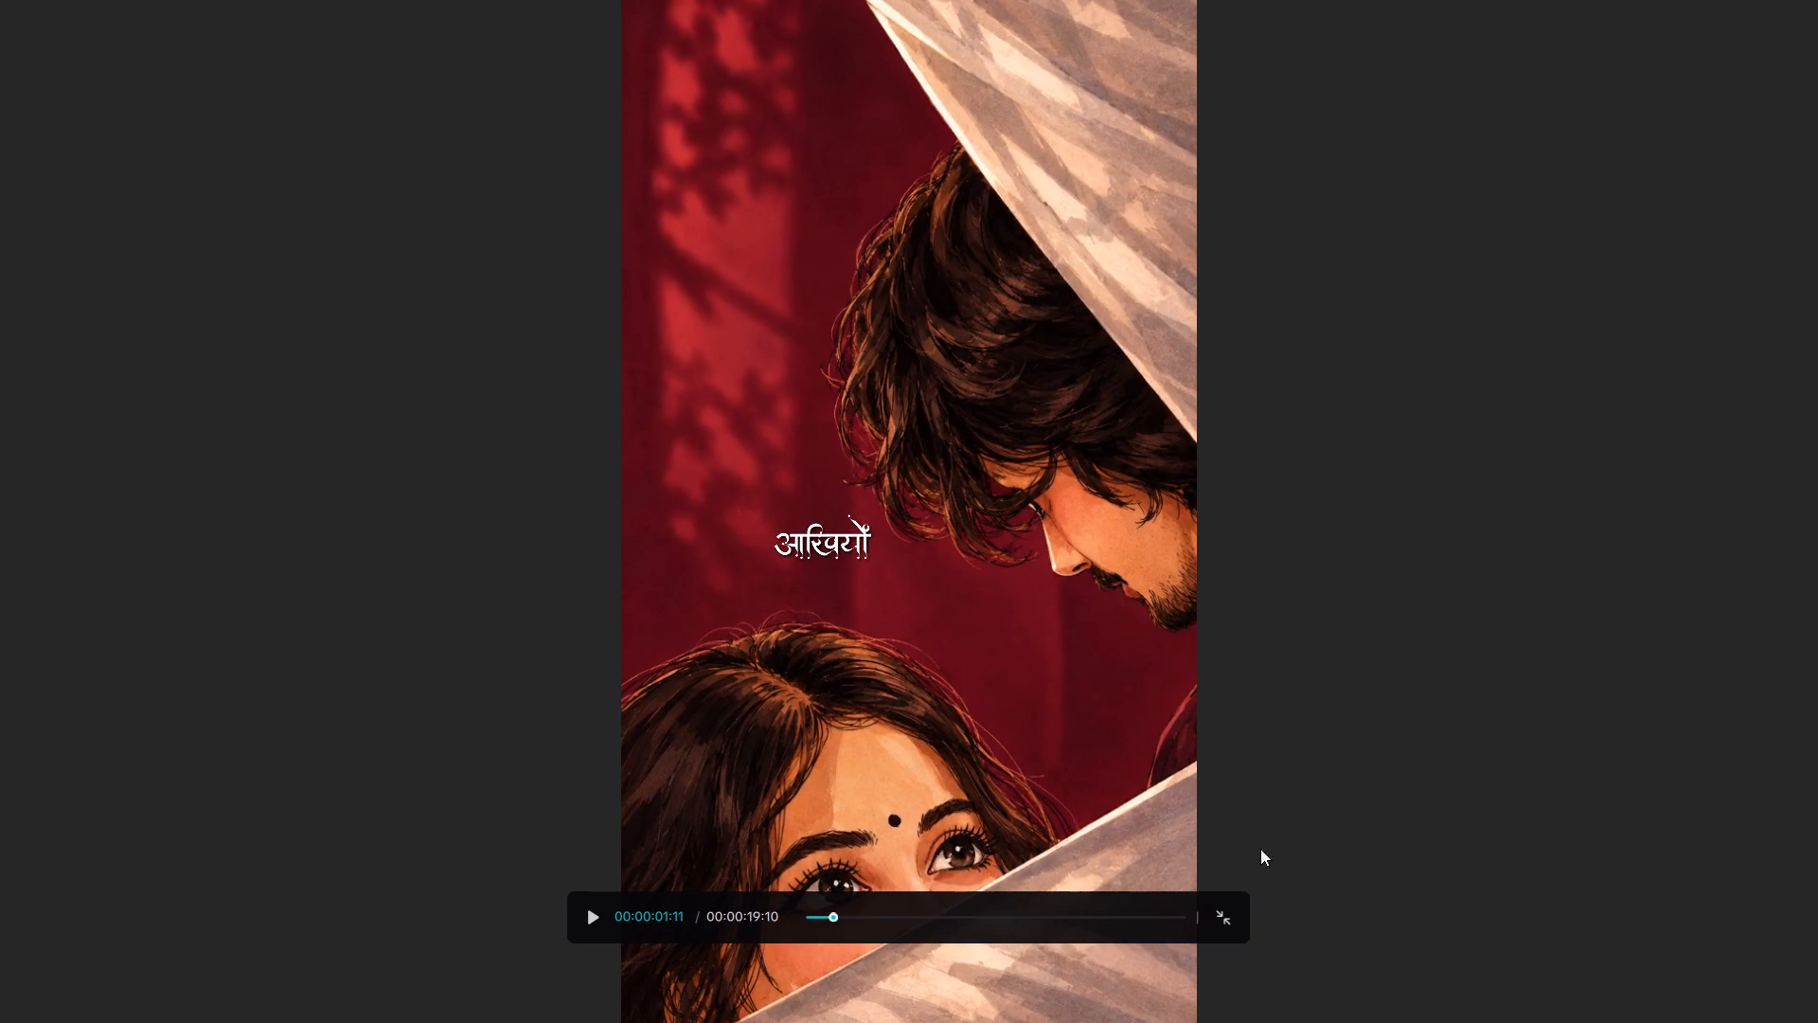
pyautogui.click(1233, 903)
pyautogui.press('space')
pyautogui.press('space')
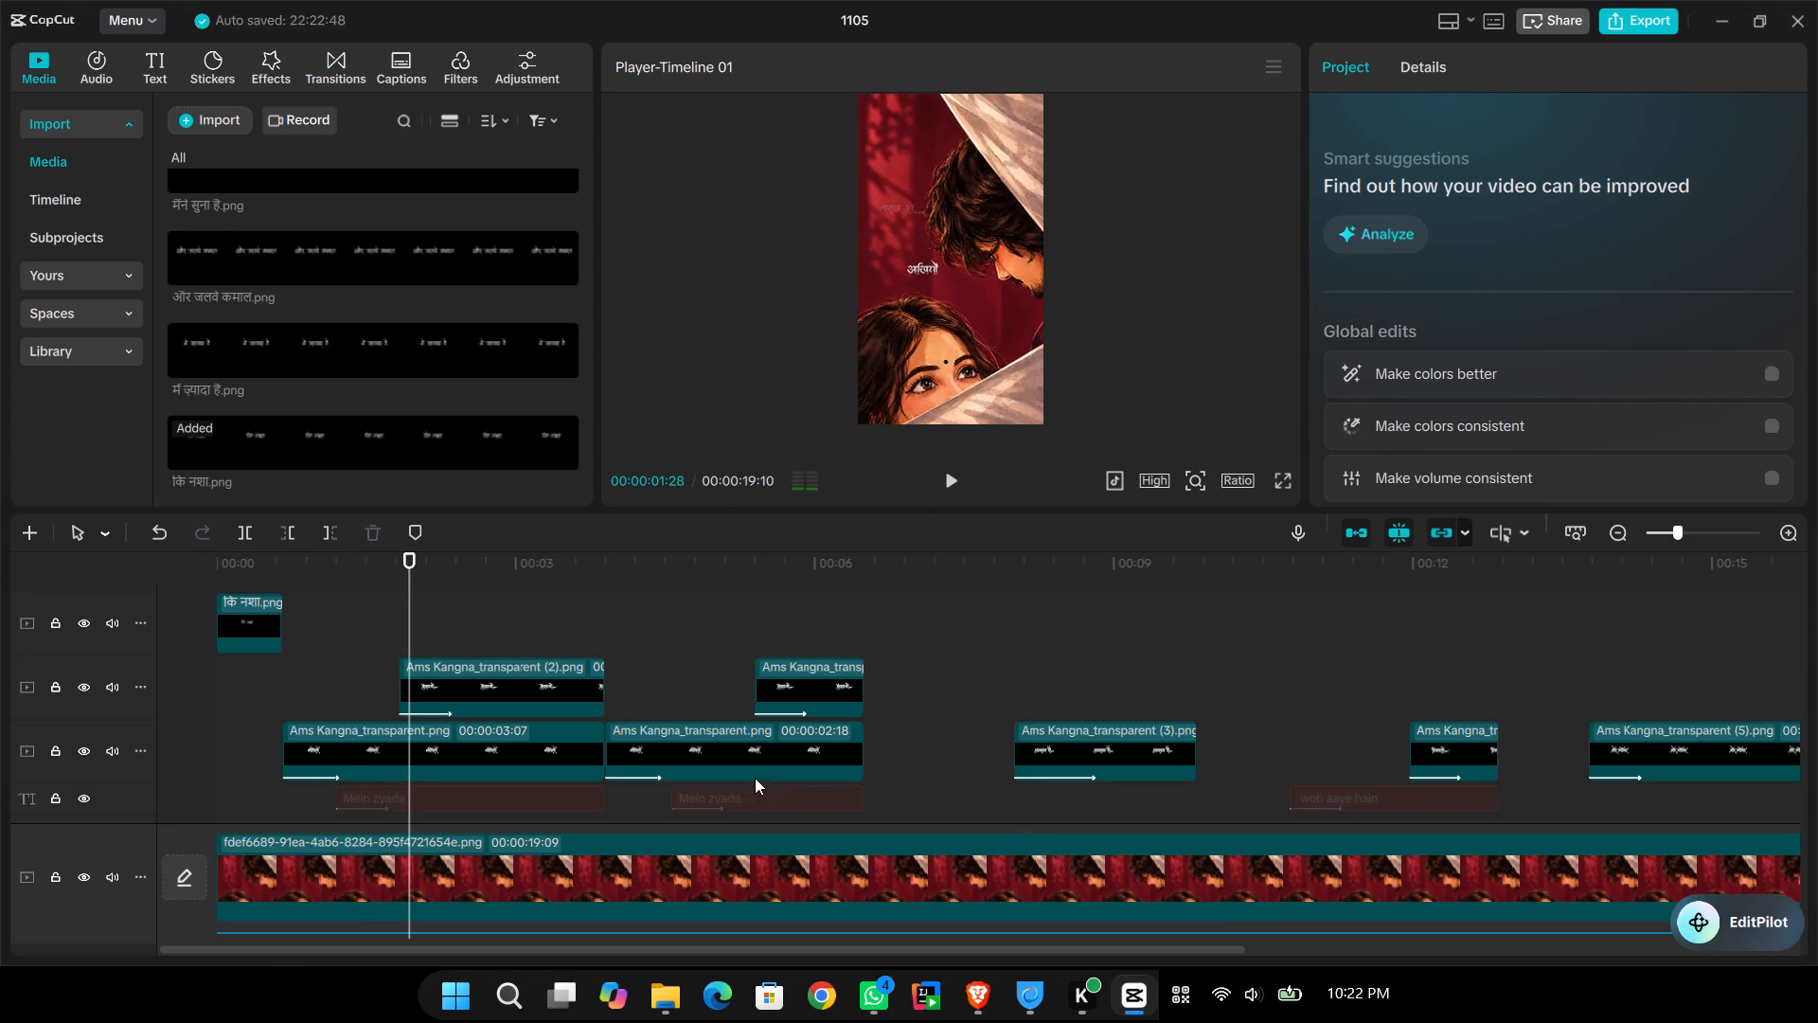
# Place "में ज़्यादा है.png" on the top track at 00:00:01:08 and trim its end to where Ams Kangna_transparent (2) starts.
pyautogui.click(370, 661)
pyautogui.moveTo(370, 661); pyautogui.dragTo(297, 645)
pyautogui.press('space')
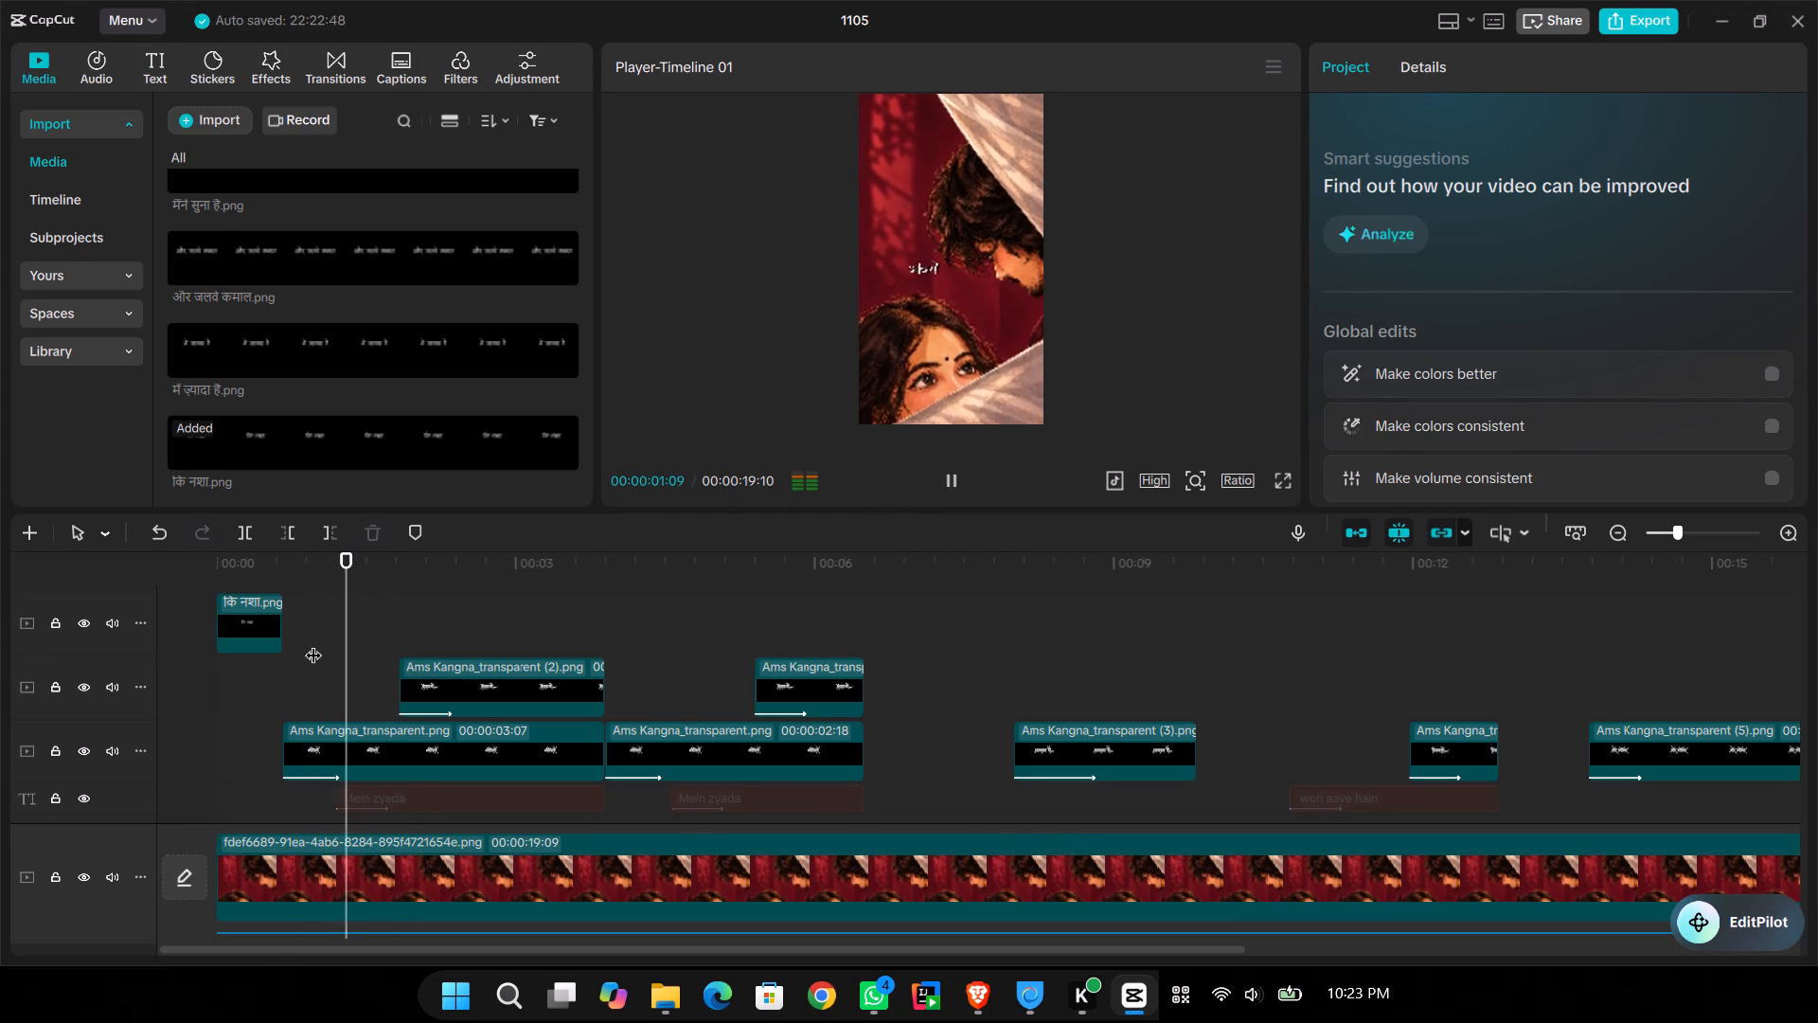
pyautogui.press('space')
pyautogui.click(319, 643)
pyautogui.press('space')
pyautogui.press('space')
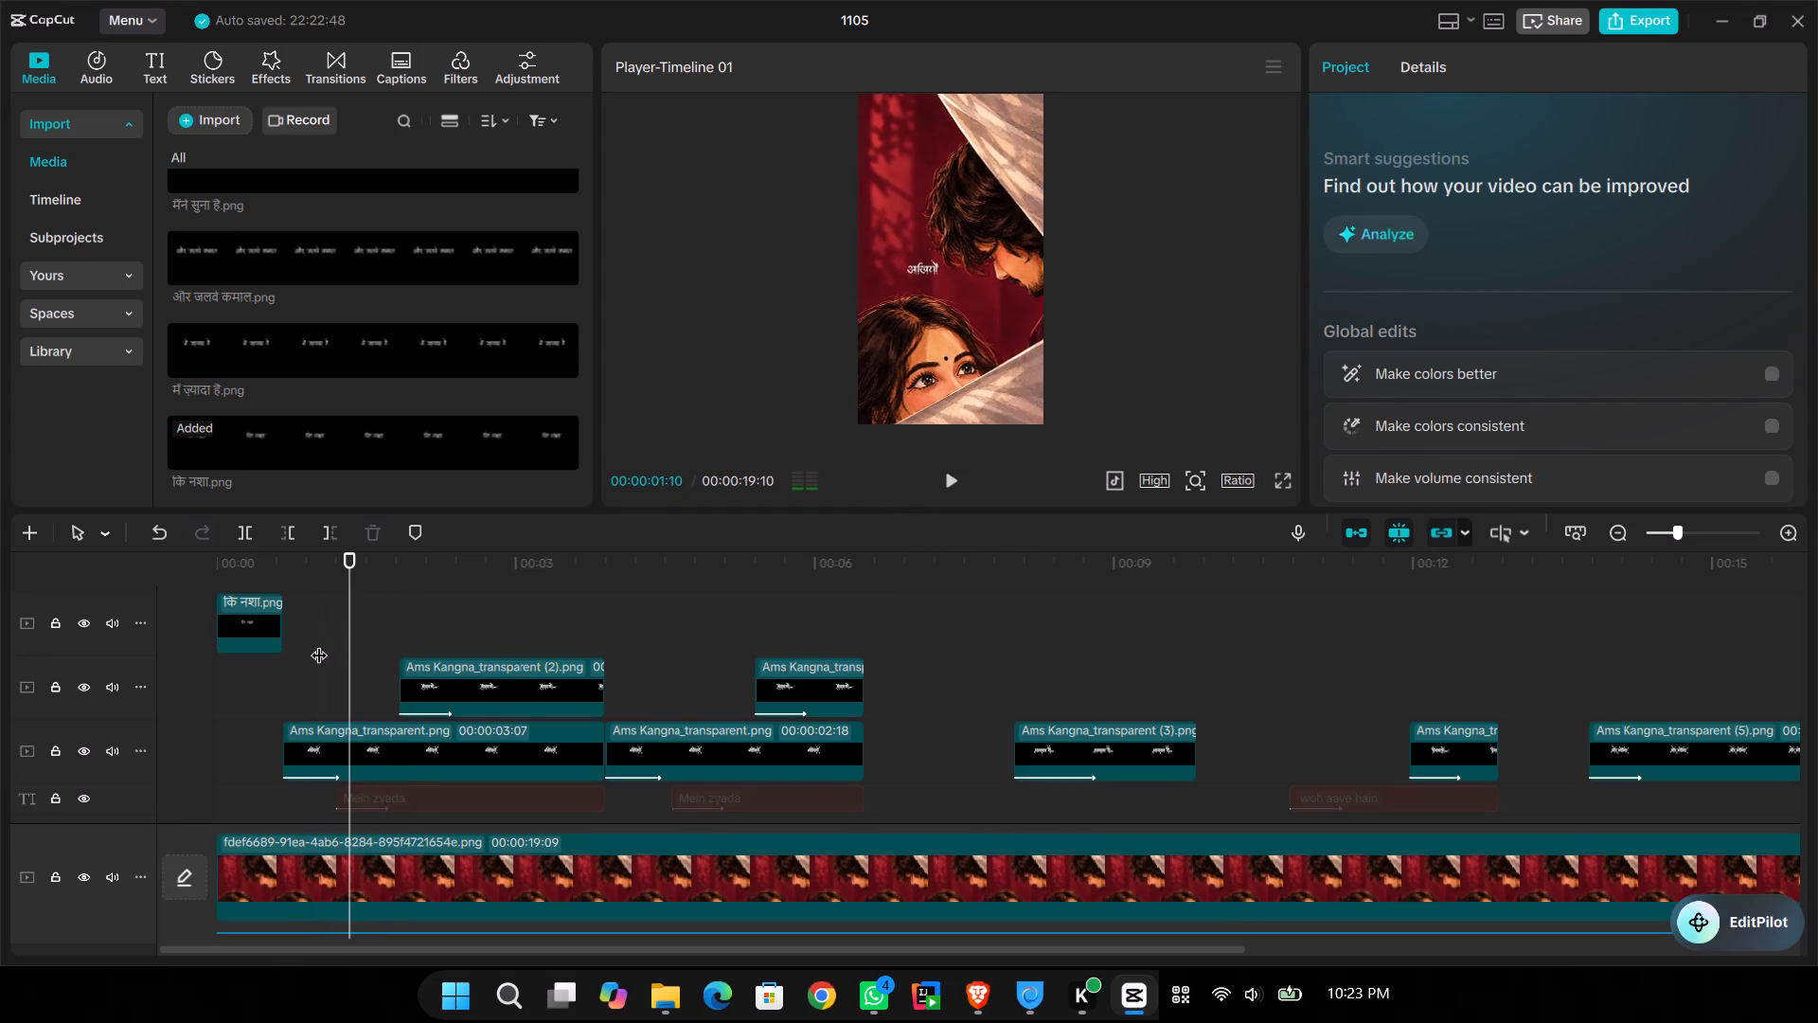
pyautogui.doubleClick(348, 652)
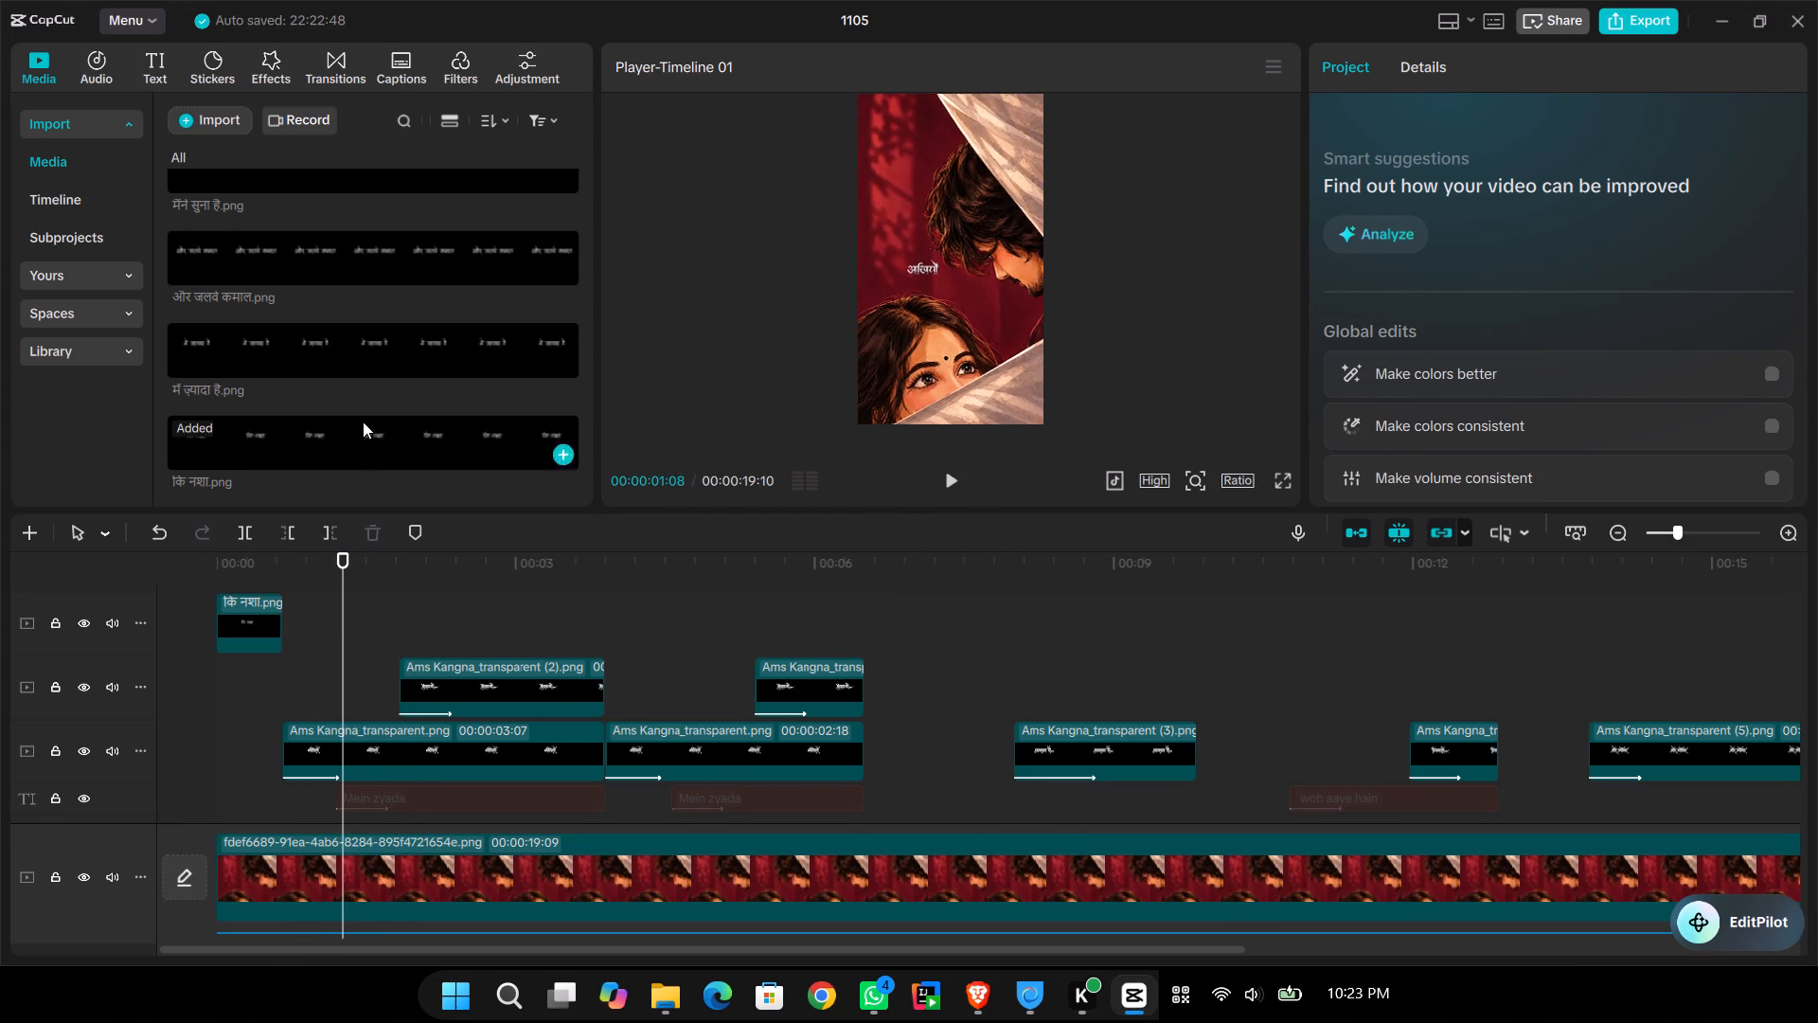
pyautogui.click(359, 355)
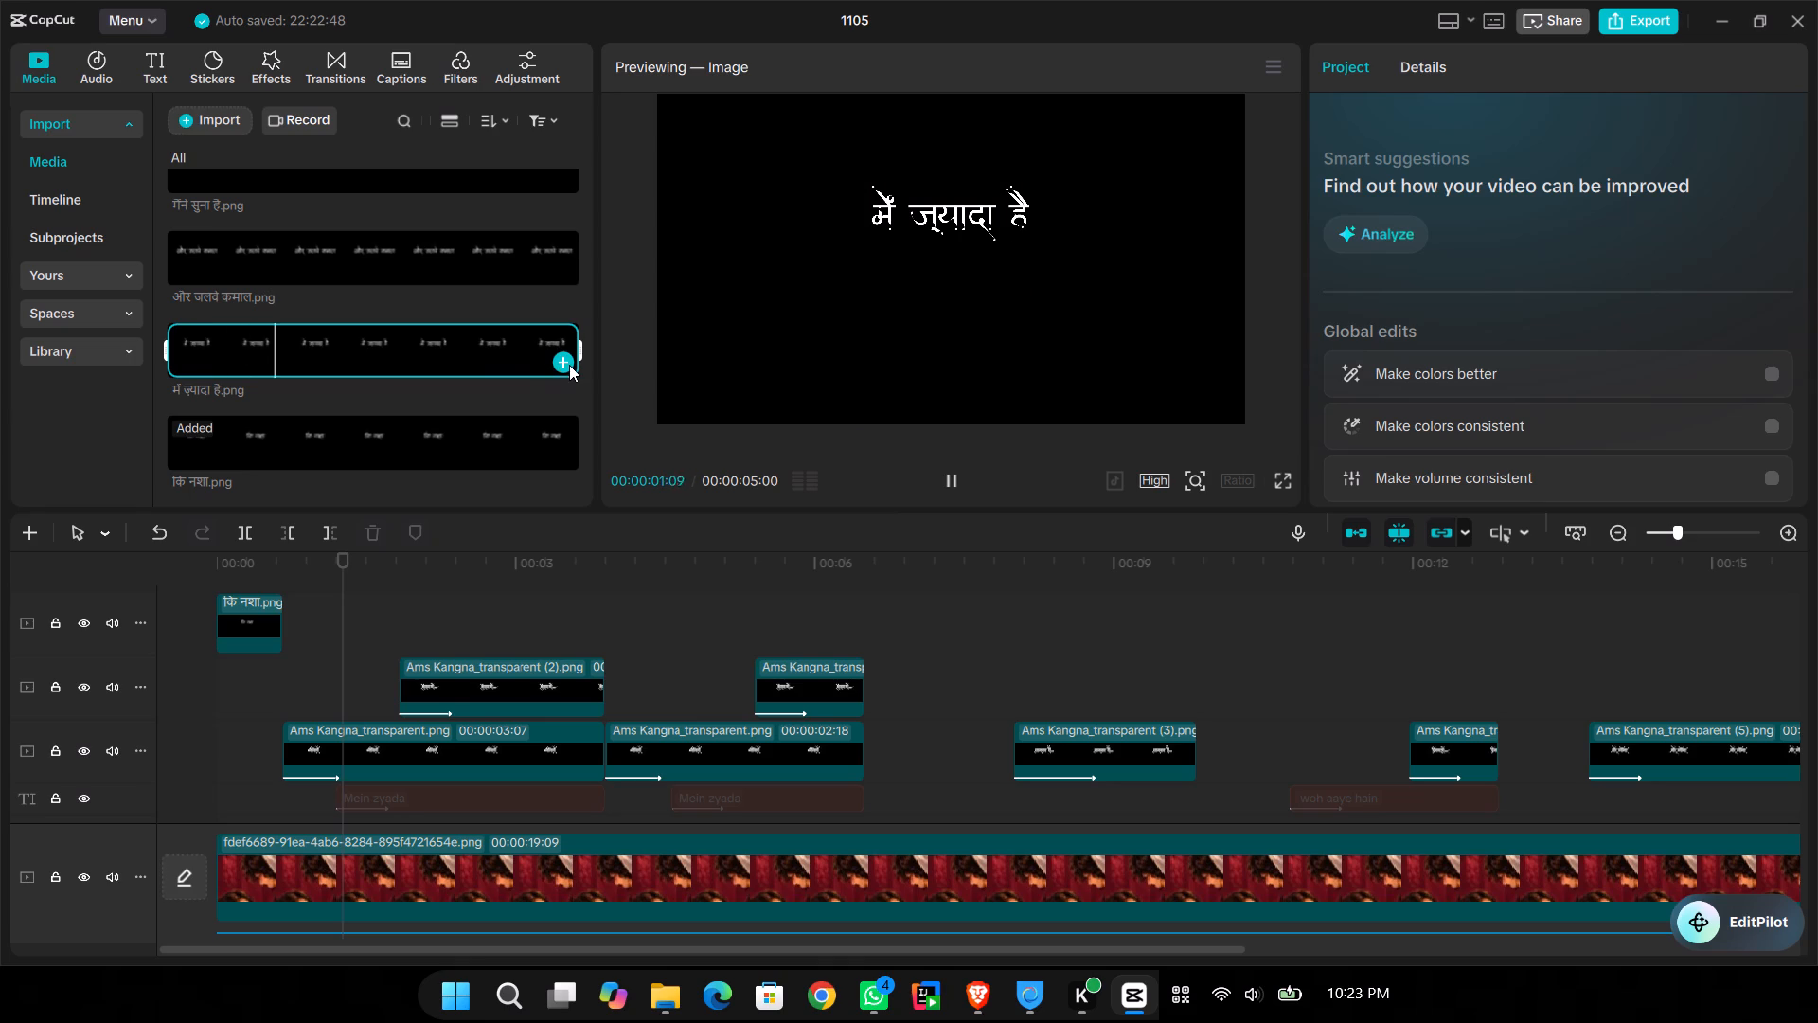
pyautogui.moveTo(490, 353); pyautogui.dragTo(350, 632)
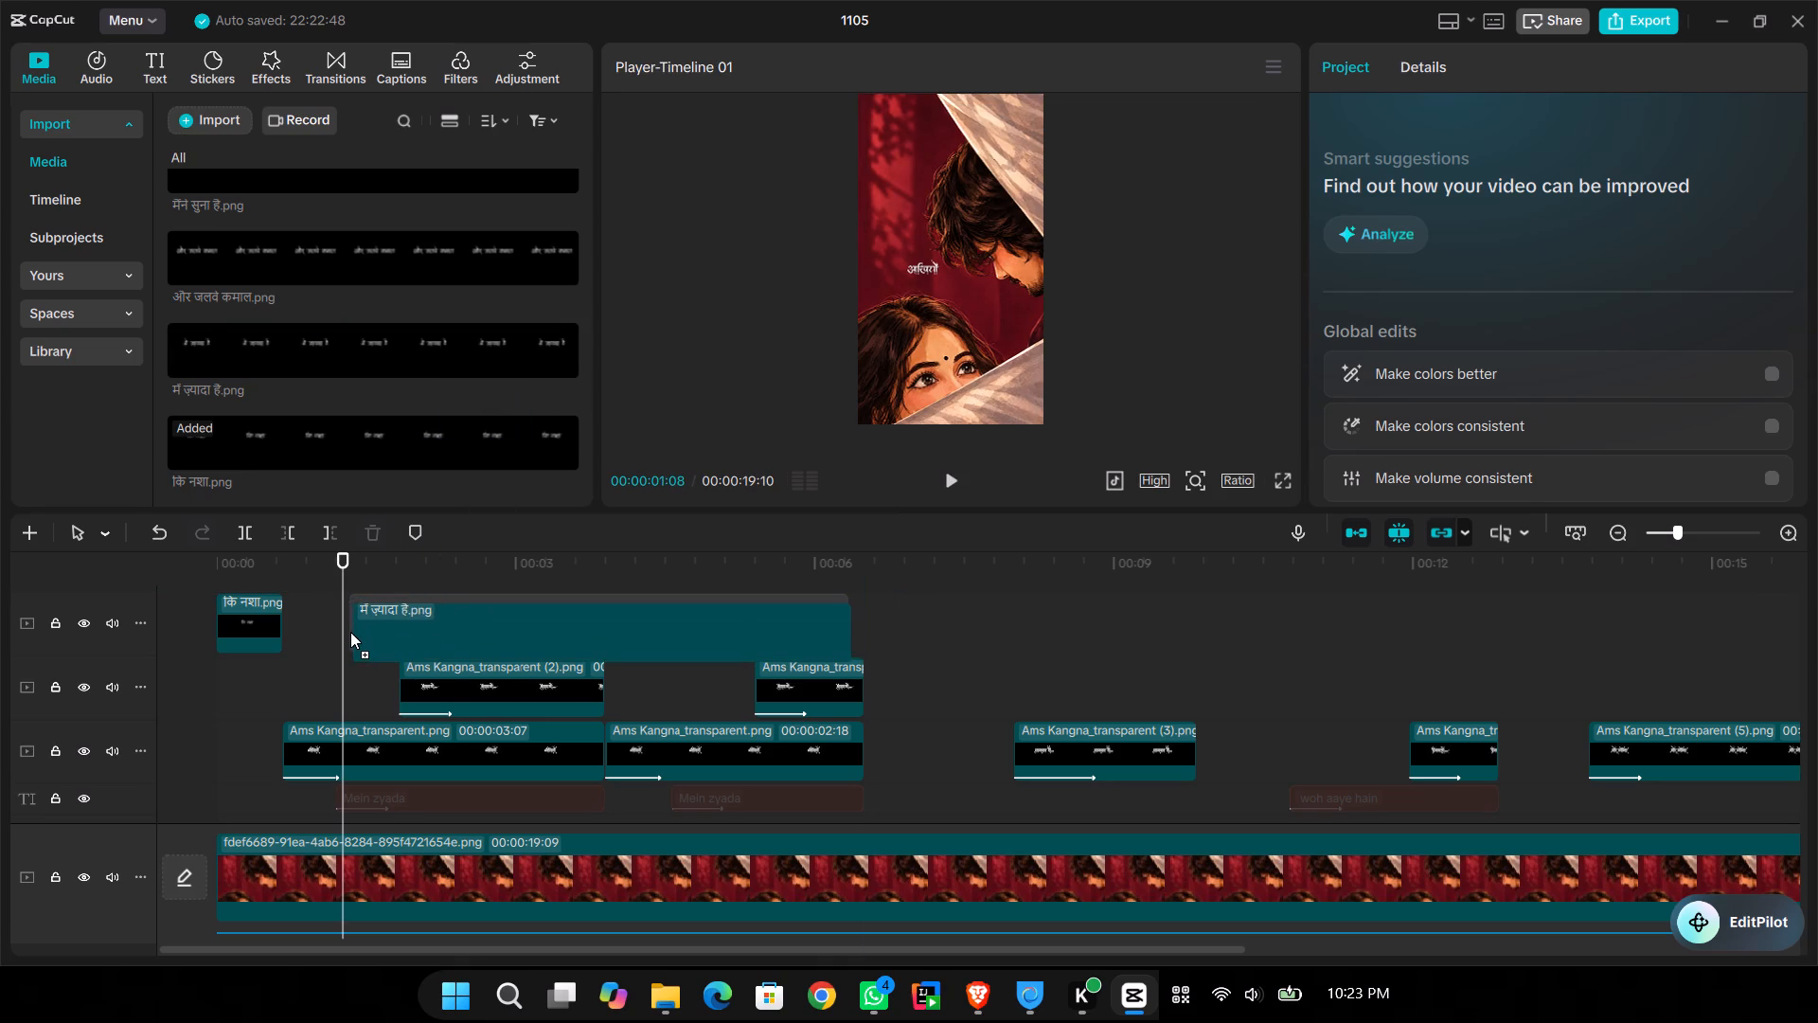
pyautogui.moveTo(350, 632); pyautogui.dragTo(348, 632)
pyautogui.click(470, 619)
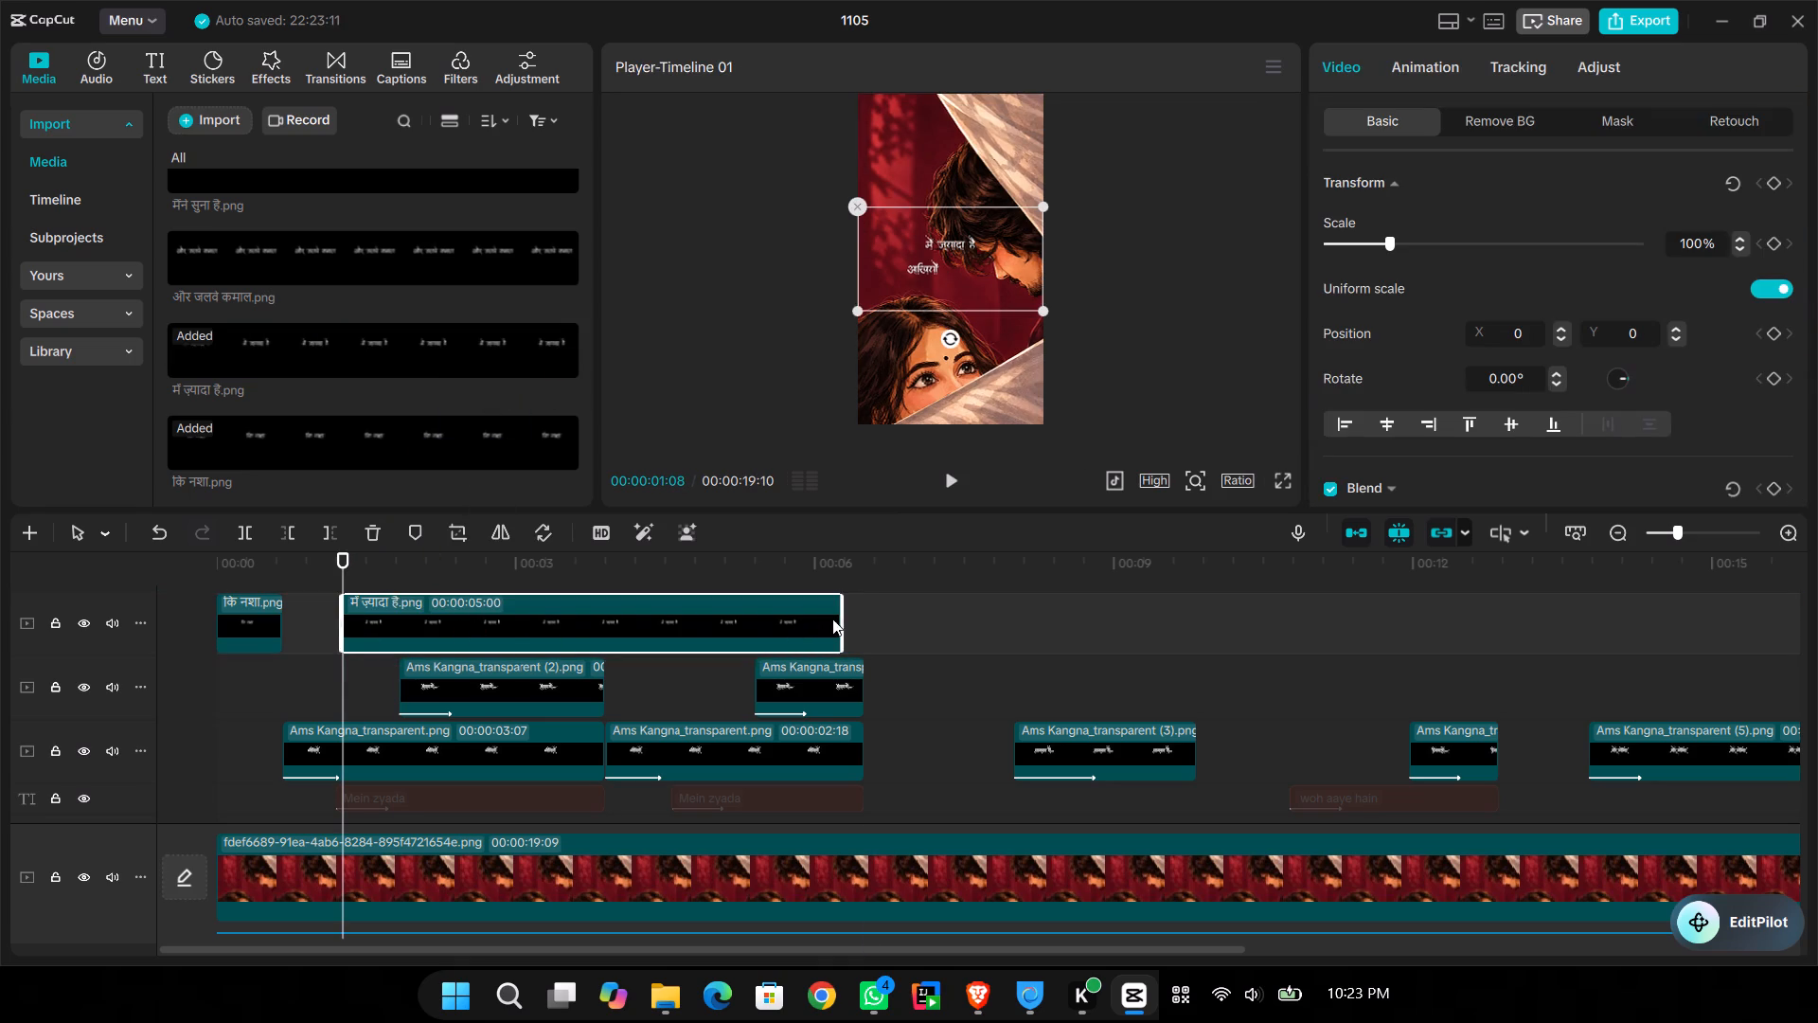
pyautogui.moveTo(842, 616); pyautogui.dragTo(397, 618)
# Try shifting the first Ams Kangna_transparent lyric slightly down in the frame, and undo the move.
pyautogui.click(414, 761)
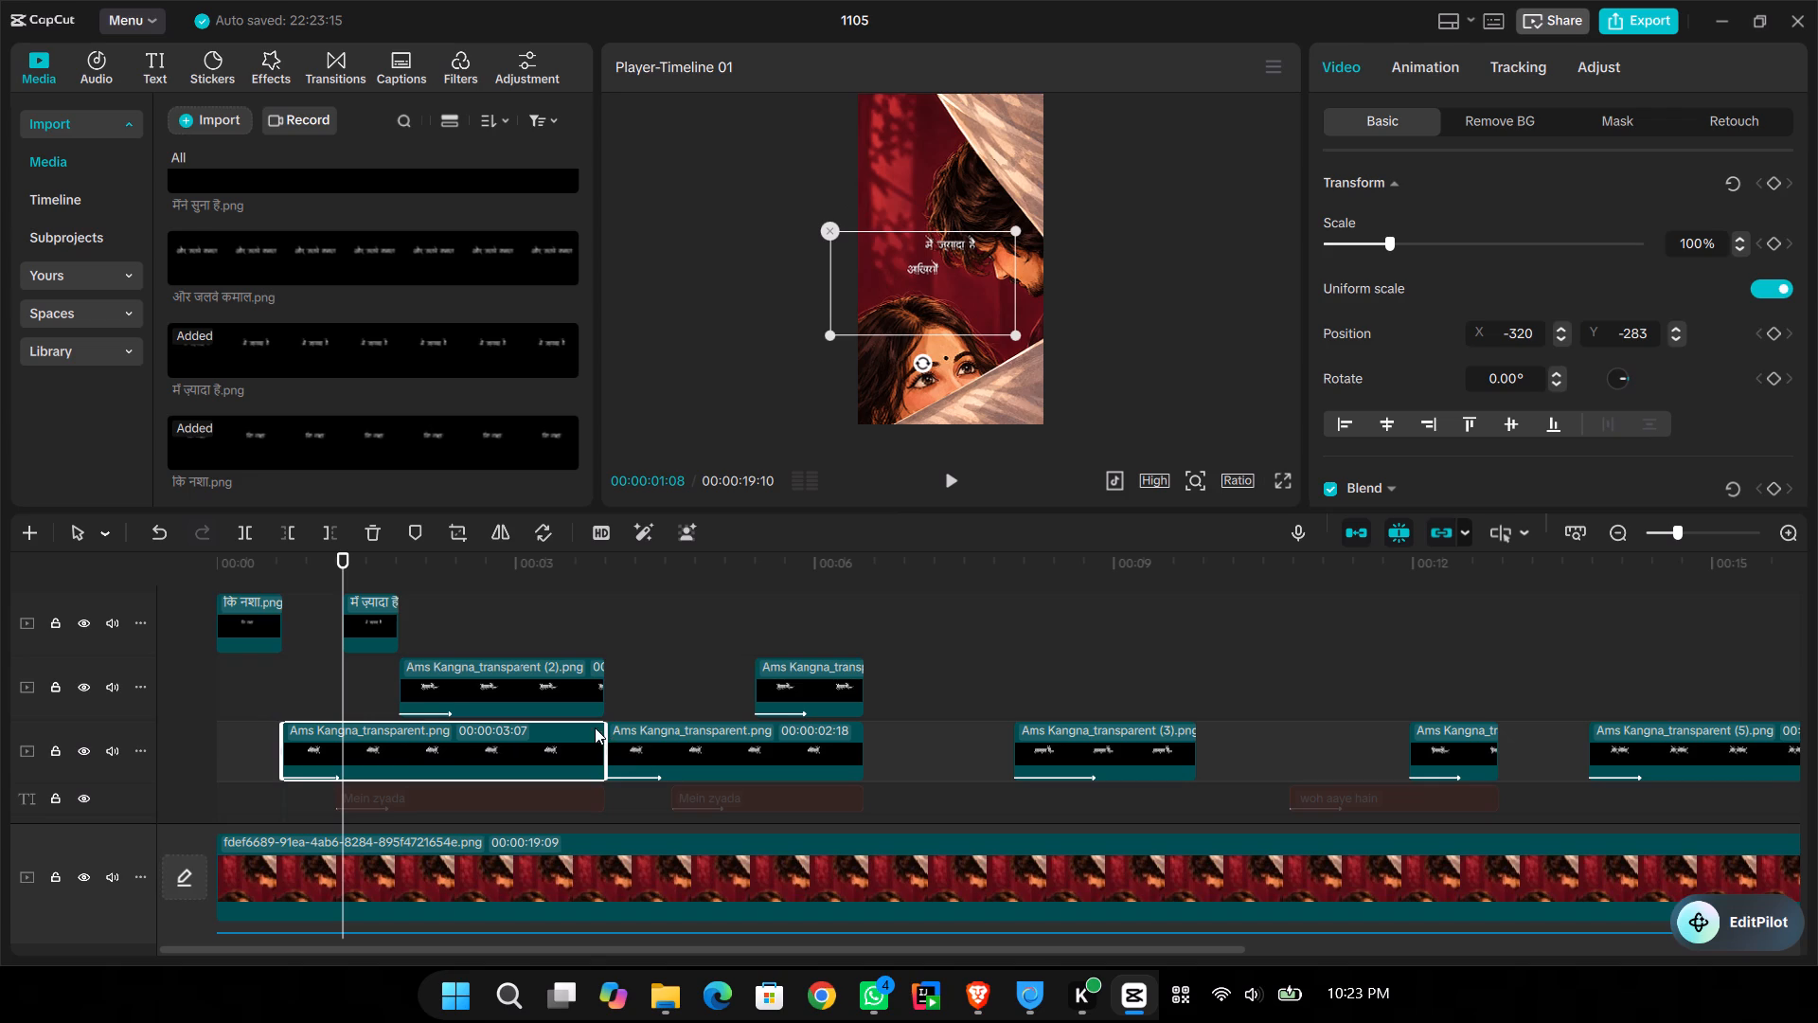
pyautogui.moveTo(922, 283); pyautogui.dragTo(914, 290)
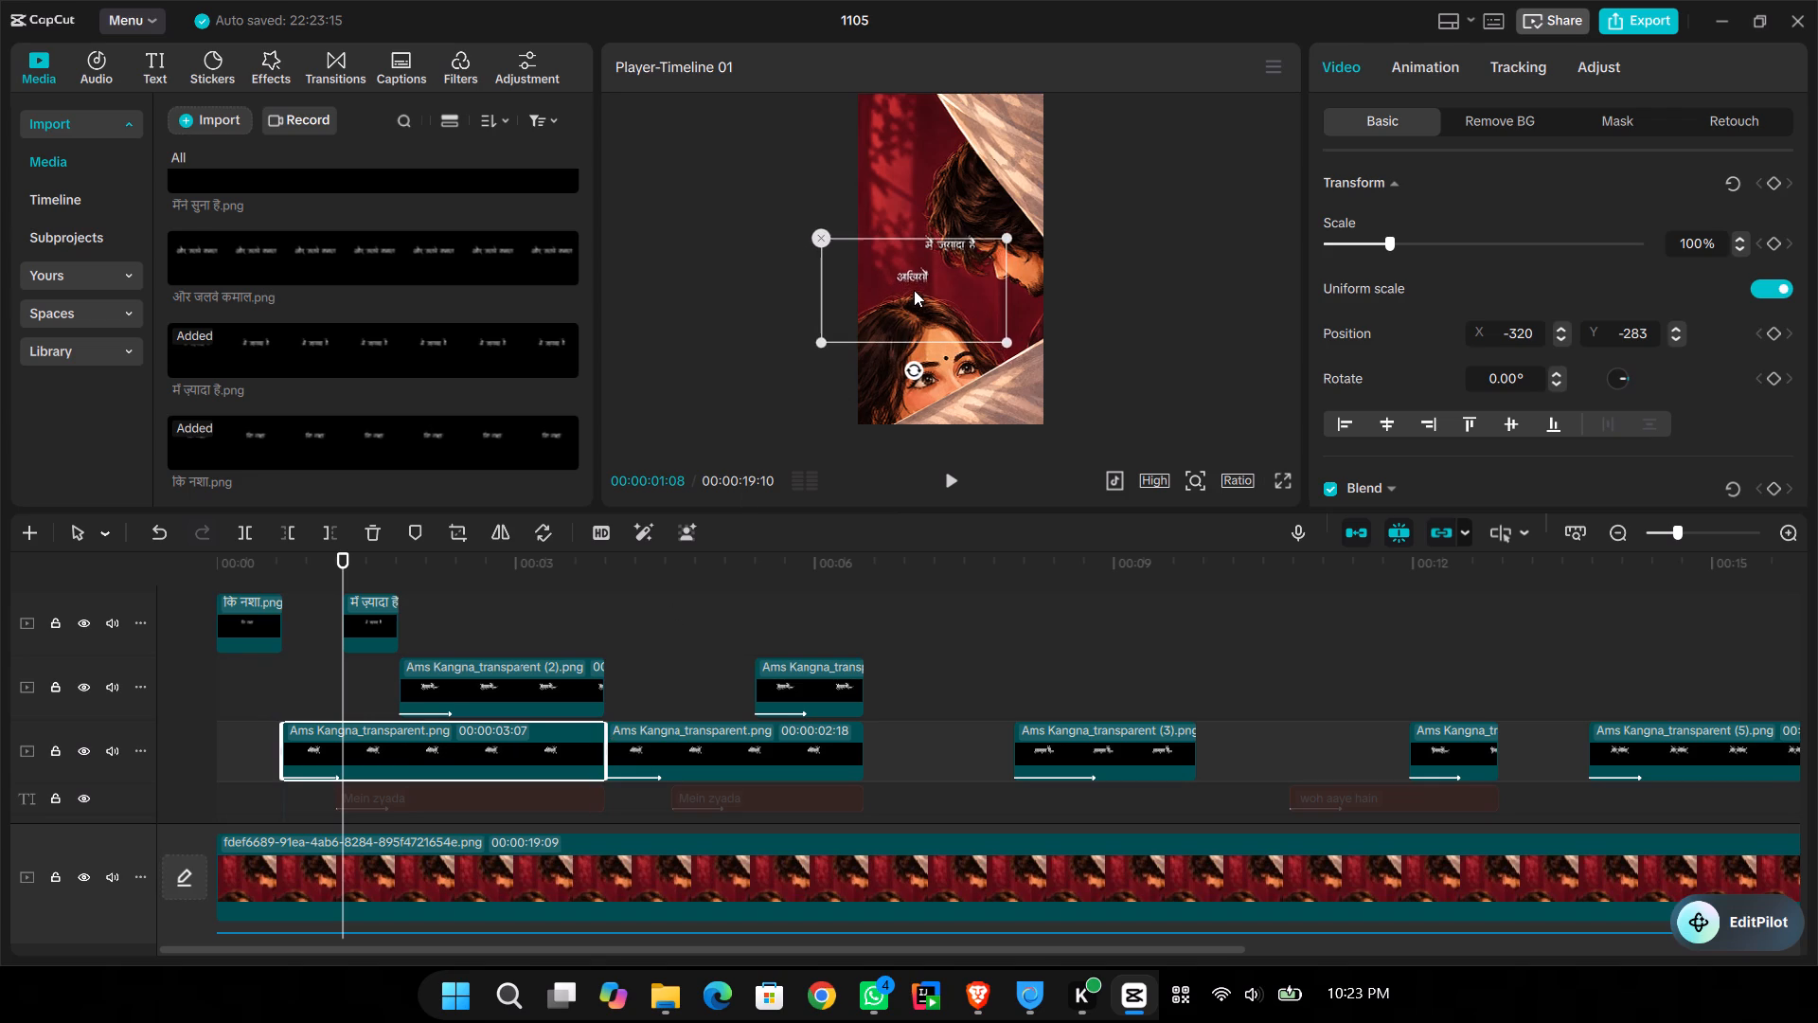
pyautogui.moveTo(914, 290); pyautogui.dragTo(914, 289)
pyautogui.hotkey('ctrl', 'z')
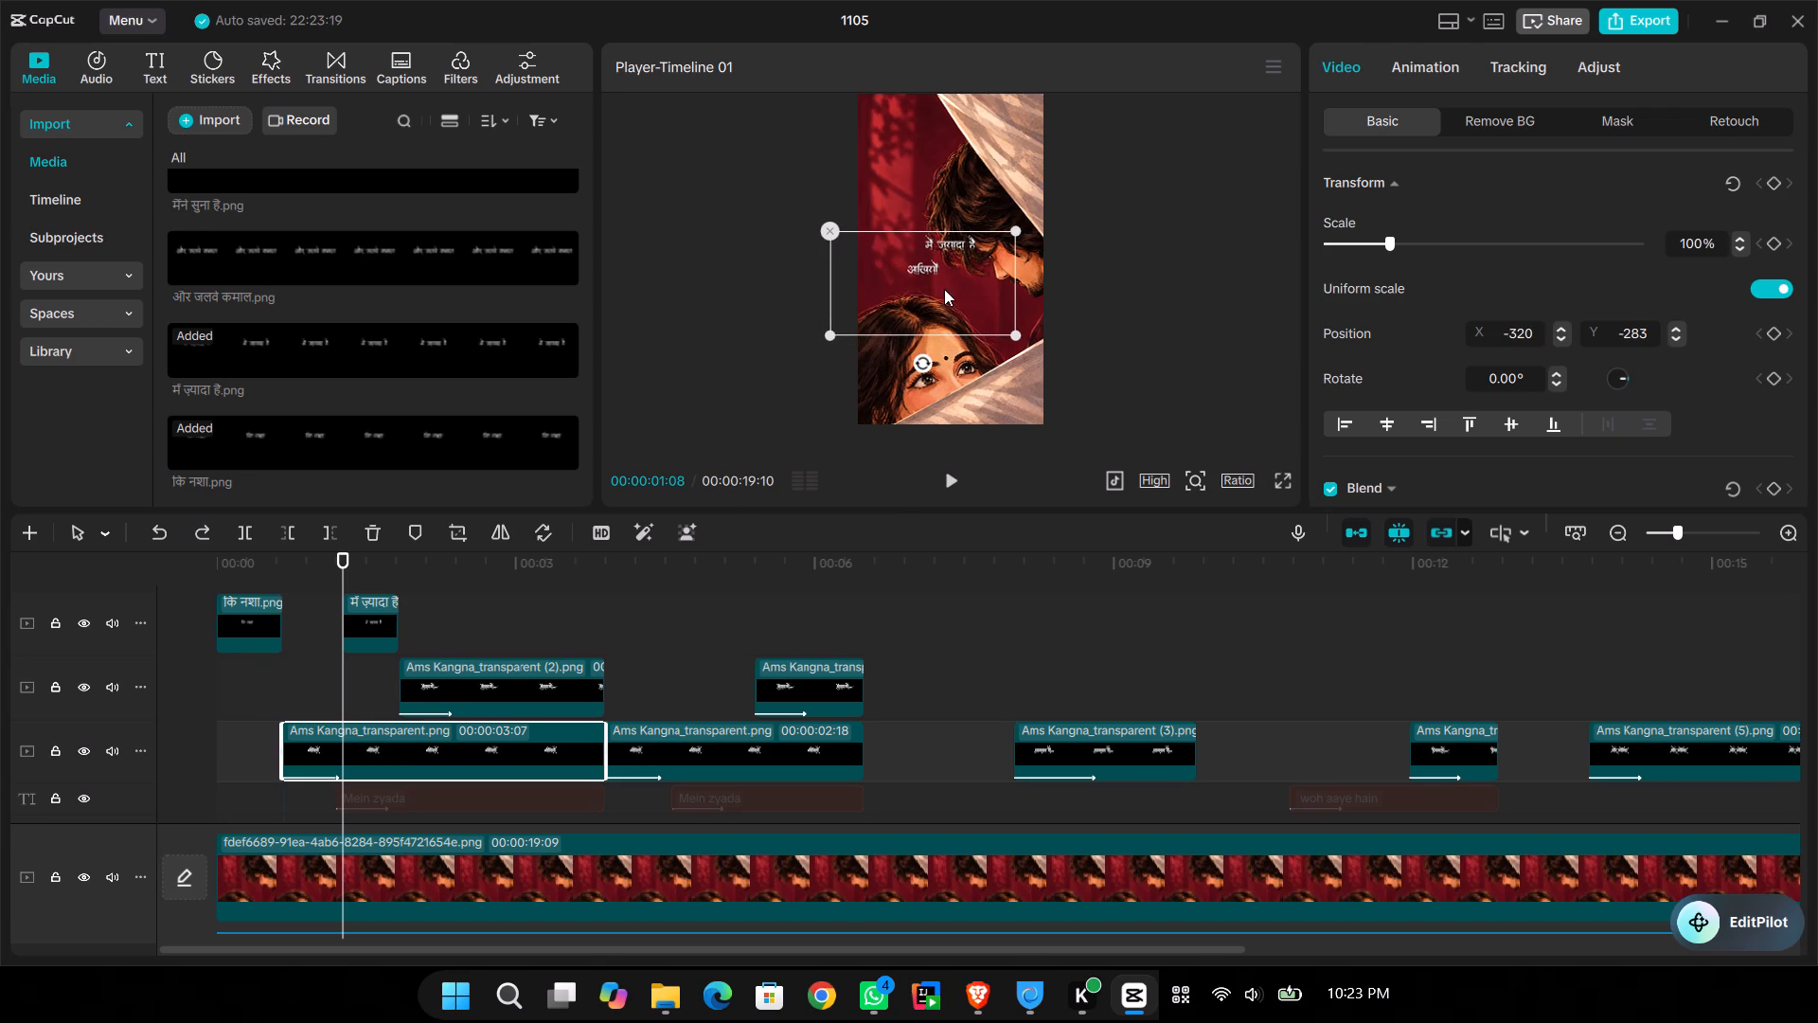
# Move the "में ज़्यादा है" lyric just below the preceding word, at X 0, Y -454.
pyautogui.click(367, 610)
pyautogui.moveTo(969, 273); pyautogui.dragTo(968, 283)
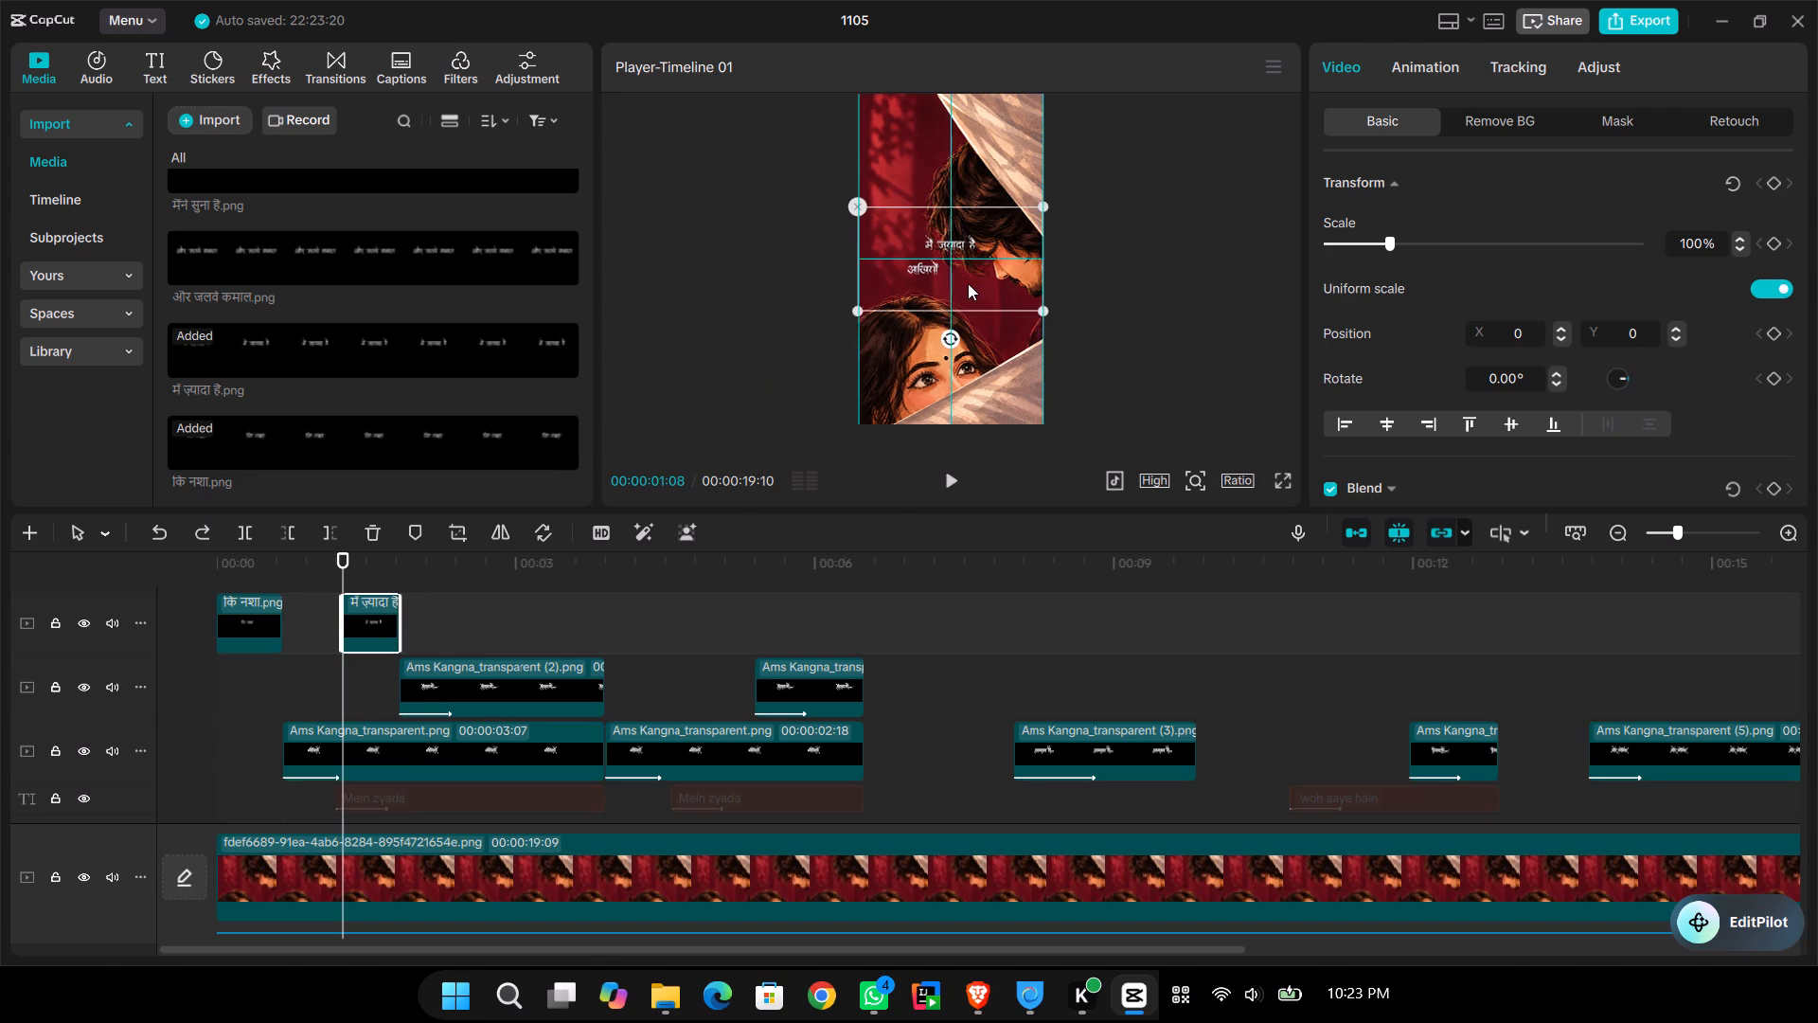
pyautogui.moveTo(968, 283); pyautogui.dragTo(963, 318)
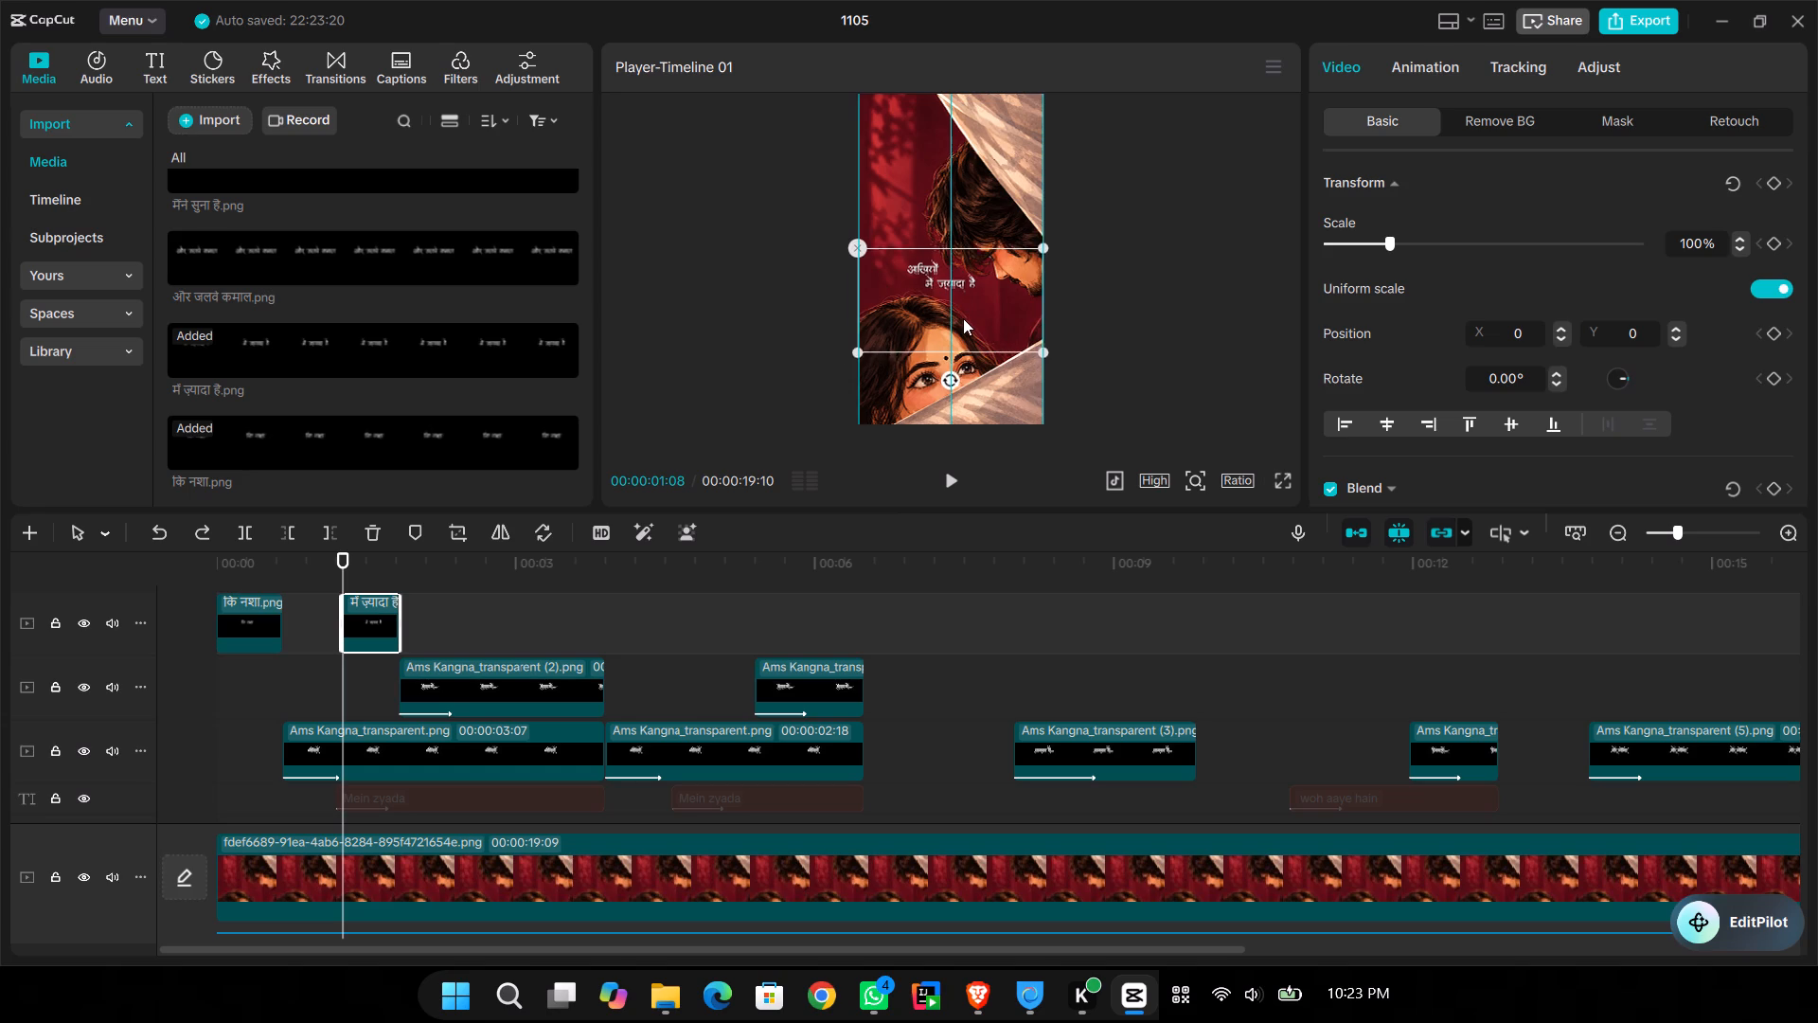
pyautogui.moveTo(963, 318); pyautogui.dragTo(966, 315)
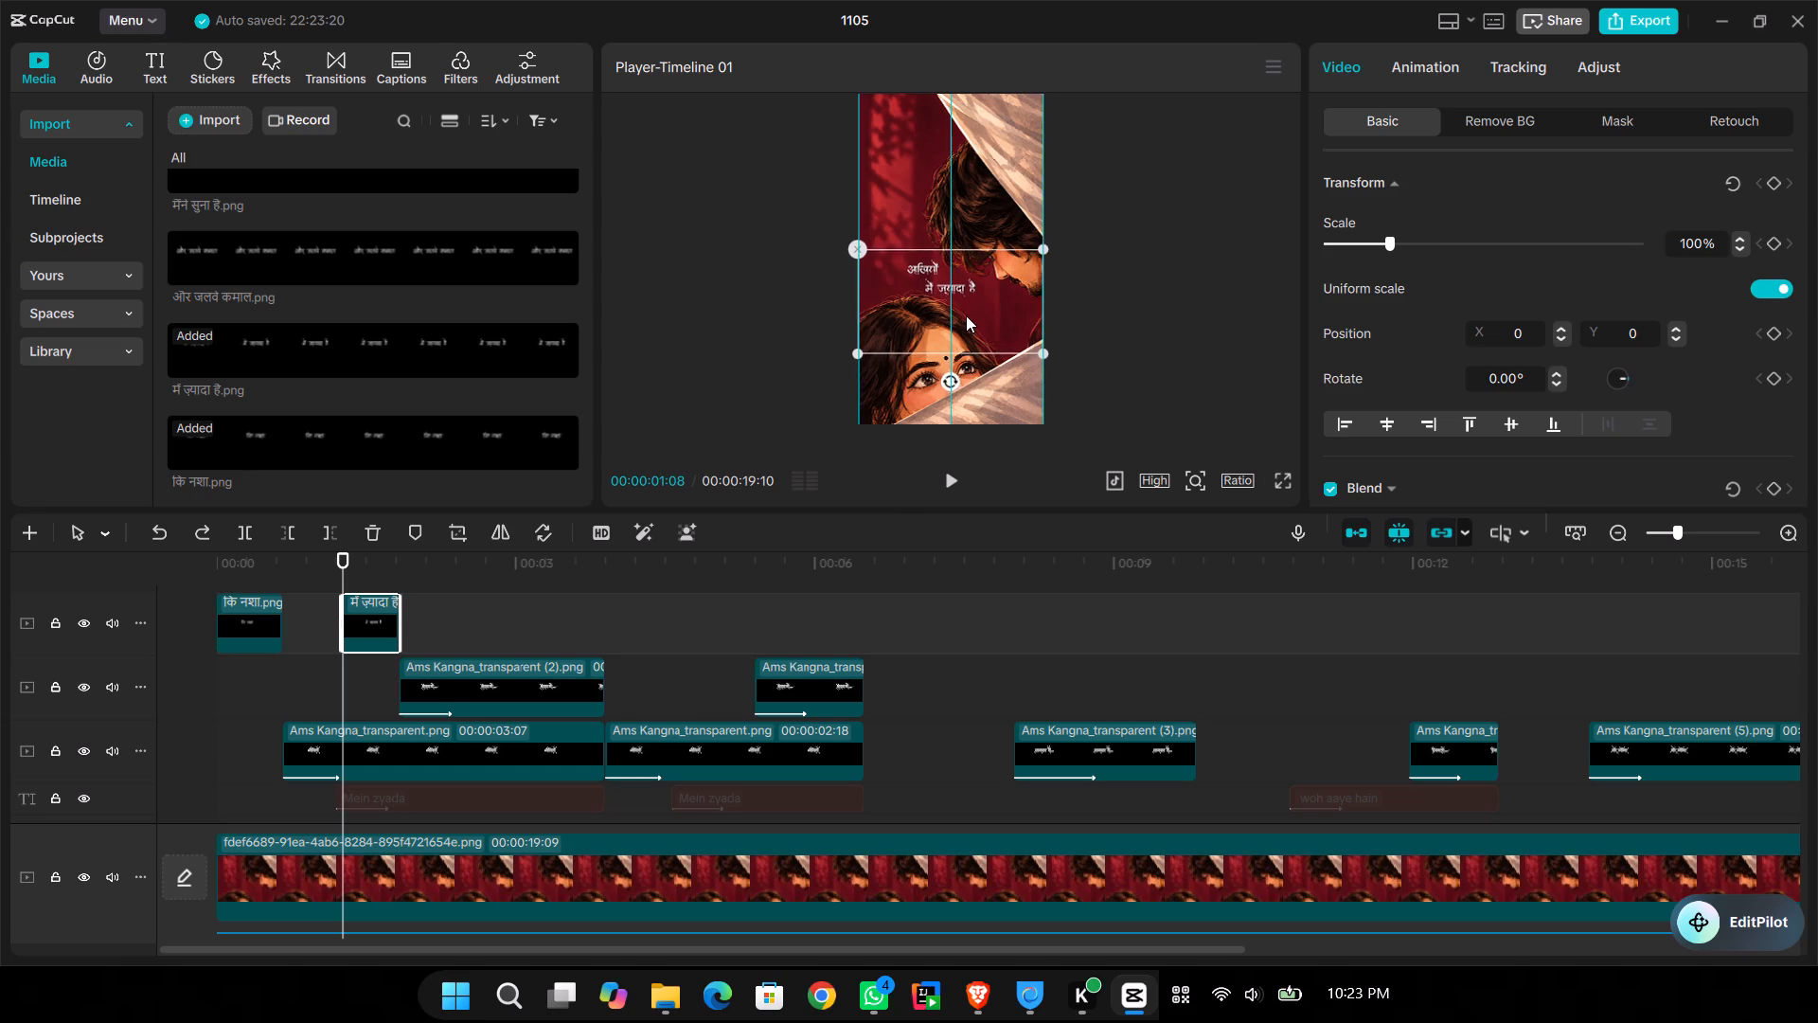
pyautogui.moveTo(966, 315); pyautogui.dragTo(967, 312)
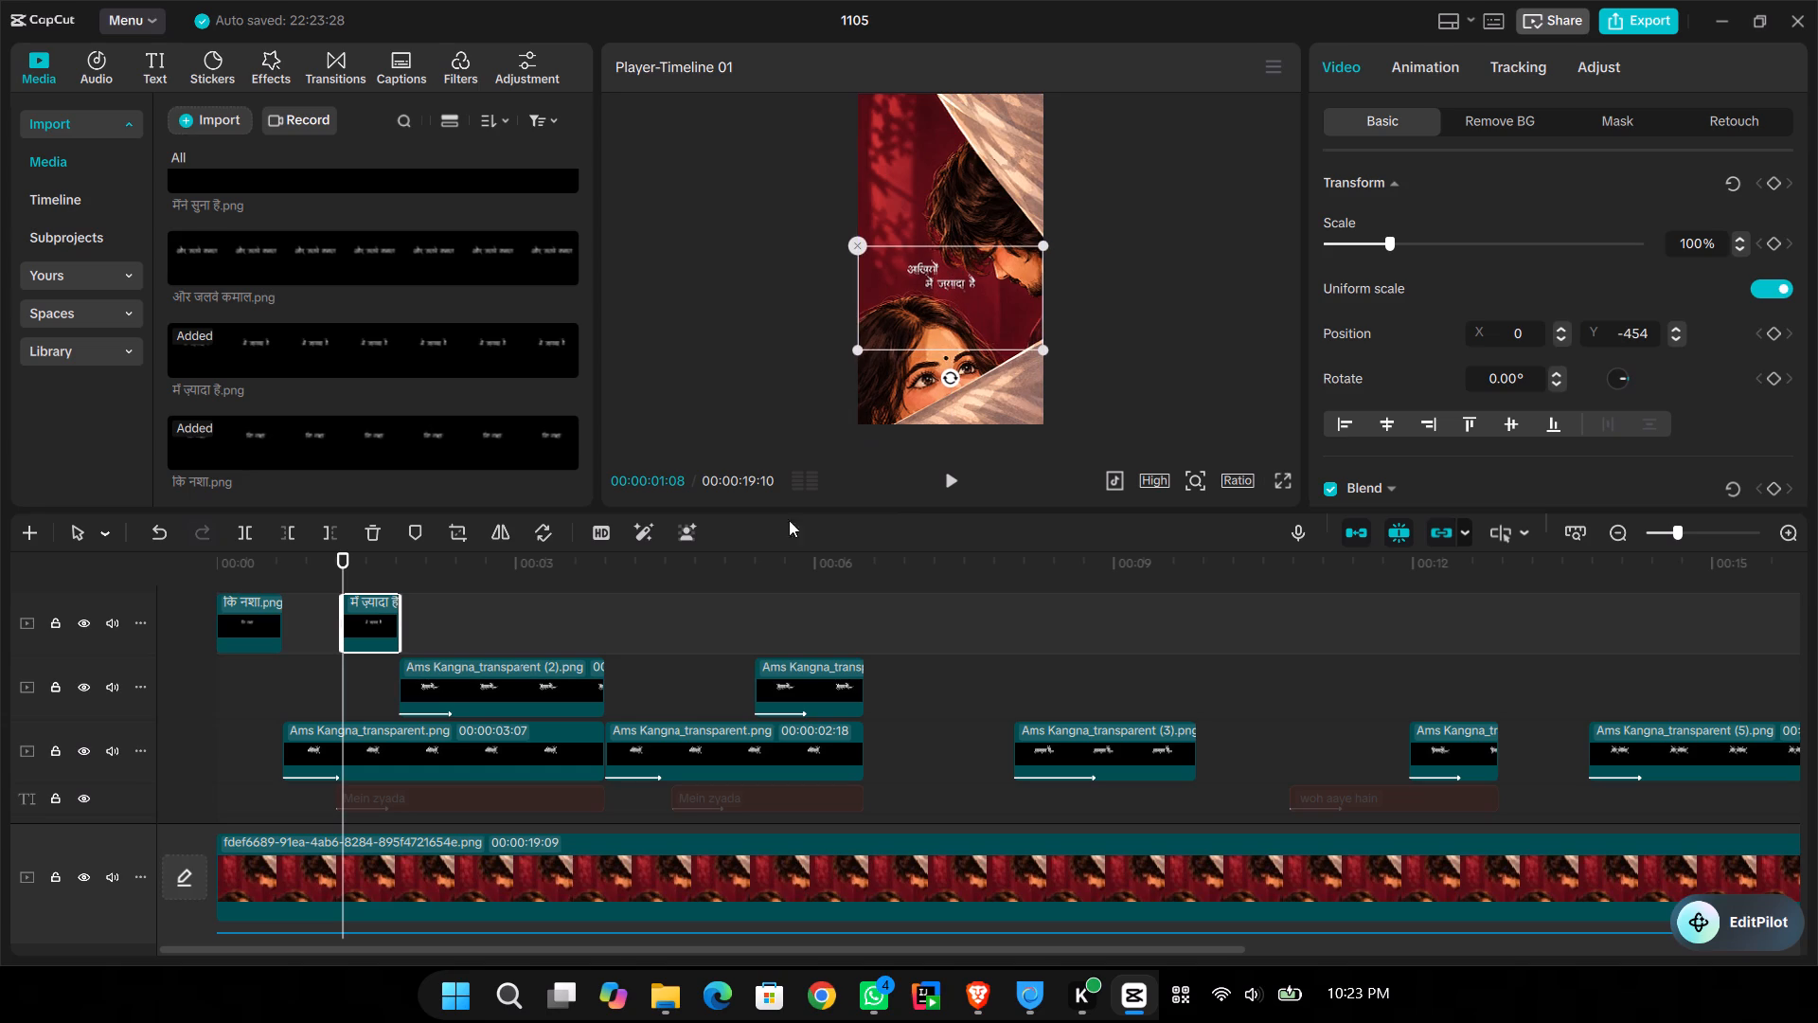
# Shorten the first Ams Kangna_transparent clip so it ends at 00:00:01:08, where the "में ज़्यादा है" clip begins.
pyautogui.click(351, 744)
pyautogui.moveTo(610, 730); pyautogui.dragTo(595, 730)
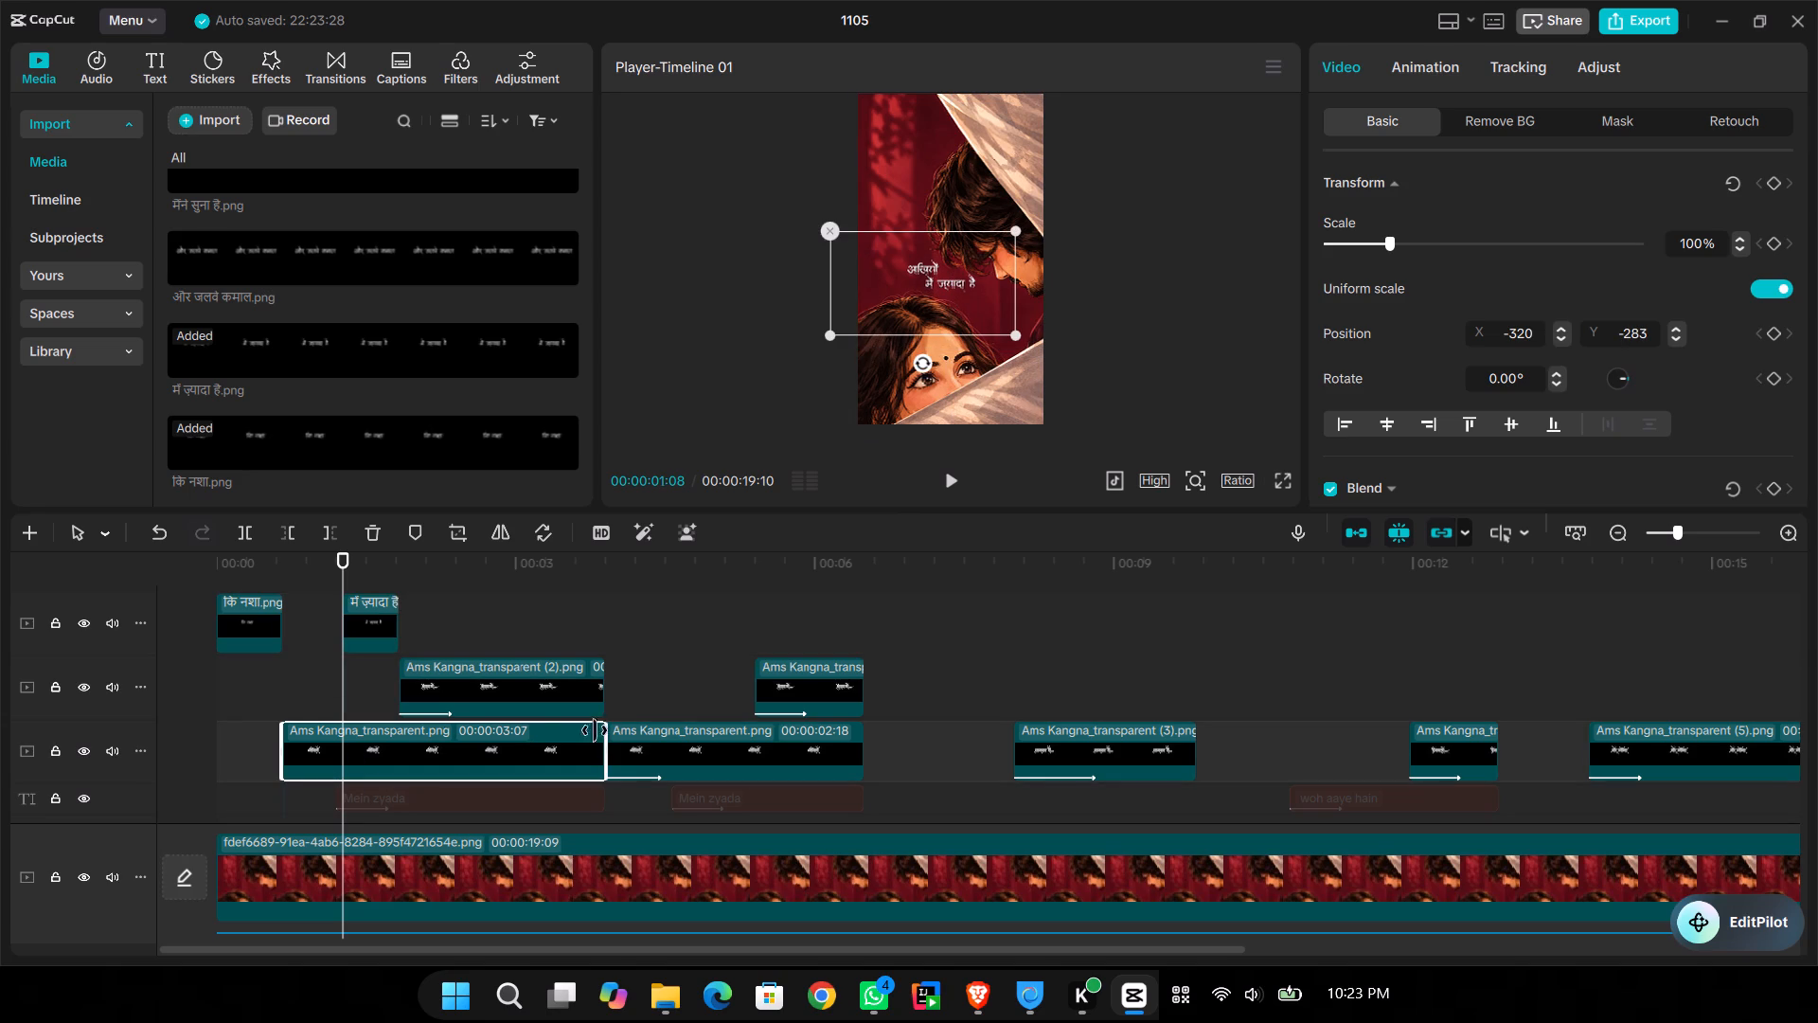
pyautogui.moveTo(595, 730); pyautogui.dragTo(335, 738)
# Extend the end of the first Ams Kangna_transparent clip slightly, so it overlaps the start of the first "में ज़्यादा है" clip.
pyautogui.click(300, 638)
pyautogui.moveTo(300, 638); pyautogui.dragTo(282, 639)
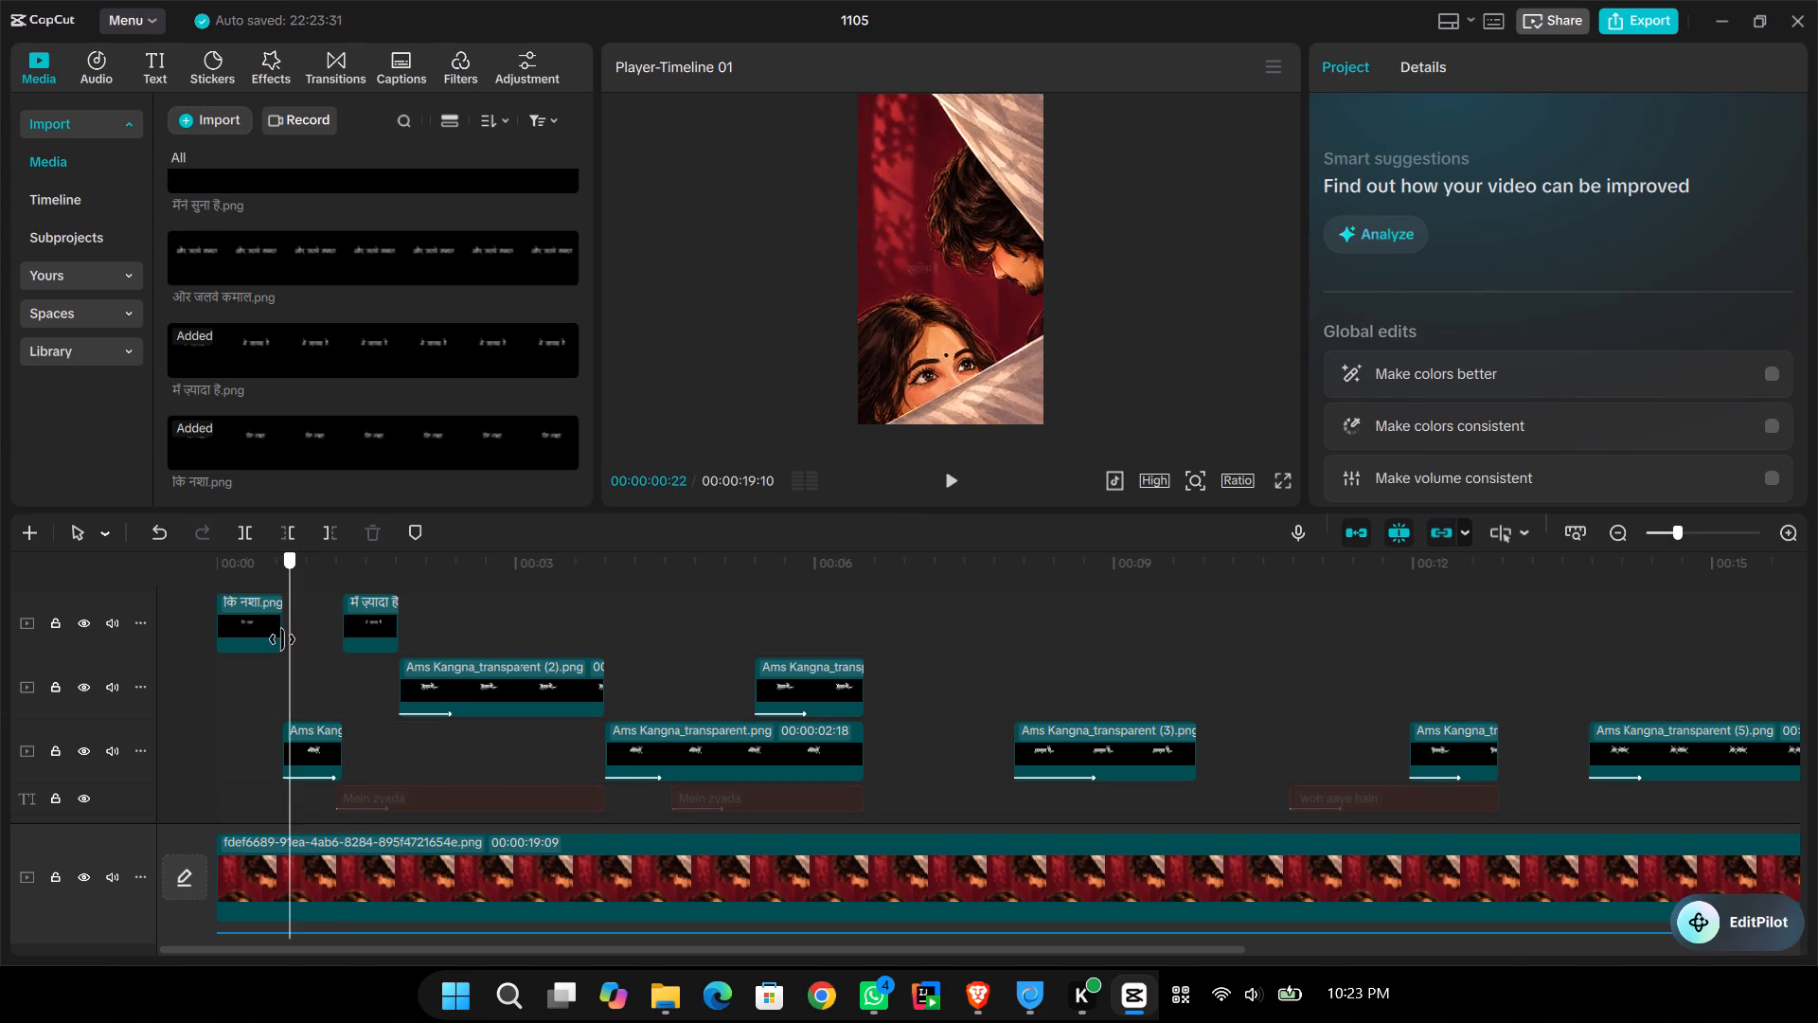
pyautogui.moveTo(282, 639); pyautogui.dragTo(113, 609)
pyautogui.press('space')
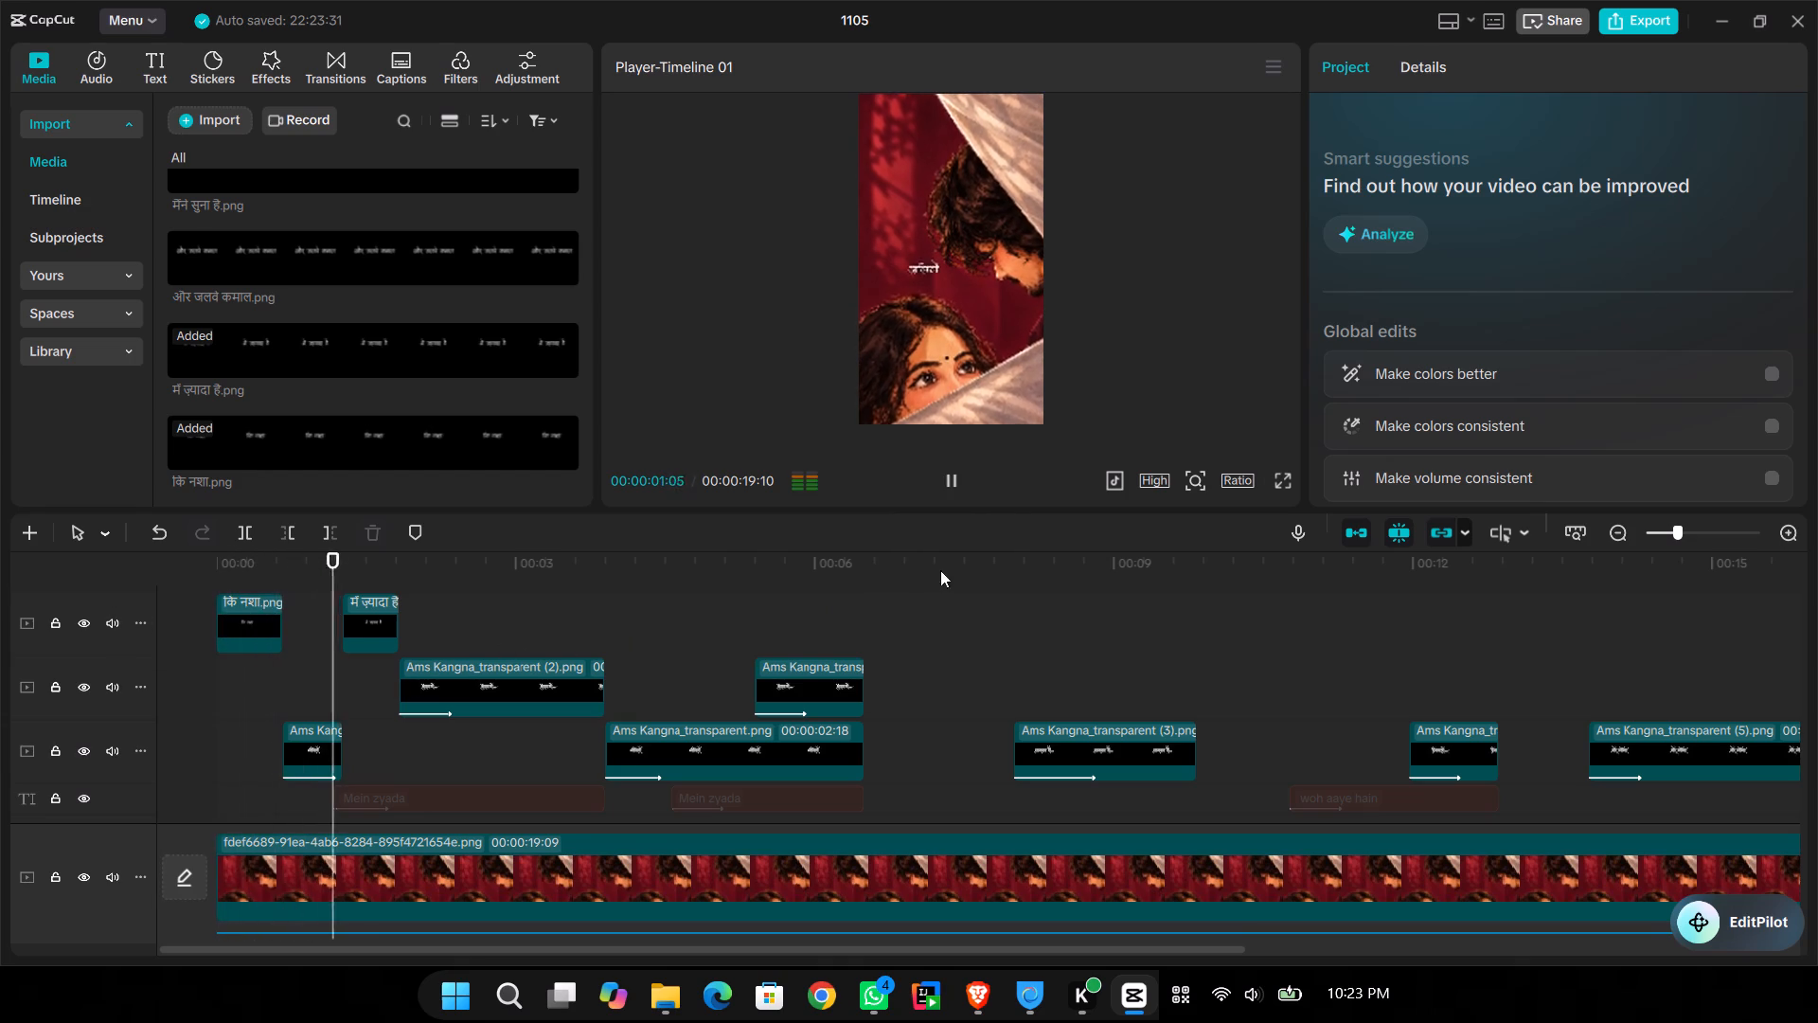
pyautogui.press('space')
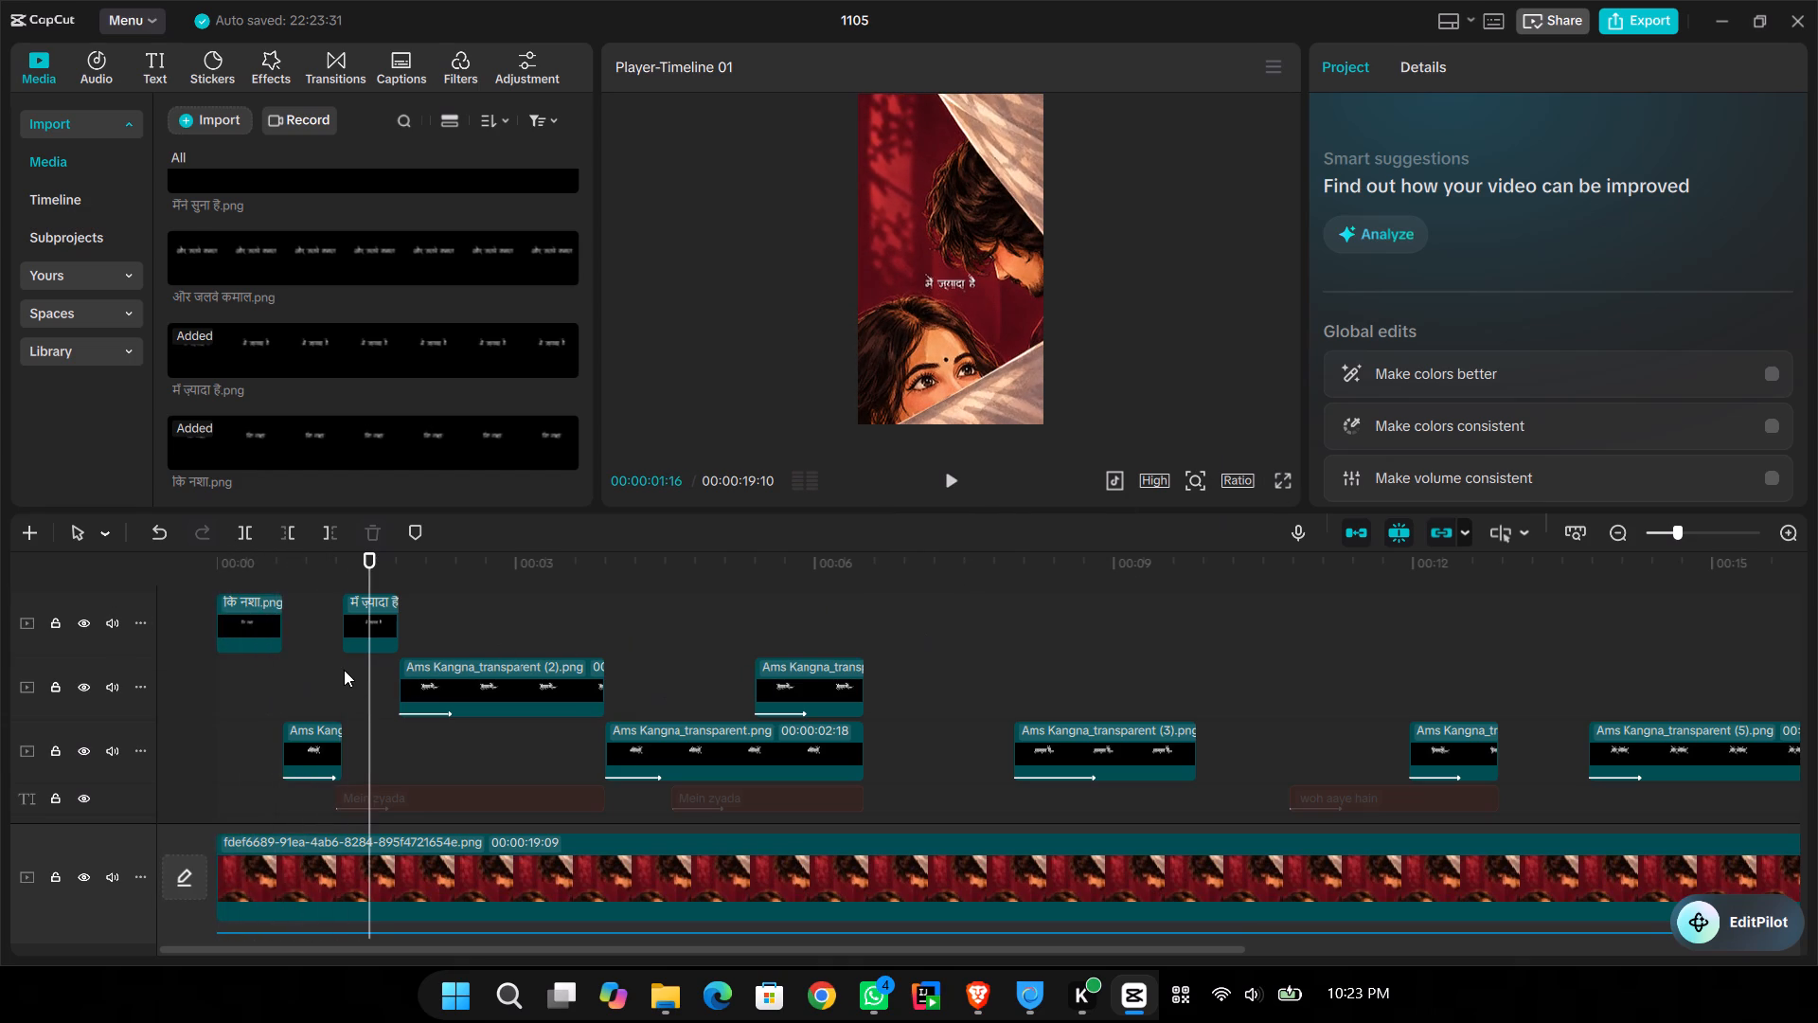
pyautogui.click(324, 671)
pyautogui.press('space')
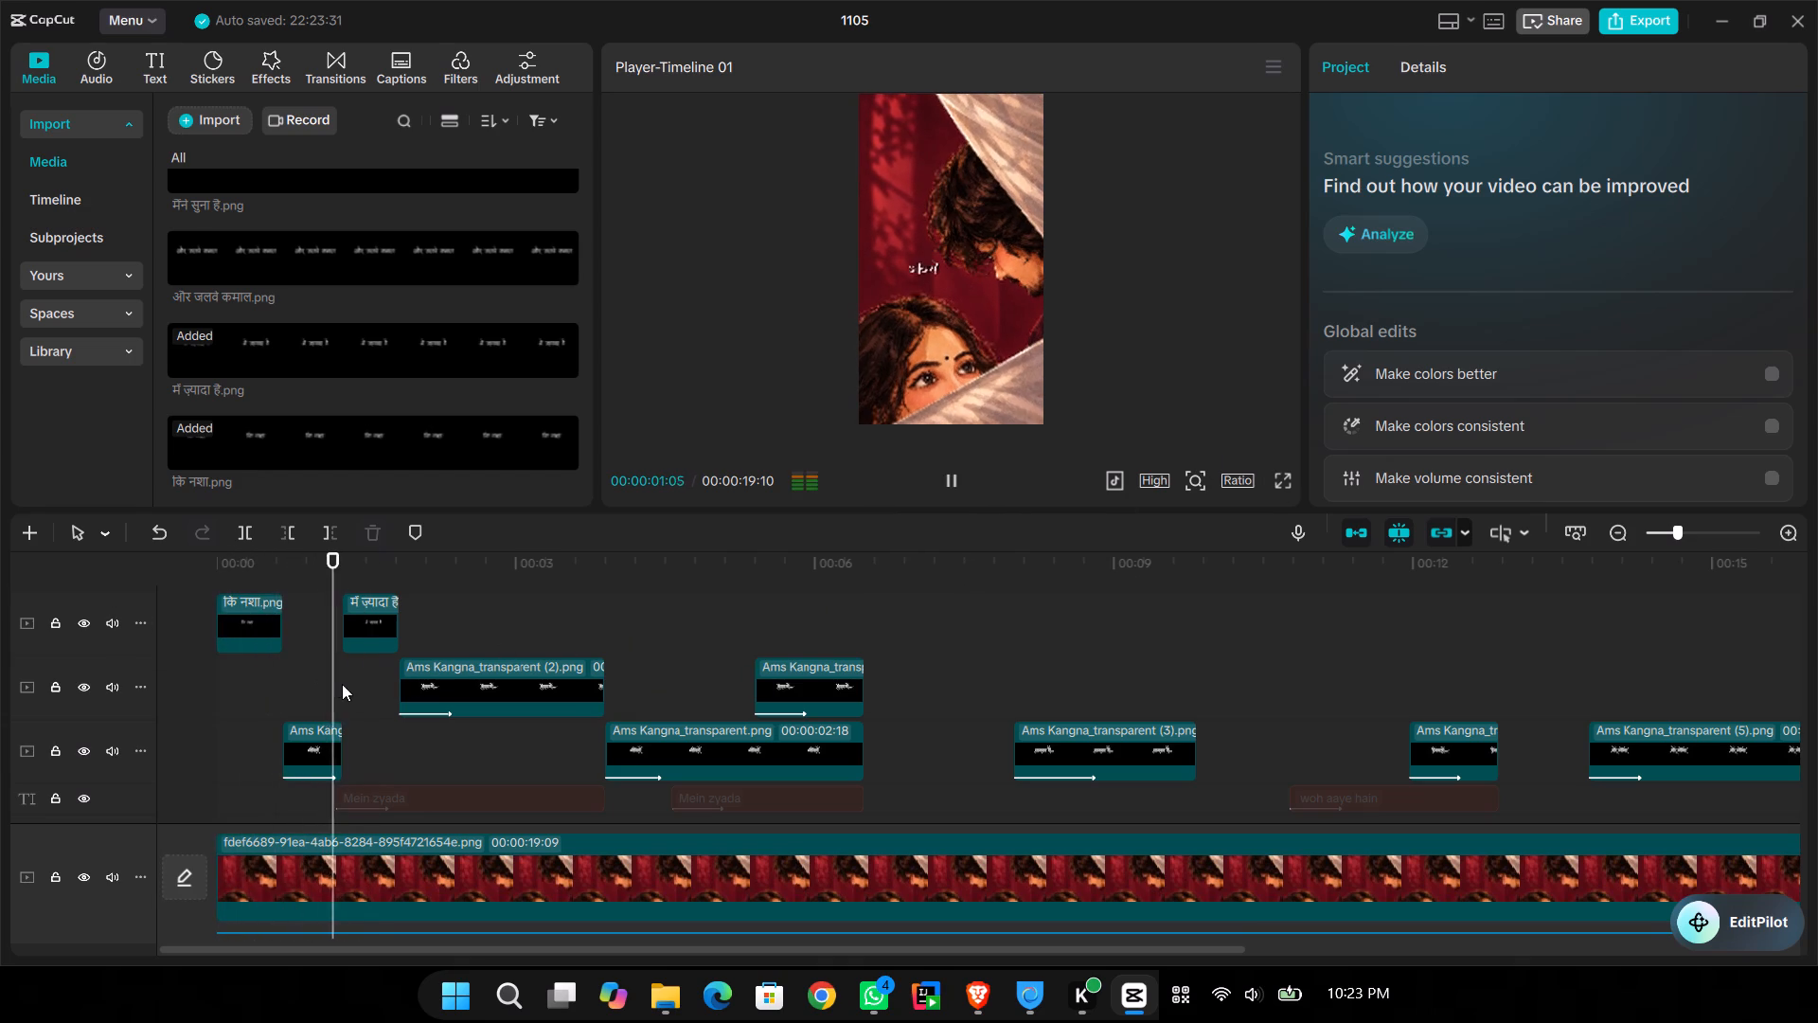
pyautogui.press('space')
pyautogui.click(332, 691)
pyautogui.click(331, 752)
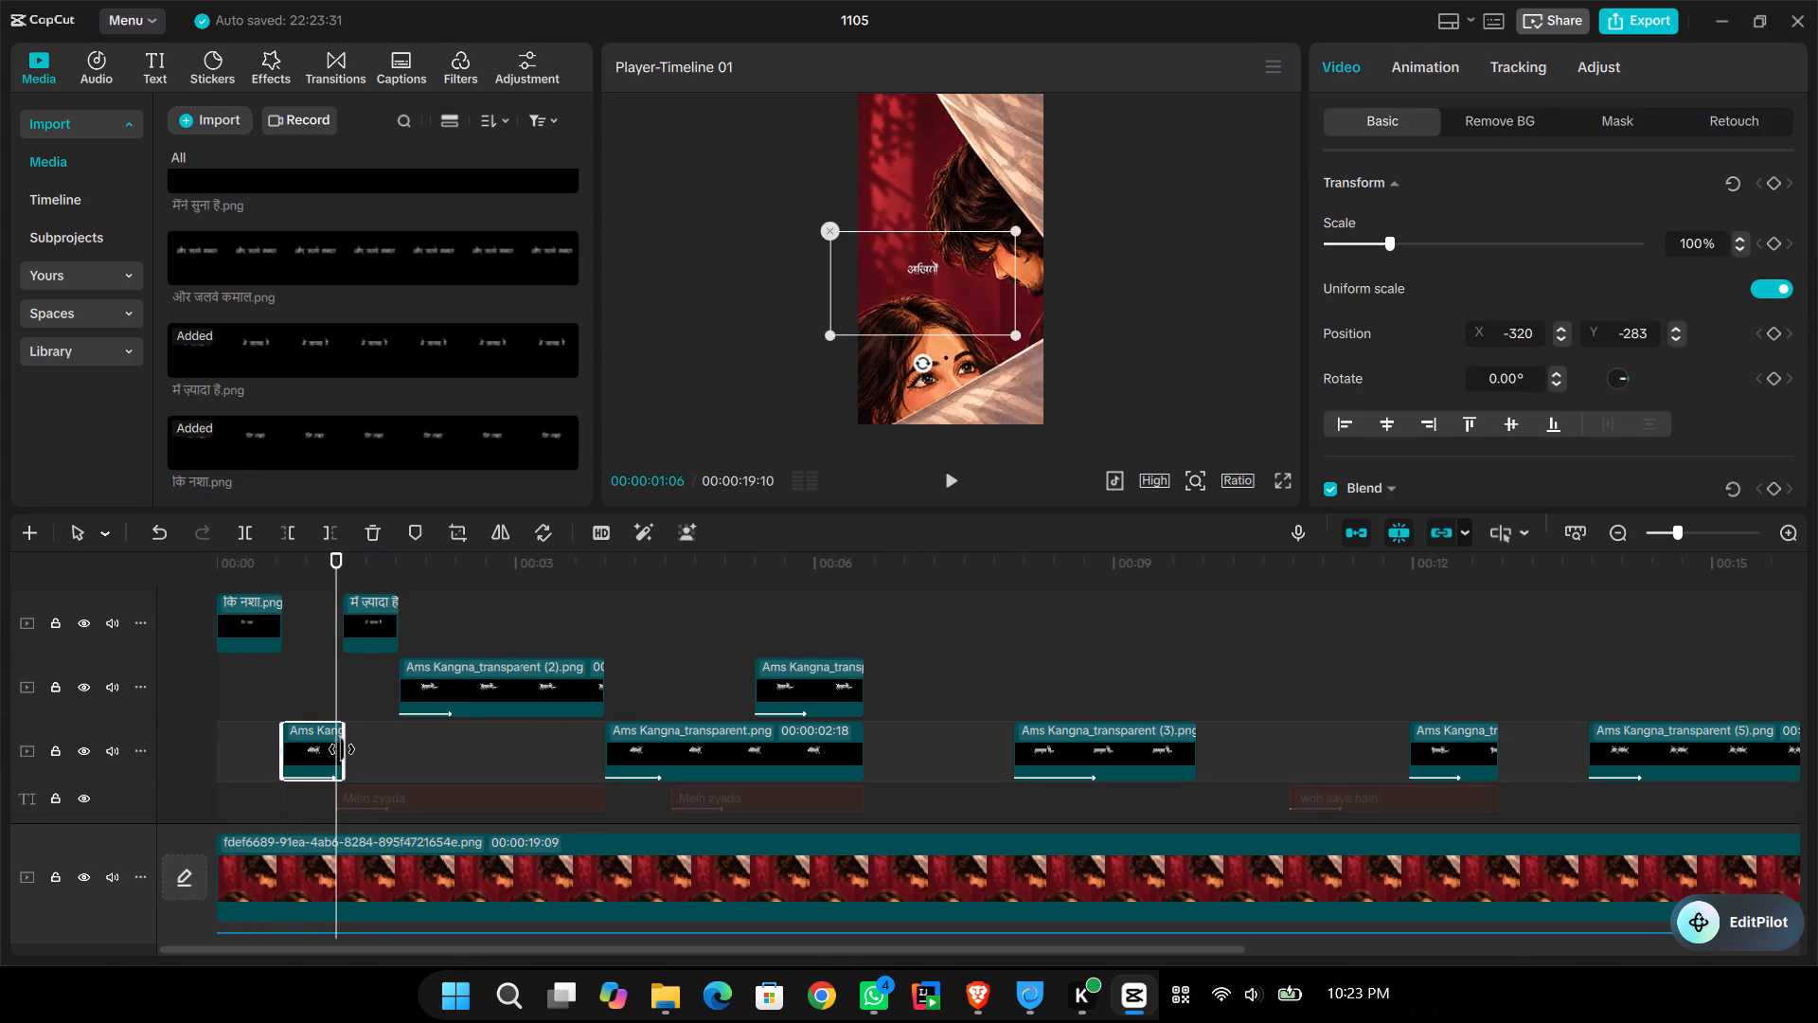
pyautogui.click(348, 748)
# Play through the "में ज़्यादा है" lyric and trim the start of Ams Kangna_transparent (2) to about 00:00:02:00.
pyautogui.click(365, 625)
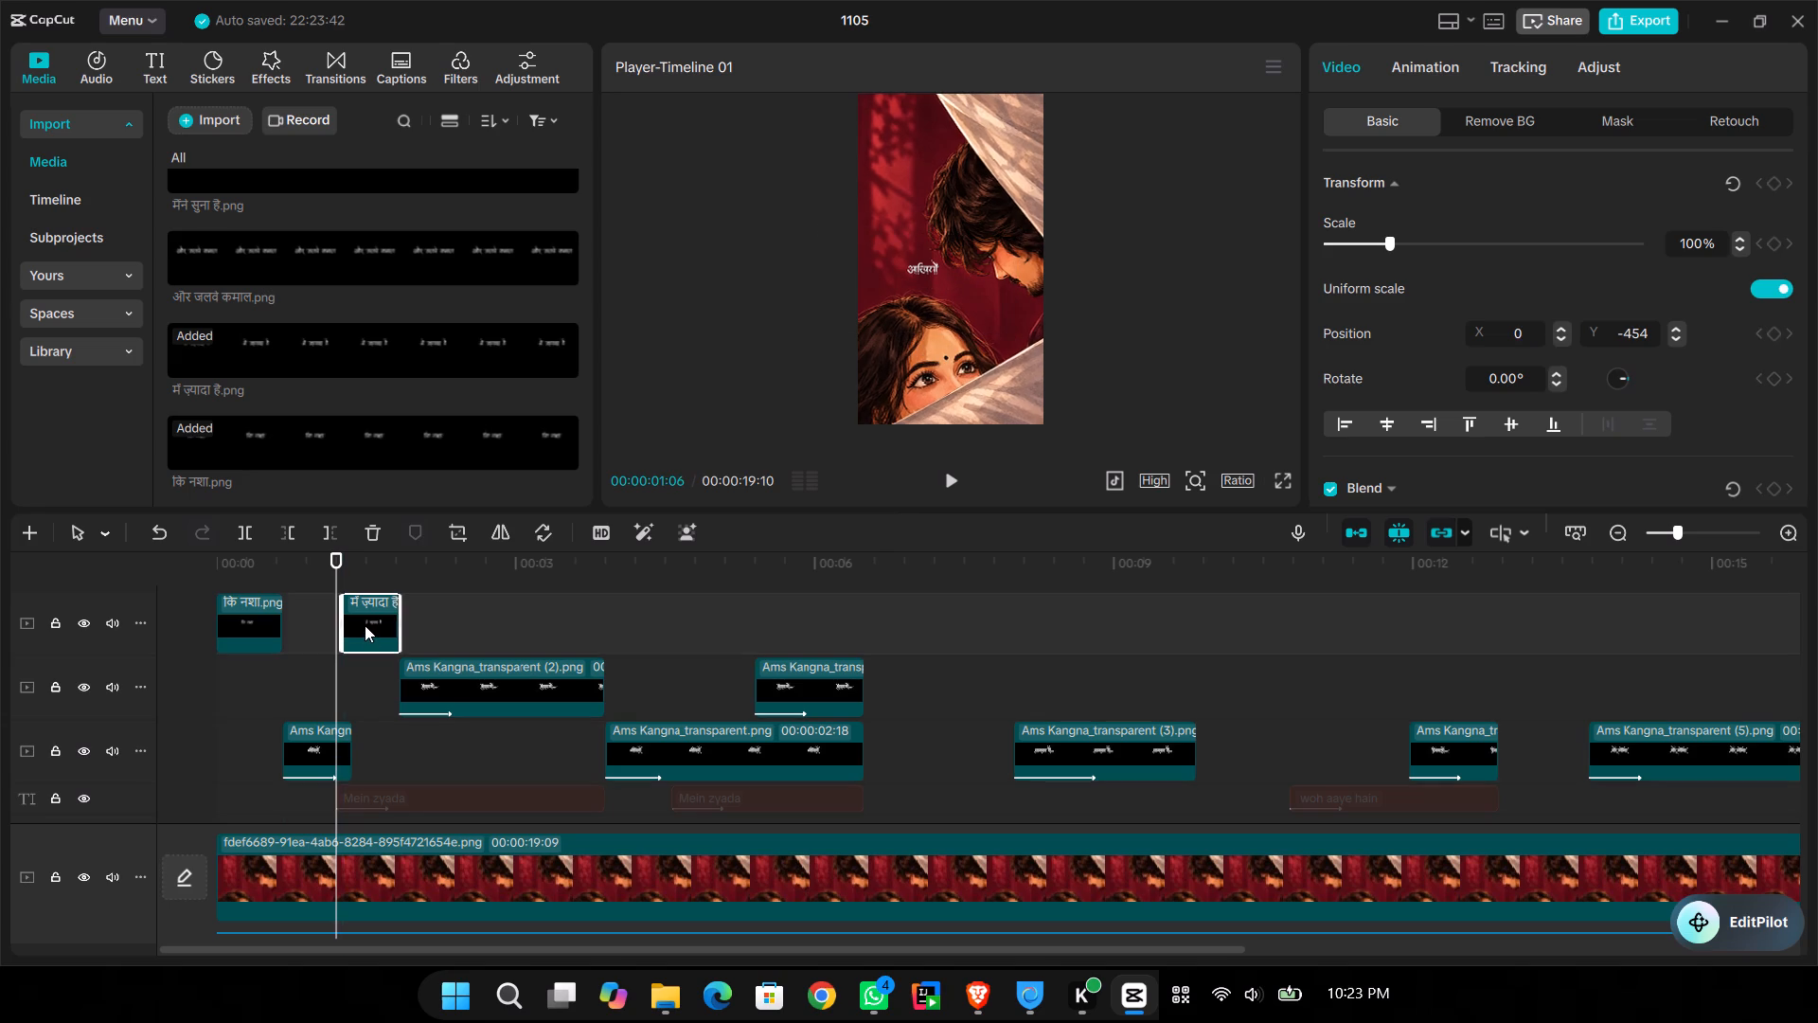
pyautogui.press('space')
pyautogui.press('space')
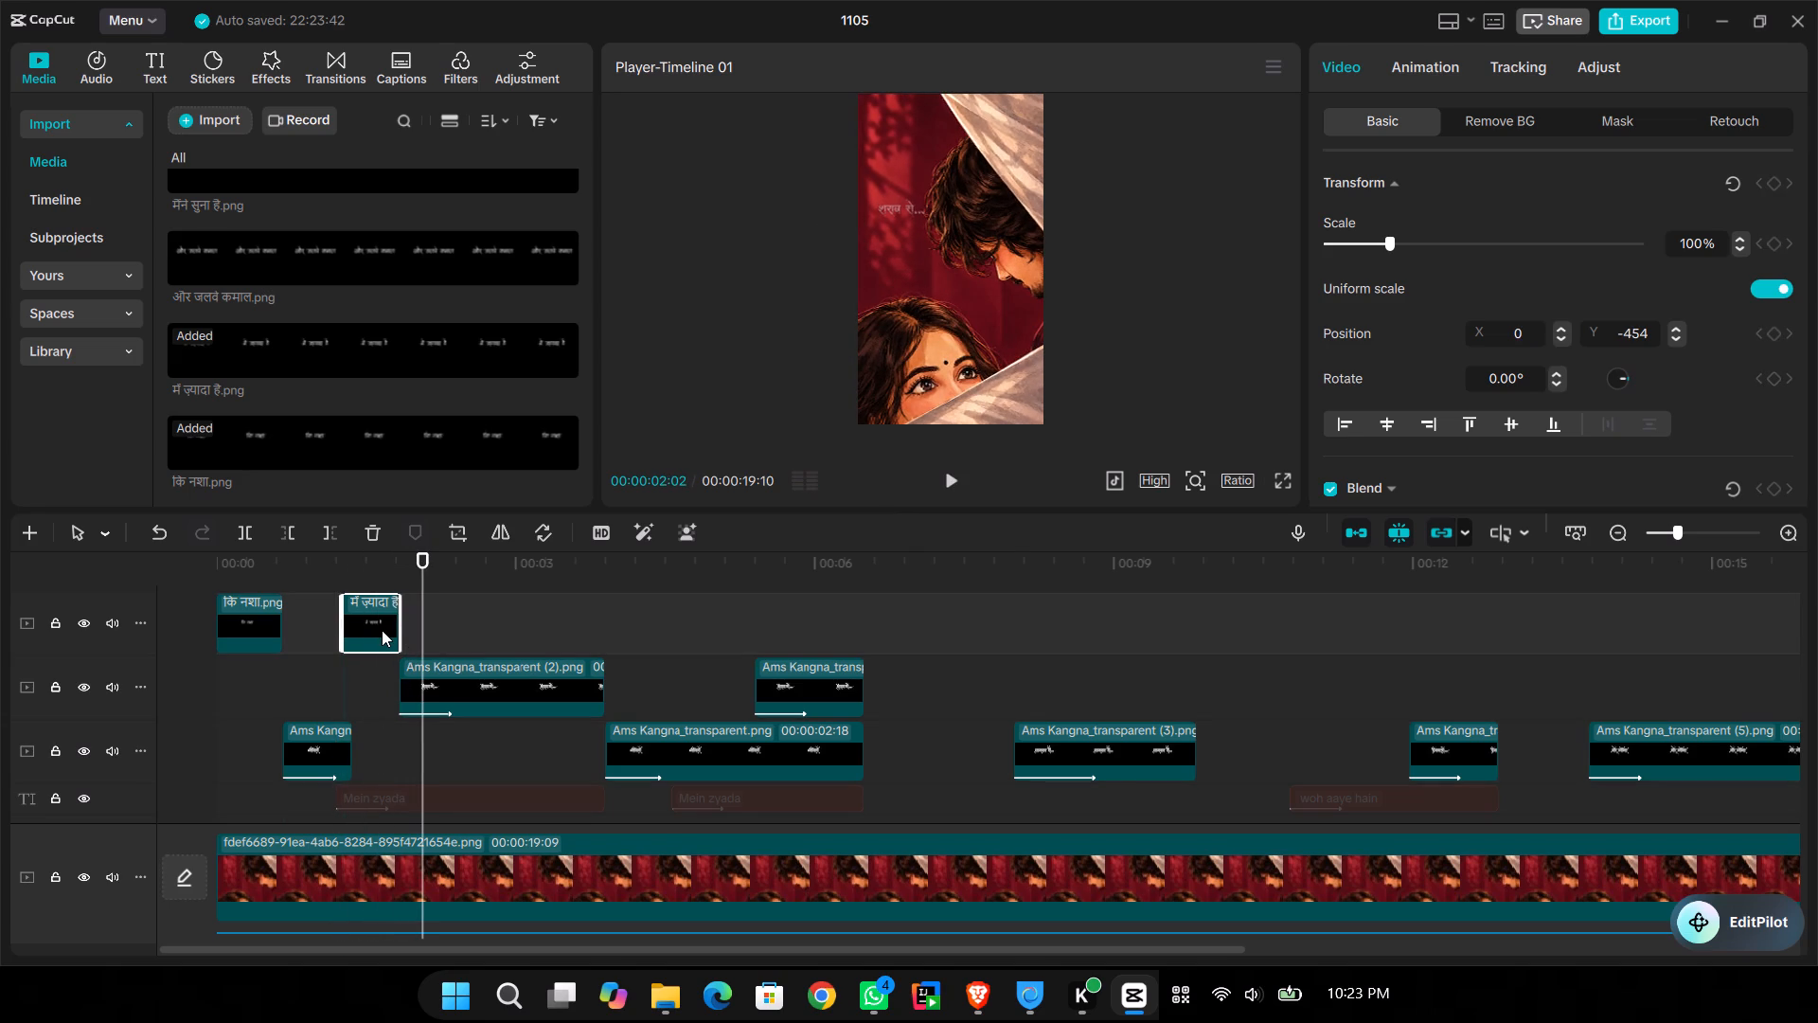
pyautogui.press('space')
pyautogui.press('space')
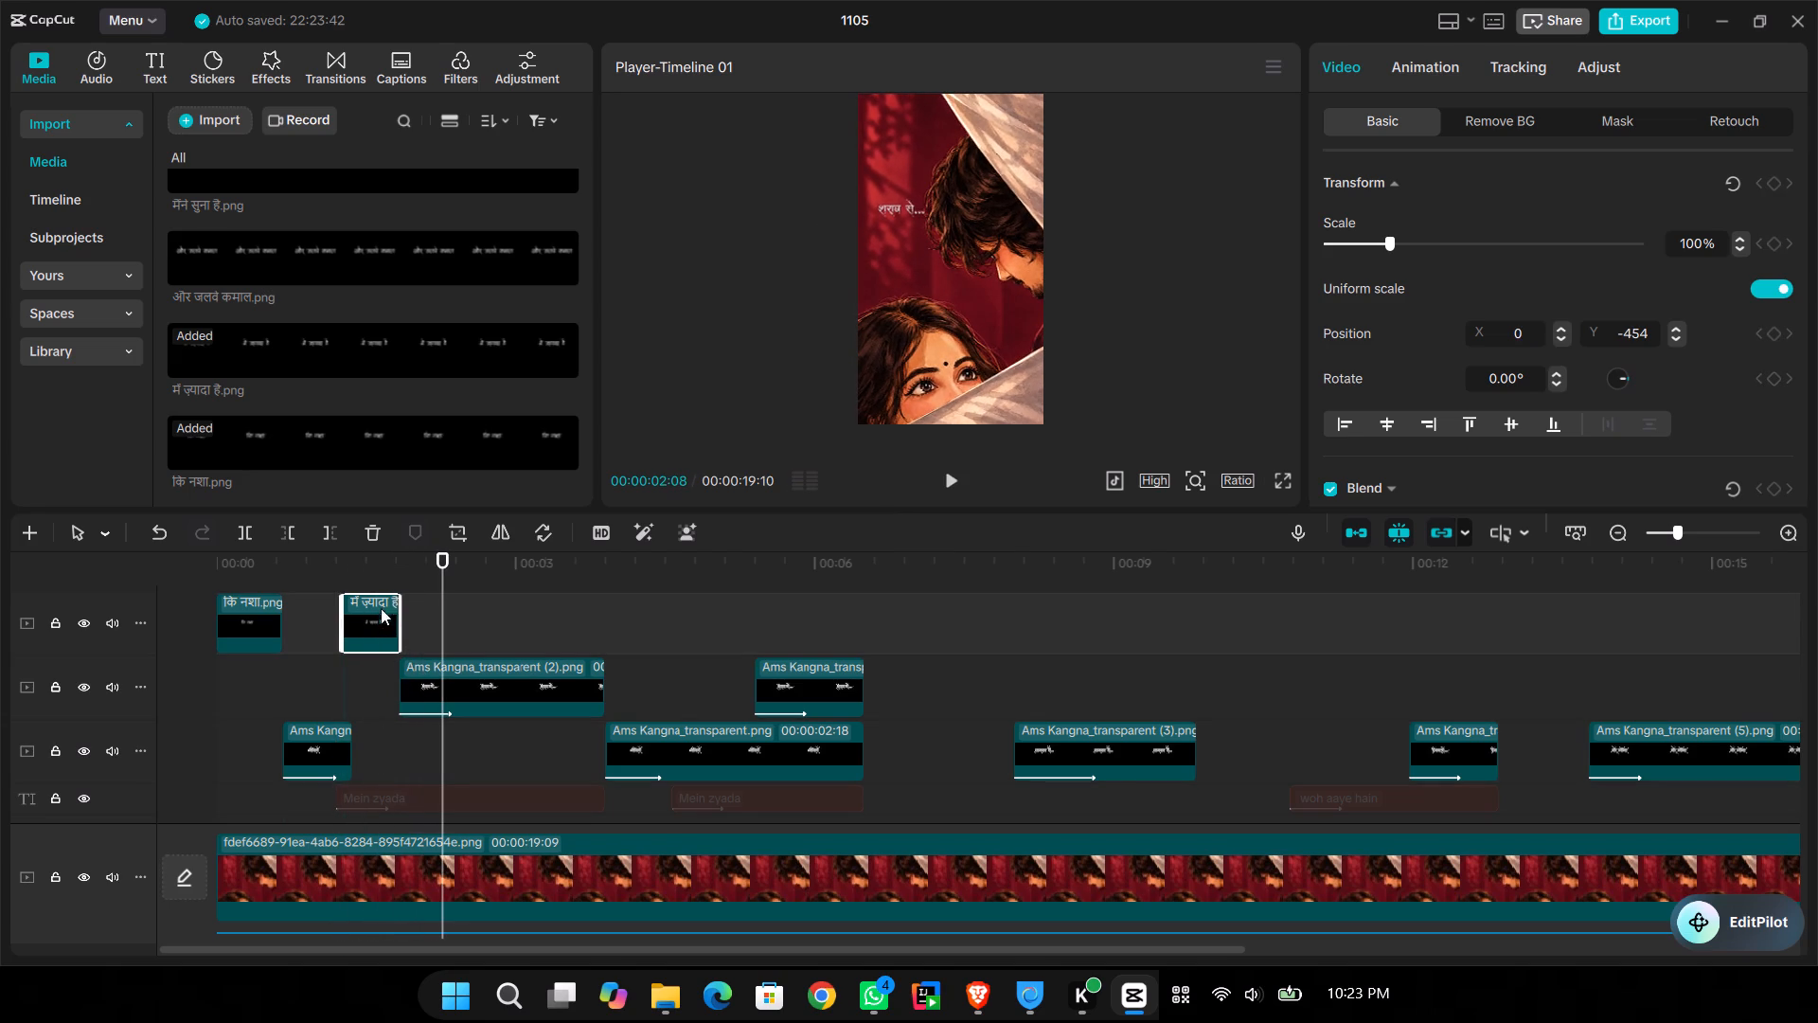
pyautogui.click(387, 690)
pyautogui.press('space')
pyautogui.press('space')
pyautogui.click(419, 694)
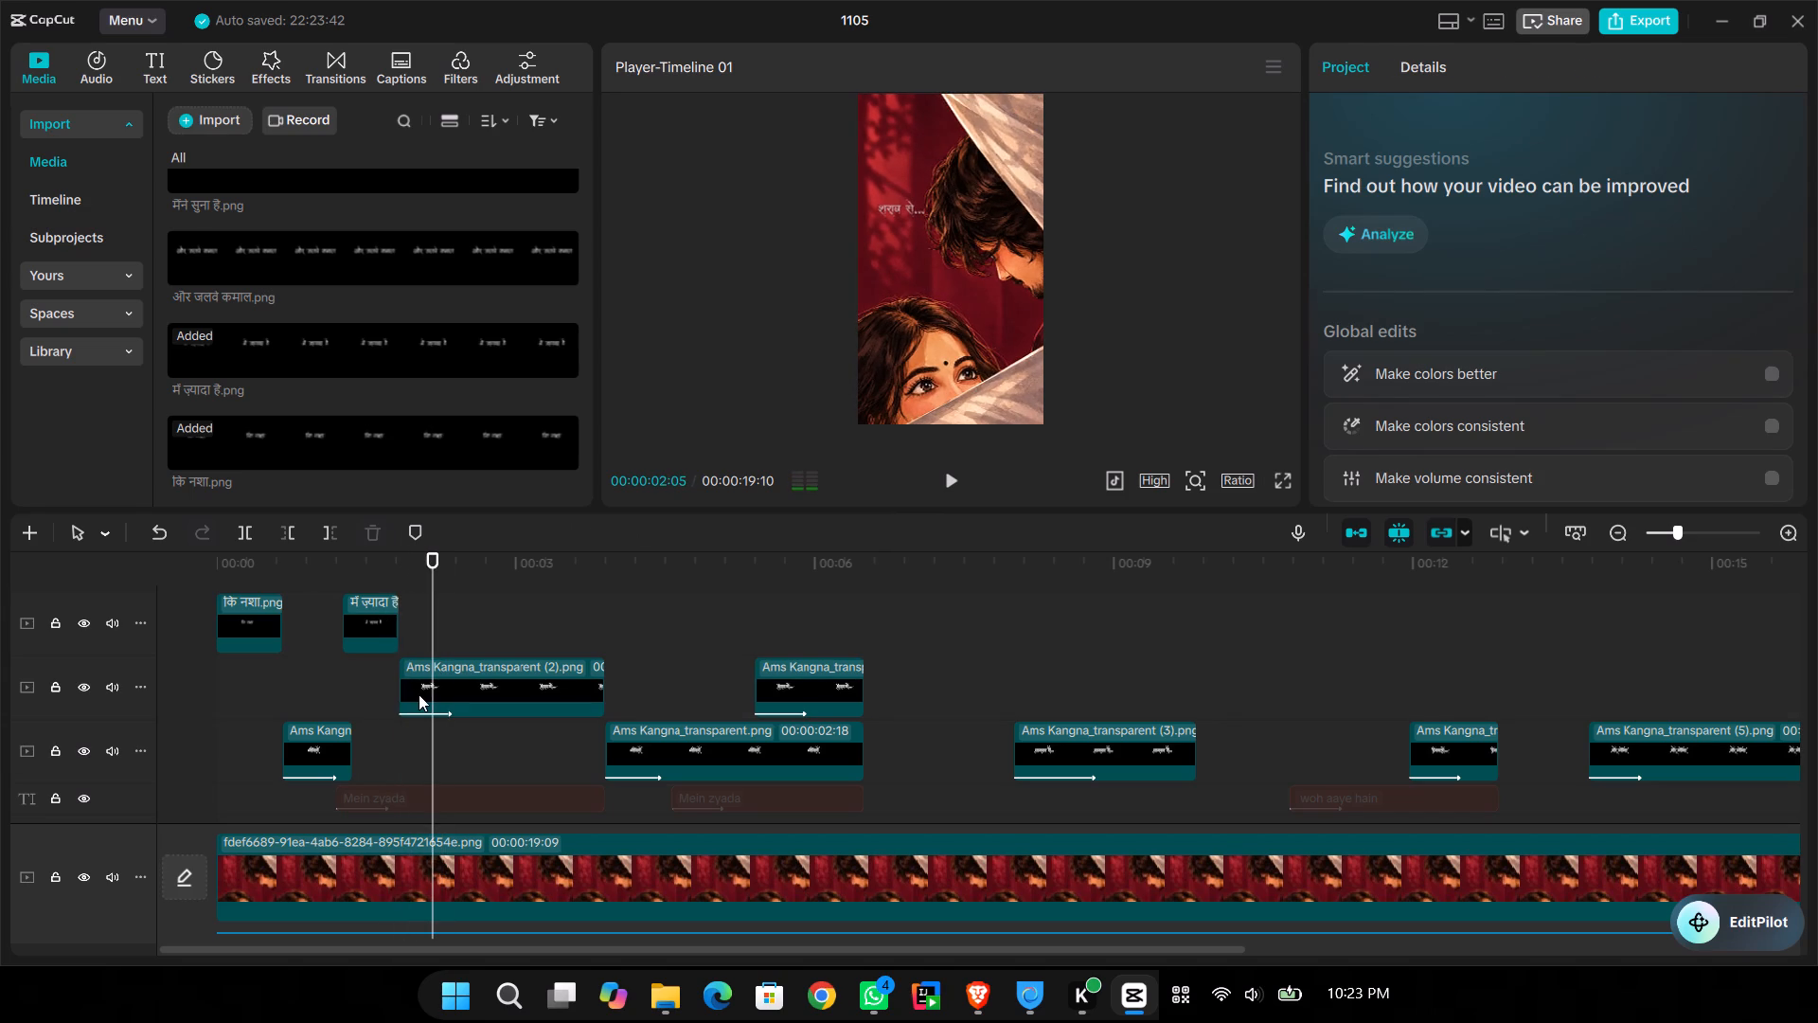
pyautogui.moveTo(400, 688); pyautogui.dragTo(417, 684)
# Extend the end of the "में ज़्यादा है" clip to 00:00:02:05.
pyautogui.click(386, 627)
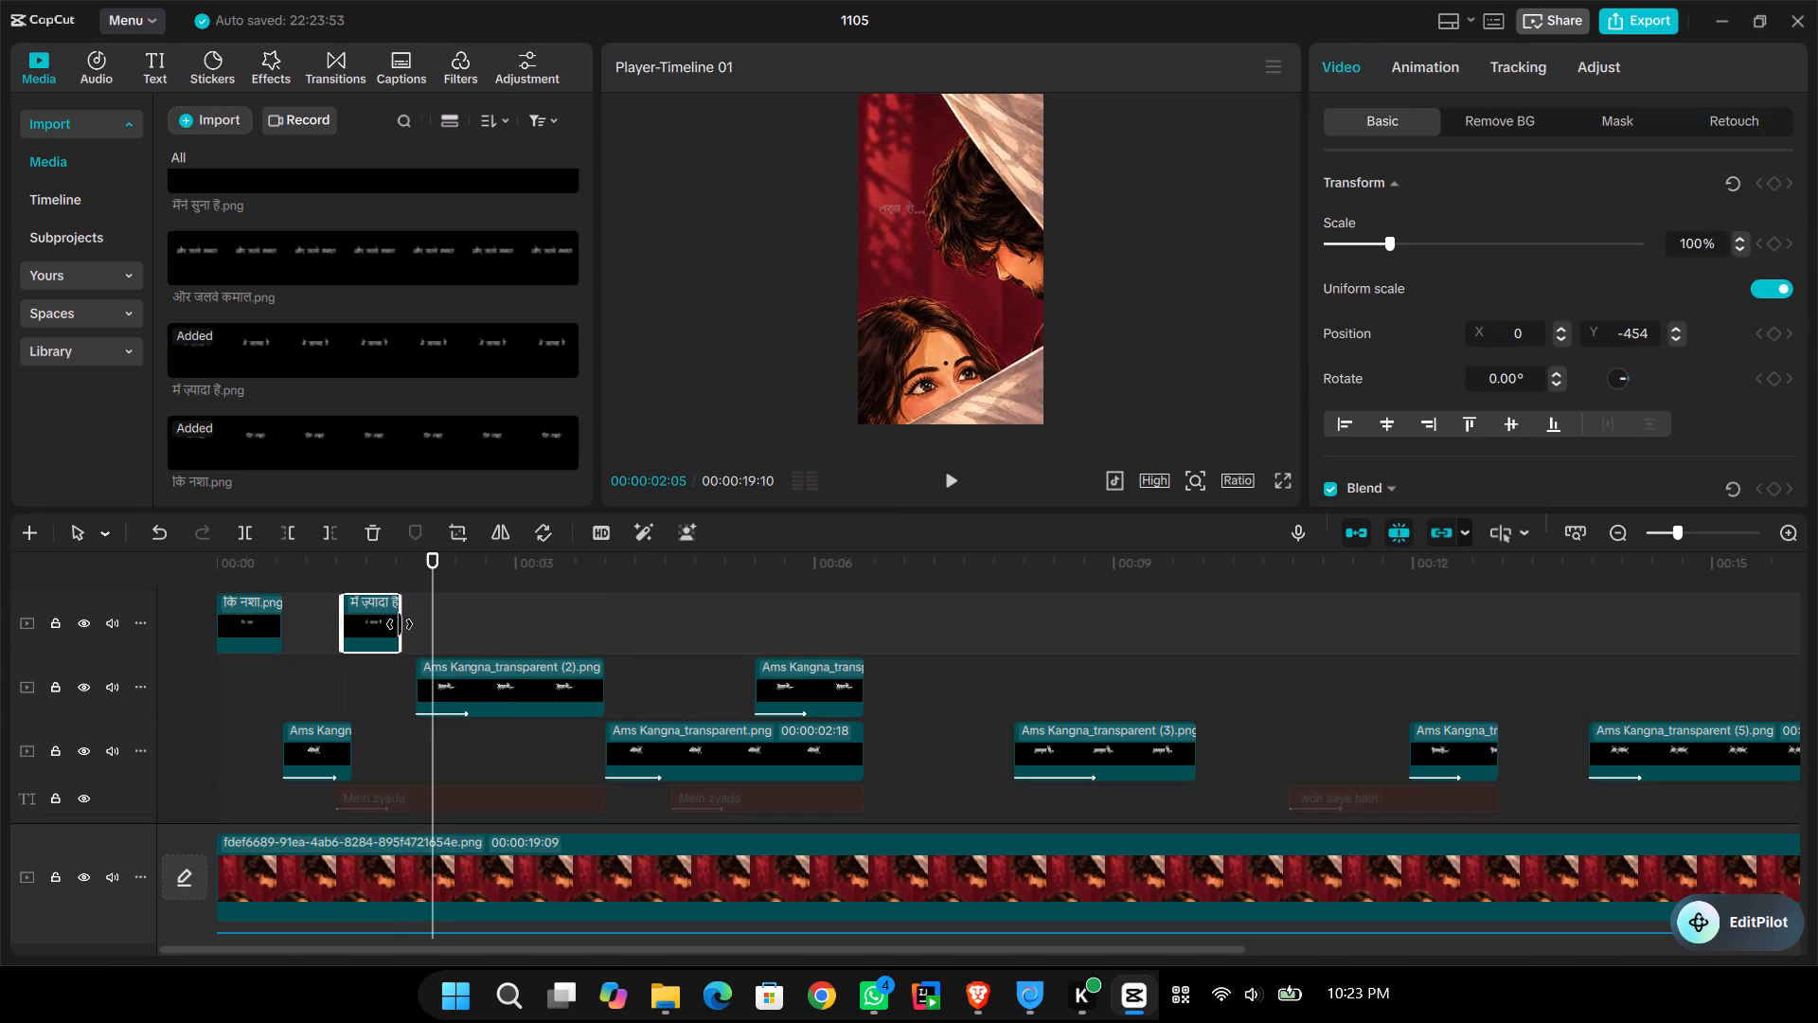
pyautogui.moveTo(400, 624); pyautogui.dragTo(423, 621)
# Move the "शराब से..." lyric down between the two faces, to about X 254, Y -627.
pyautogui.click(347, 685)
pyautogui.press('space')
pyautogui.press('space')
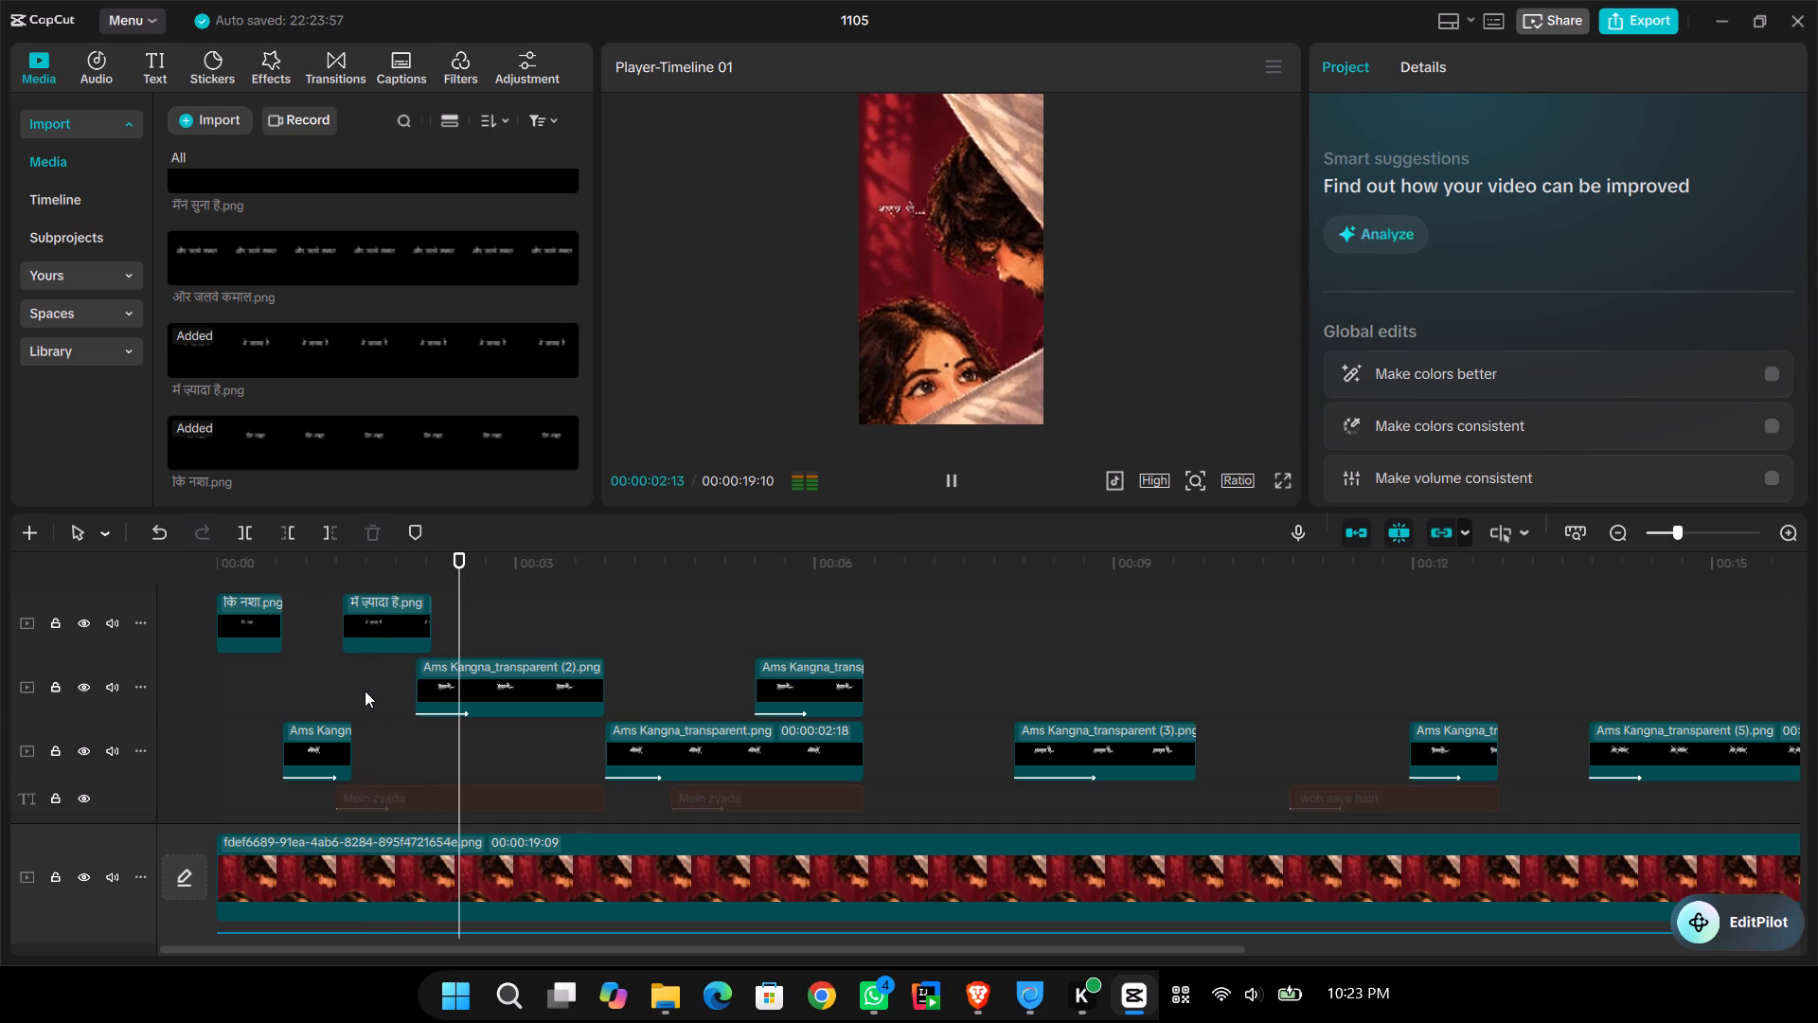
pyautogui.click(894, 215)
pyautogui.moveTo(894, 215); pyautogui.dragTo(891, 236)
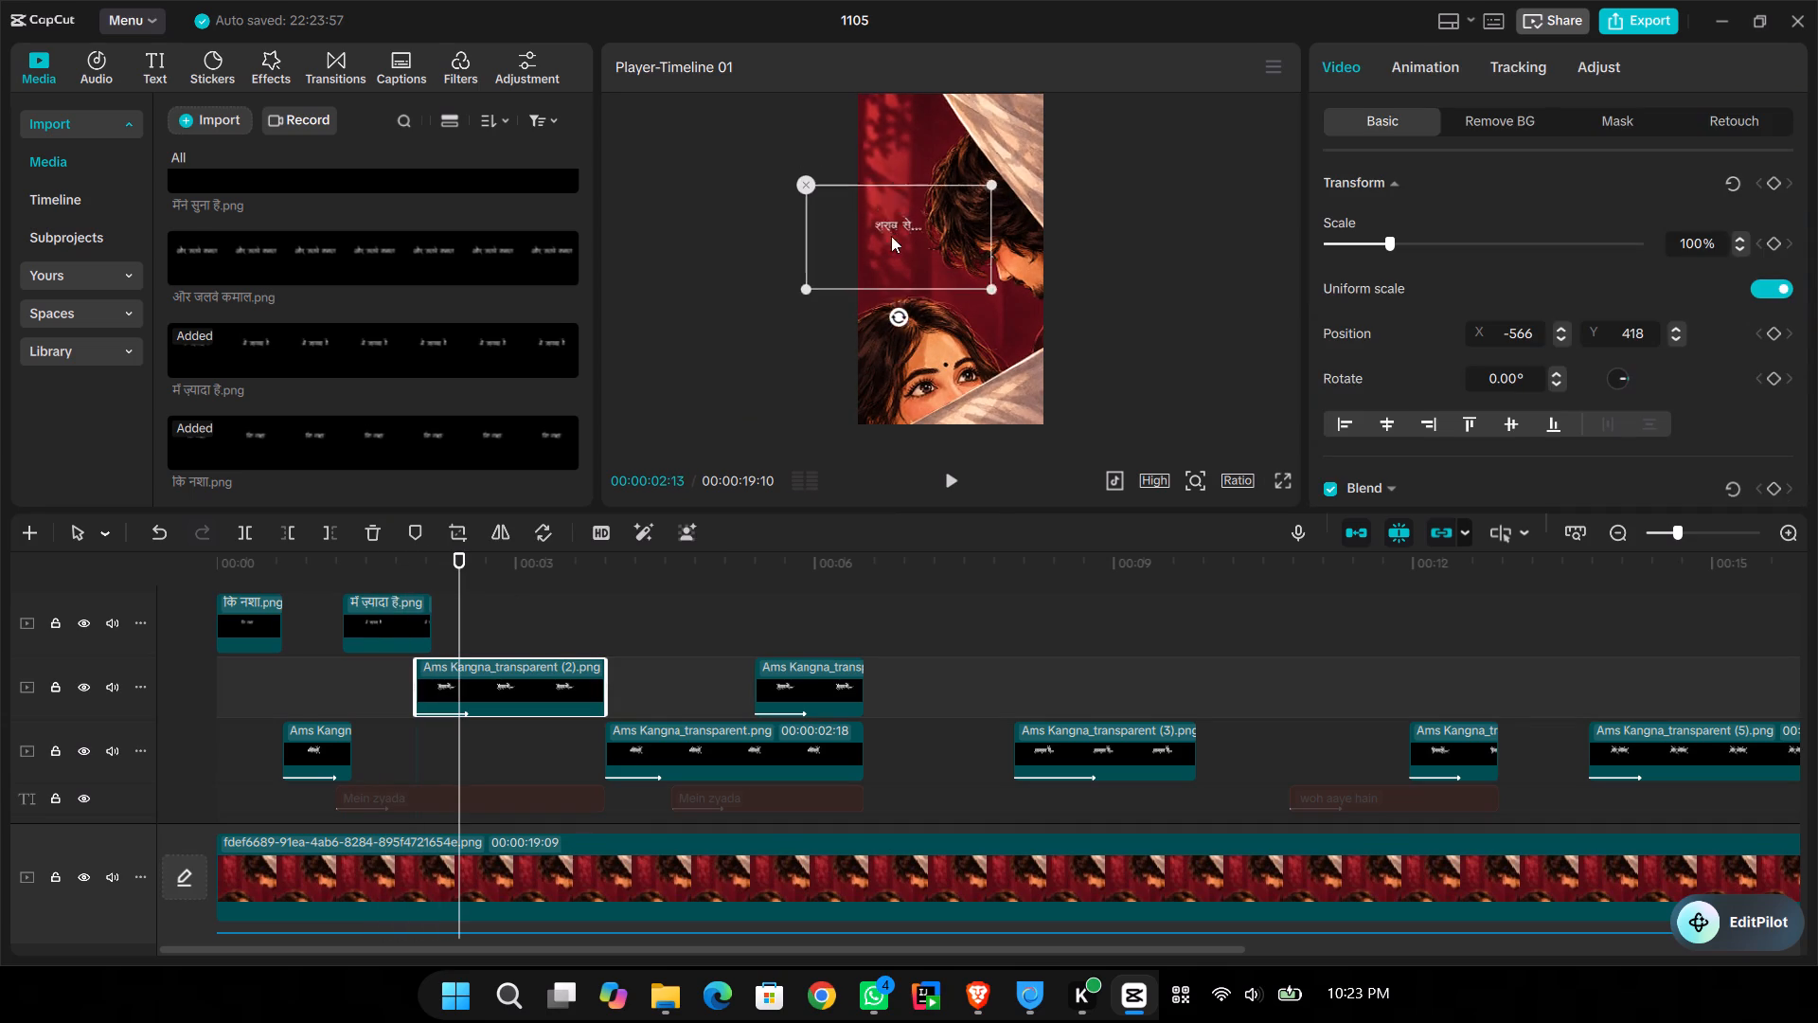
pyautogui.moveTo(891, 236); pyautogui.dragTo(961, 305)
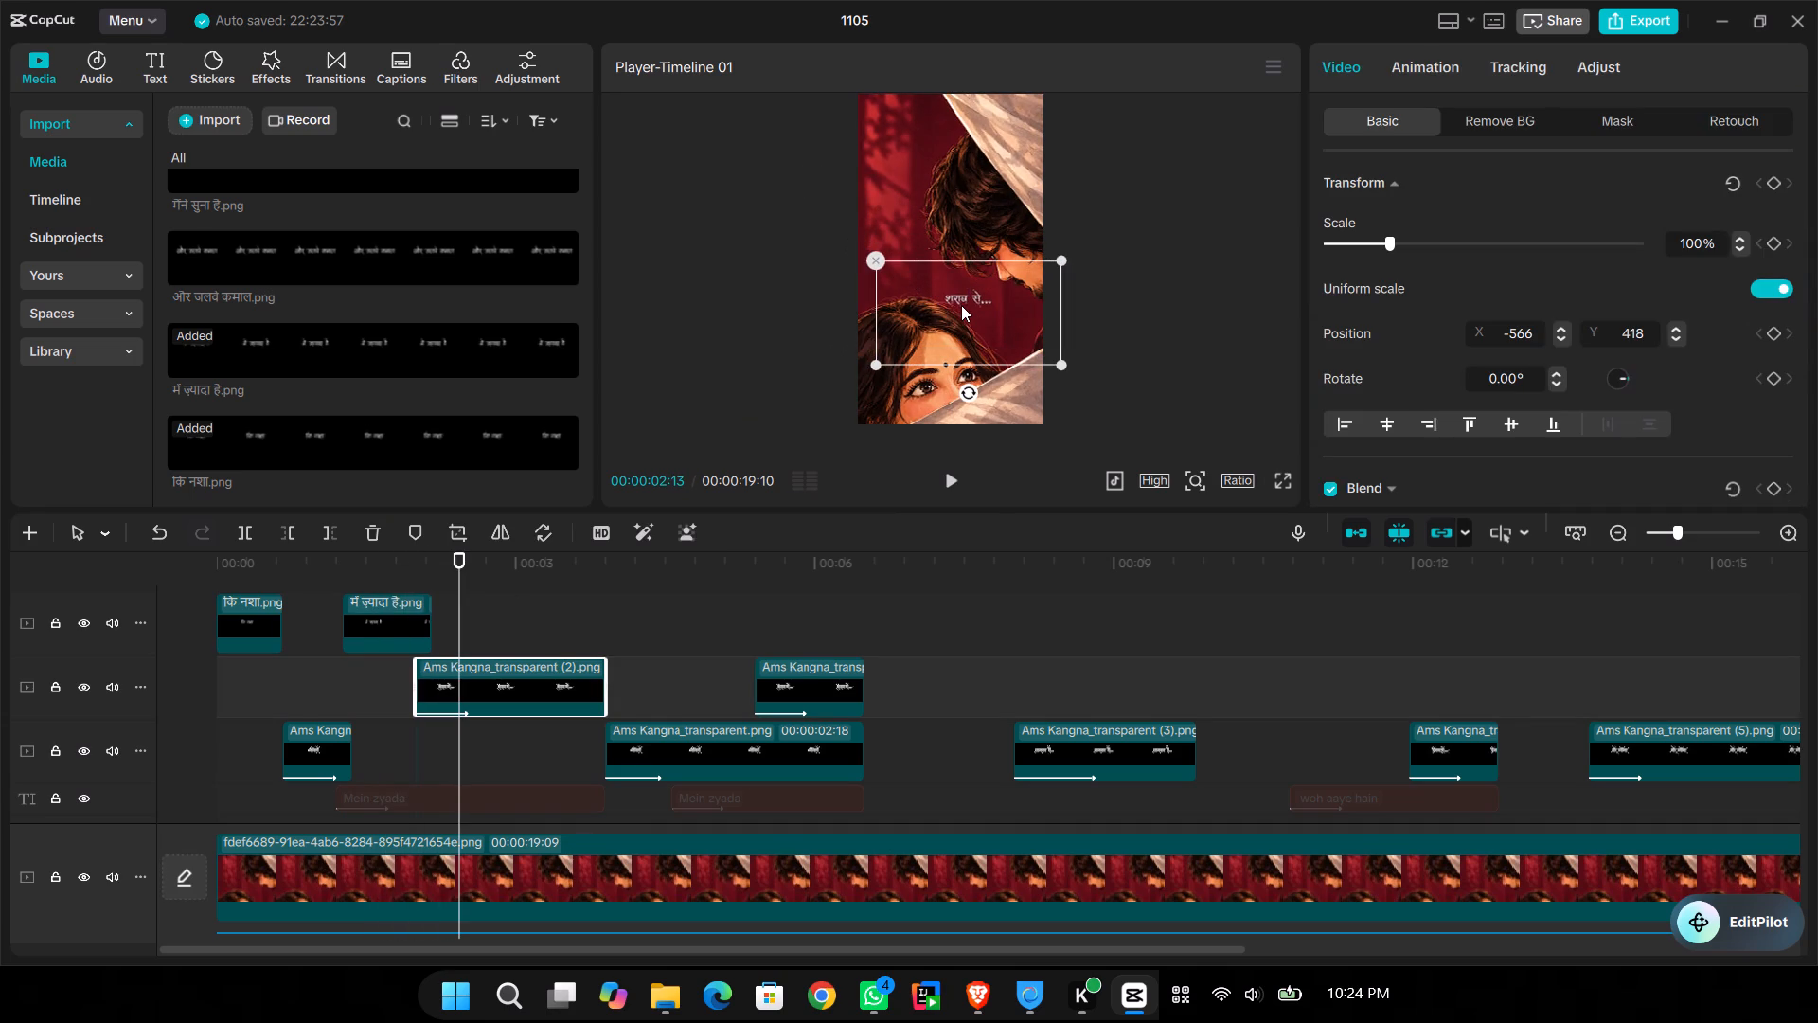
pyautogui.moveTo(961, 305); pyautogui.dragTo(965, 305)
# Play the video from the beginning in full screen to check the timing and placement of the opening lyrics.
pyautogui.click(248, 669)
pyautogui.moveTo(248, 669); pyautogui.dragTo(120, 667)
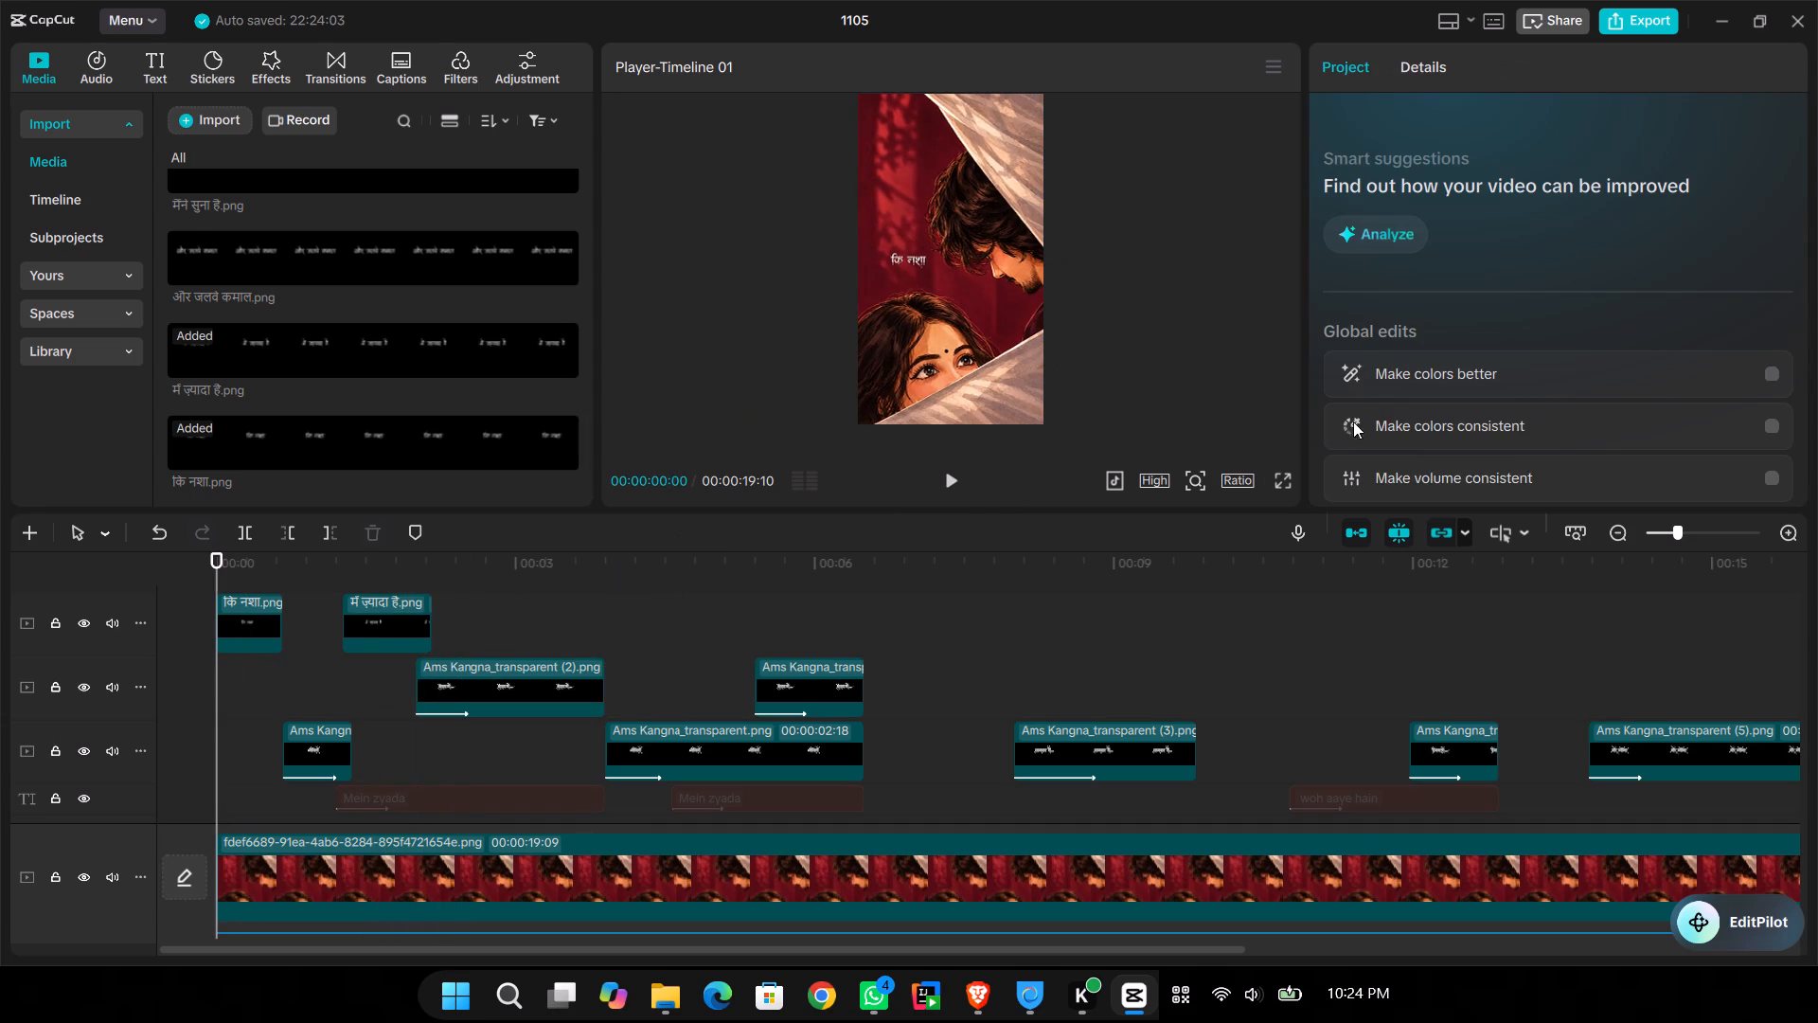
pyautogui.click(1278, 480)
pyautogui.press('space')
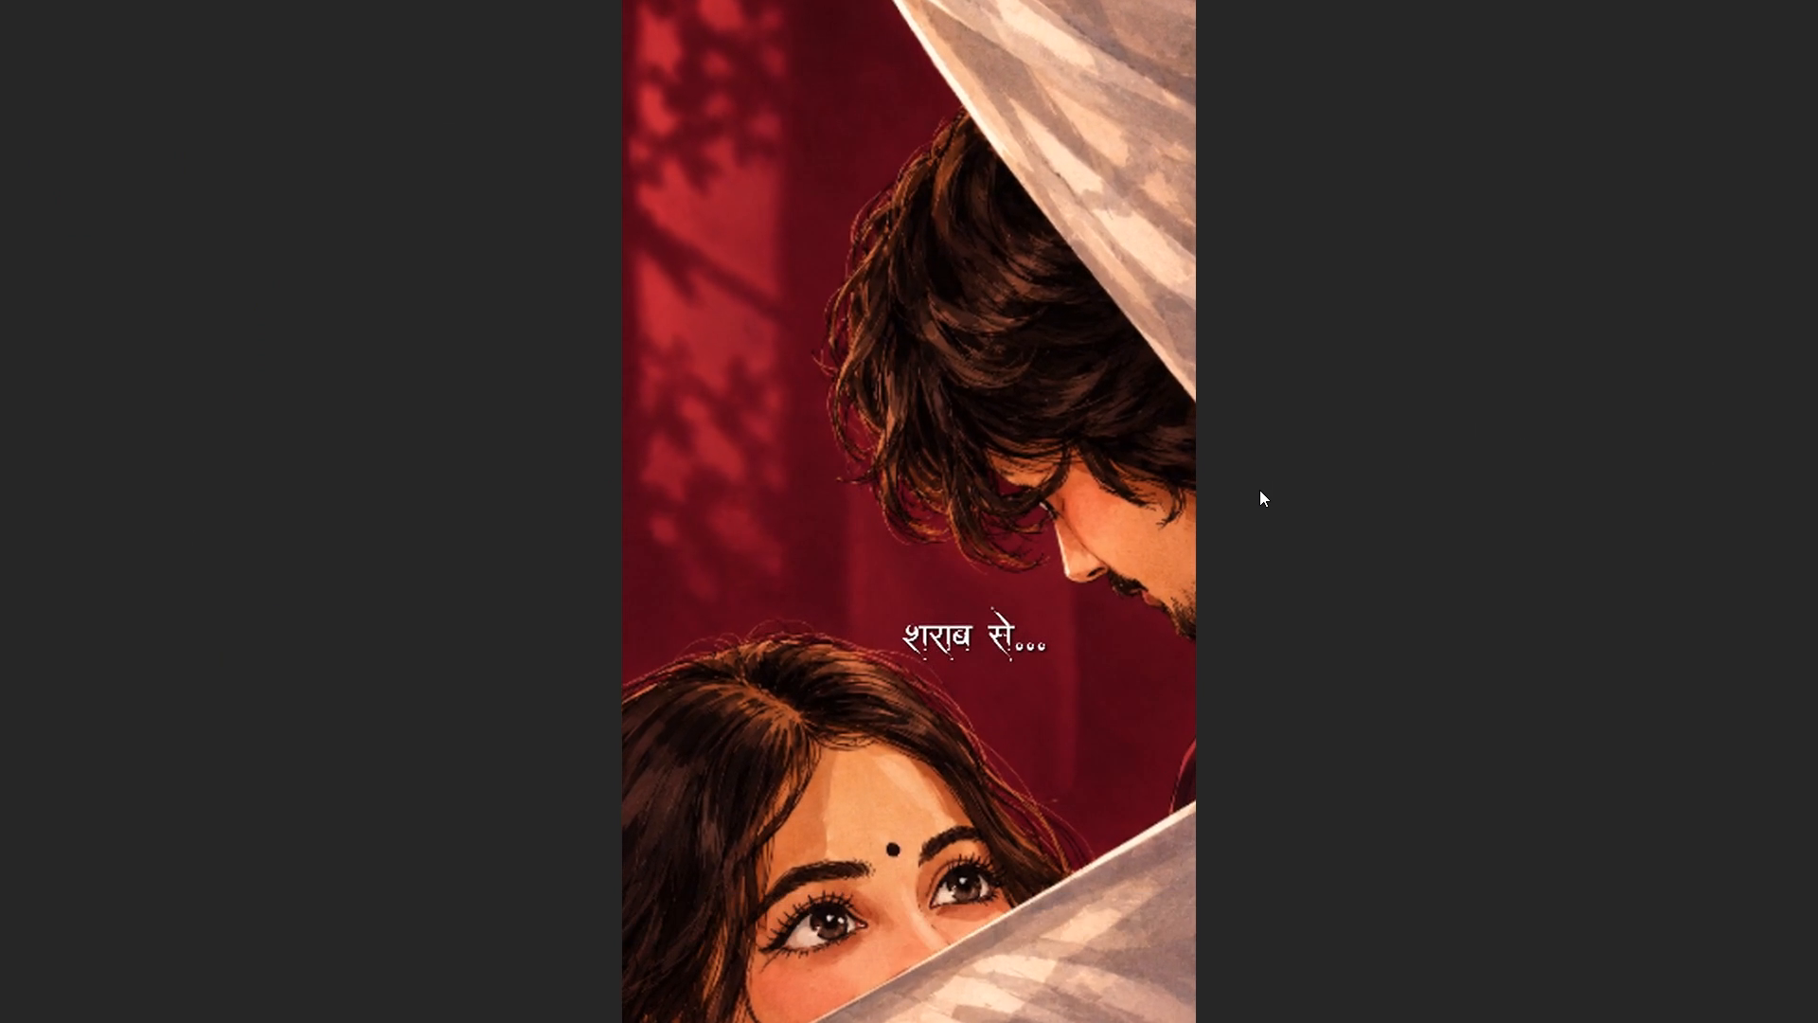
pyautogui.press('space')
pyautogui.press('space')
pyautogui.press('space')
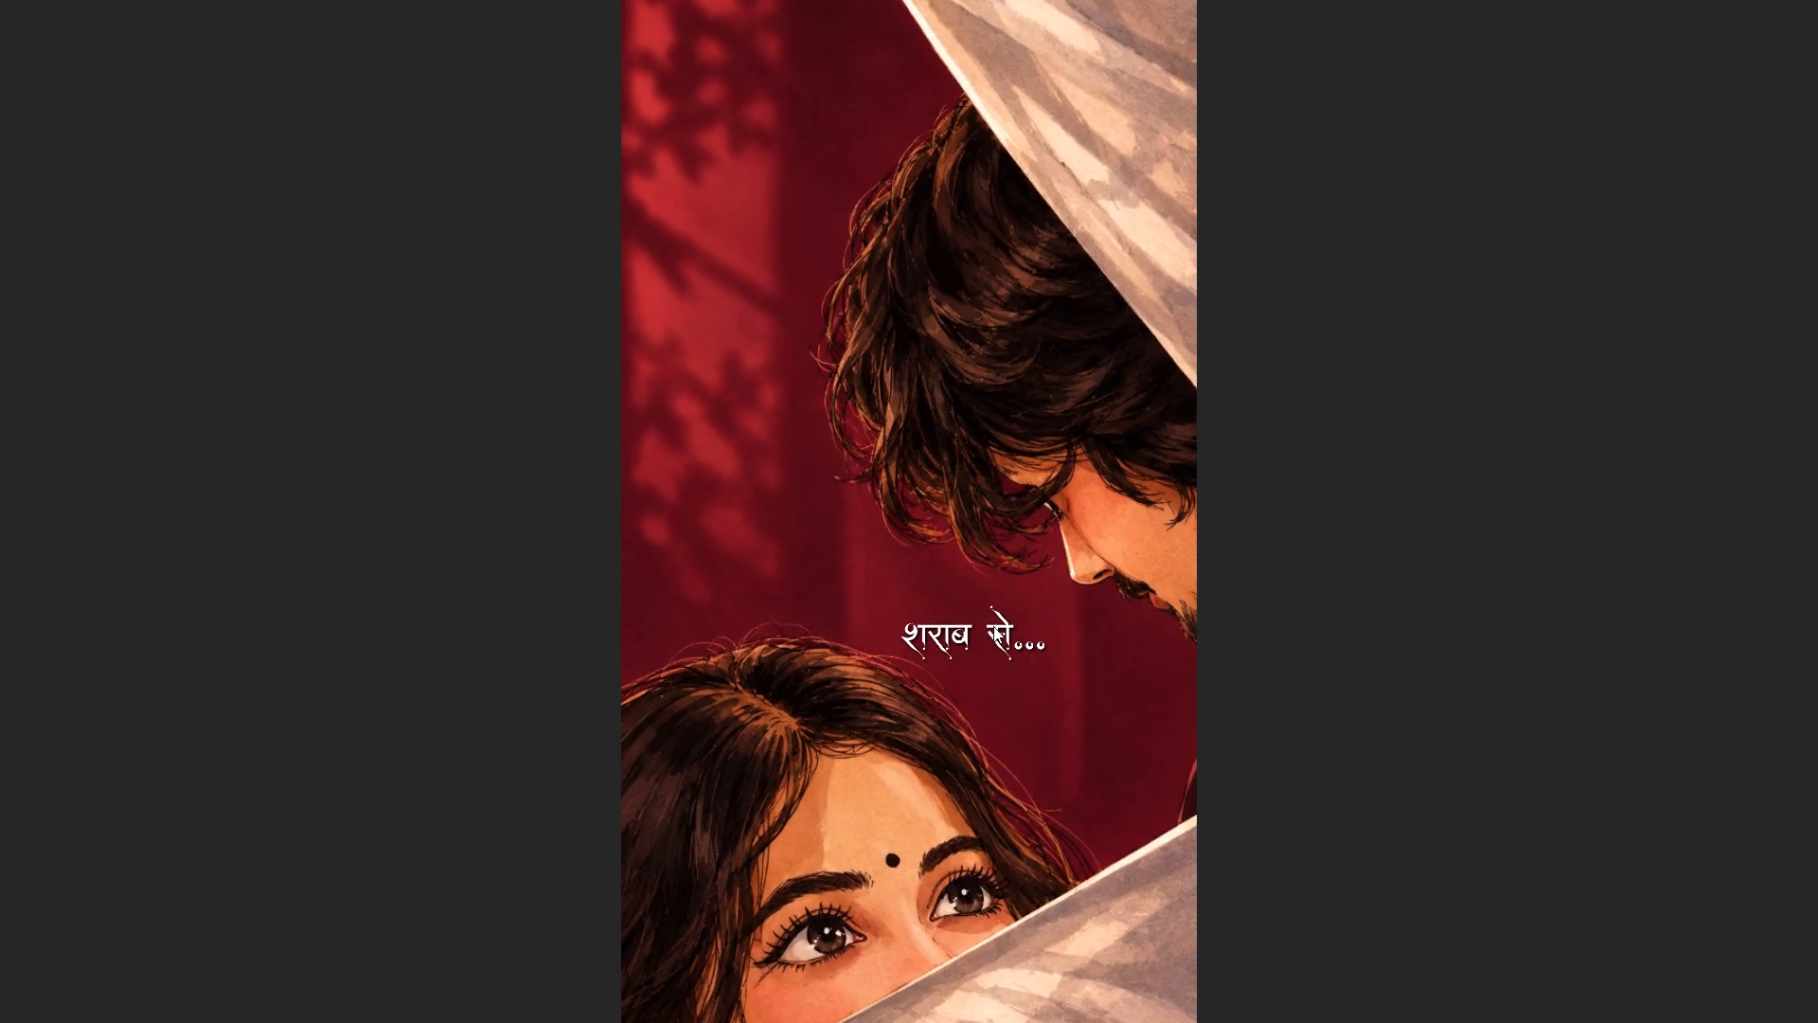
pyautogui.press('space')
pyautogui.click(939, 650)
pyautogui.press('space')
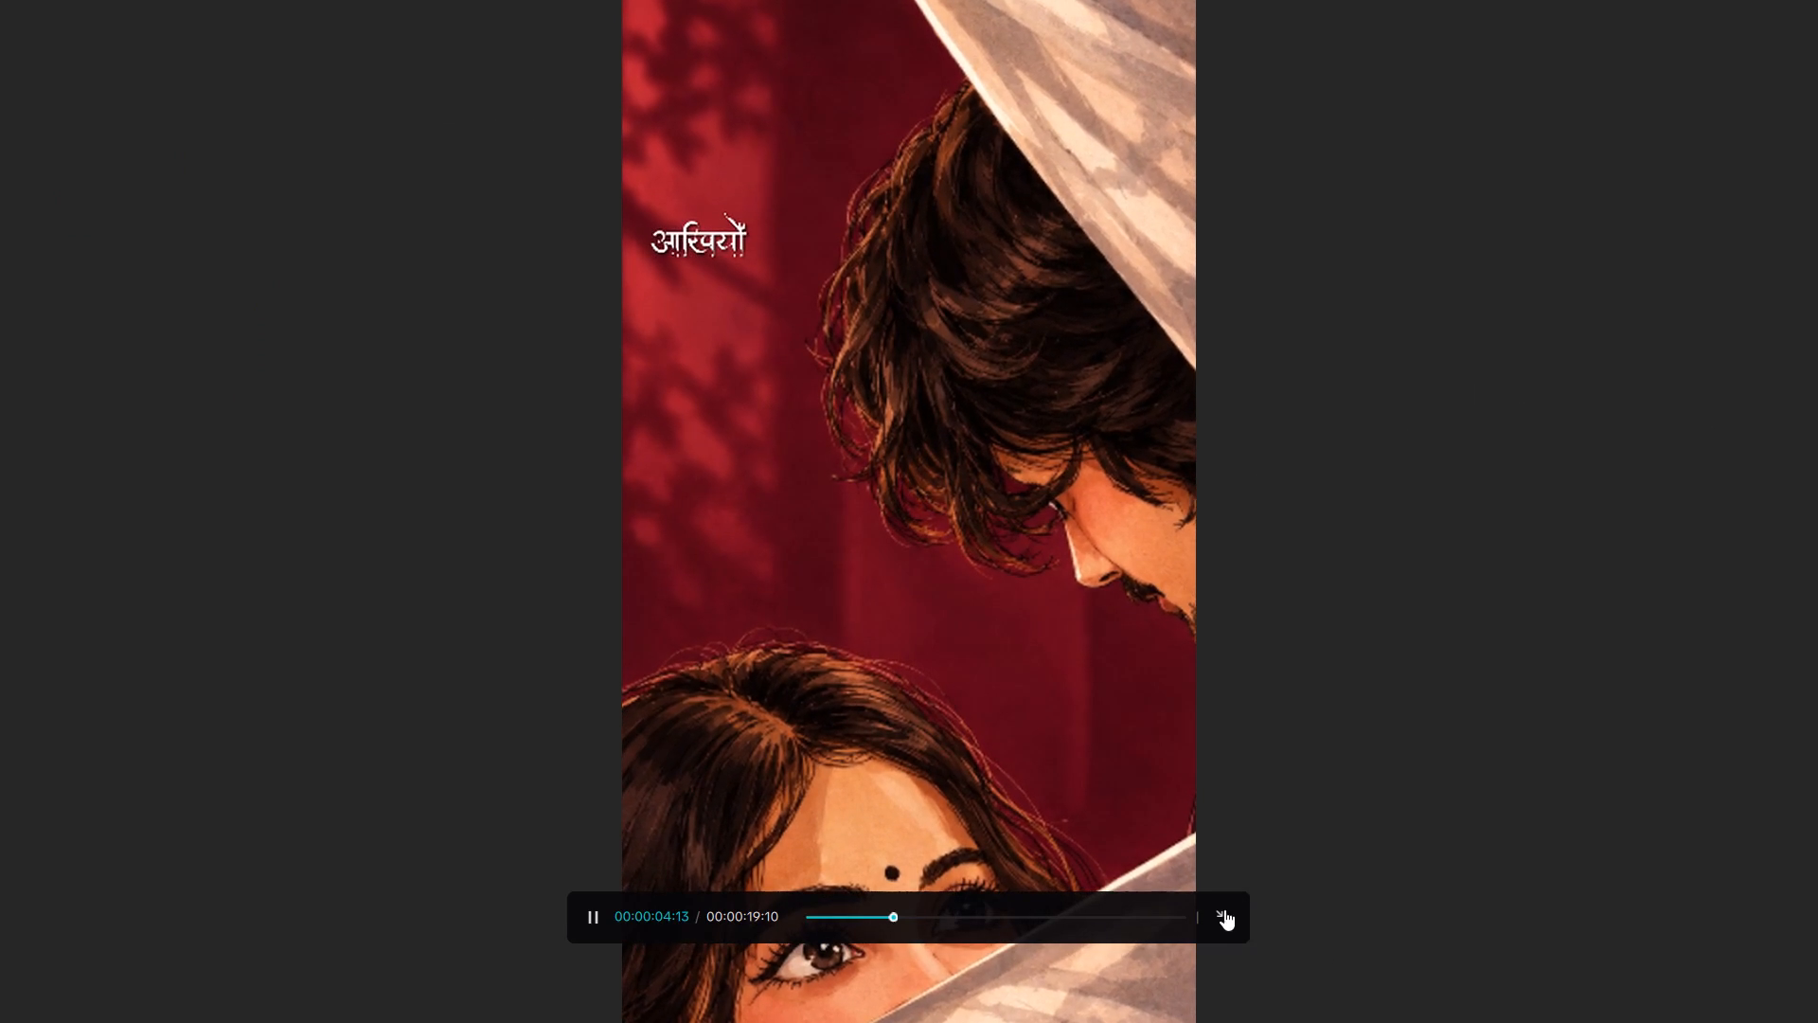
pyautogui.click(1223, 907)
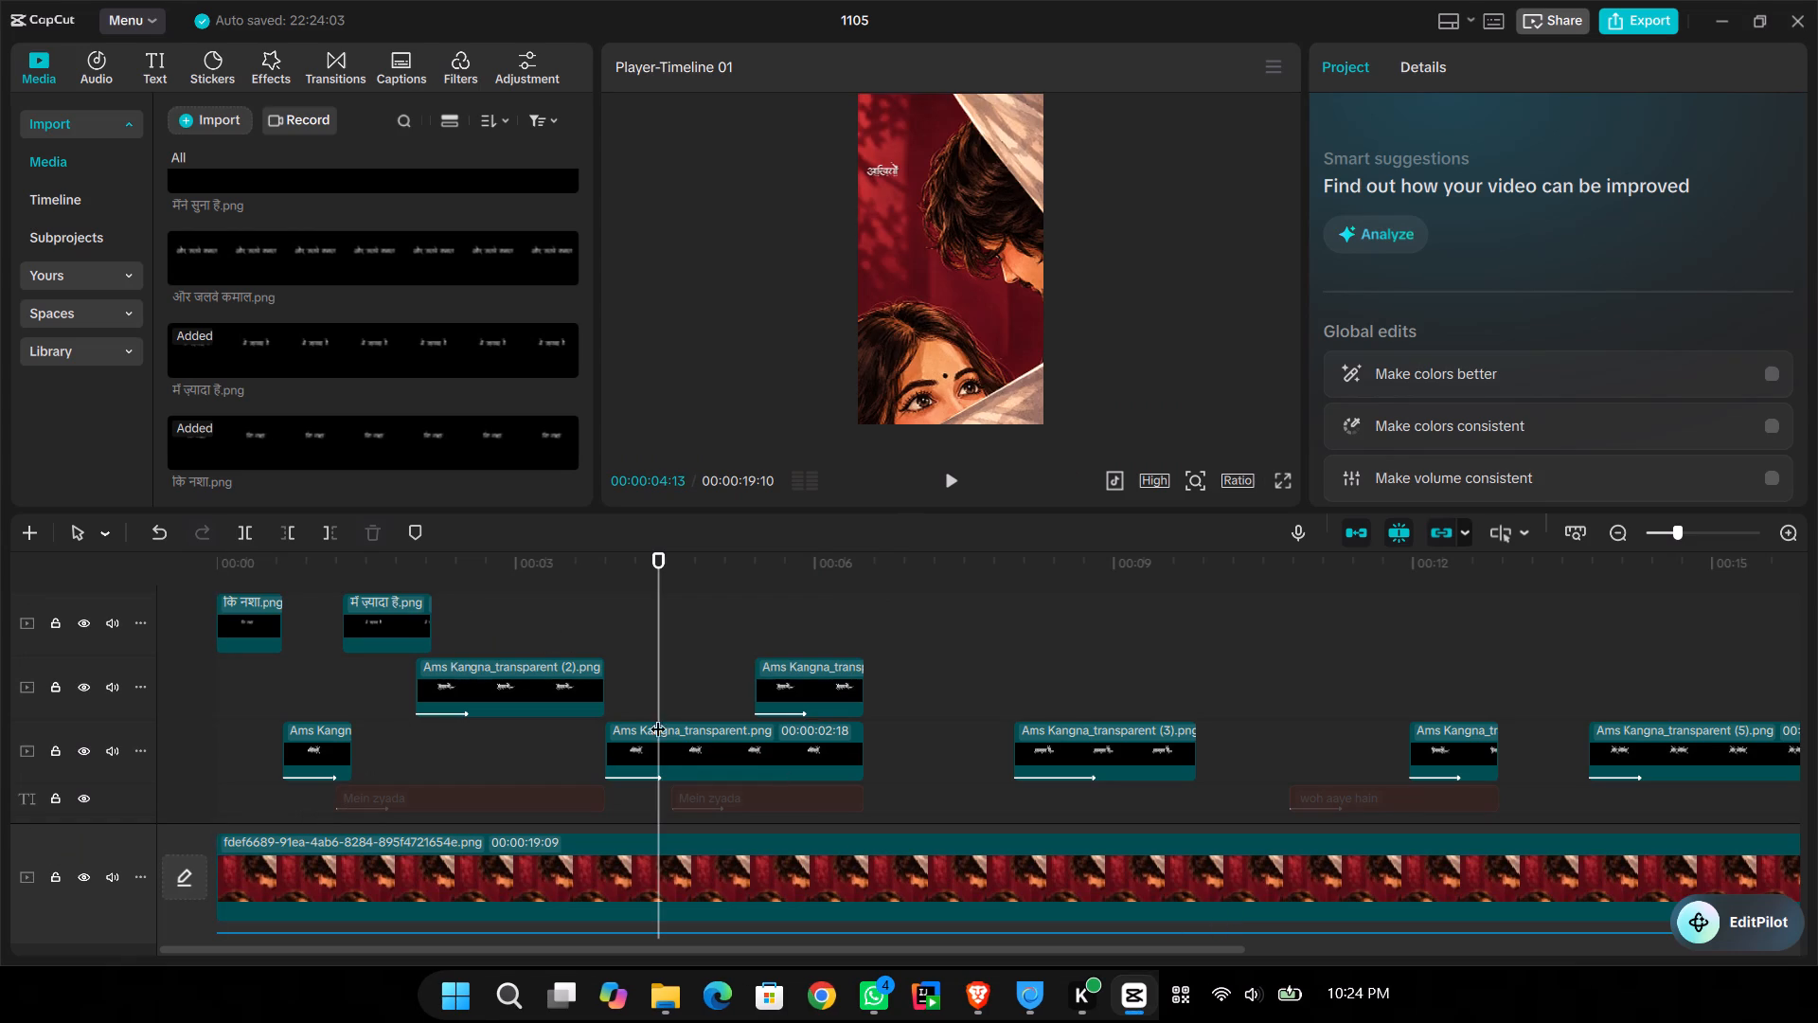
# Delete the second Ams Kangna_transparent clip and the overlapping lyric clip above it, between about 00:00:04 and 00:00:06.
pyautogui.moveTo(892, 753); pyautogui.dragTo(740, 638)
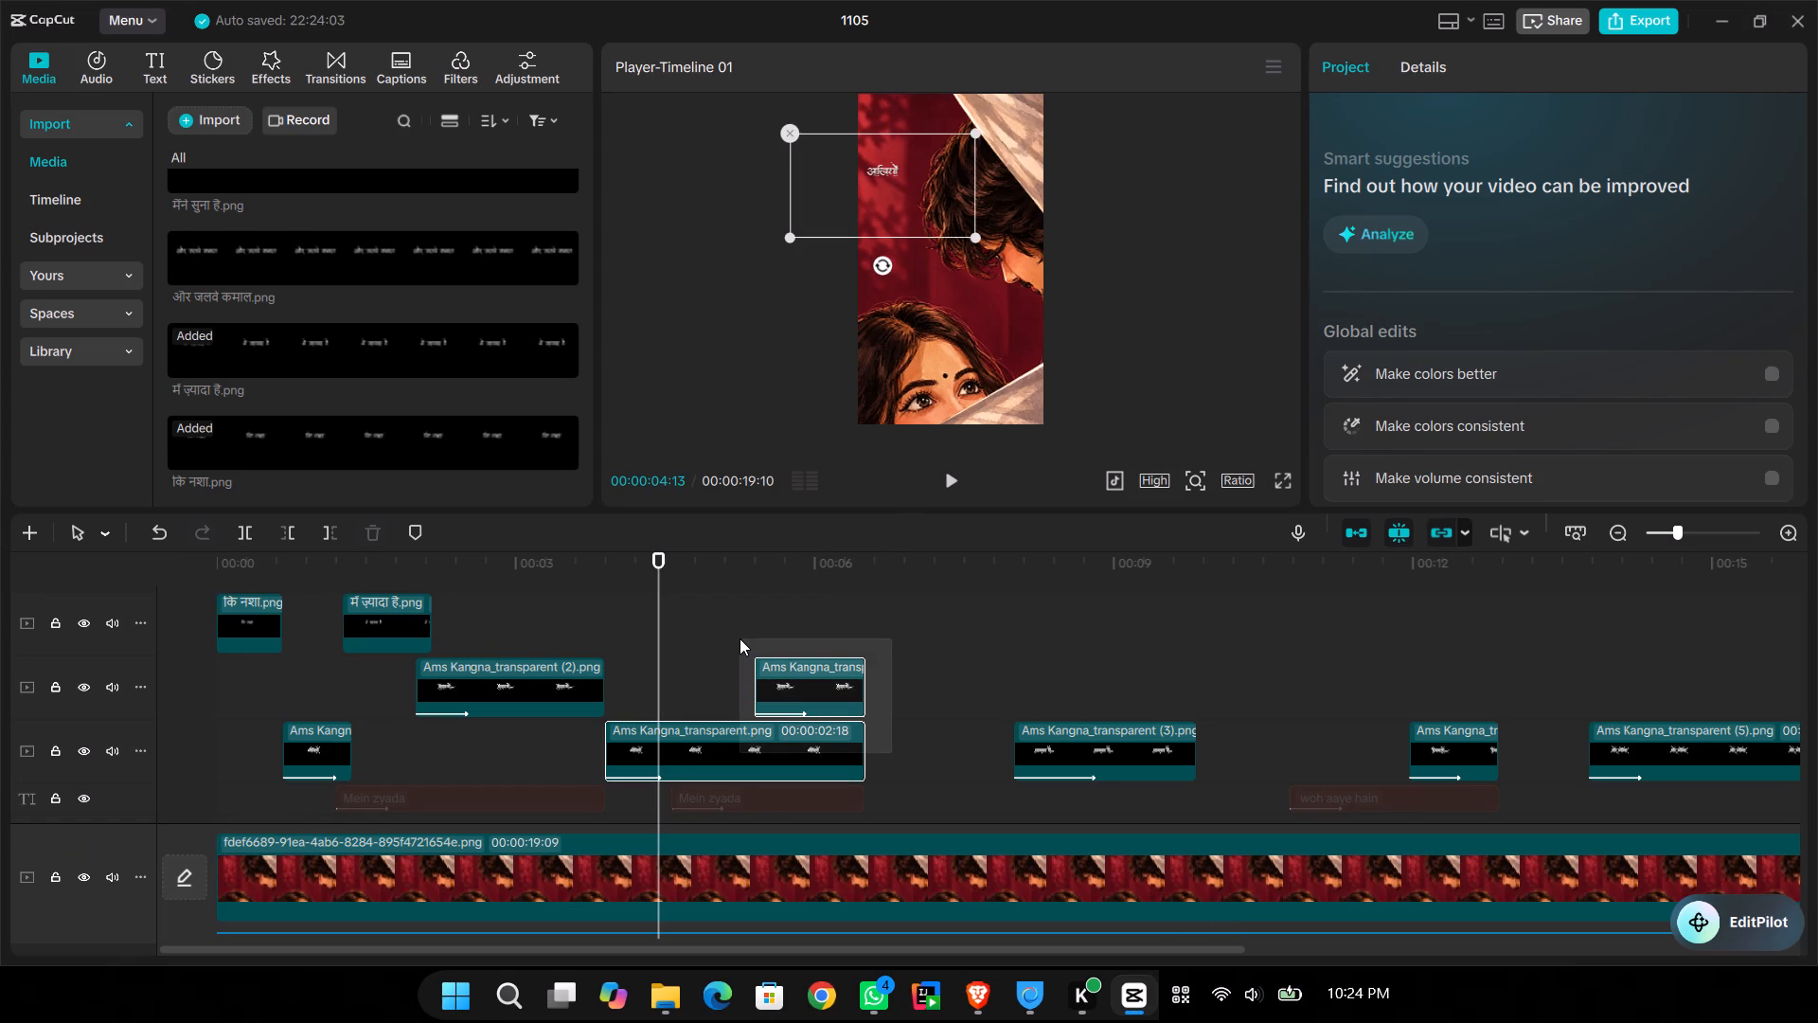
pyautogui.moveTo(740, 638); pyautogui.dragTo(701, 545)
pyautogui.press('BackSpace')
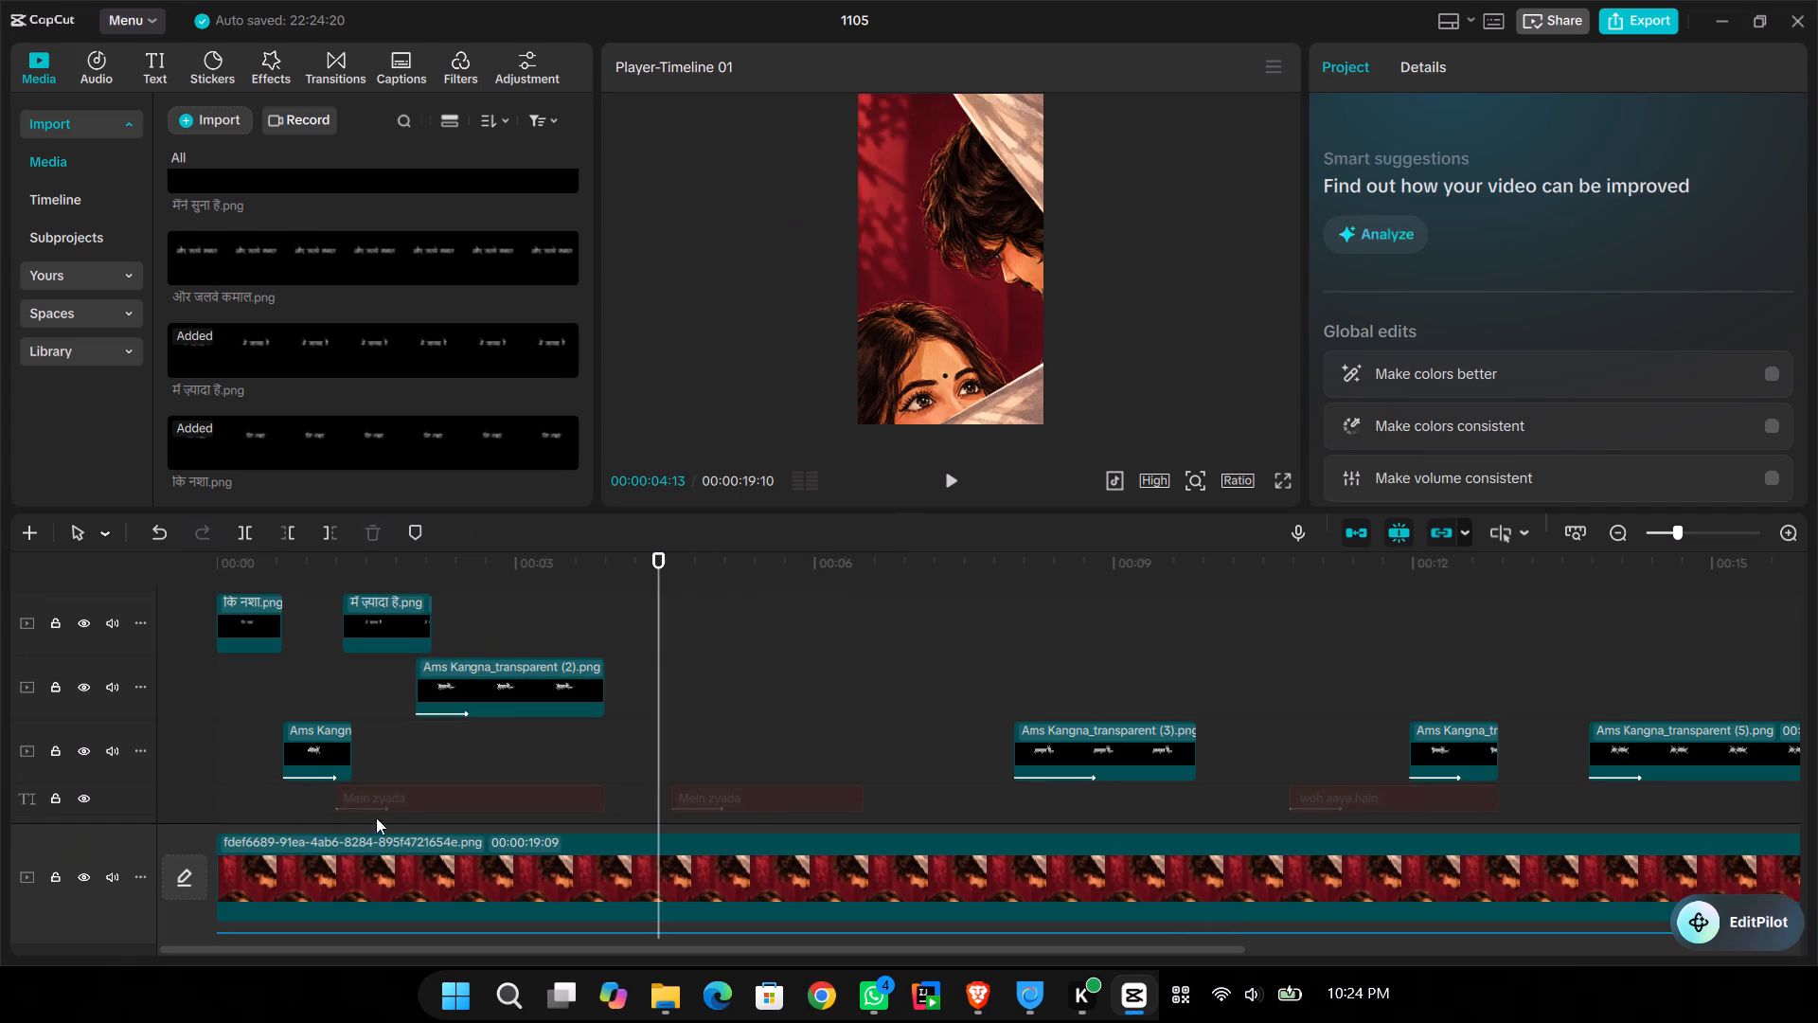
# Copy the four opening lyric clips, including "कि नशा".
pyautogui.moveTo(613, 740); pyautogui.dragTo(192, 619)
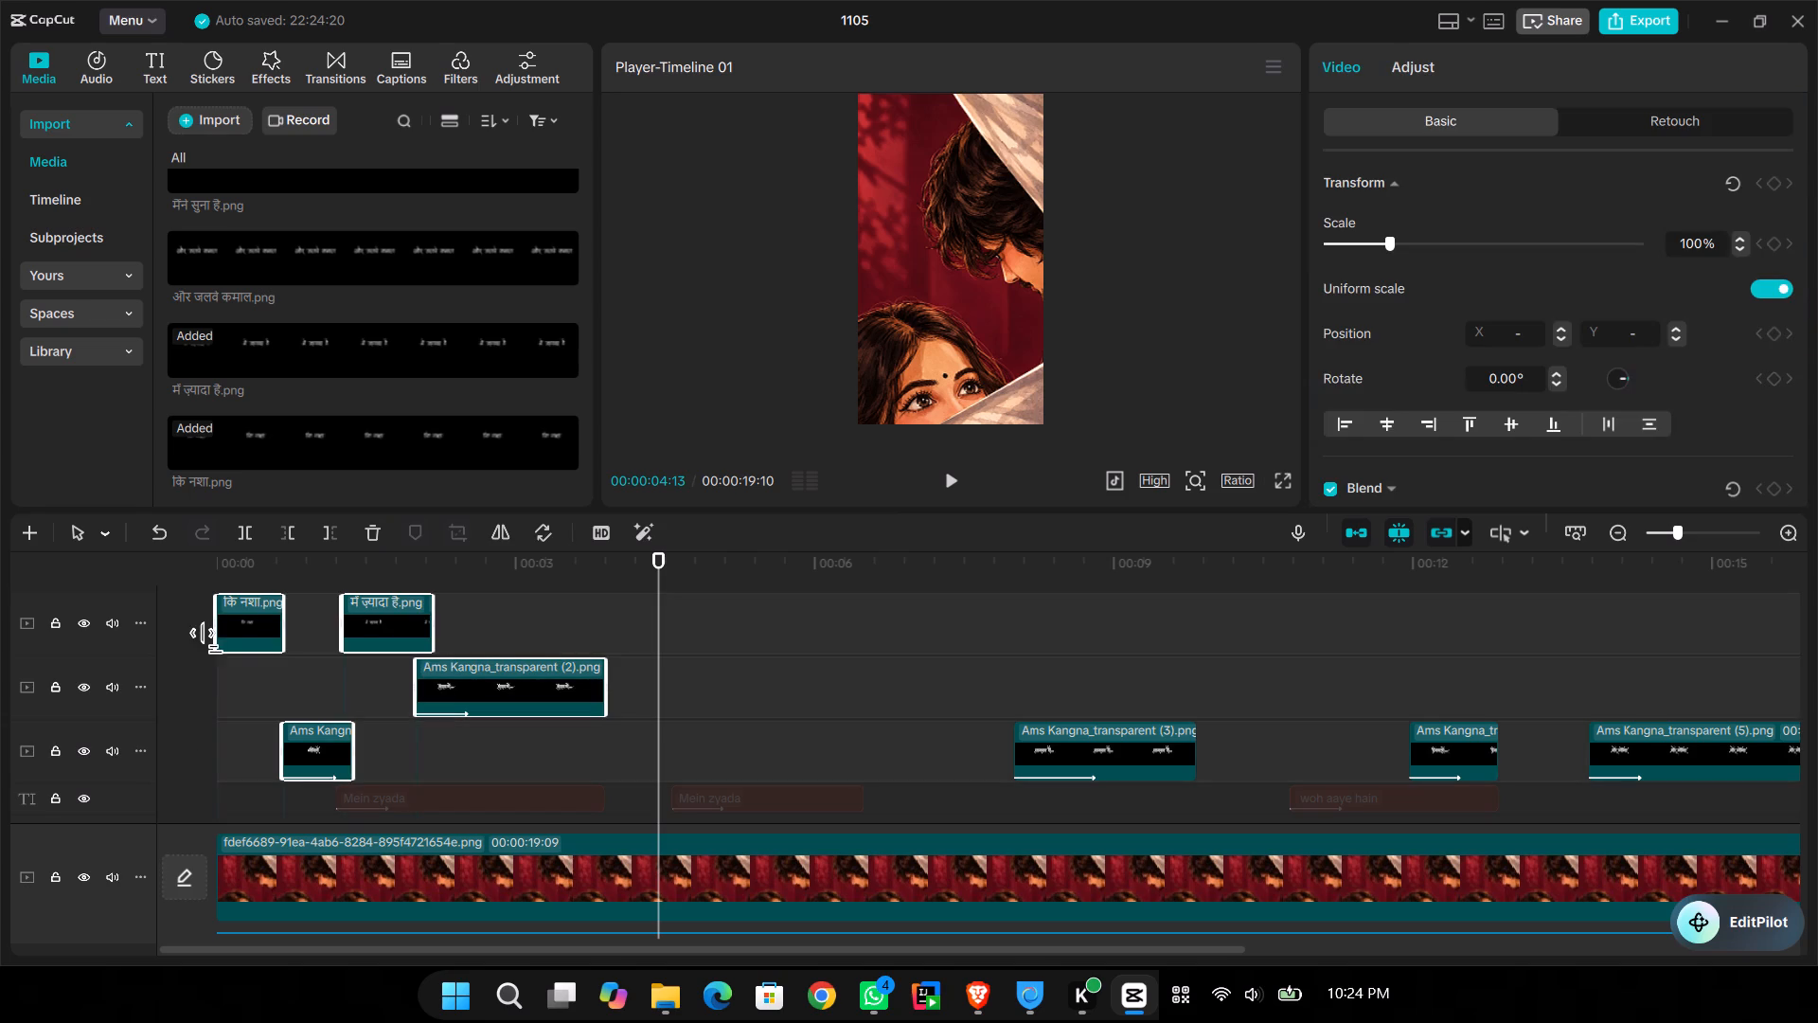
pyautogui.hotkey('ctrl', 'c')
# Duplicate the first Ams Kangna_transparent, "में ज़्यादा है" and Ams Kangna_transparent (2) clips at 00:00:03:27, leaving out "कि नशा".
pyautogui.click(641, 652)
pyautogui.moveTo(640, 652); pyautogui.dragTo(618, 655)
pyautogui.press('space')
pyautogui.press('space')
pyautogui.doubleClick(618, 655)
pyautogui.press('space')
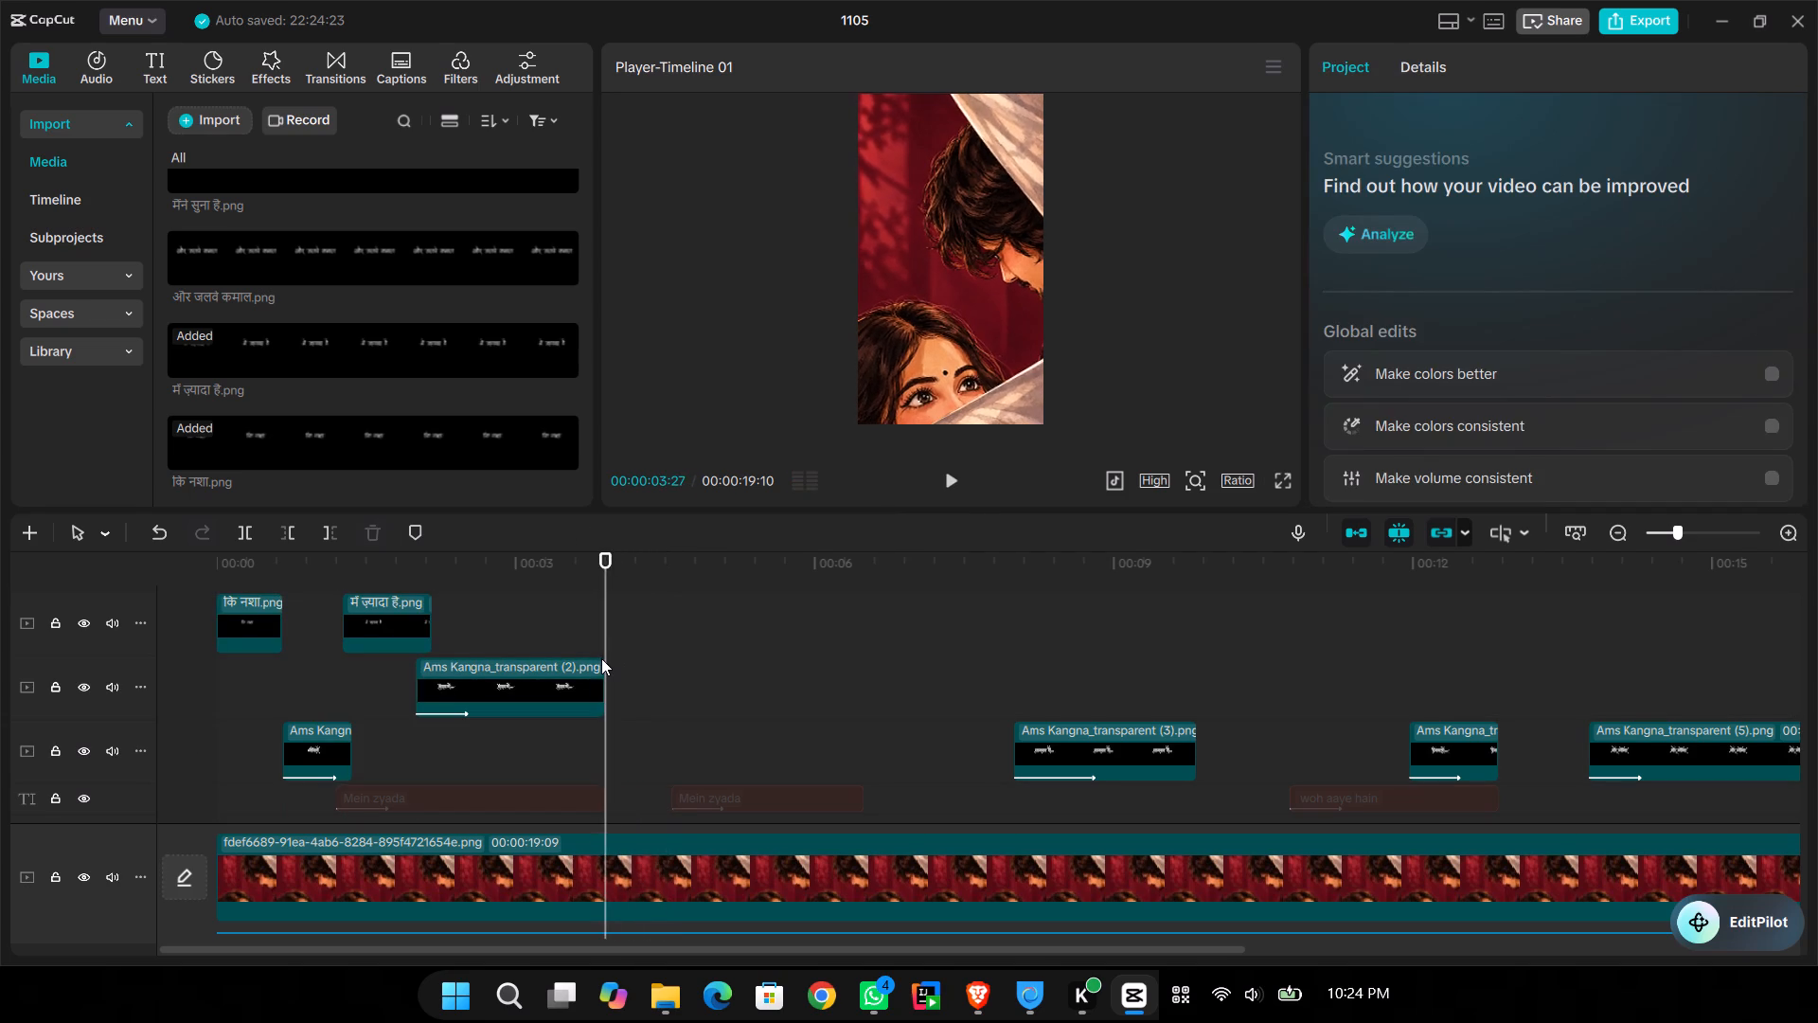
pyautogui.press('space')
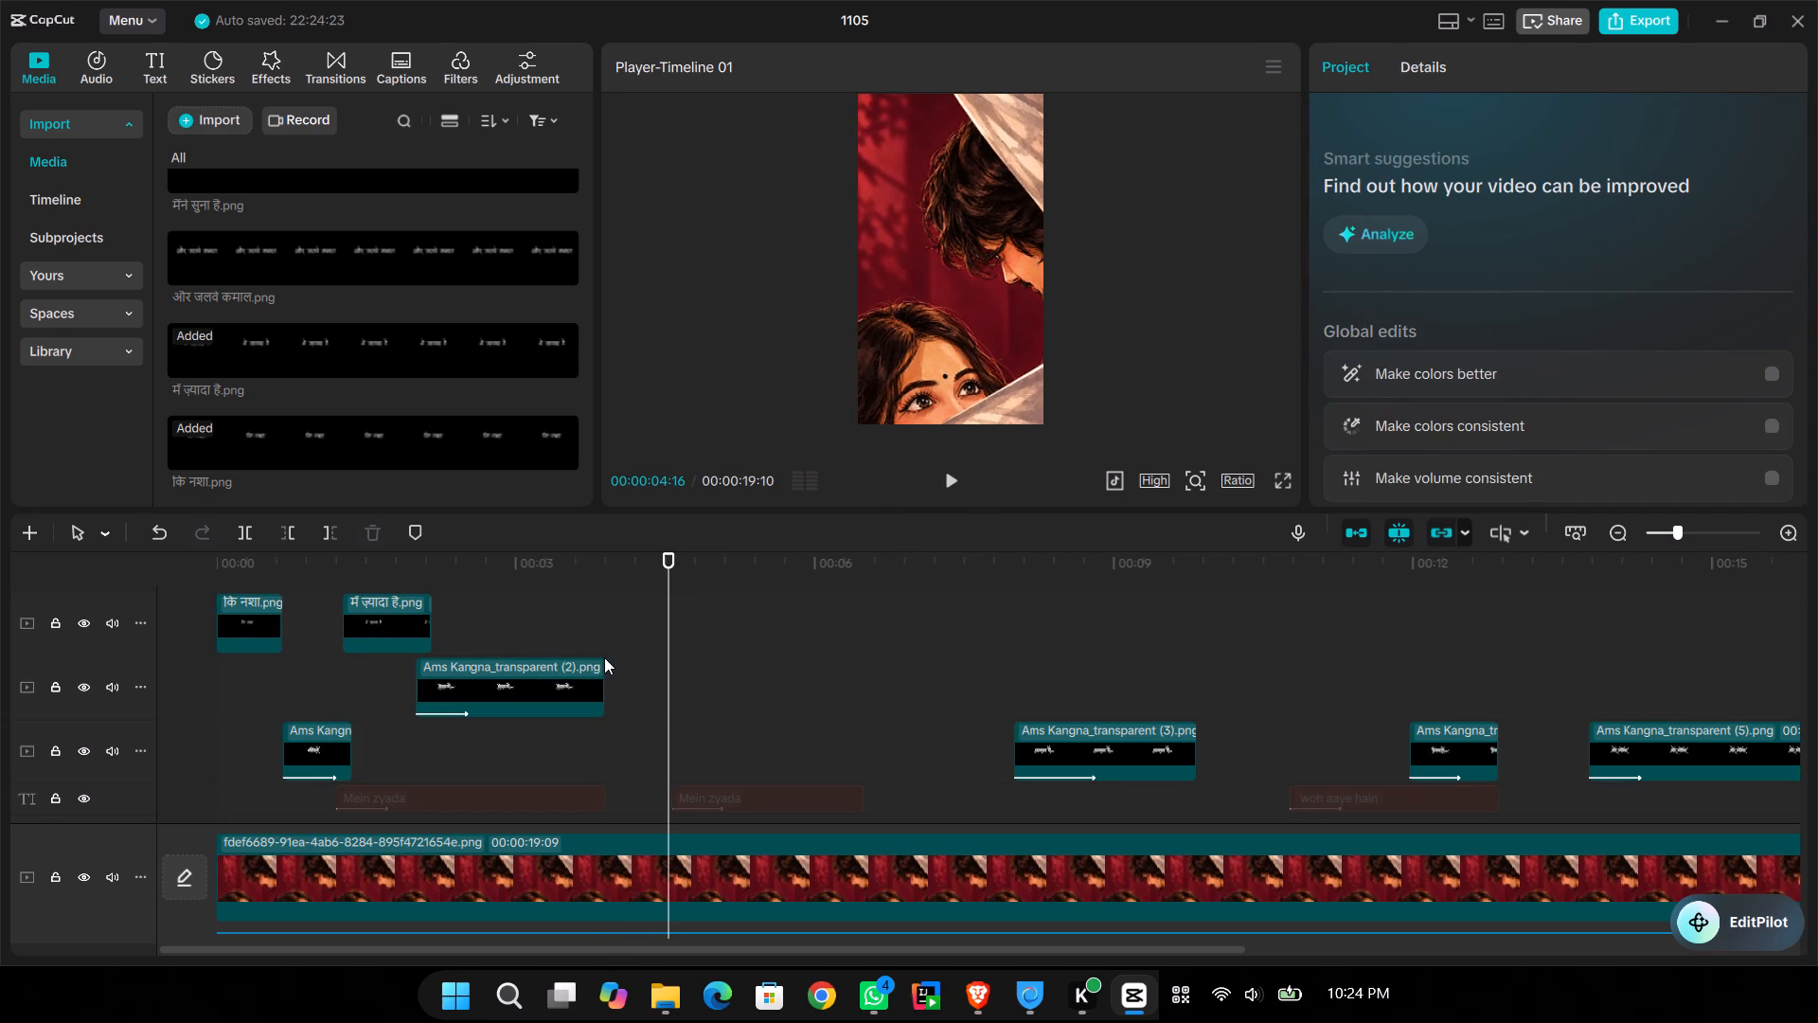
pyautogui.click(604, 657)
pyautogui.moveTo(605, 657); pyautogui.dragTo(529, 652)
pyautogui.click(550, 635)
pyautogui.press('space')
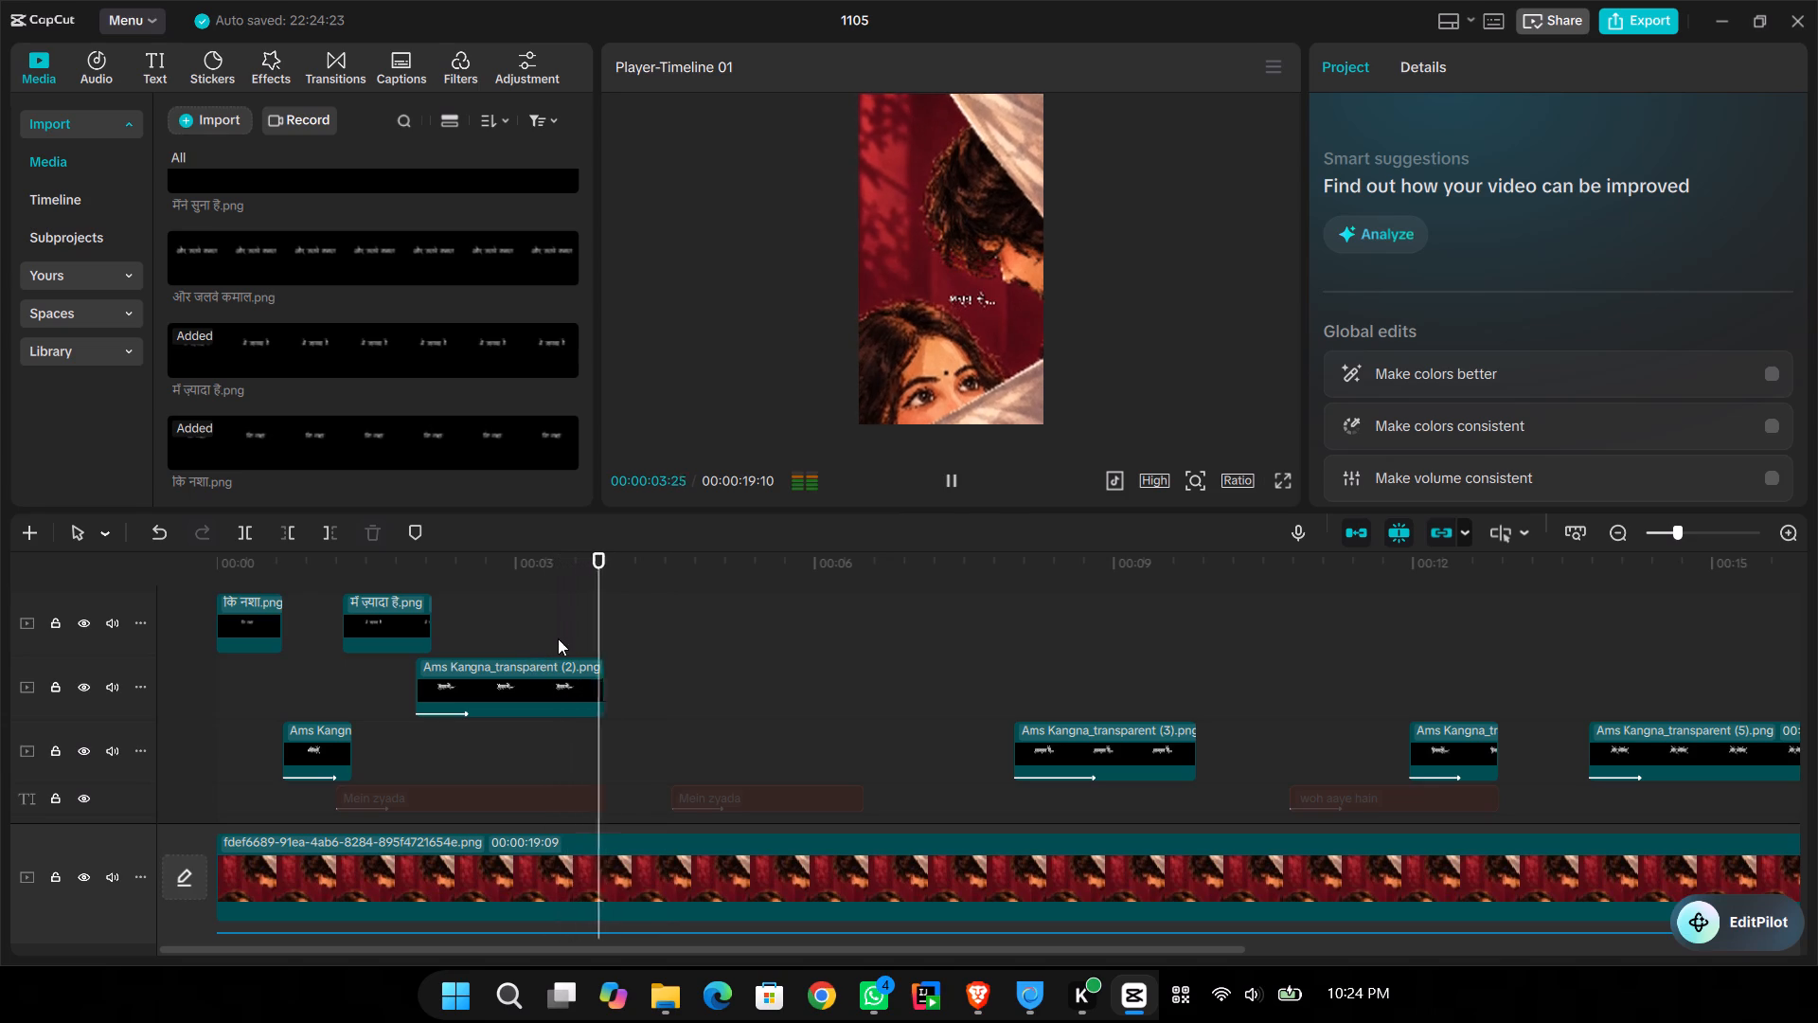
pyautogui.press('space')
pyautogui.press('space')
pyautogui.click(610, 645)
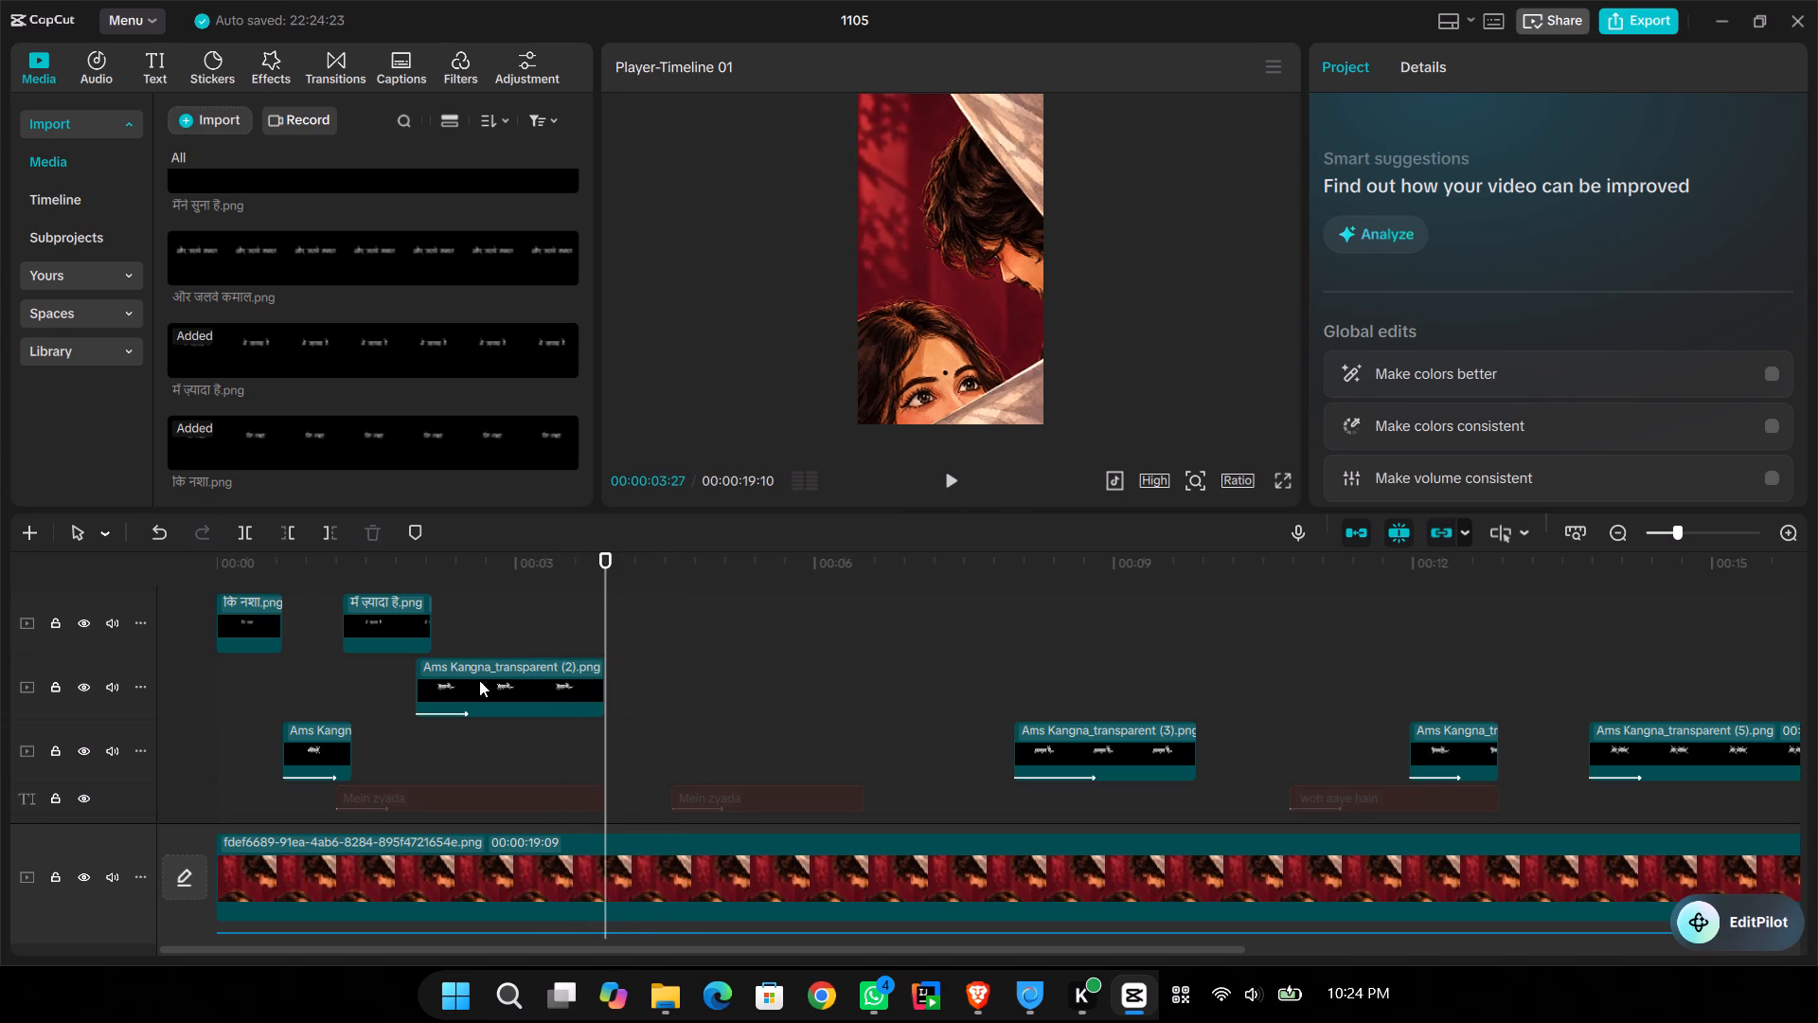
pyautogui.moveTo(562, 764); pyautogui.dragTo(346, 635)
pyautogui.hotkey('ctrl', 'c')
pyautogui.hotkey('ctrl', 'v')
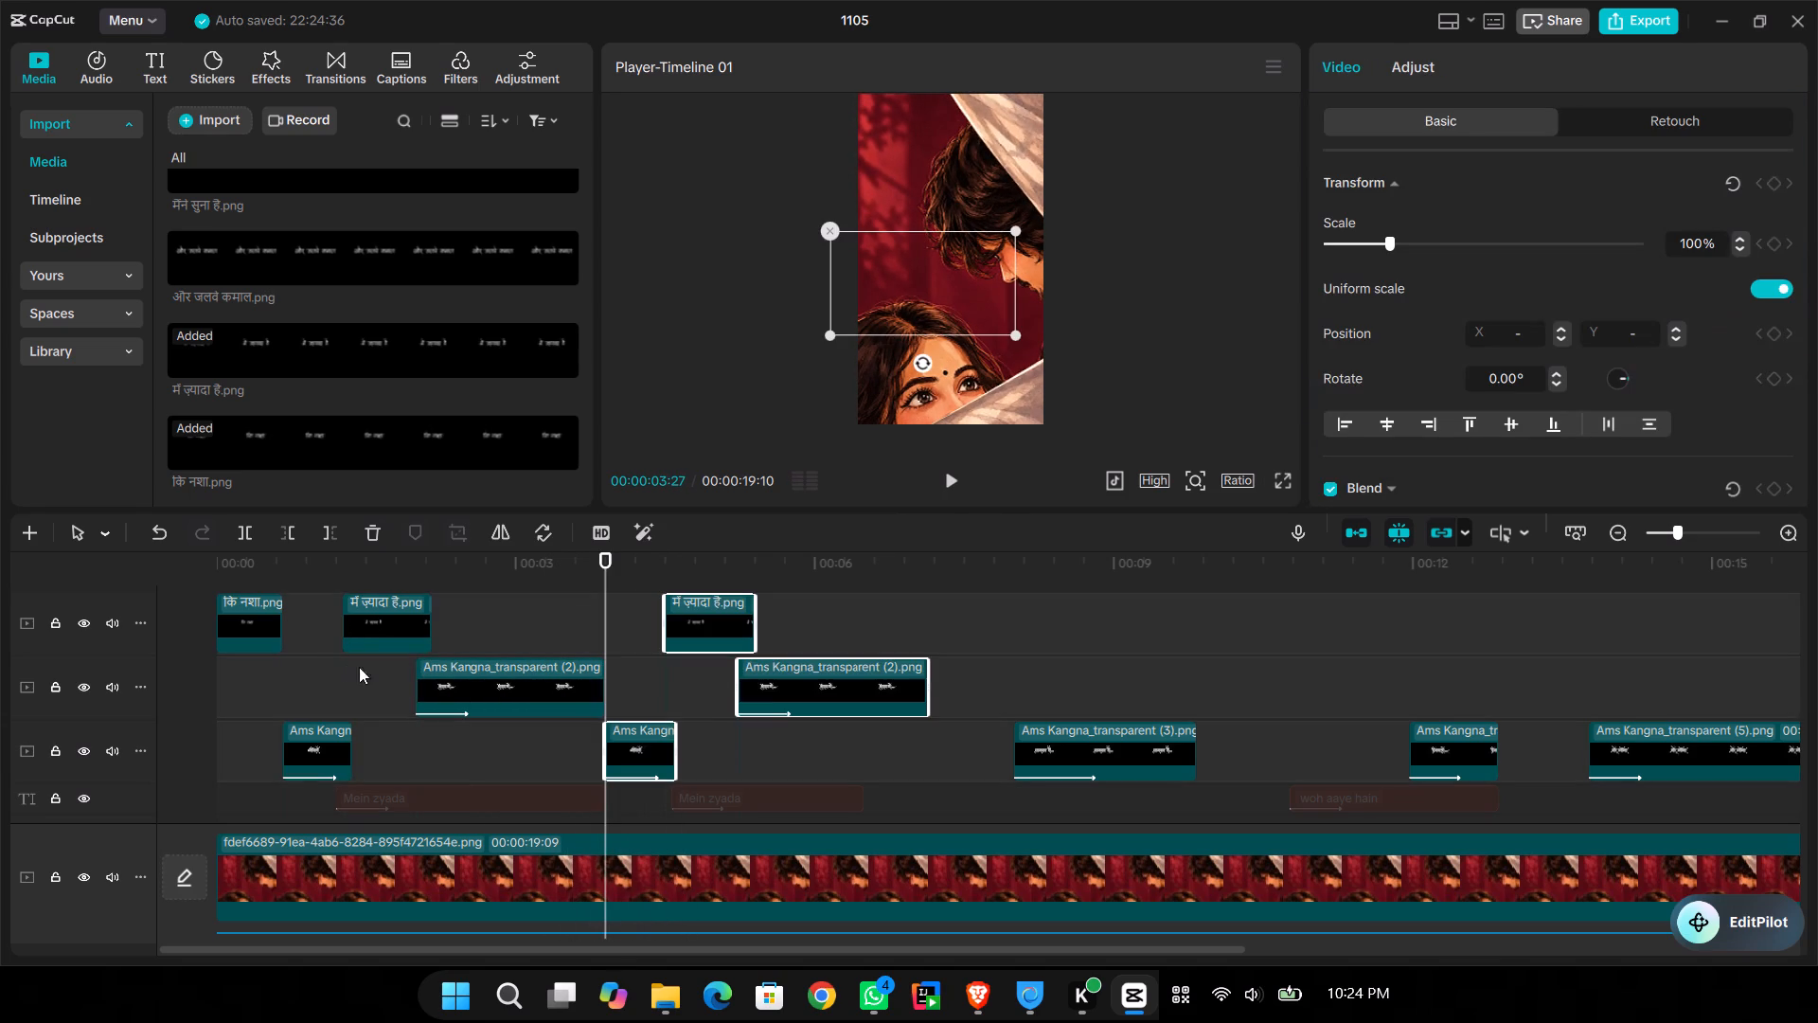
# Play the duplicated lyric clips to check their timing against the song.
pyautogui.click(550, 620)
pyautogui.press('space')
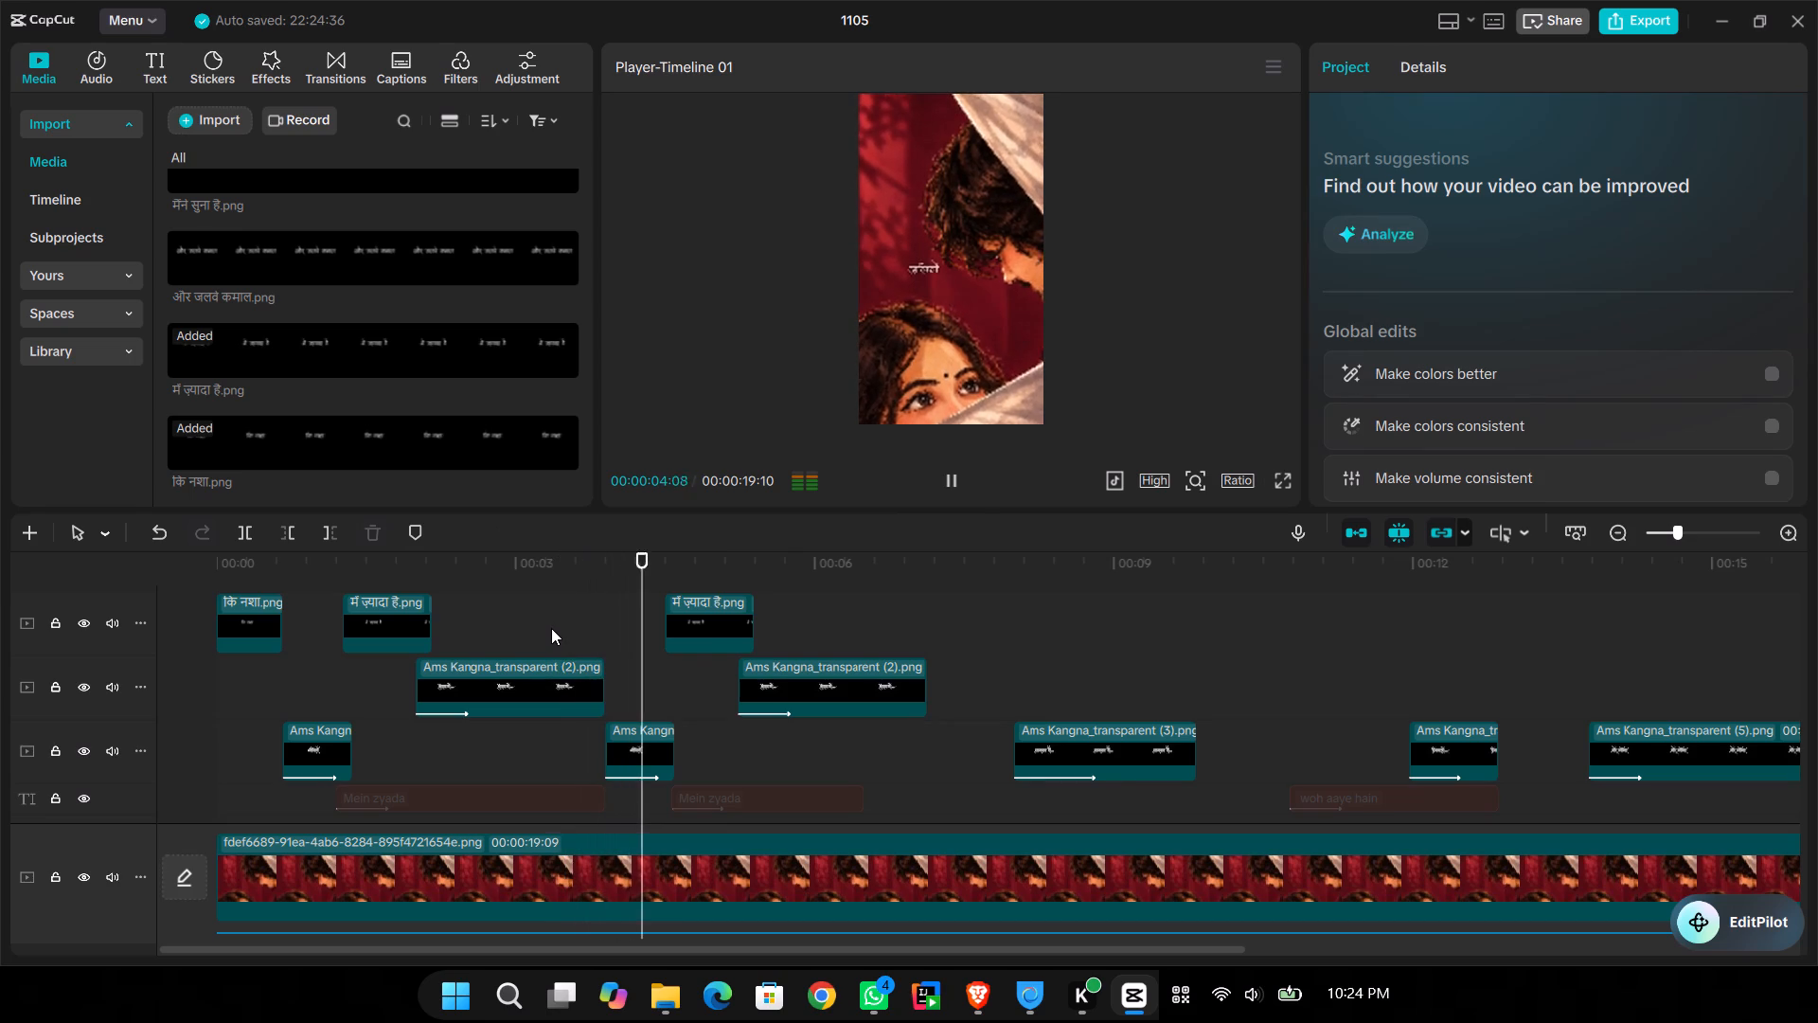
pyautogui.press('space')
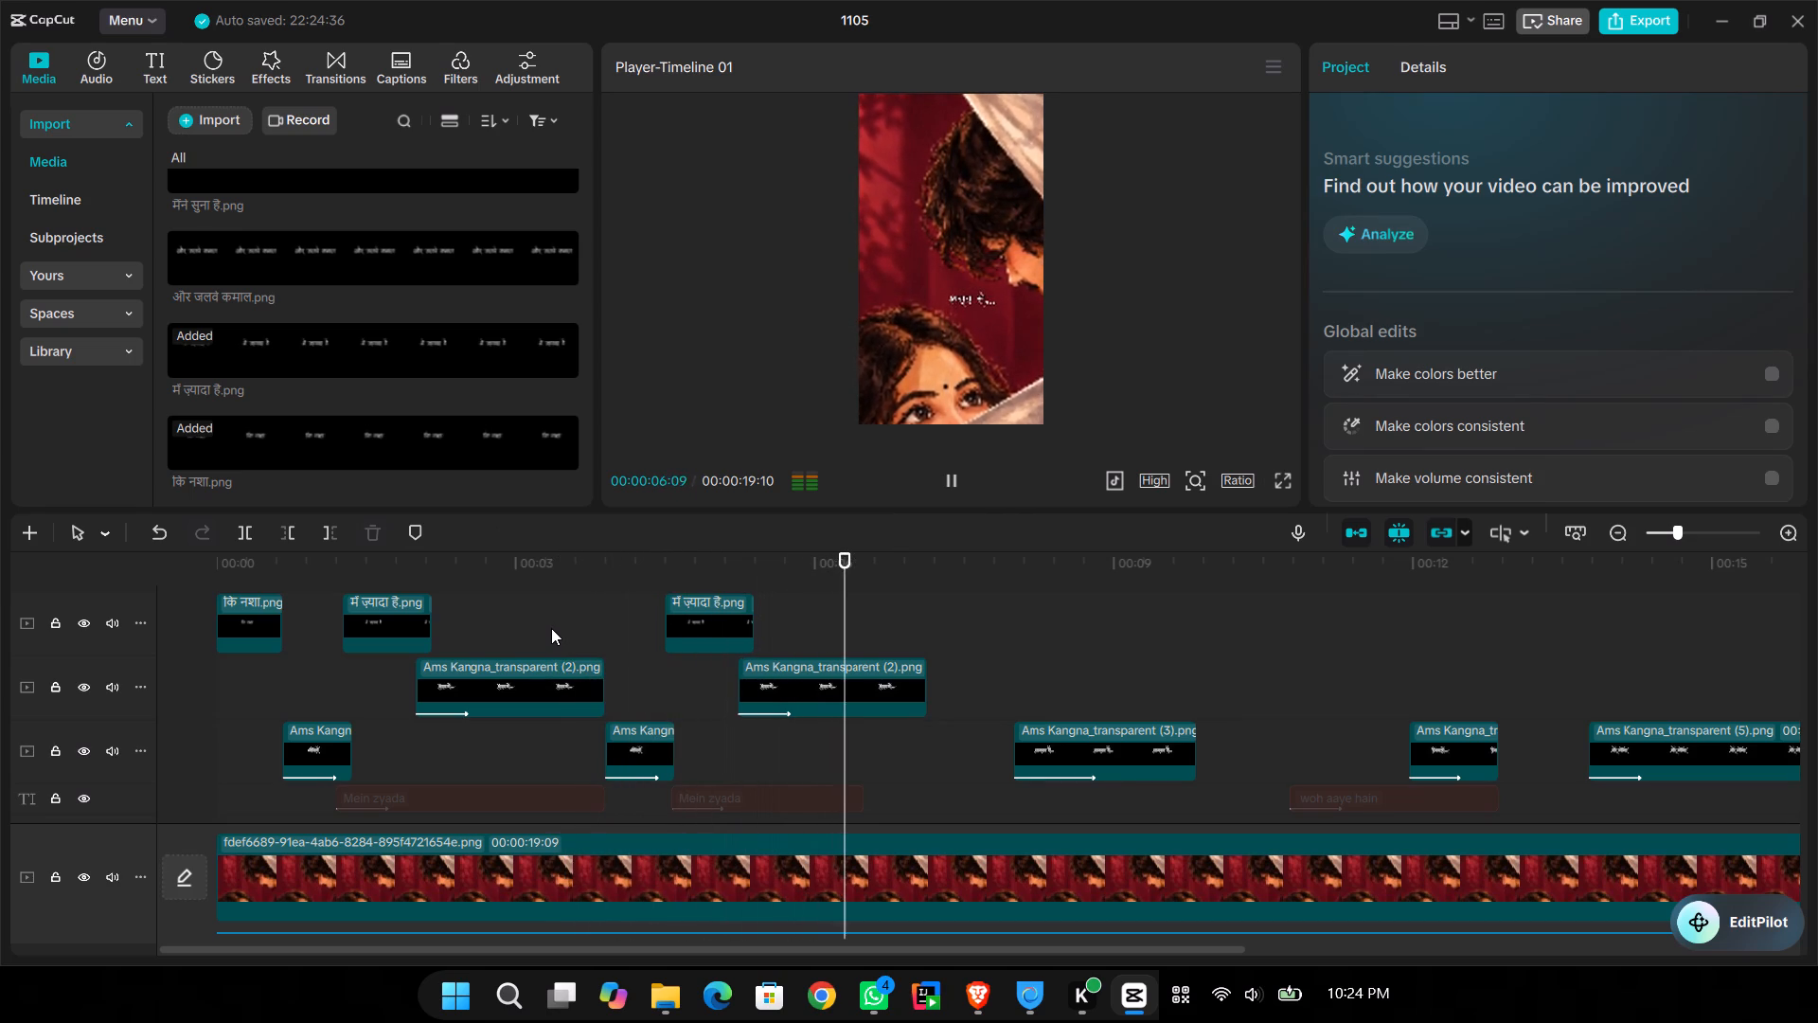
pyautogui.press('space')
pyautogui.press('space')
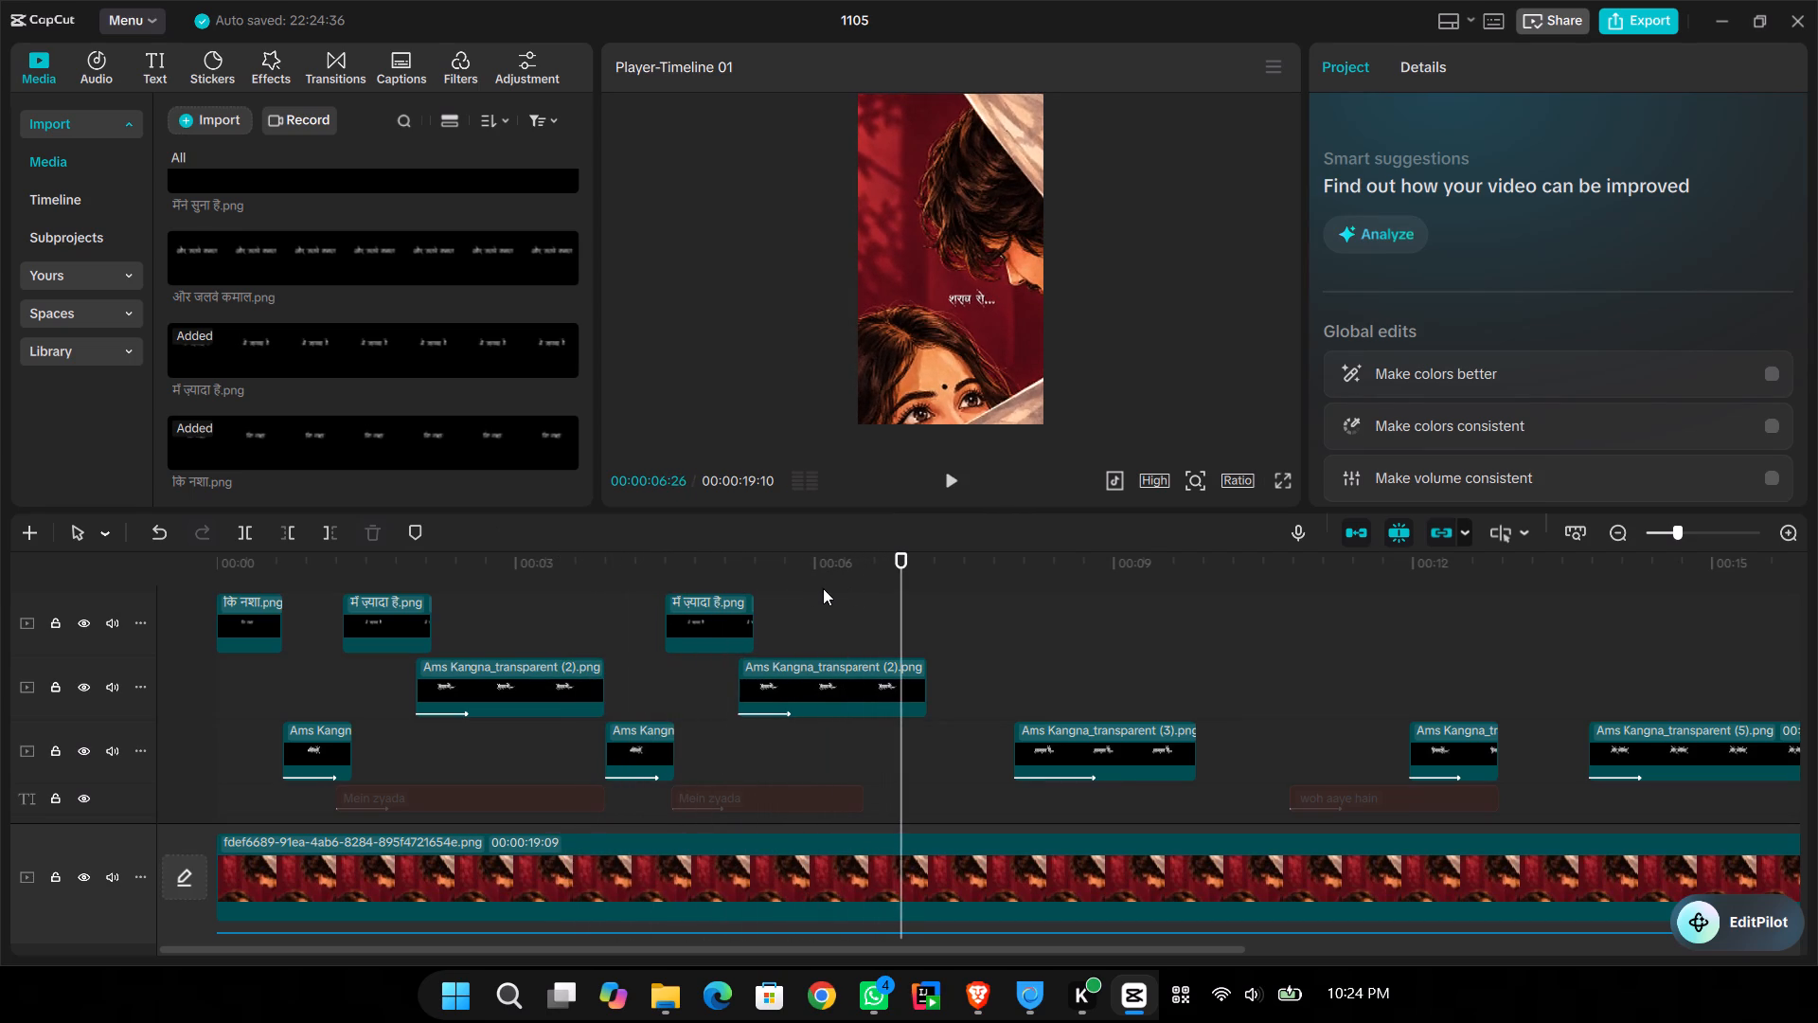
# Replay the section around 00:00:06:15 to find where the repeated "शराब से..." line should end.
pyautogui.click(801, 588)
pyautogui.press('space')
pyautogui.press('space')
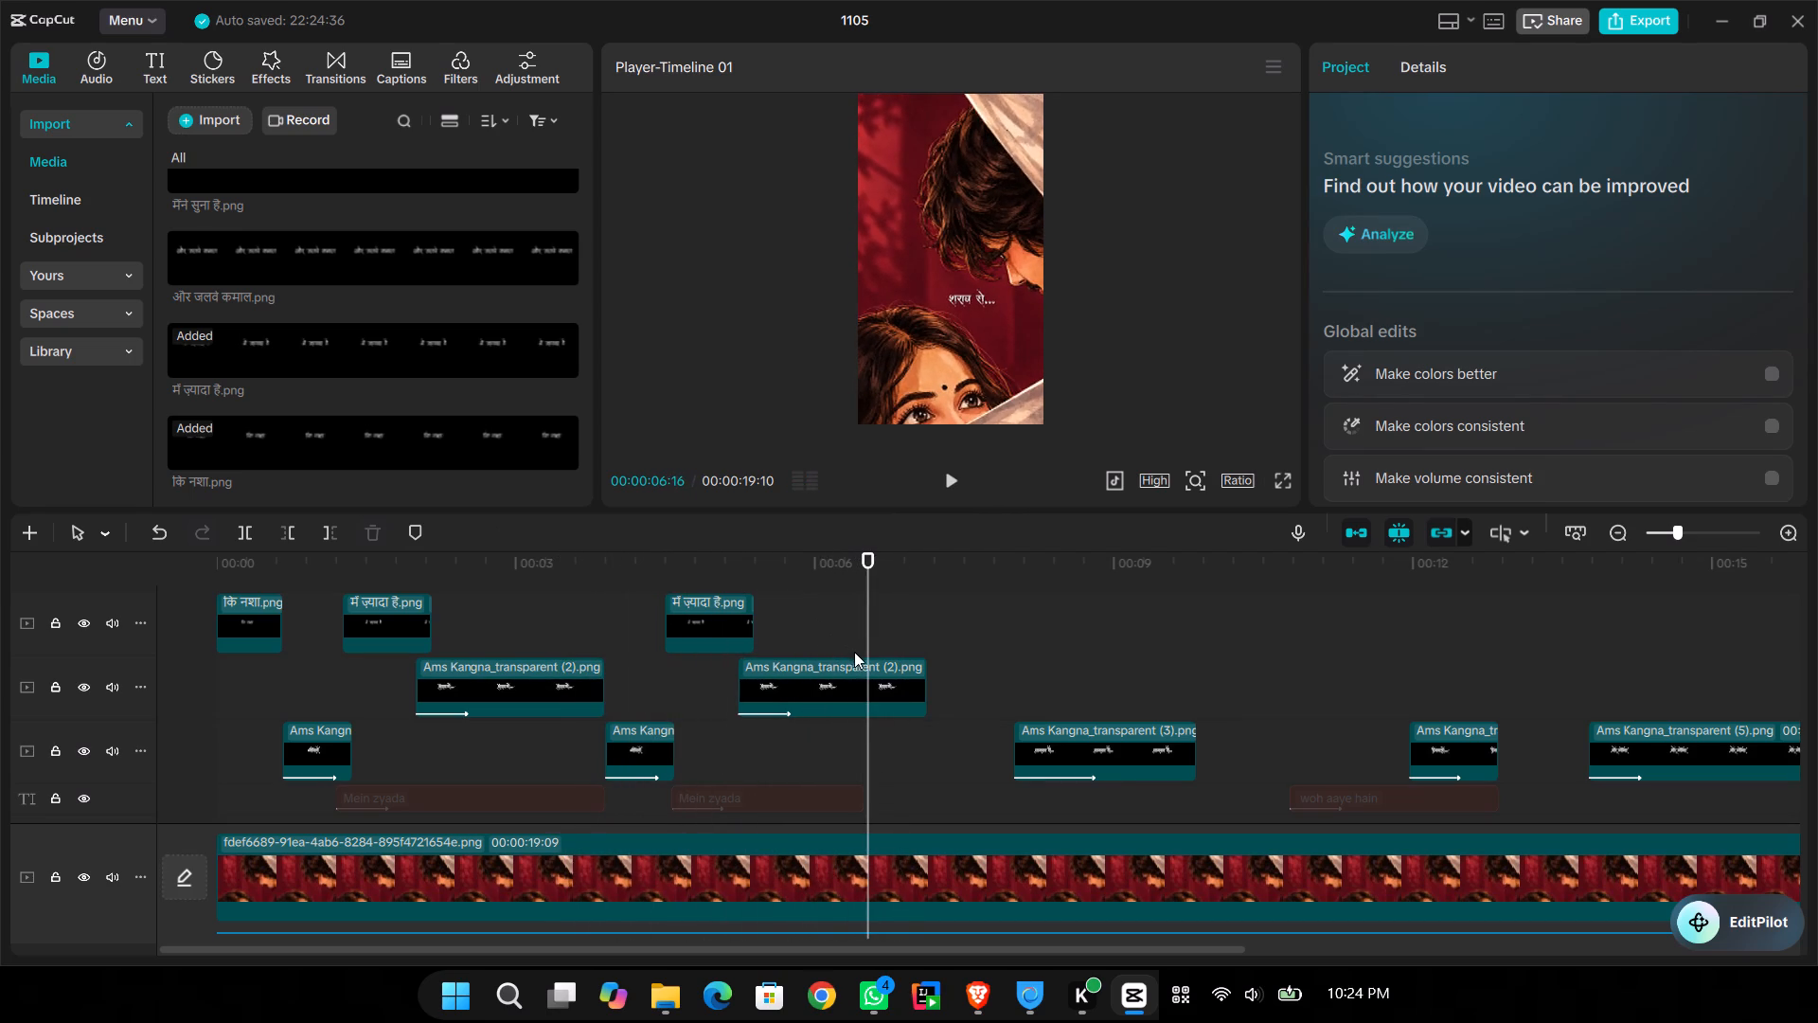
pyautogui.press('space')
pyautogui.click(845, 609)
pyautogui.press('space')
pyautogui.press('space')
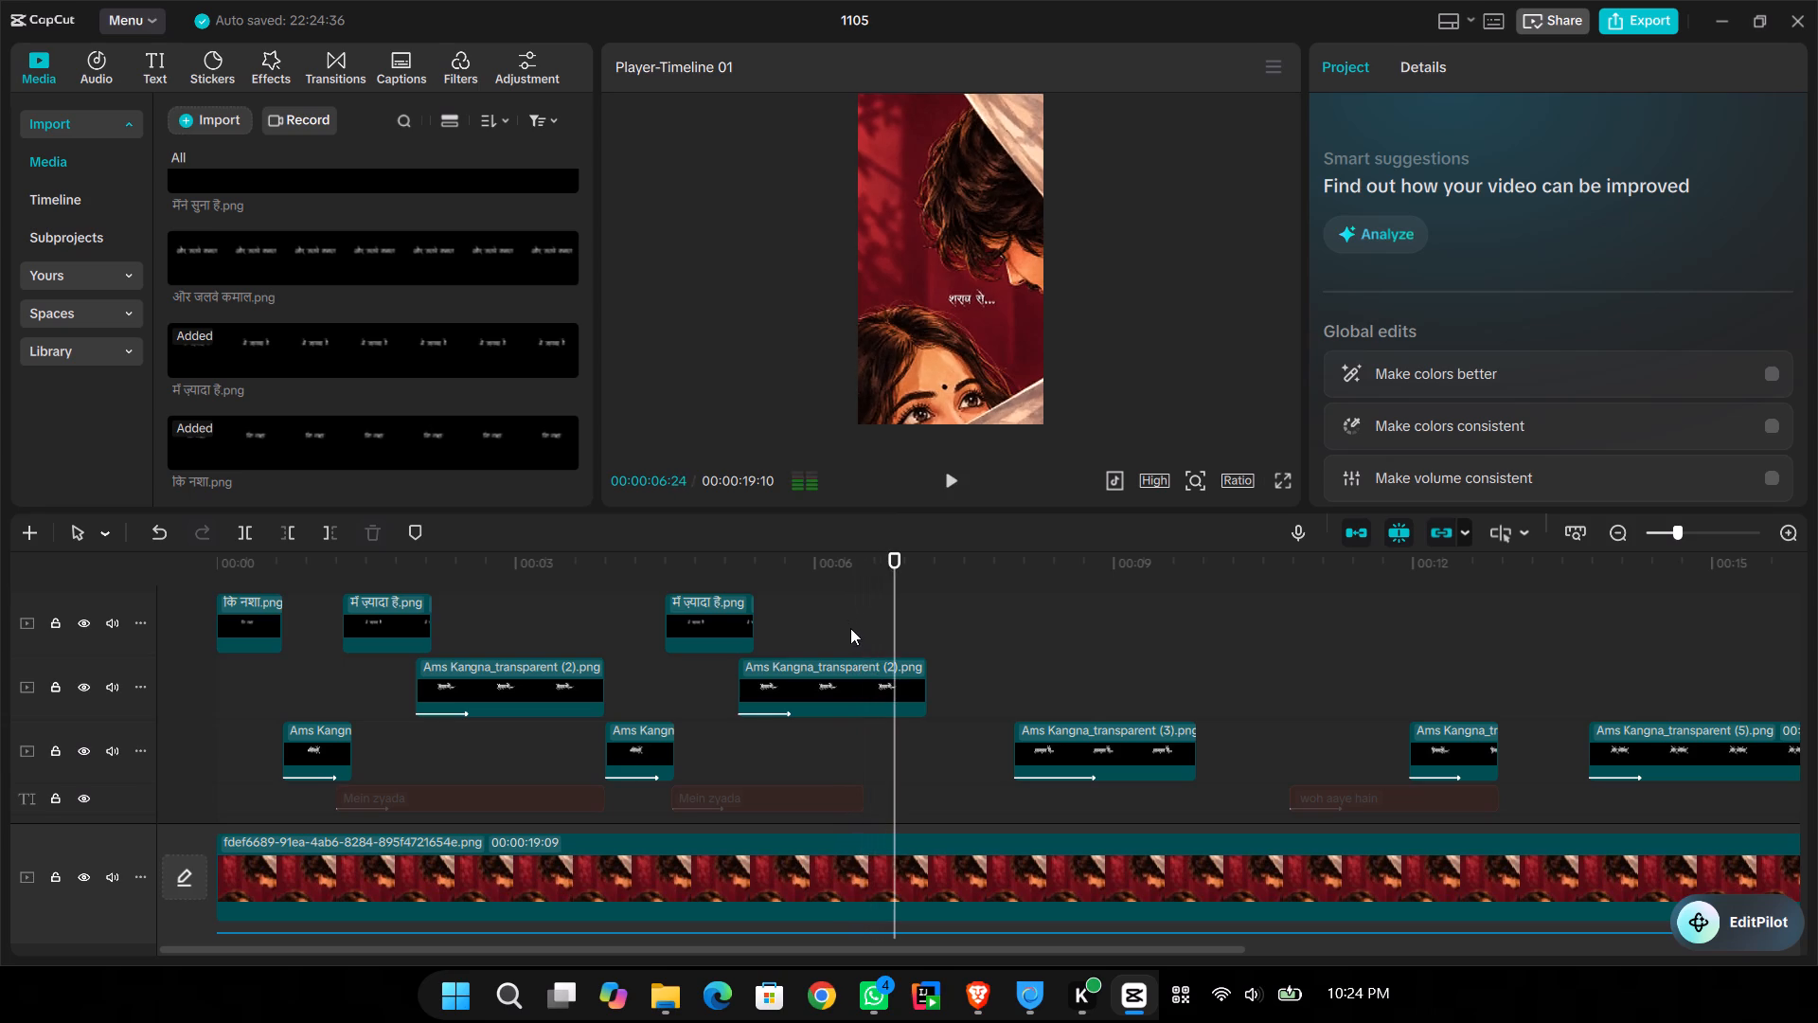
pyautogui.click(850, 628)
pyautogui.press('space')
pyautogui.press('space')
pyautogui.click(853, 636)
pyautogui.press('space')
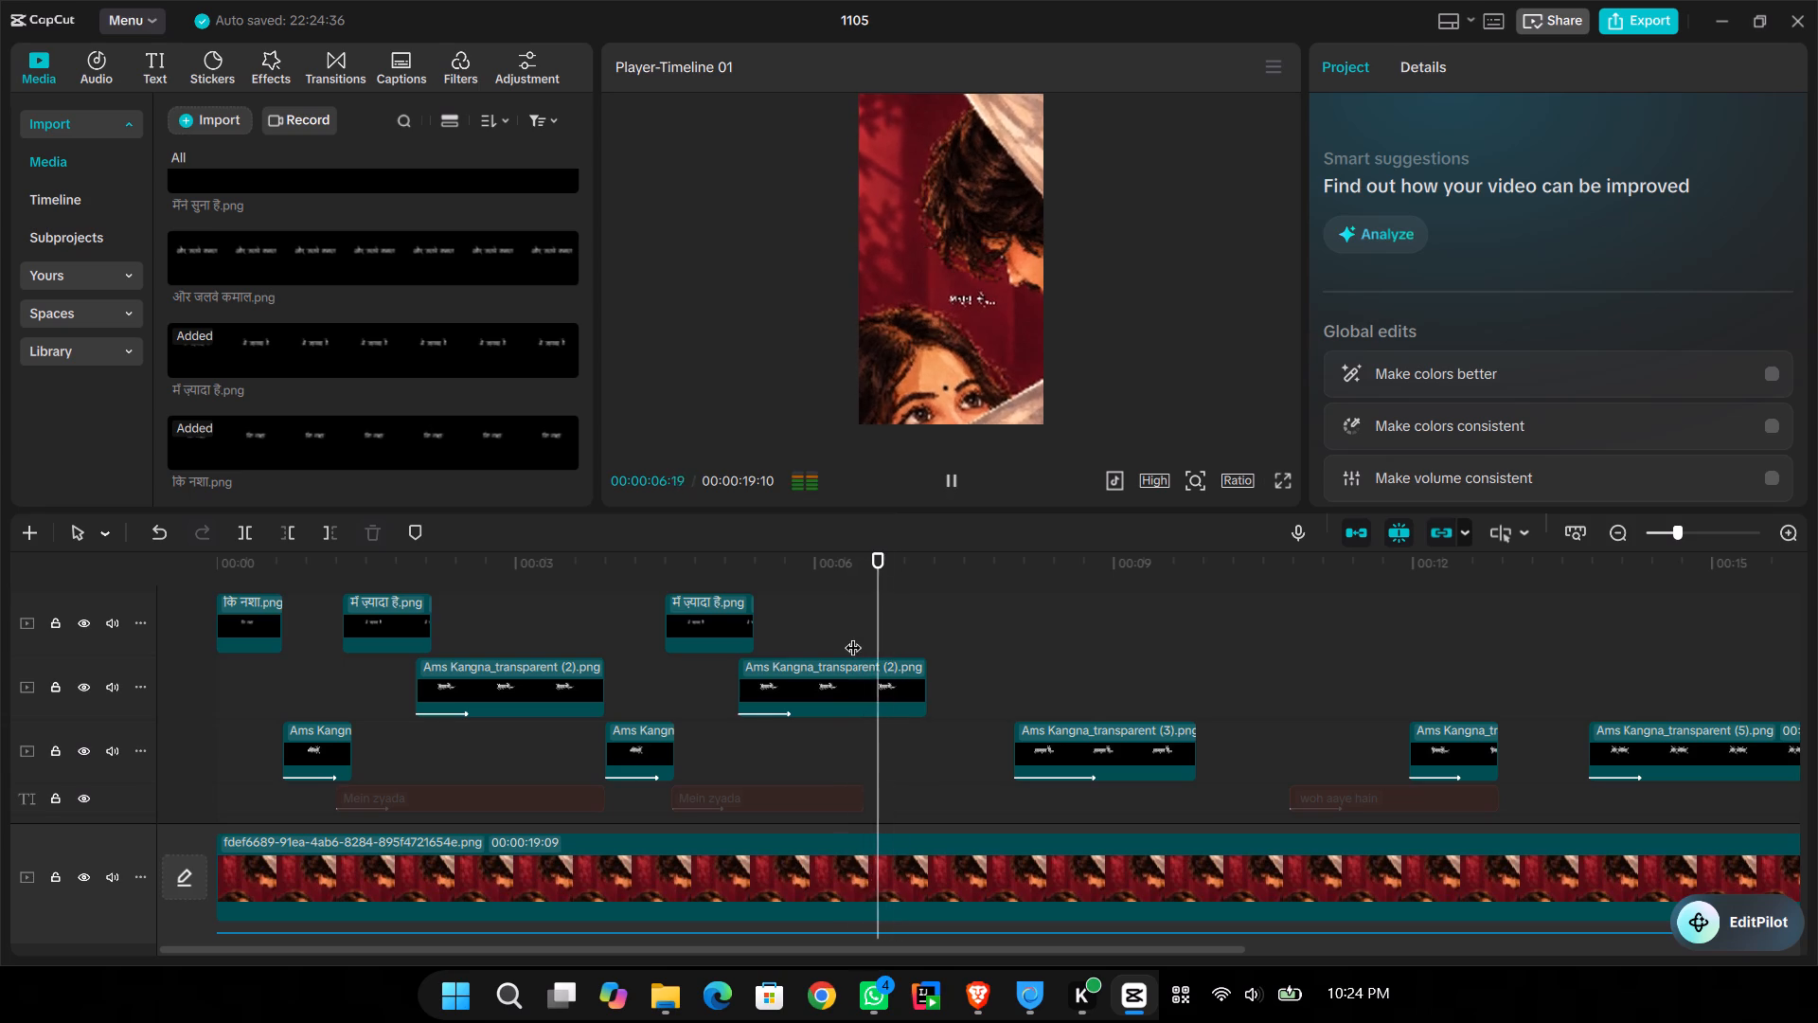
pyautogui.press('space')
pyautogui.click(858, 632)
pyautogui.press('space')
pyautogui.press('space')
pyautogui.click(858, 632)
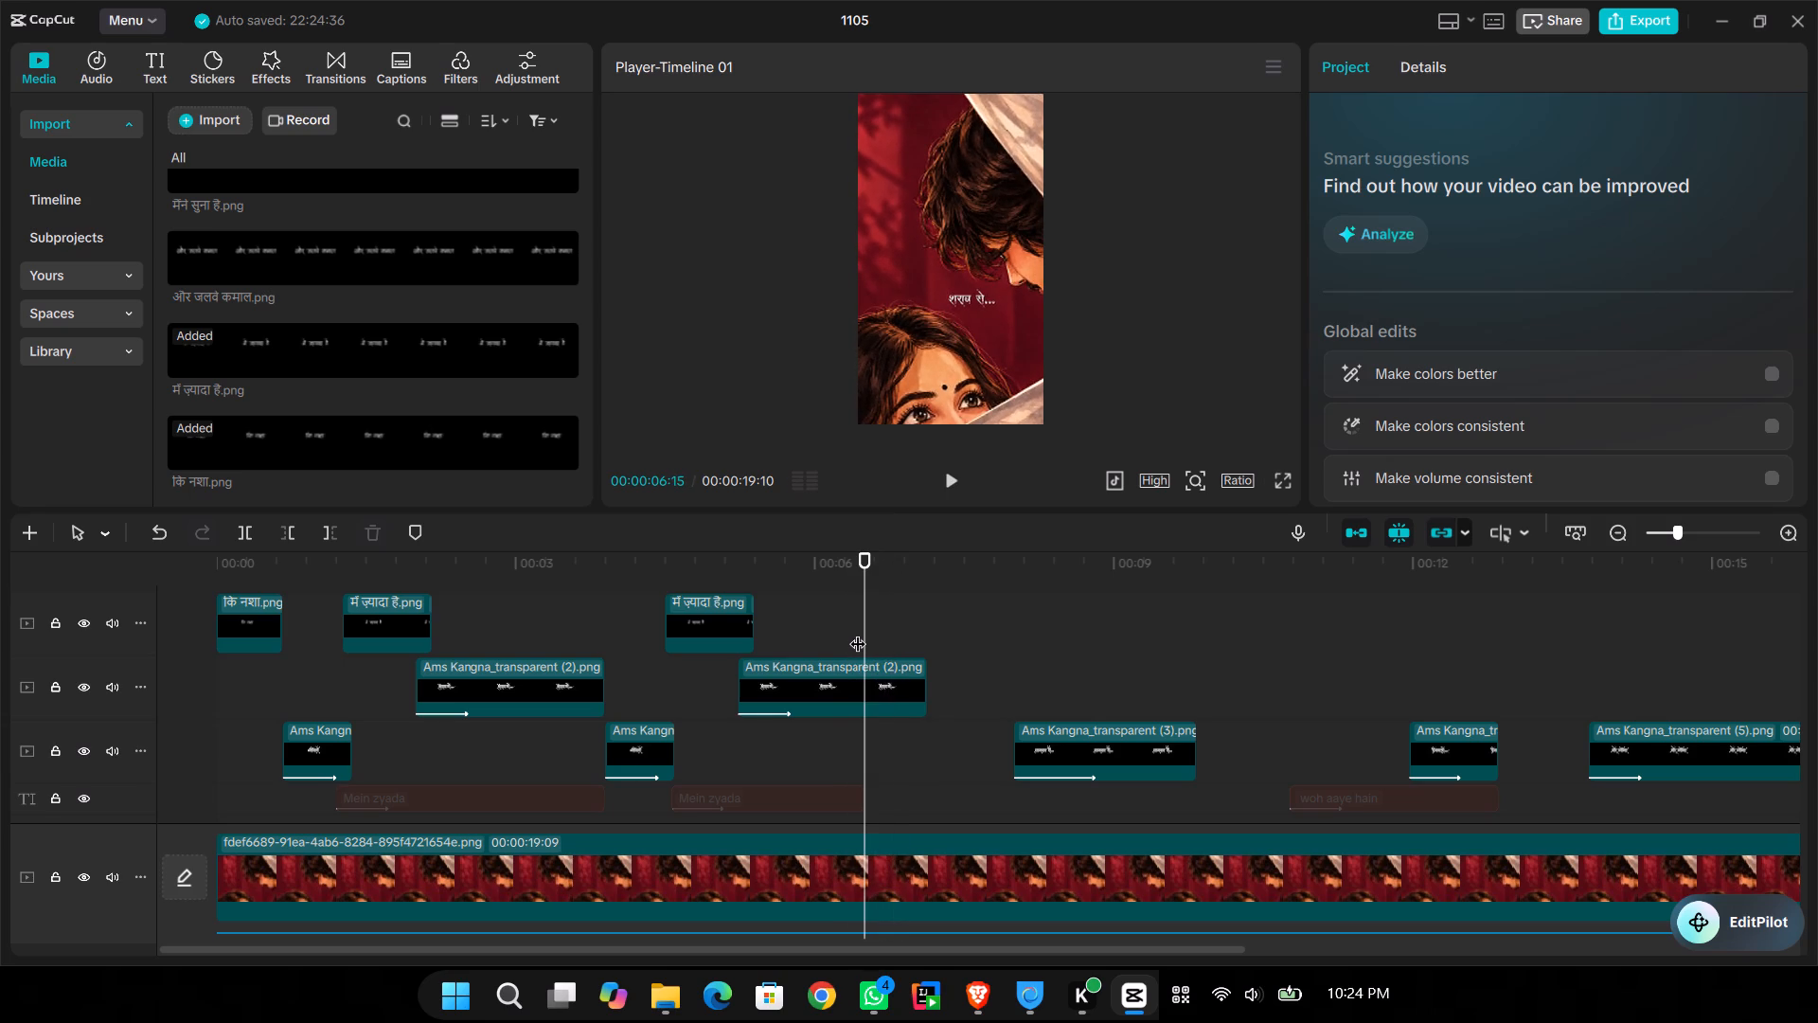
pyautogui.middleClick(777, 589)
pyautogui.scroll(1, 777, 589)
pyautogui.moveTo(697, 592); pyautogui.dragTo(735, 608)
pyautogui.click(770, 629)
pyautogui.press('space')
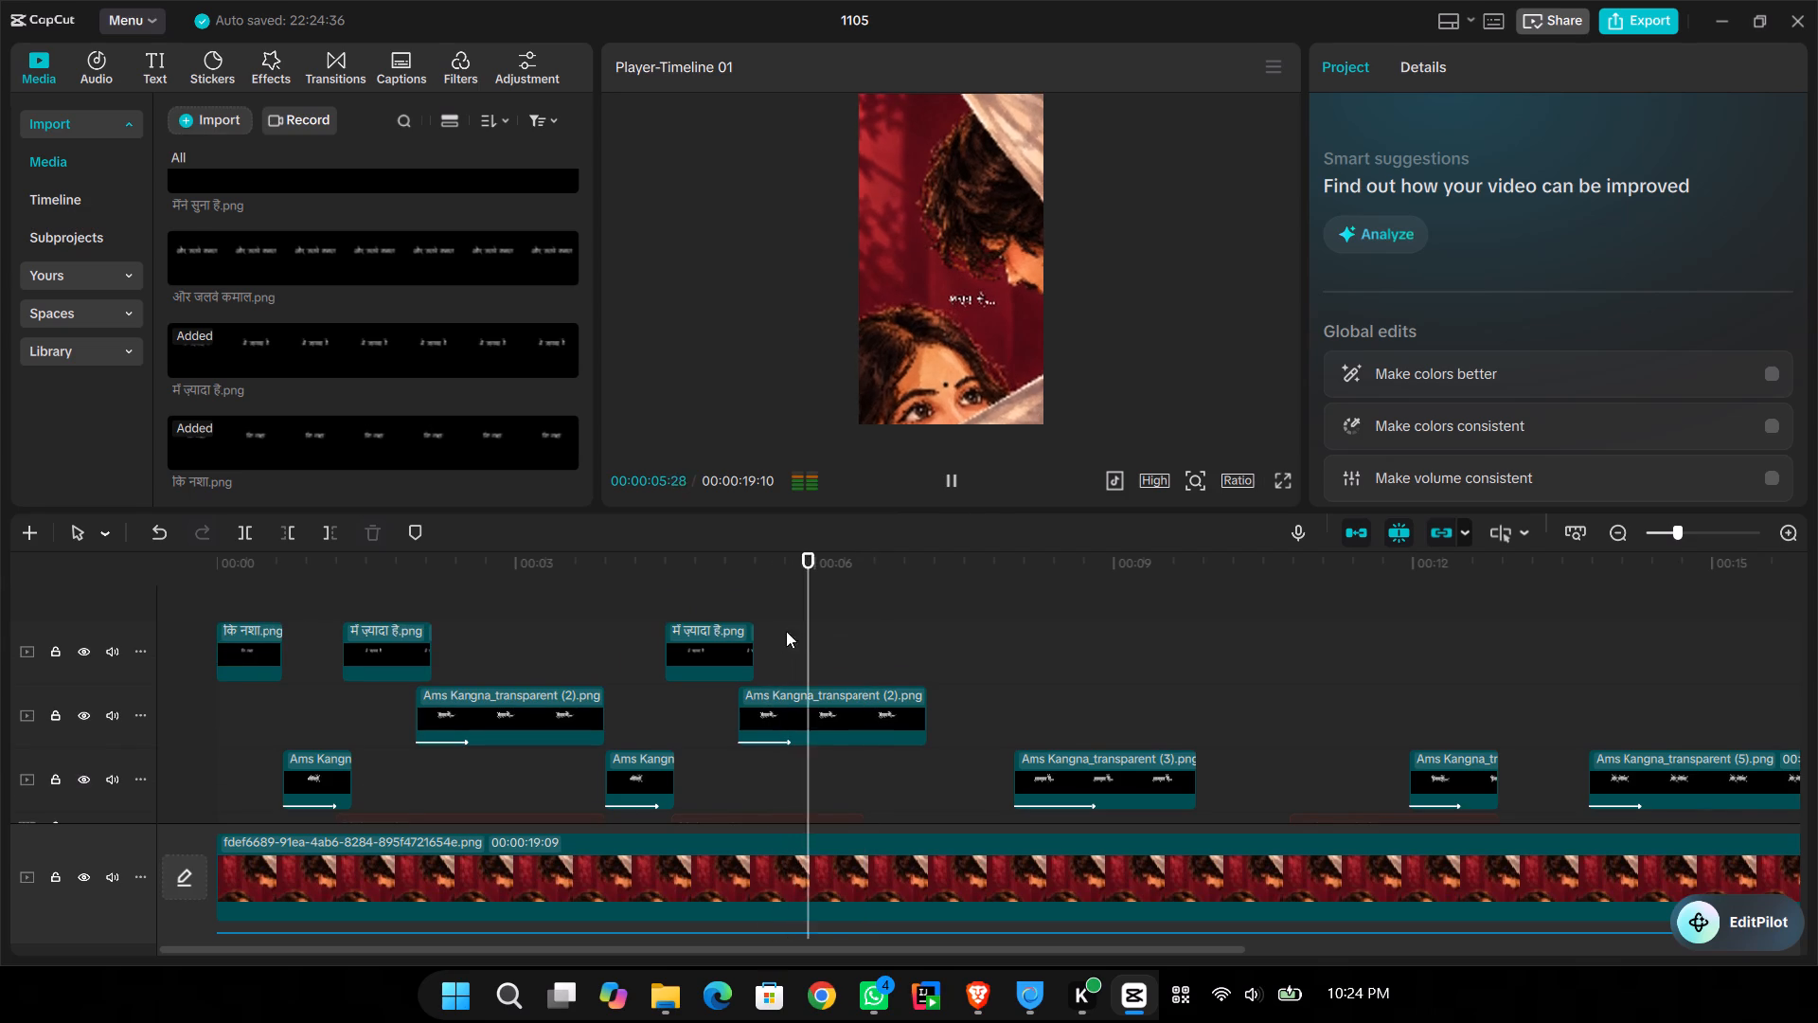
pyautogui.press('space')
# Trim the repeated Ams Kangna_transparent (2) clip so it ends at 00:00:06:24.
pyautogui.click(867, 727)
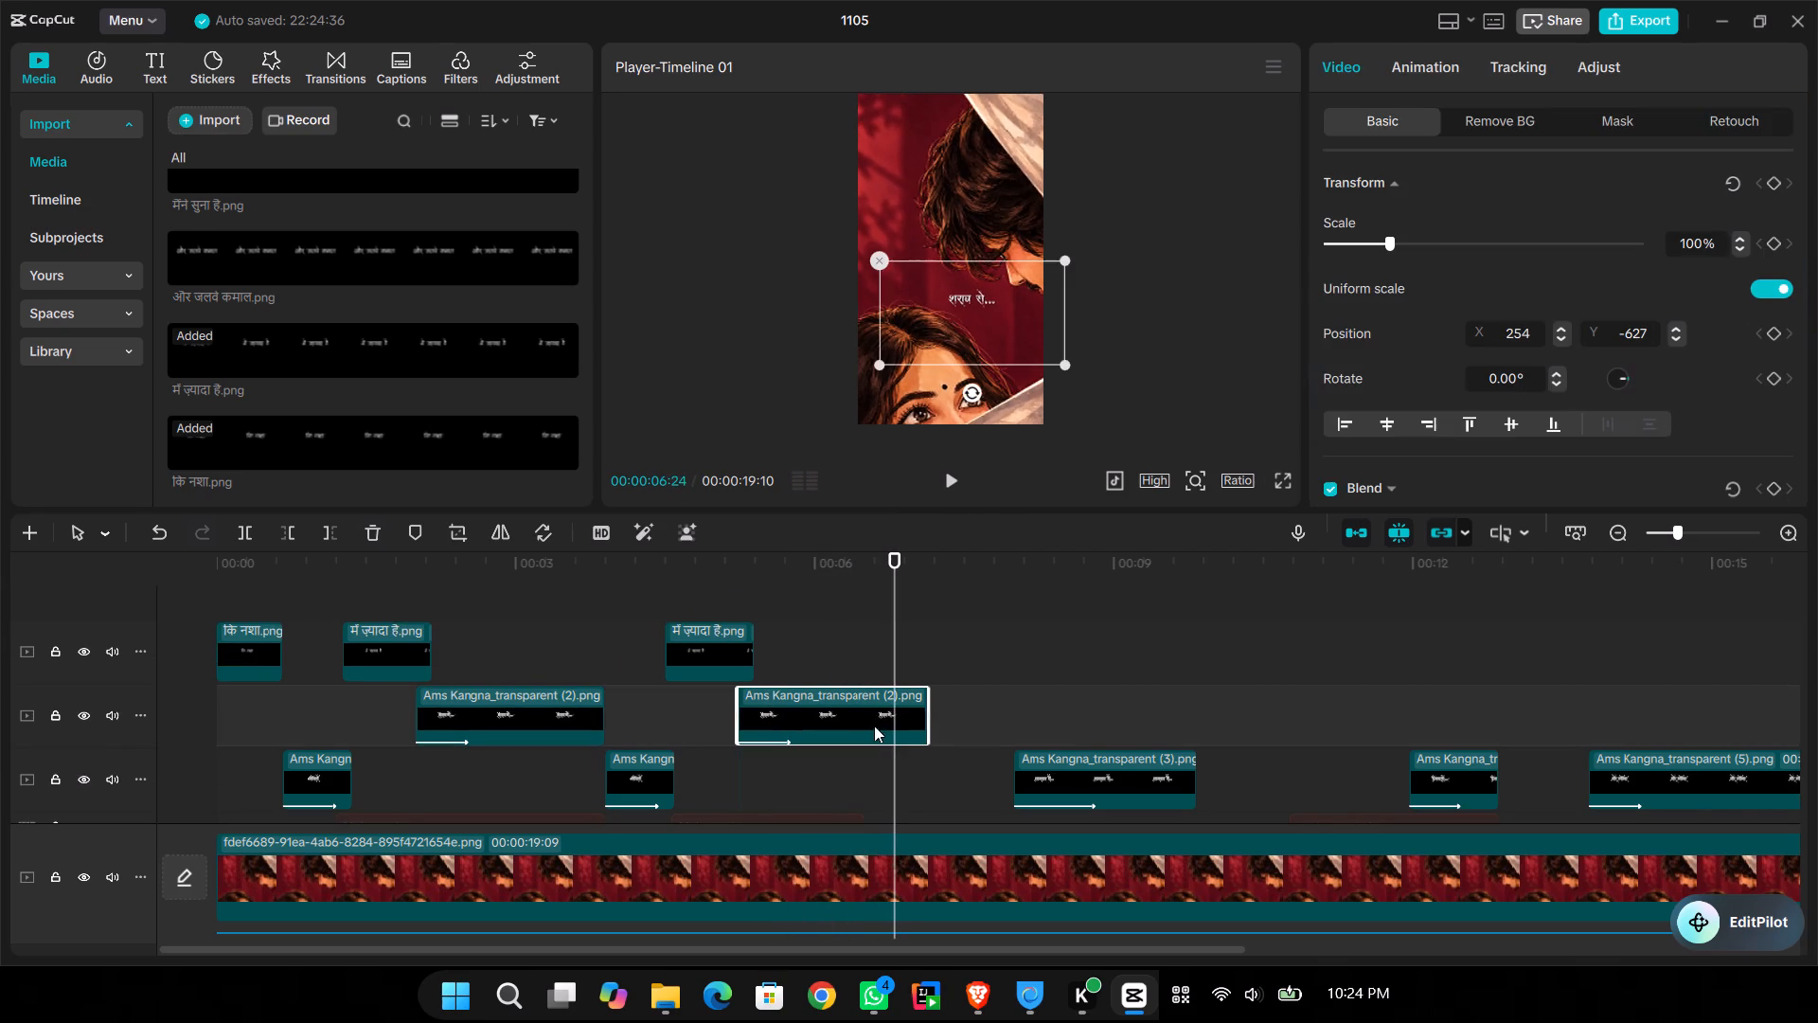
pyautogui.moveTo(932, 718); pyautogui.dragTo(888, 715)
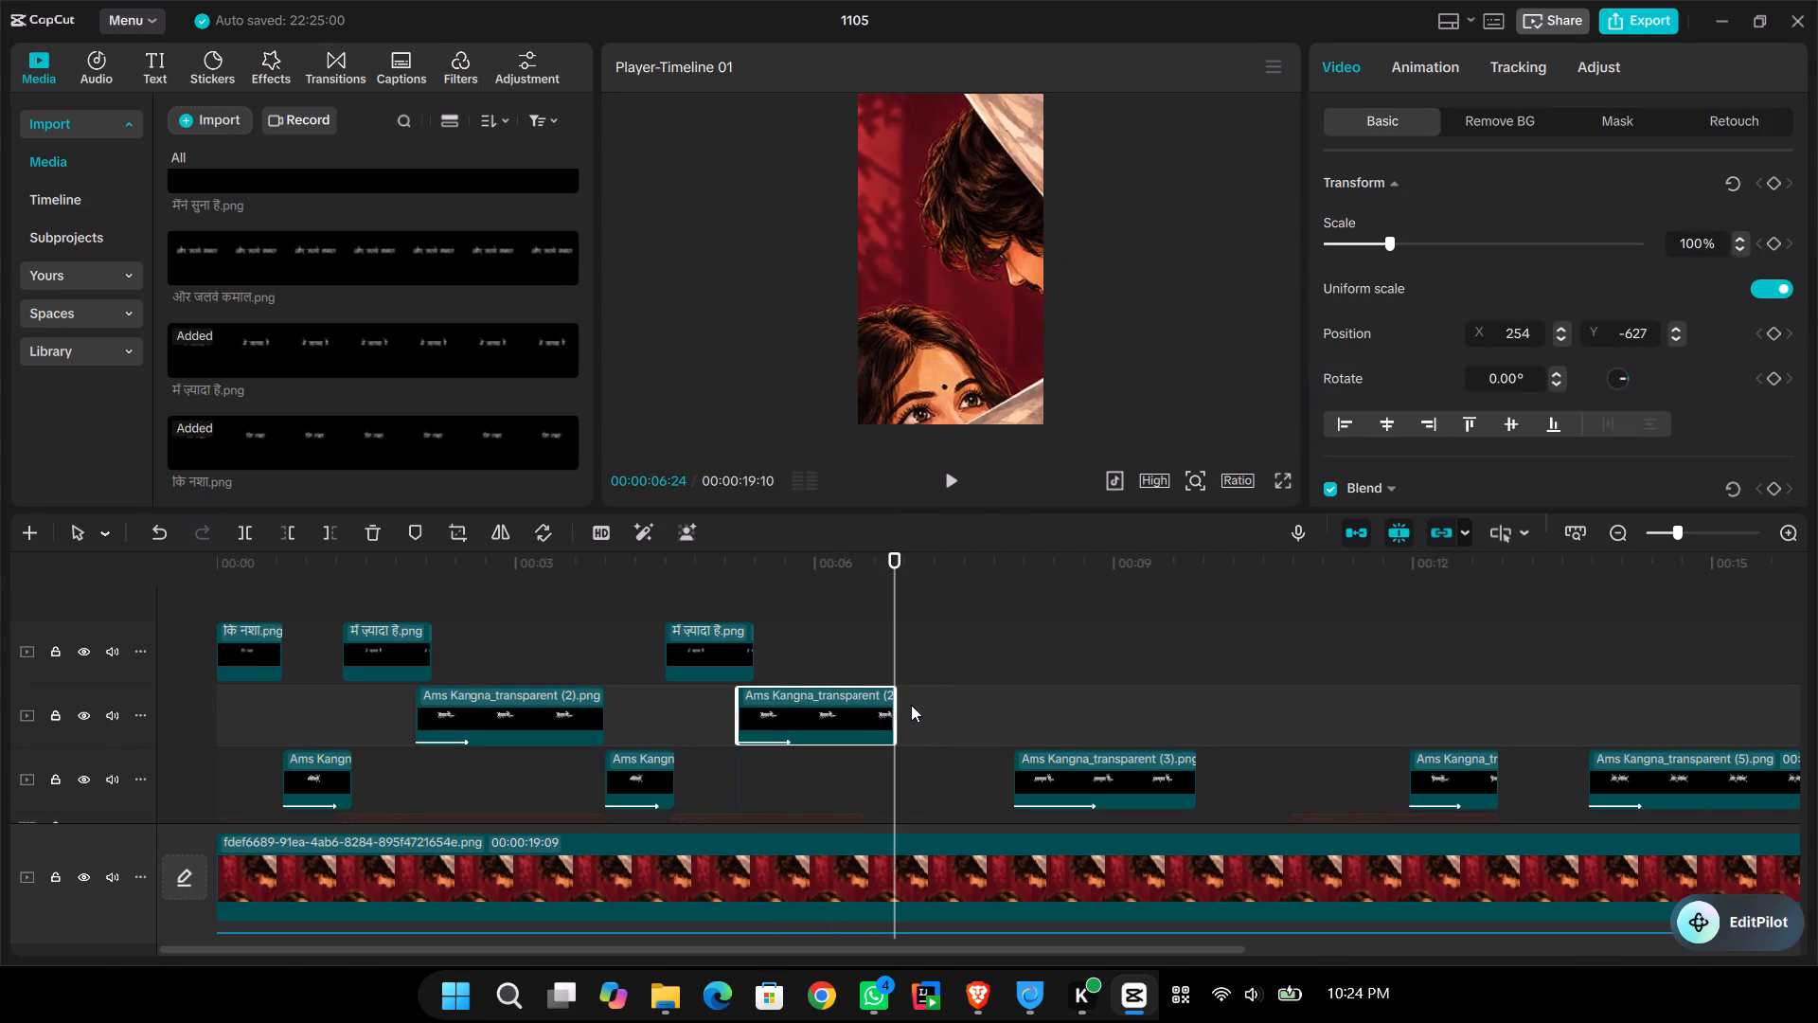
# Add और जलवे कमाल.png at 00:00:06:24 and shorten it to end just before Ams Kangna_transparent (3).
pyautogui.click(404, 346)
pyautogui.click(439, 273)
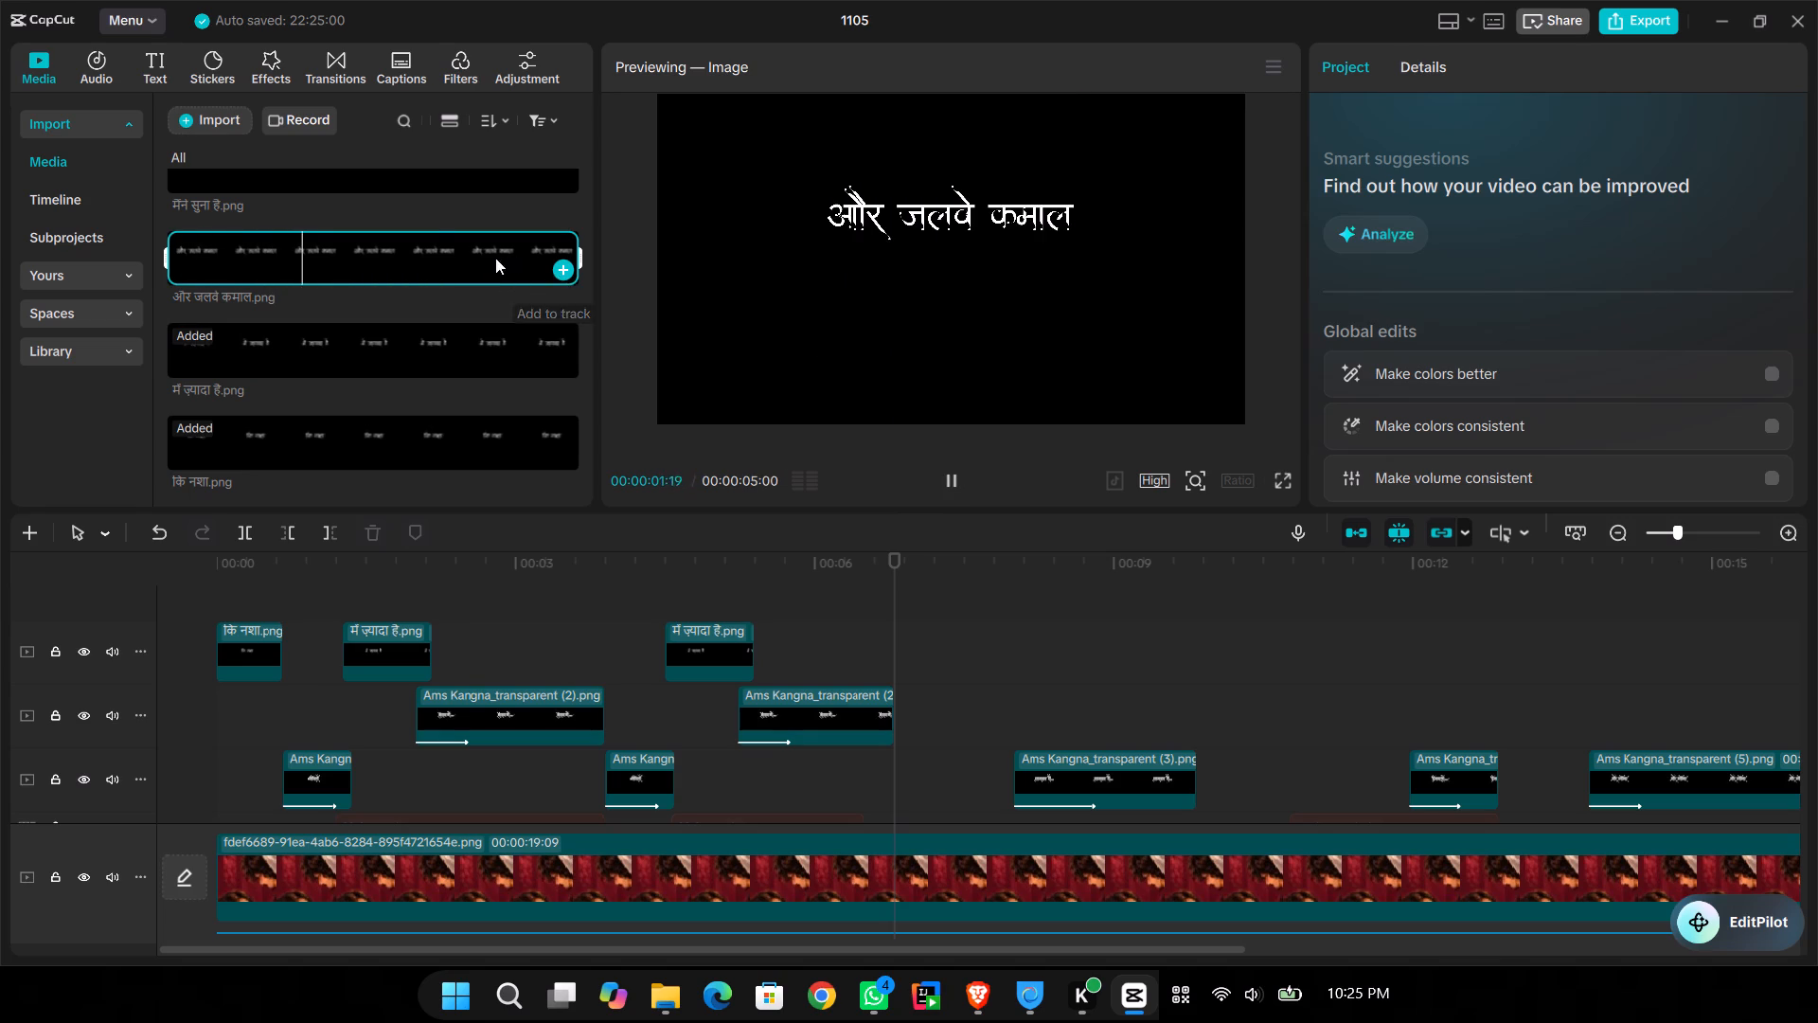
pyautogui.moveTo(491, 259); pyautogui.dragTo(893, 722)
pyautogui.click(978, 691)
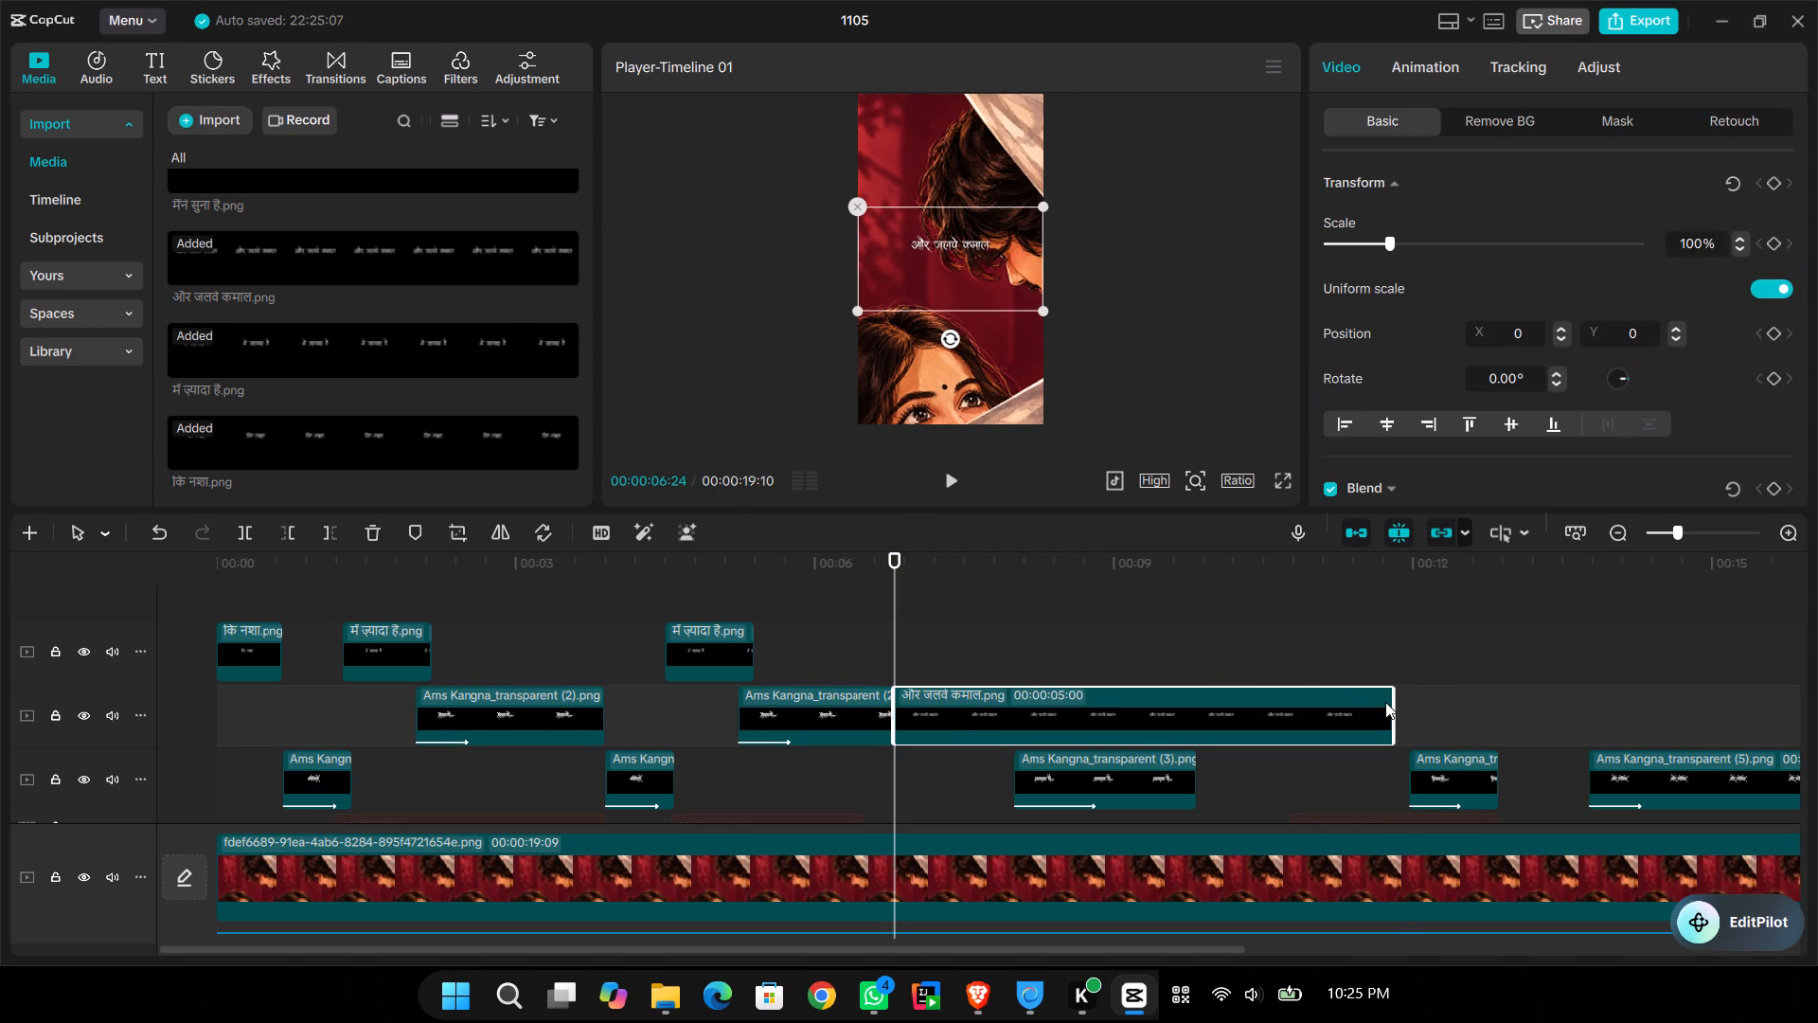
pyautogui.moveTo(1394, 699); pyautogui.dragTo(999, 745)
# Swap the tracks of Ams Kangna_transparent (3) and "और जलवे कमाल", keeping the latter's start at 00:00:06:24.
pyautogui.moveTo(1053, 775); pyautogui.dragTo(1059, 695)
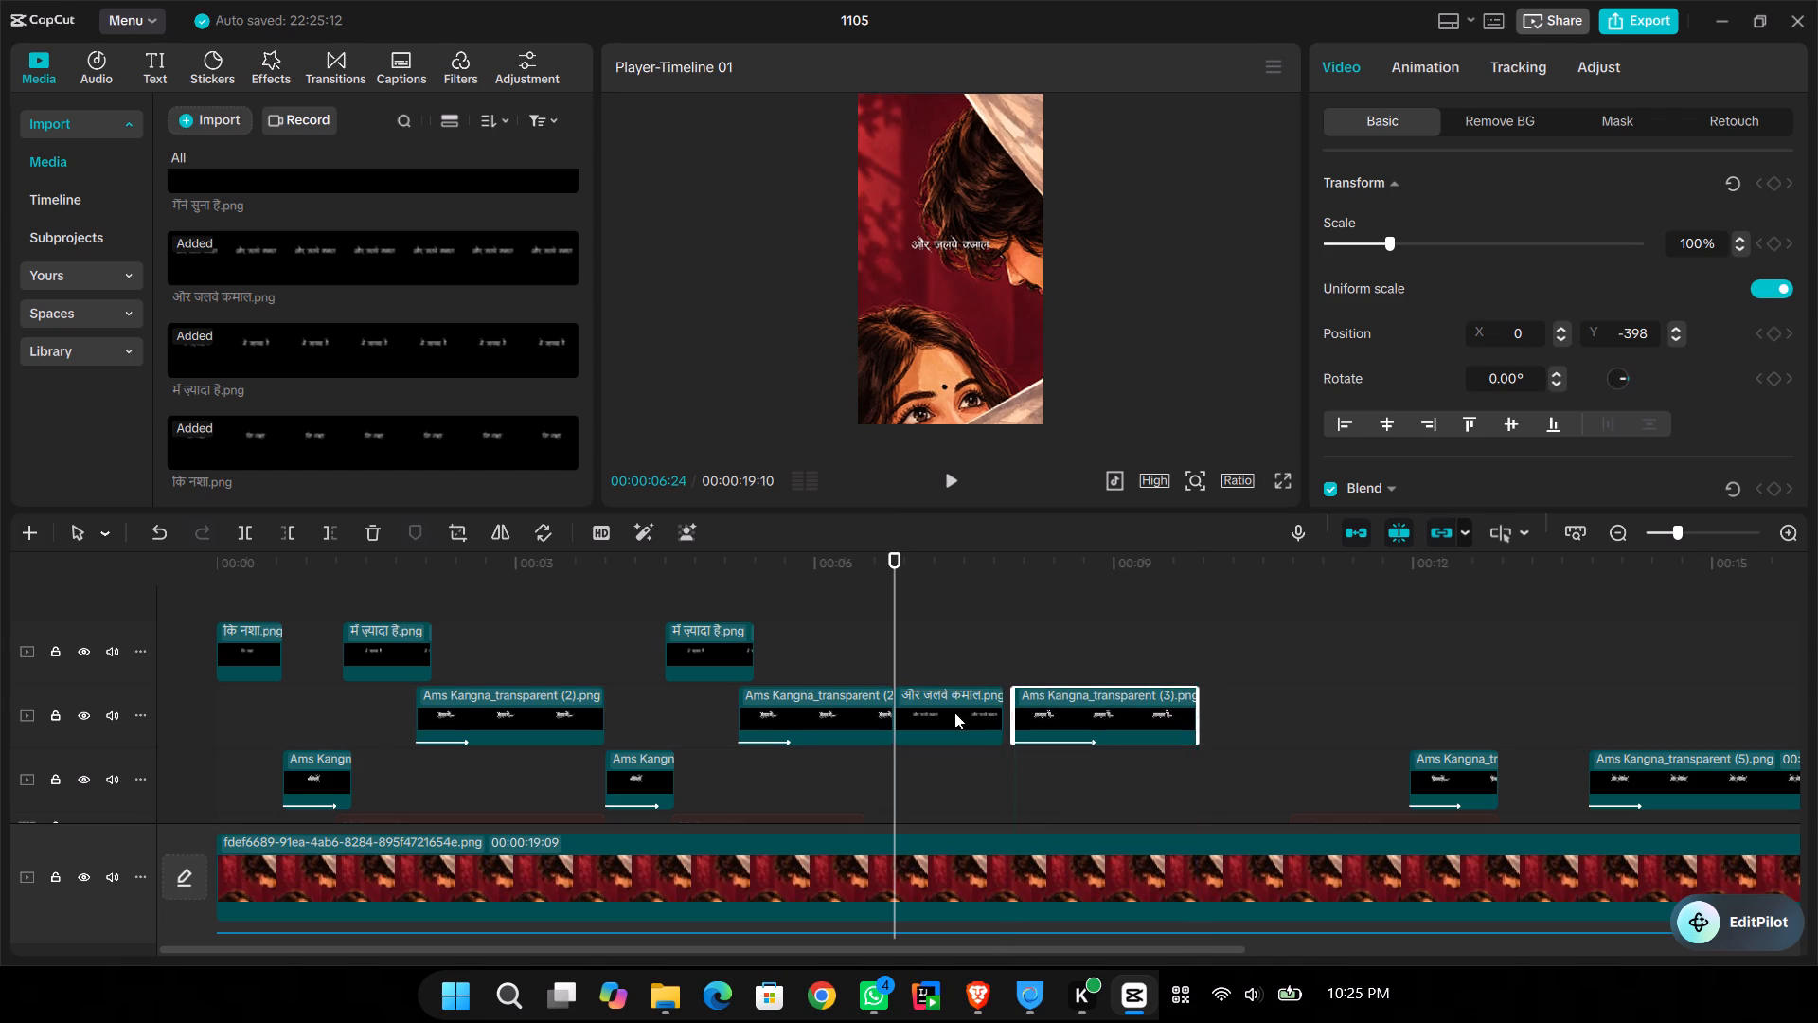
pyautogui.moveTo(949, 712); pyautogui.dragTo(956, 781)
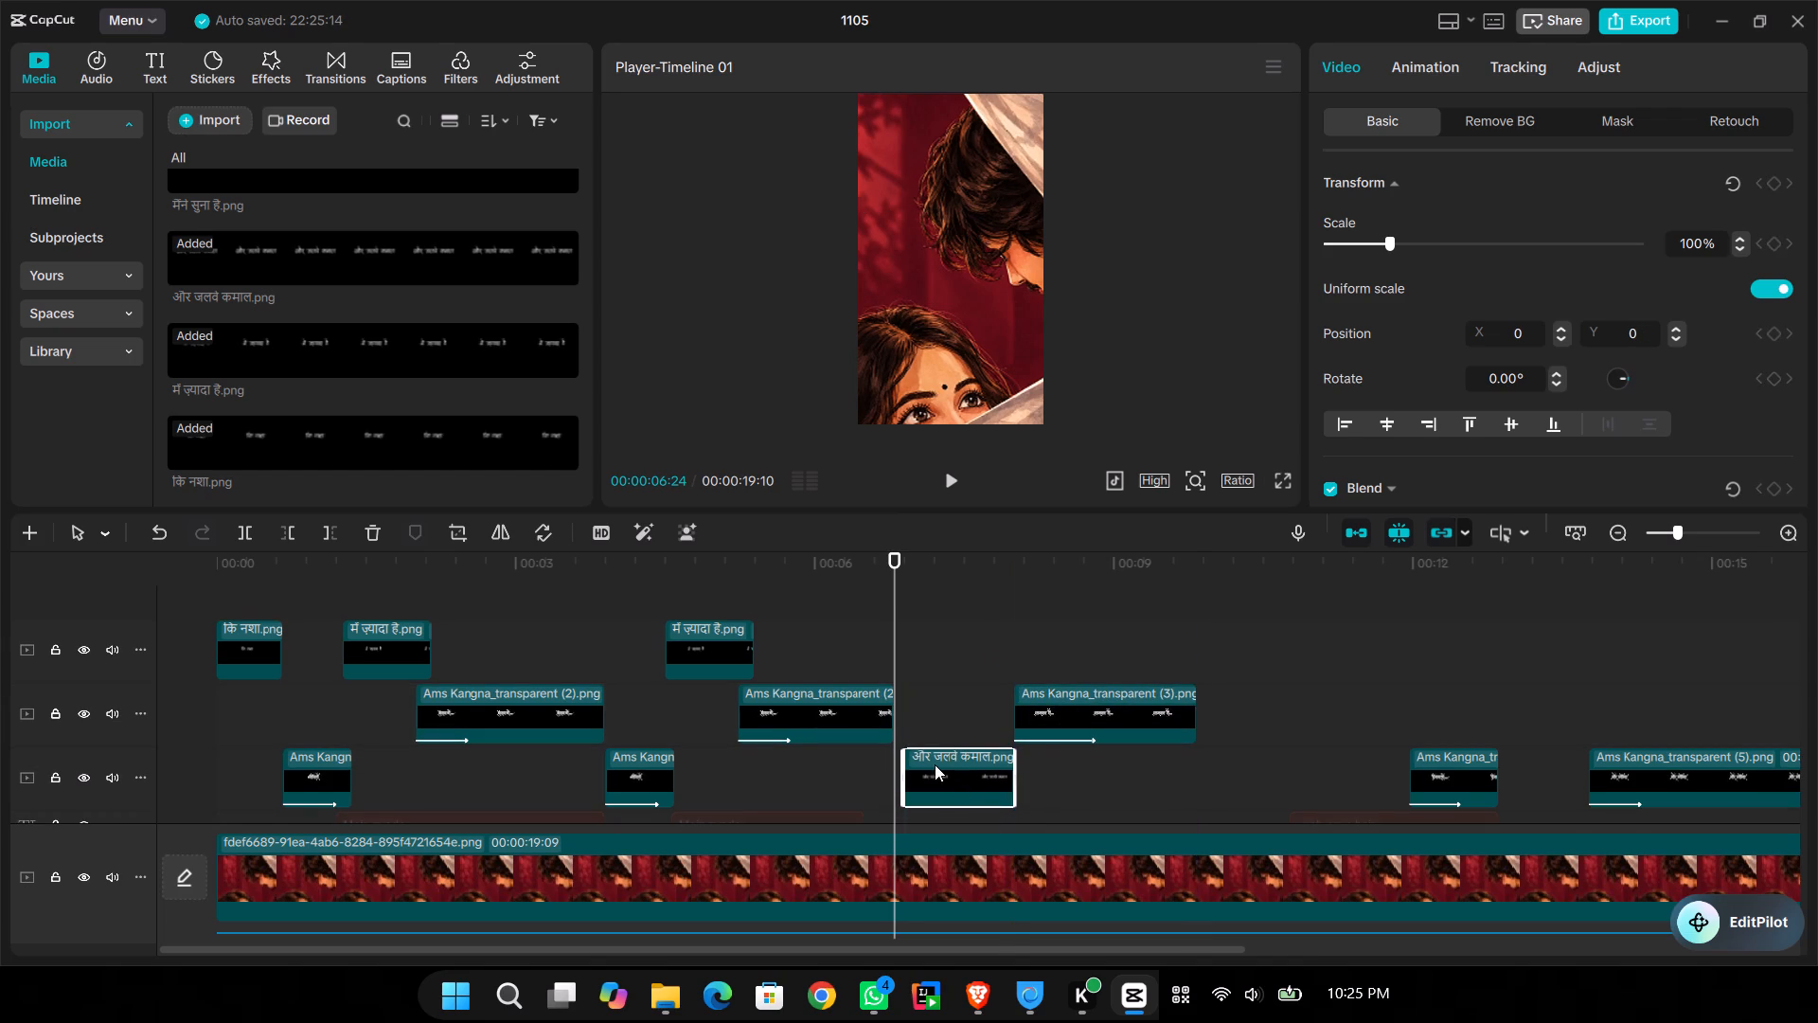
pyautogui.moveTo(947, 785); pyautogui.dragTo(935, 789)
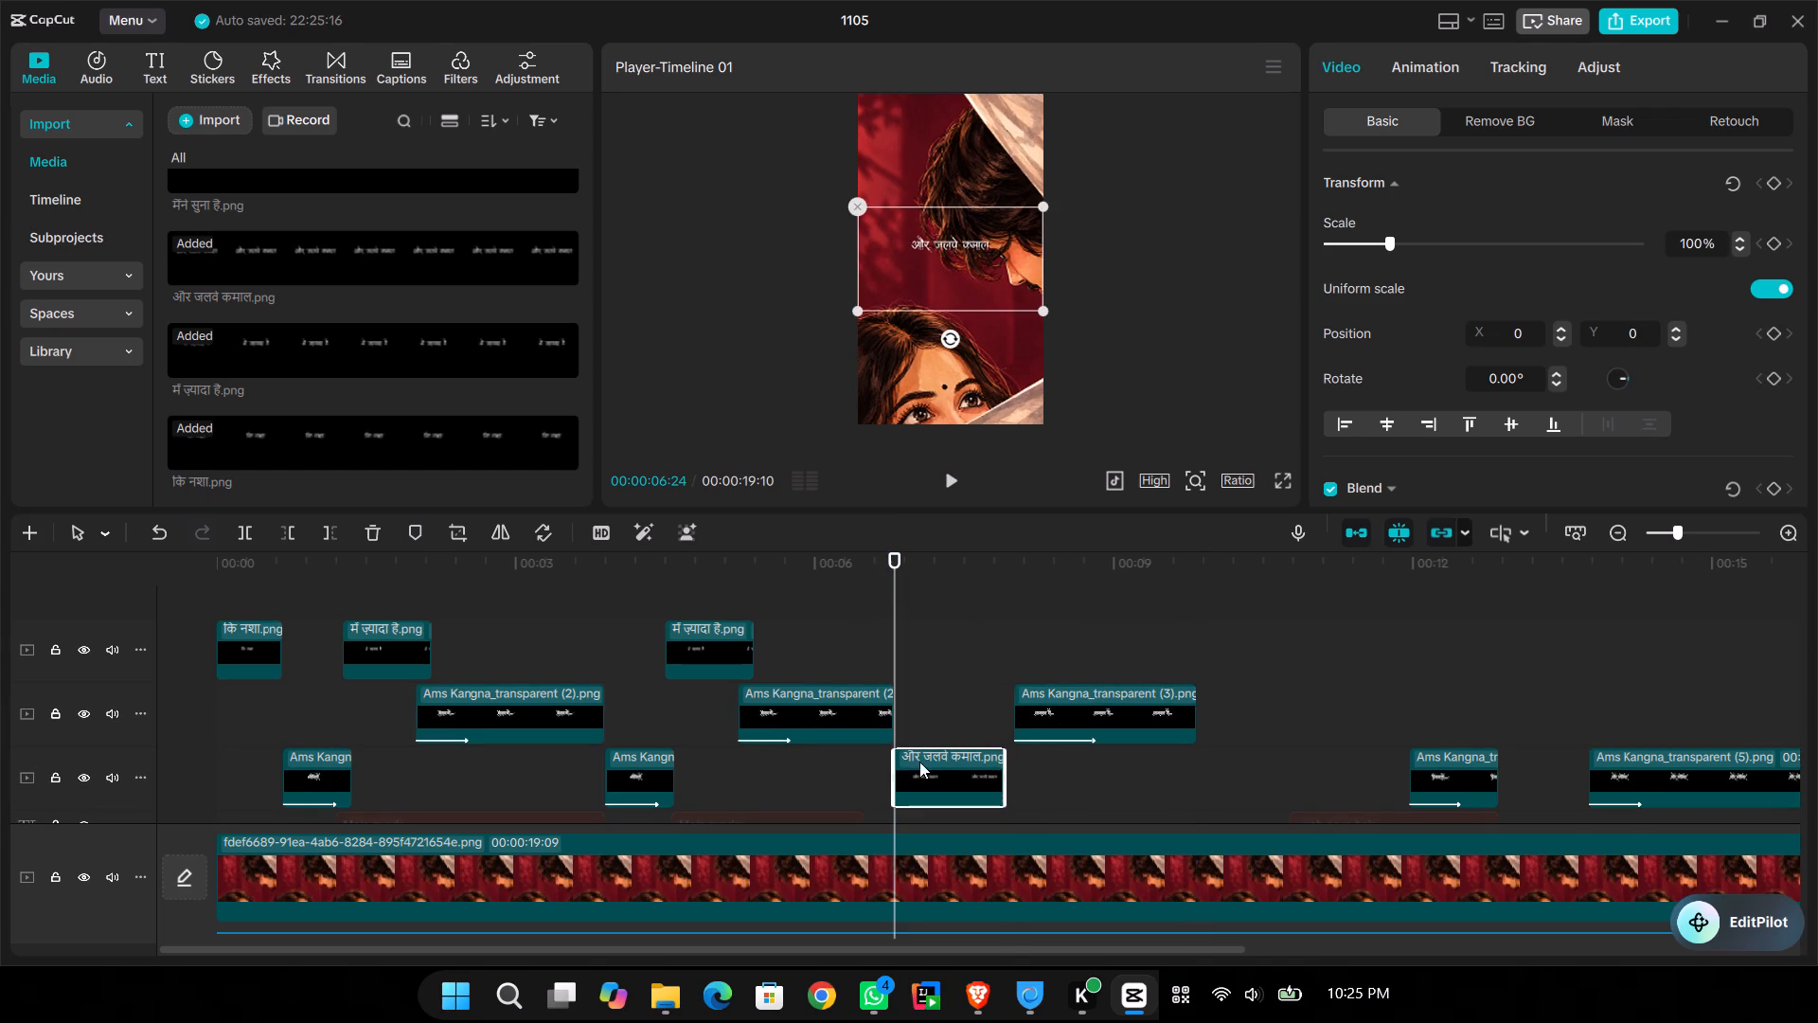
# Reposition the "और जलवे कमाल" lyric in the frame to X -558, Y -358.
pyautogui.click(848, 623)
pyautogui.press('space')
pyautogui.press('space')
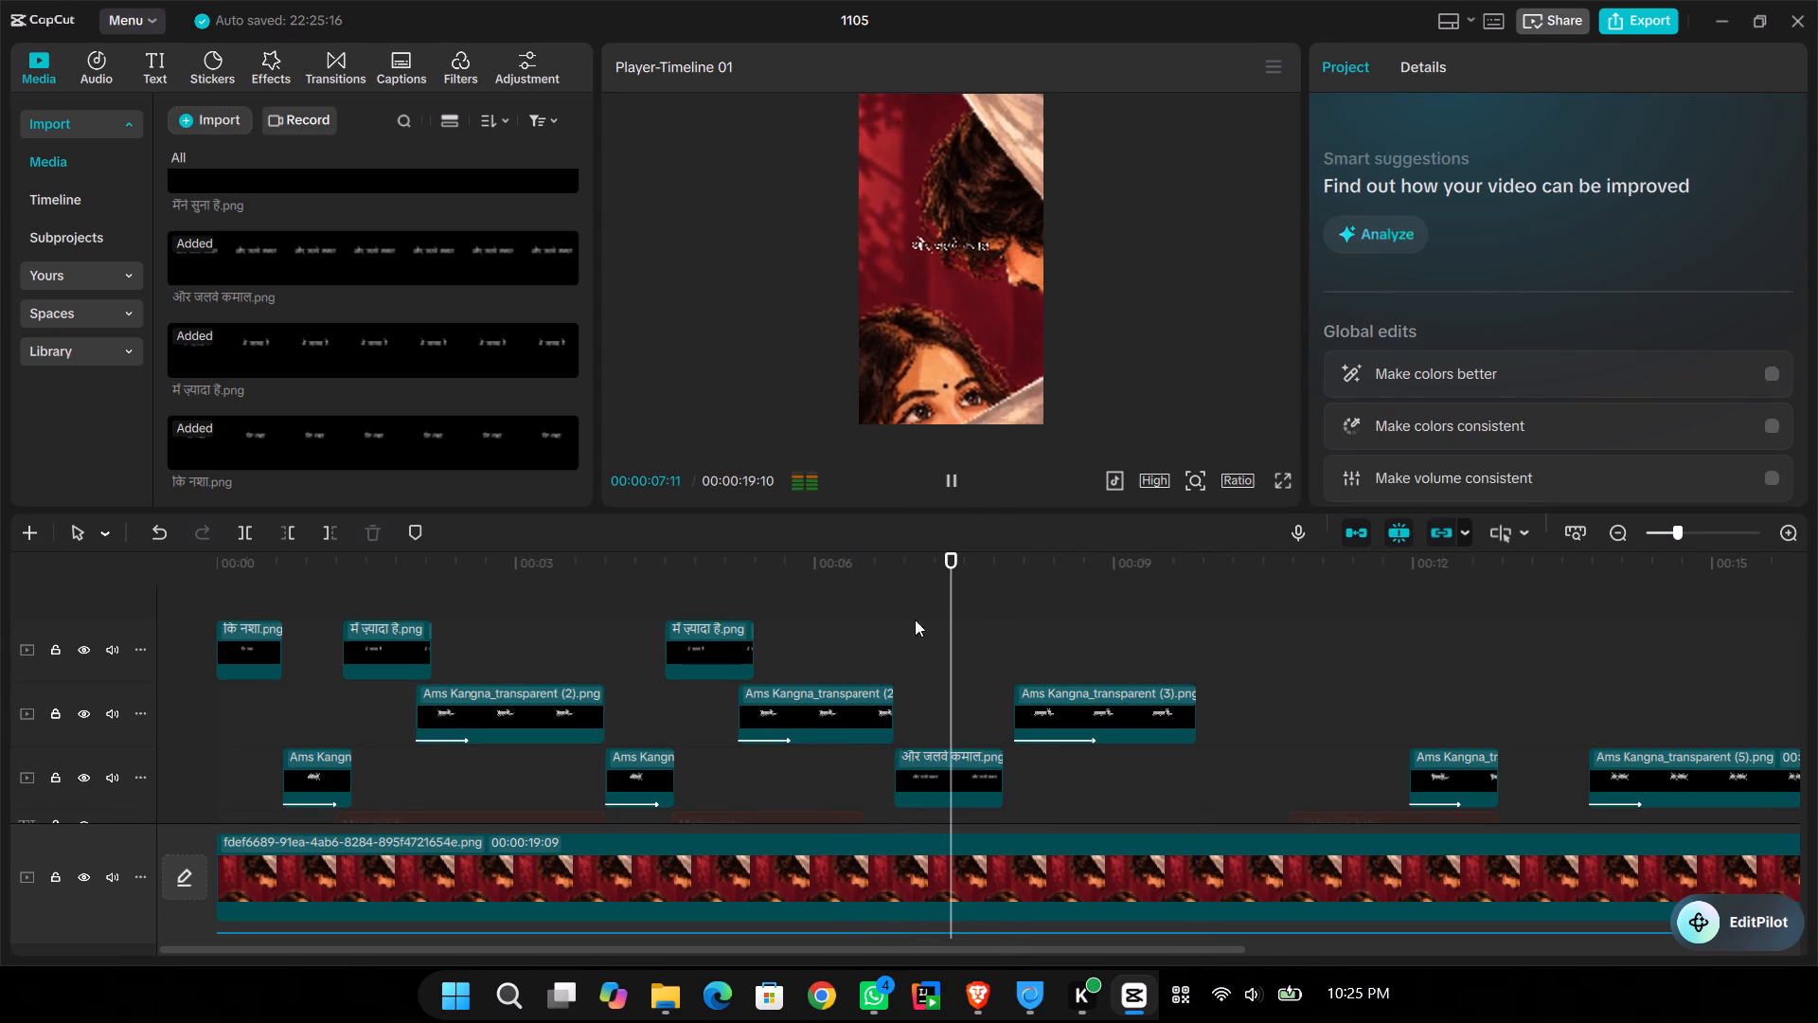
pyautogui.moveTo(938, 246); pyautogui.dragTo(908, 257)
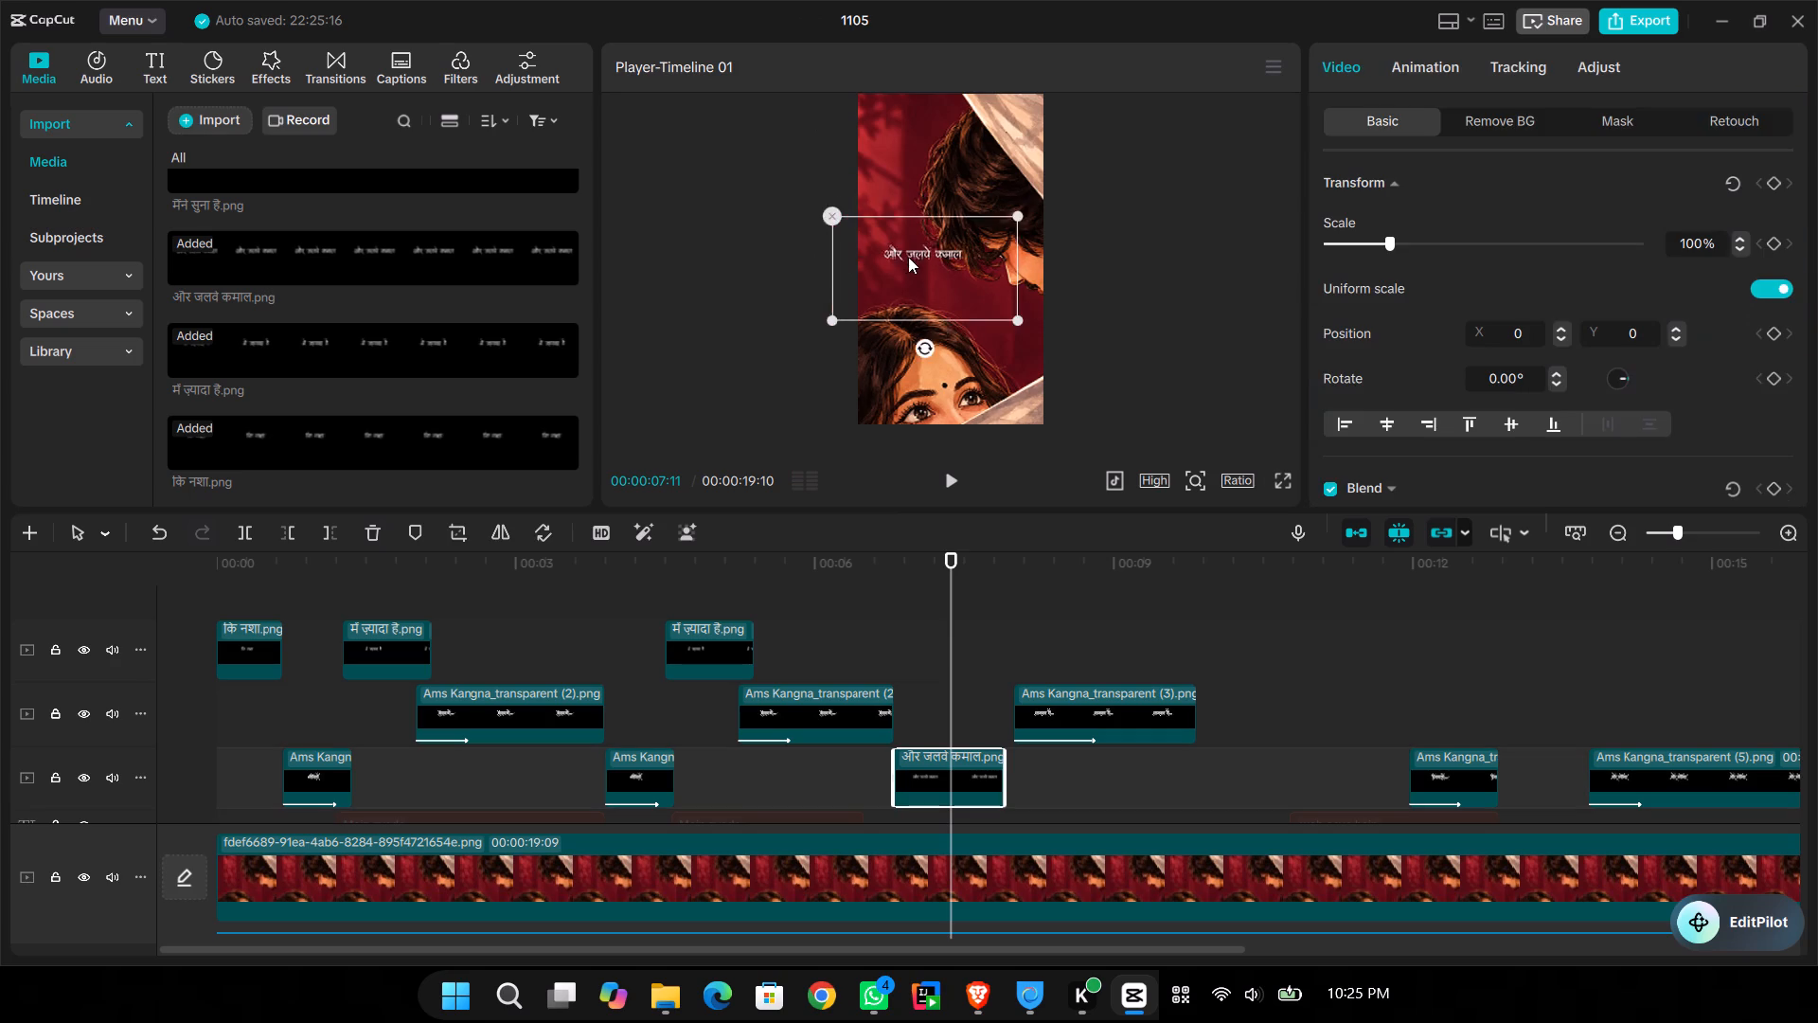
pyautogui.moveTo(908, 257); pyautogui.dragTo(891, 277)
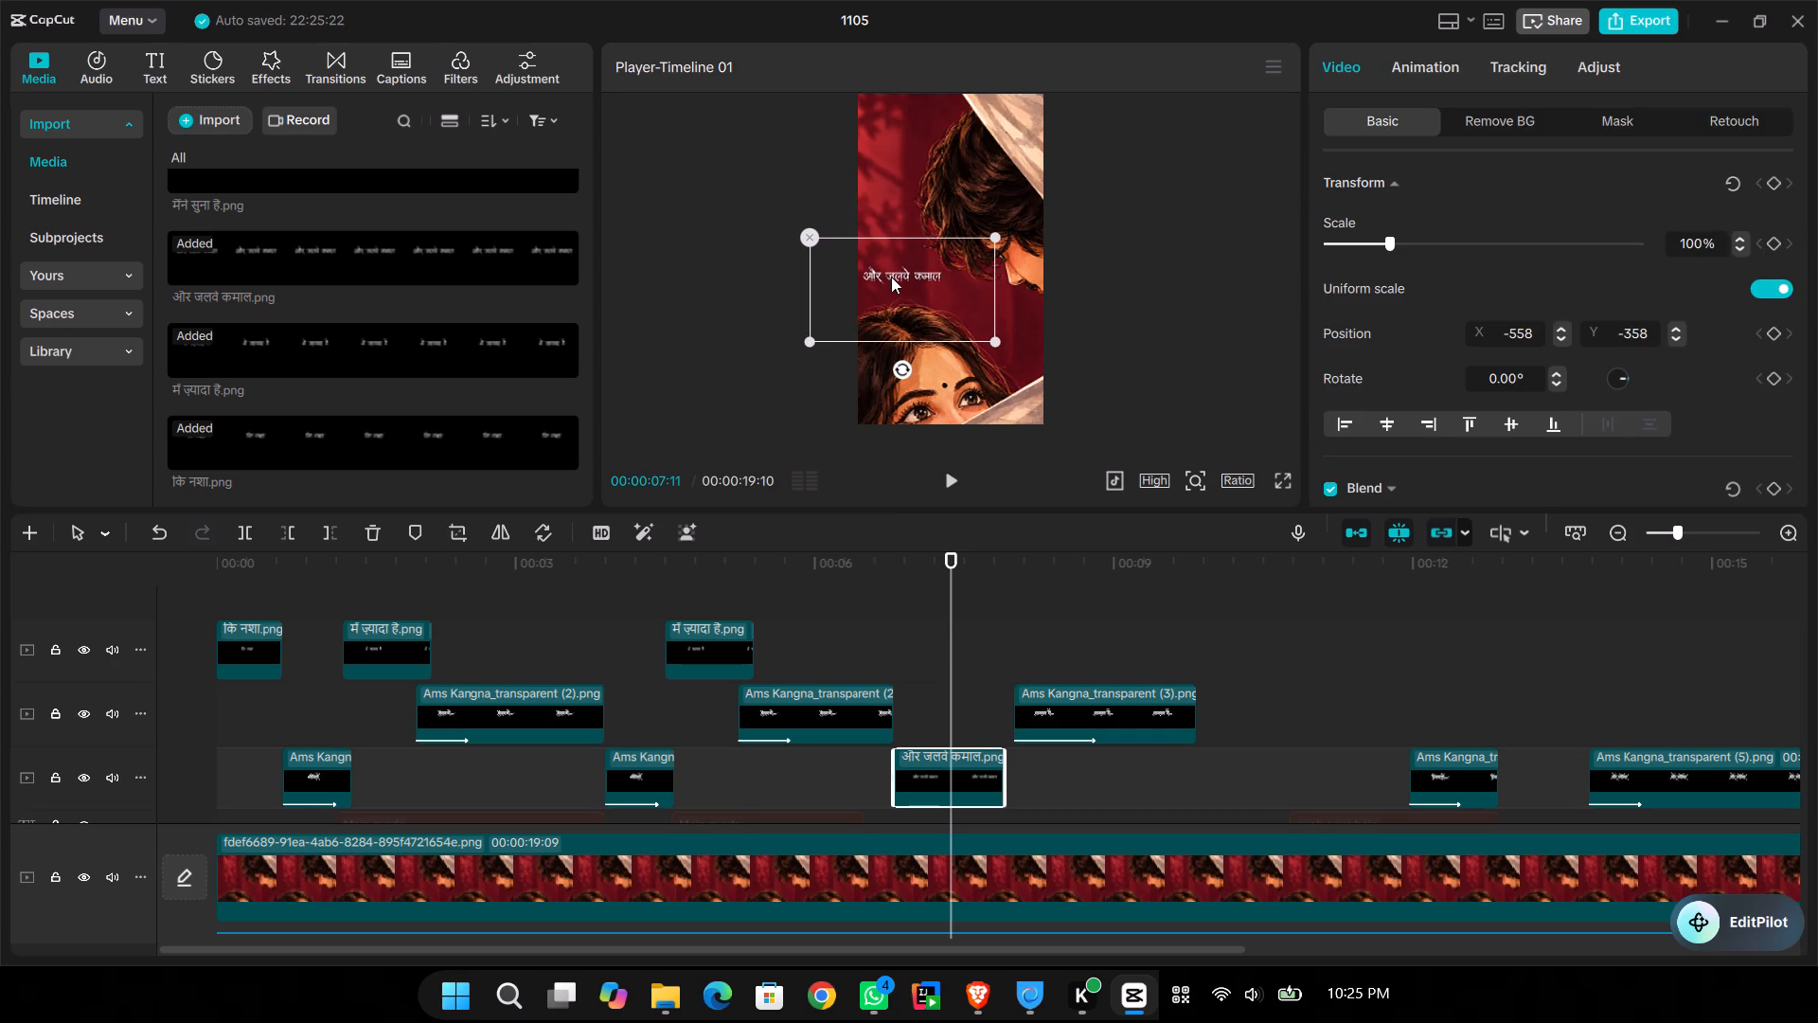
# Replay the "और जलवे कमाल" section repeatedly to check when each word is sung.
pyautogui.click(778, 622)
pyautogui.press('space')
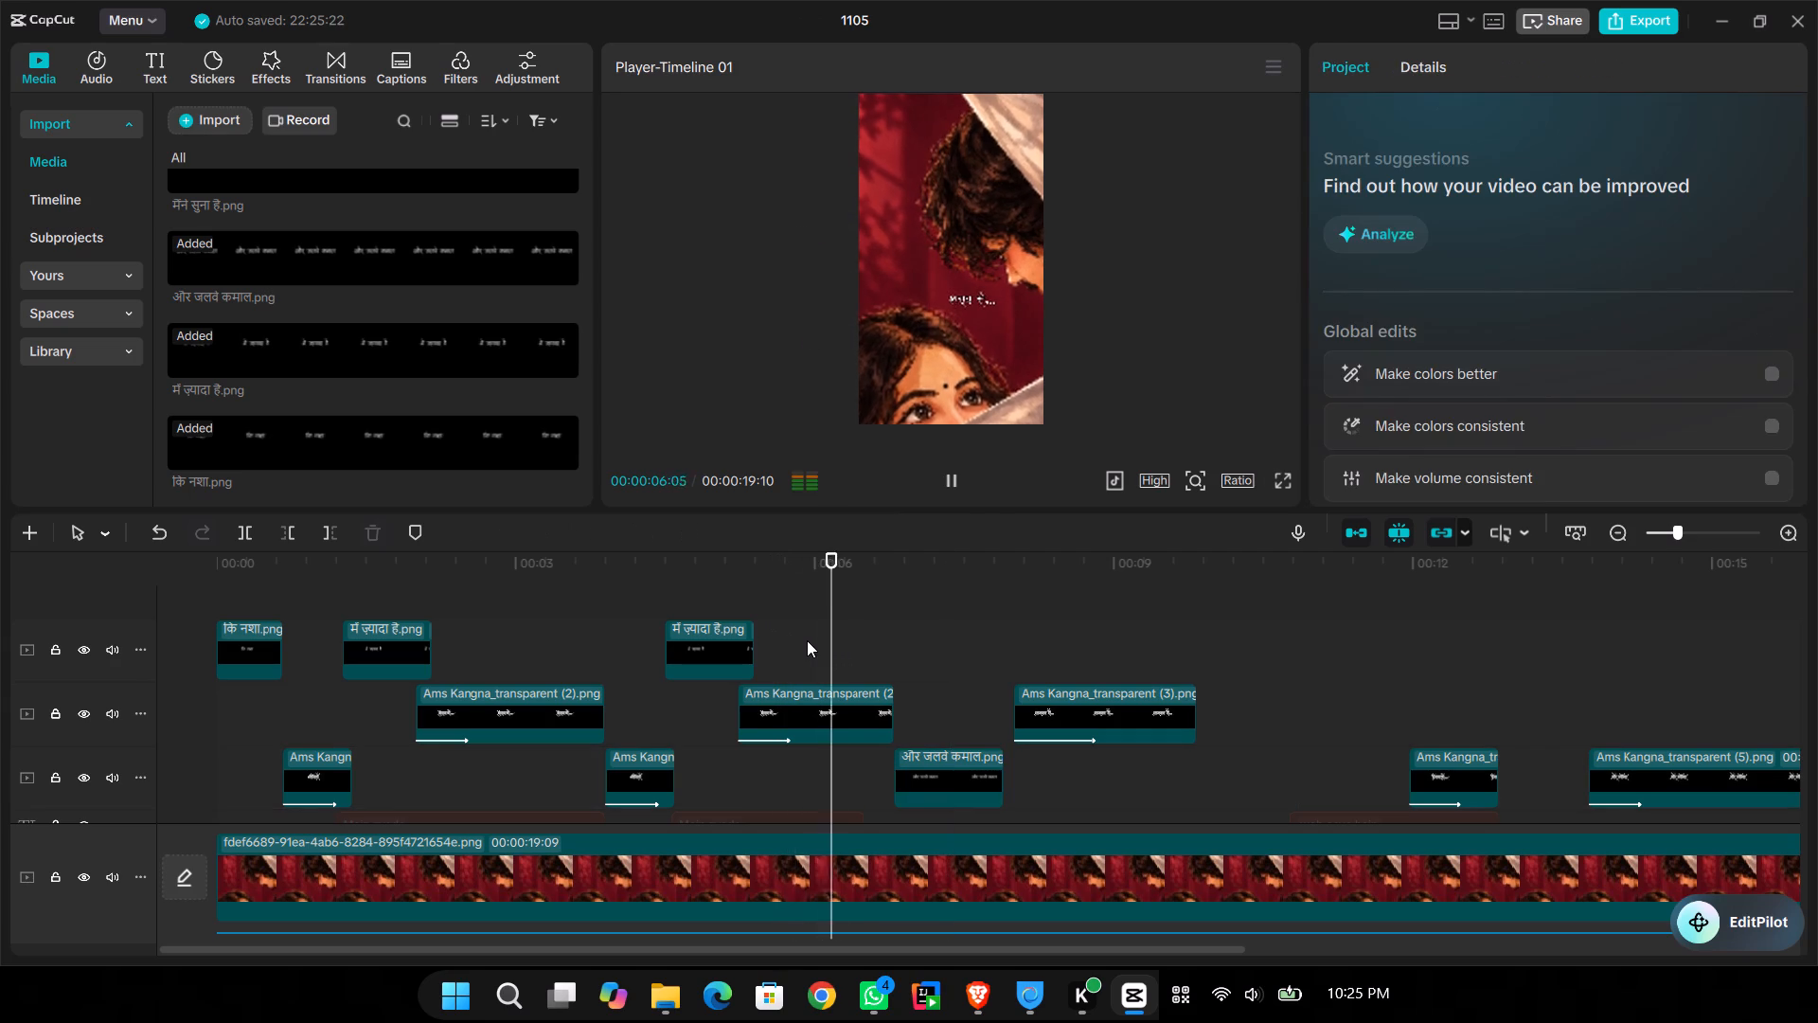
pyautogui.press('space')
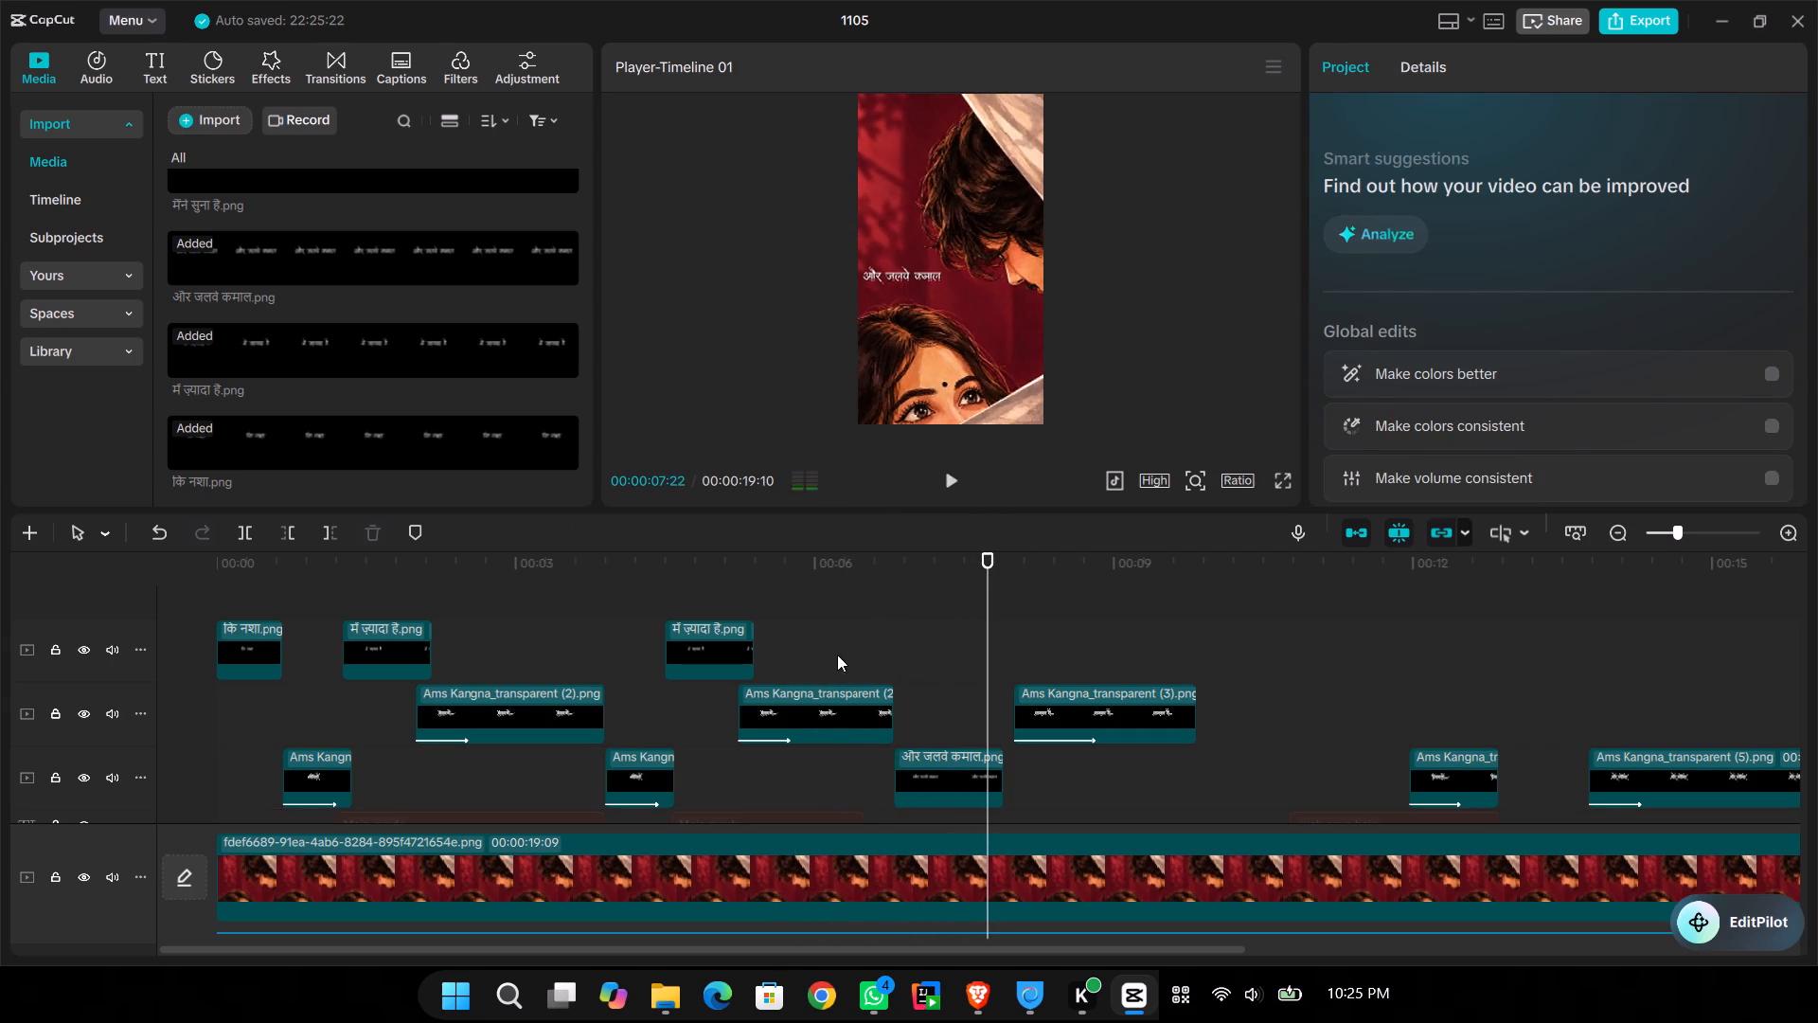
pyautogui.press('space')
pyautogui.press('space')
pyautogui.click(946, 684)
pyautogui.press('space')
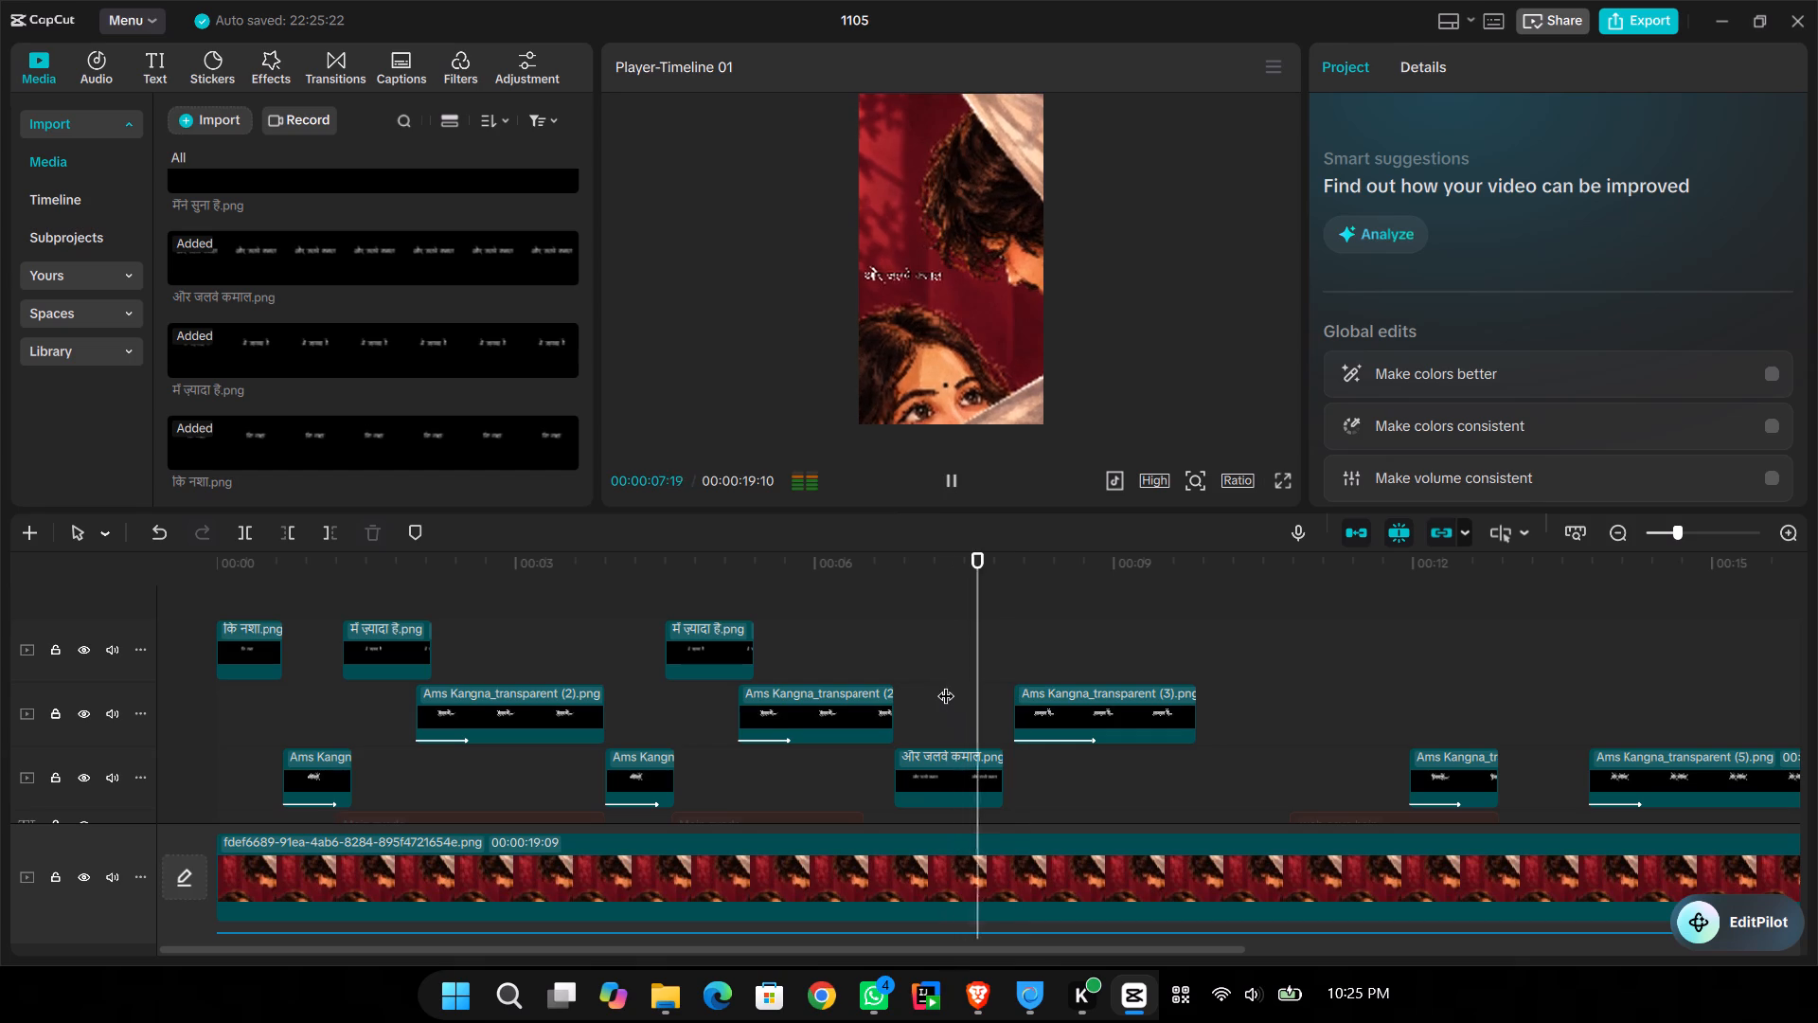
pyautogui.press('space')
pyautogui.click(946, 684)
pyautogui.press('space')
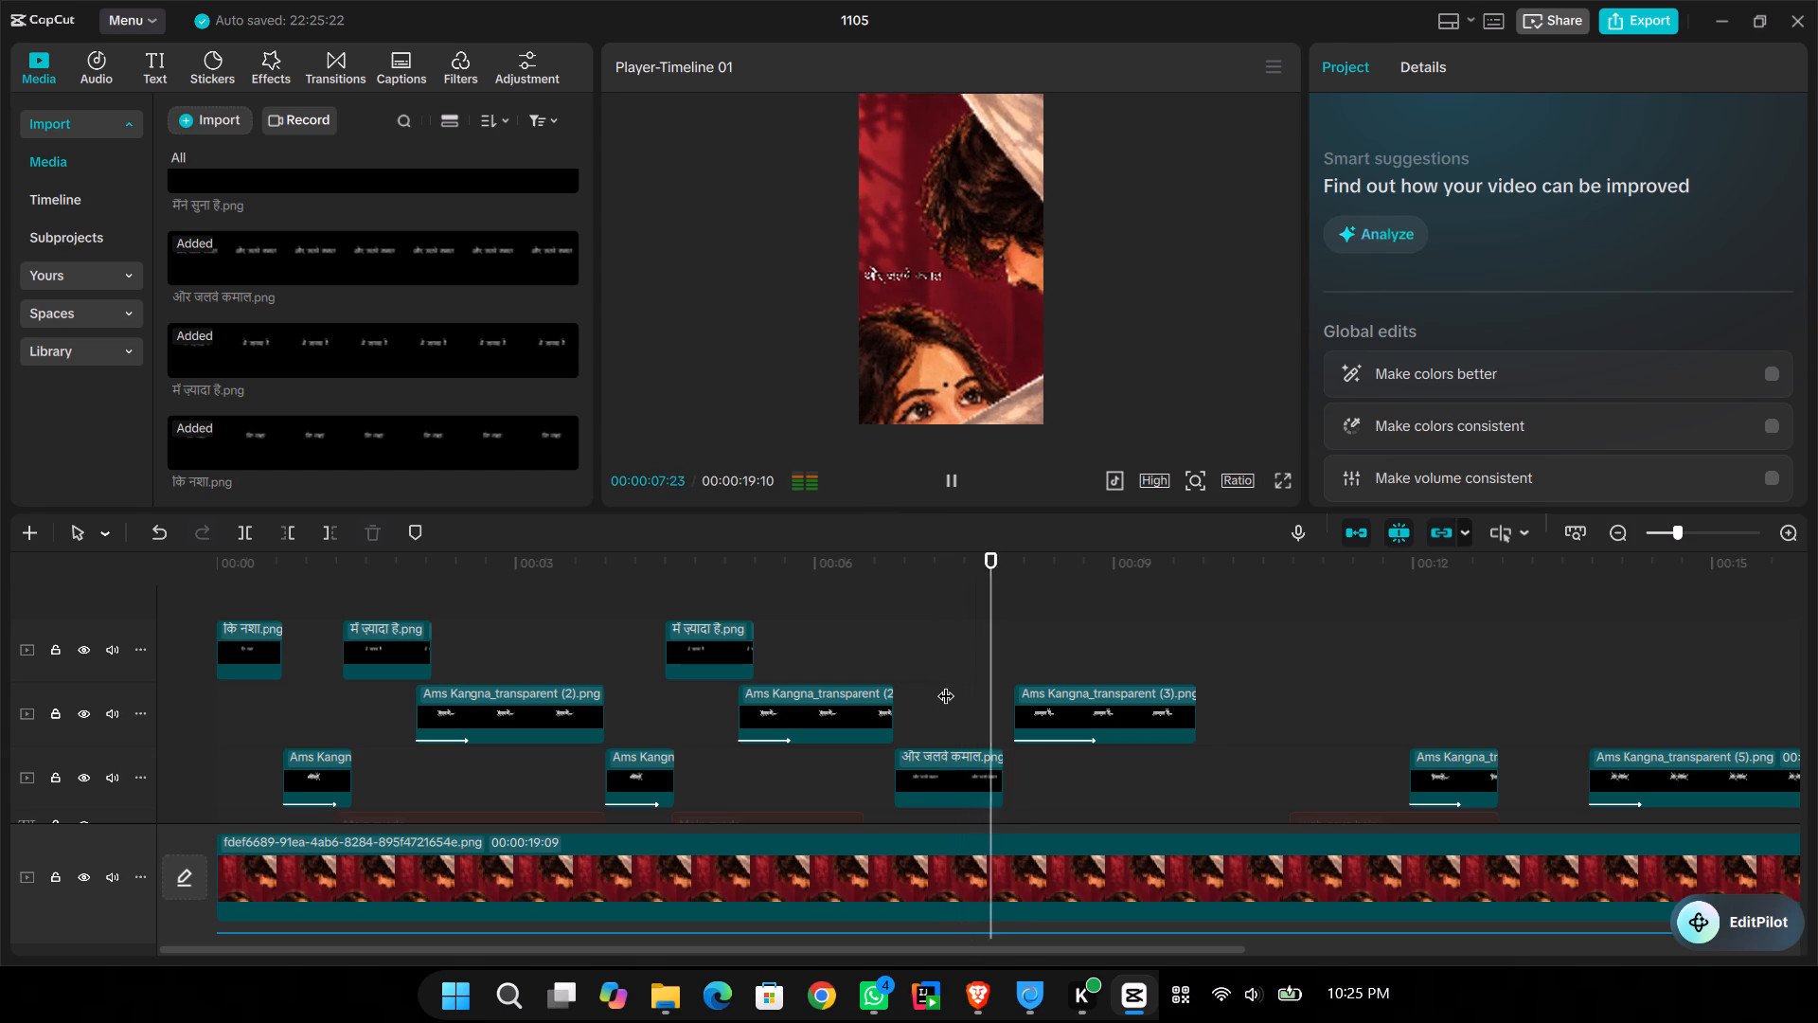
pyautogui.press('space')
pyautogui.click(952, 682)
pyautogui.press('space')
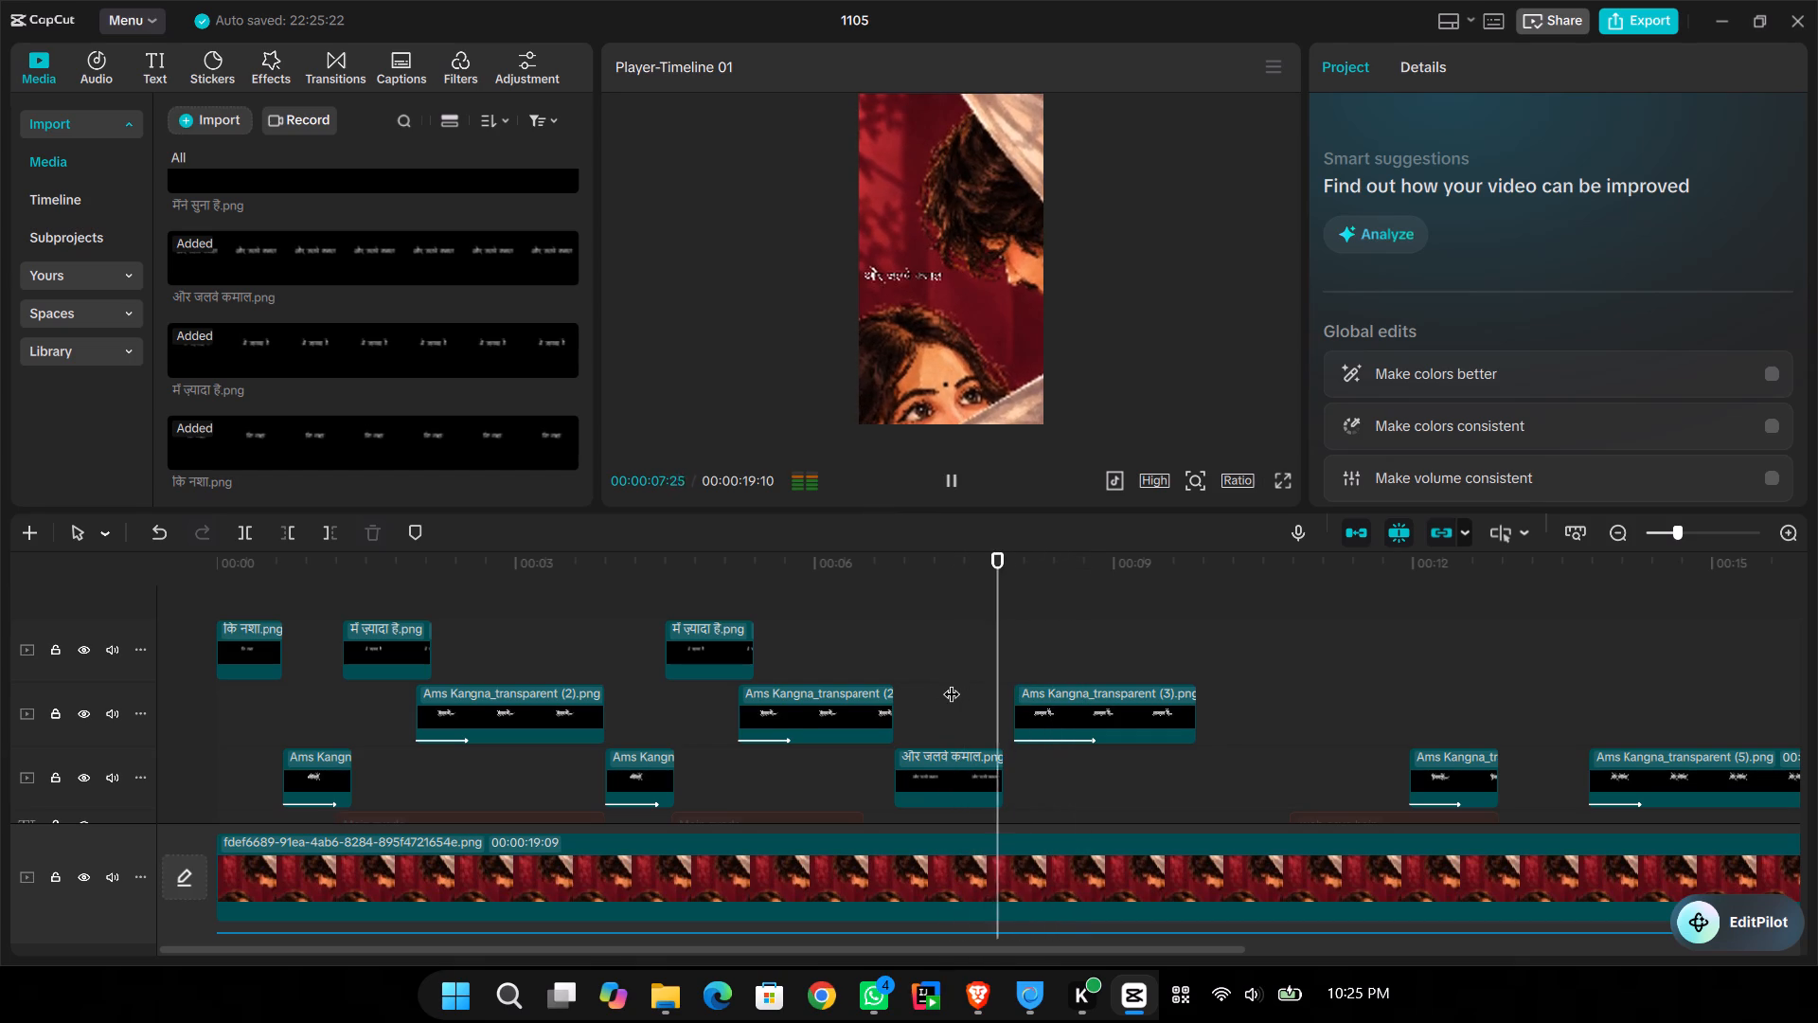
pyautogui.press('space')
pyautogui.click(952, 682)
pyautogui.press('space')
pyautogui.press('space')
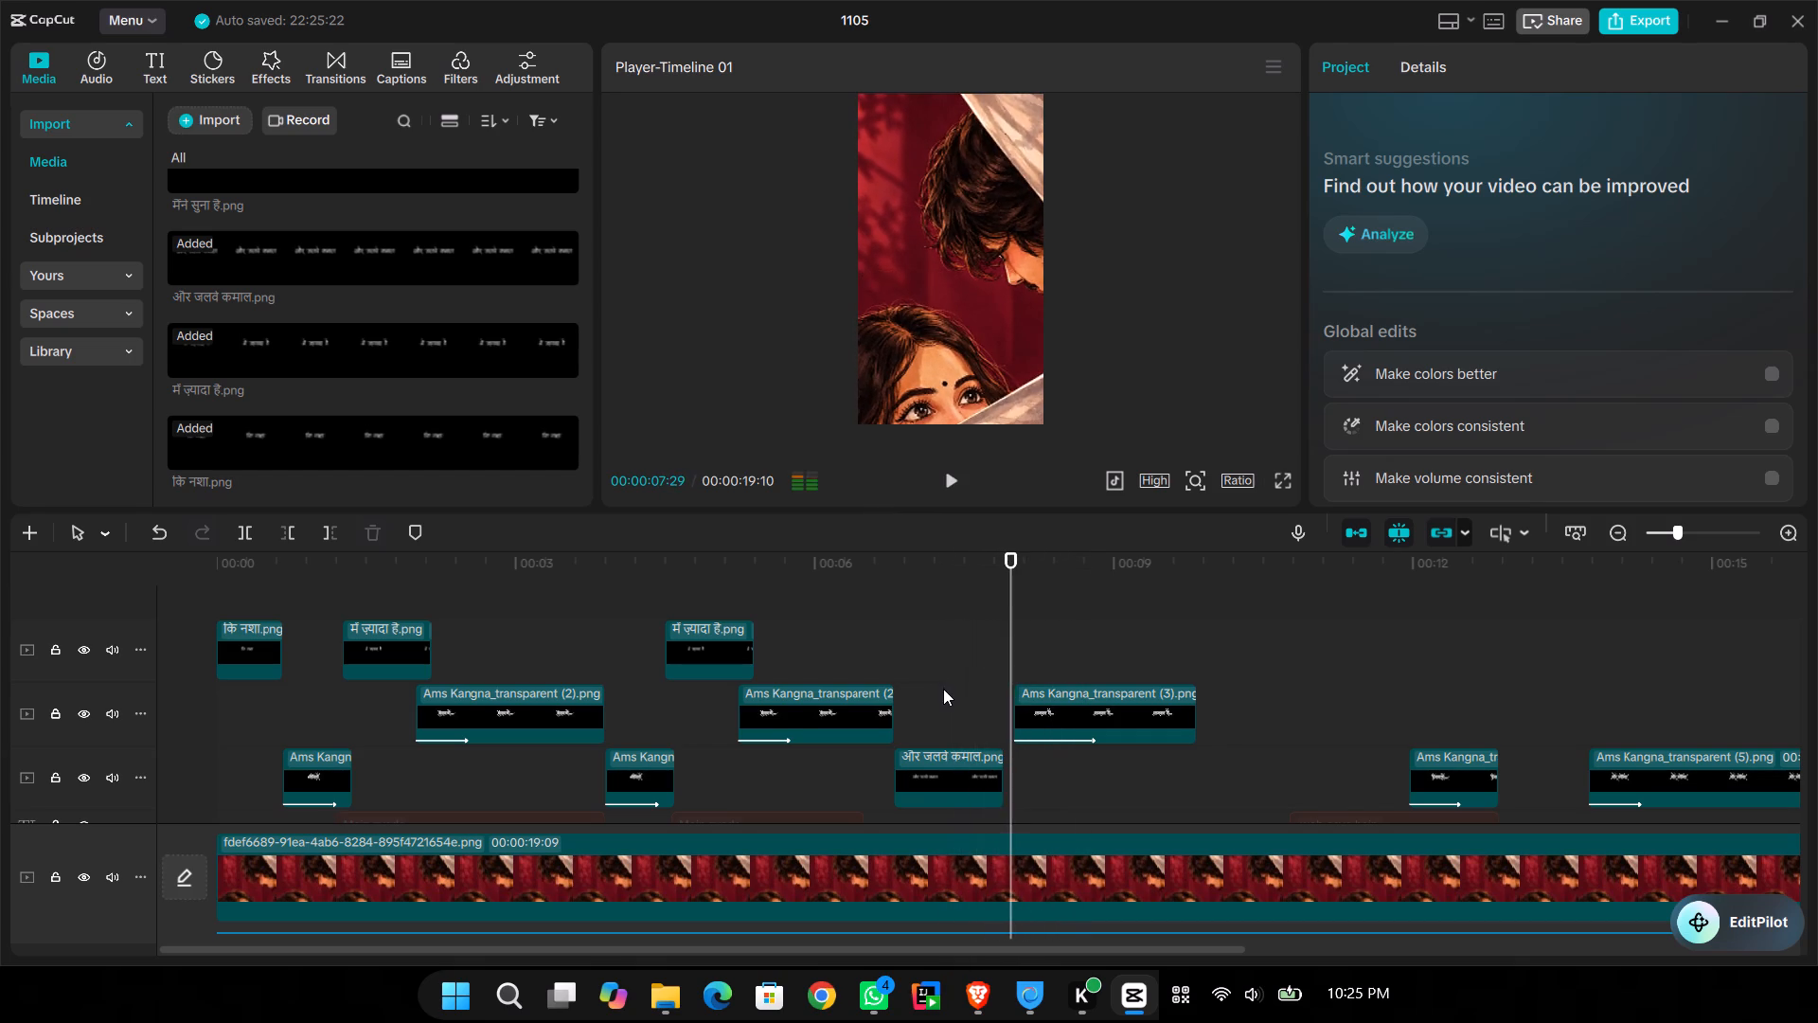
pyautogui.click(943, 689)
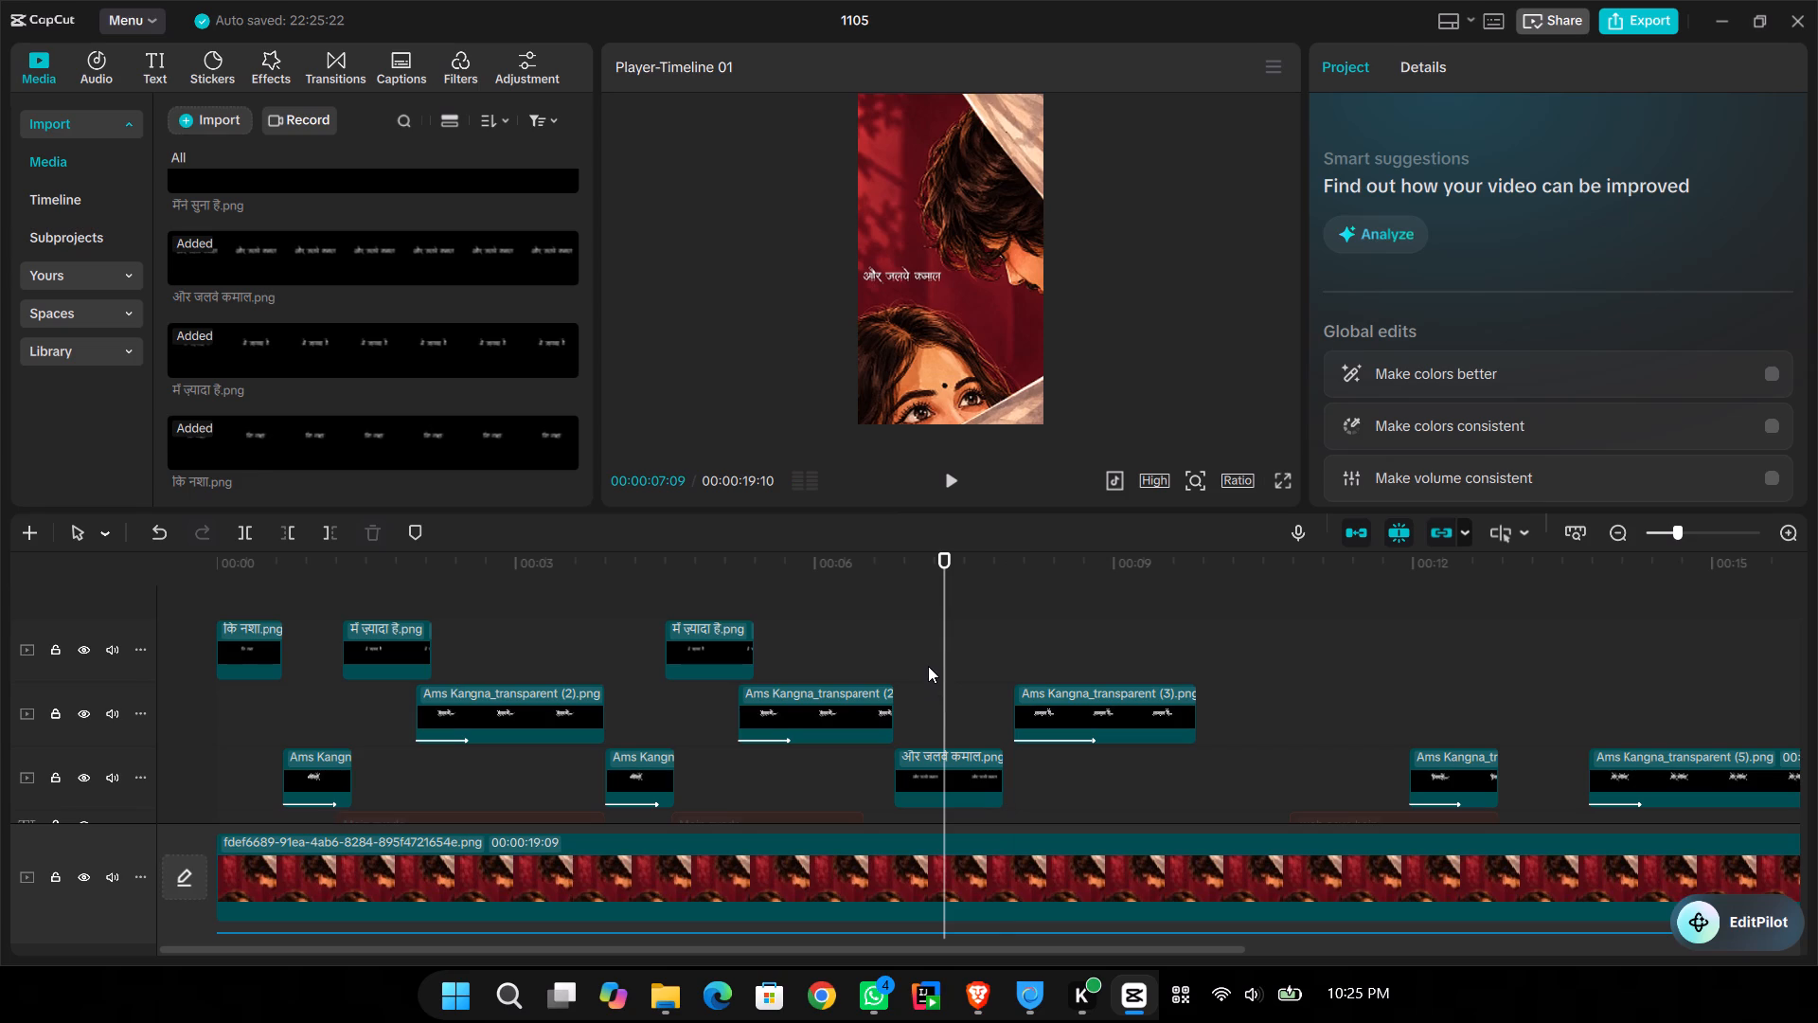
# Crop the "और जलवे कमाल" clip so only the words "और जलवे" remain.
pyautogui.click(931, 768)
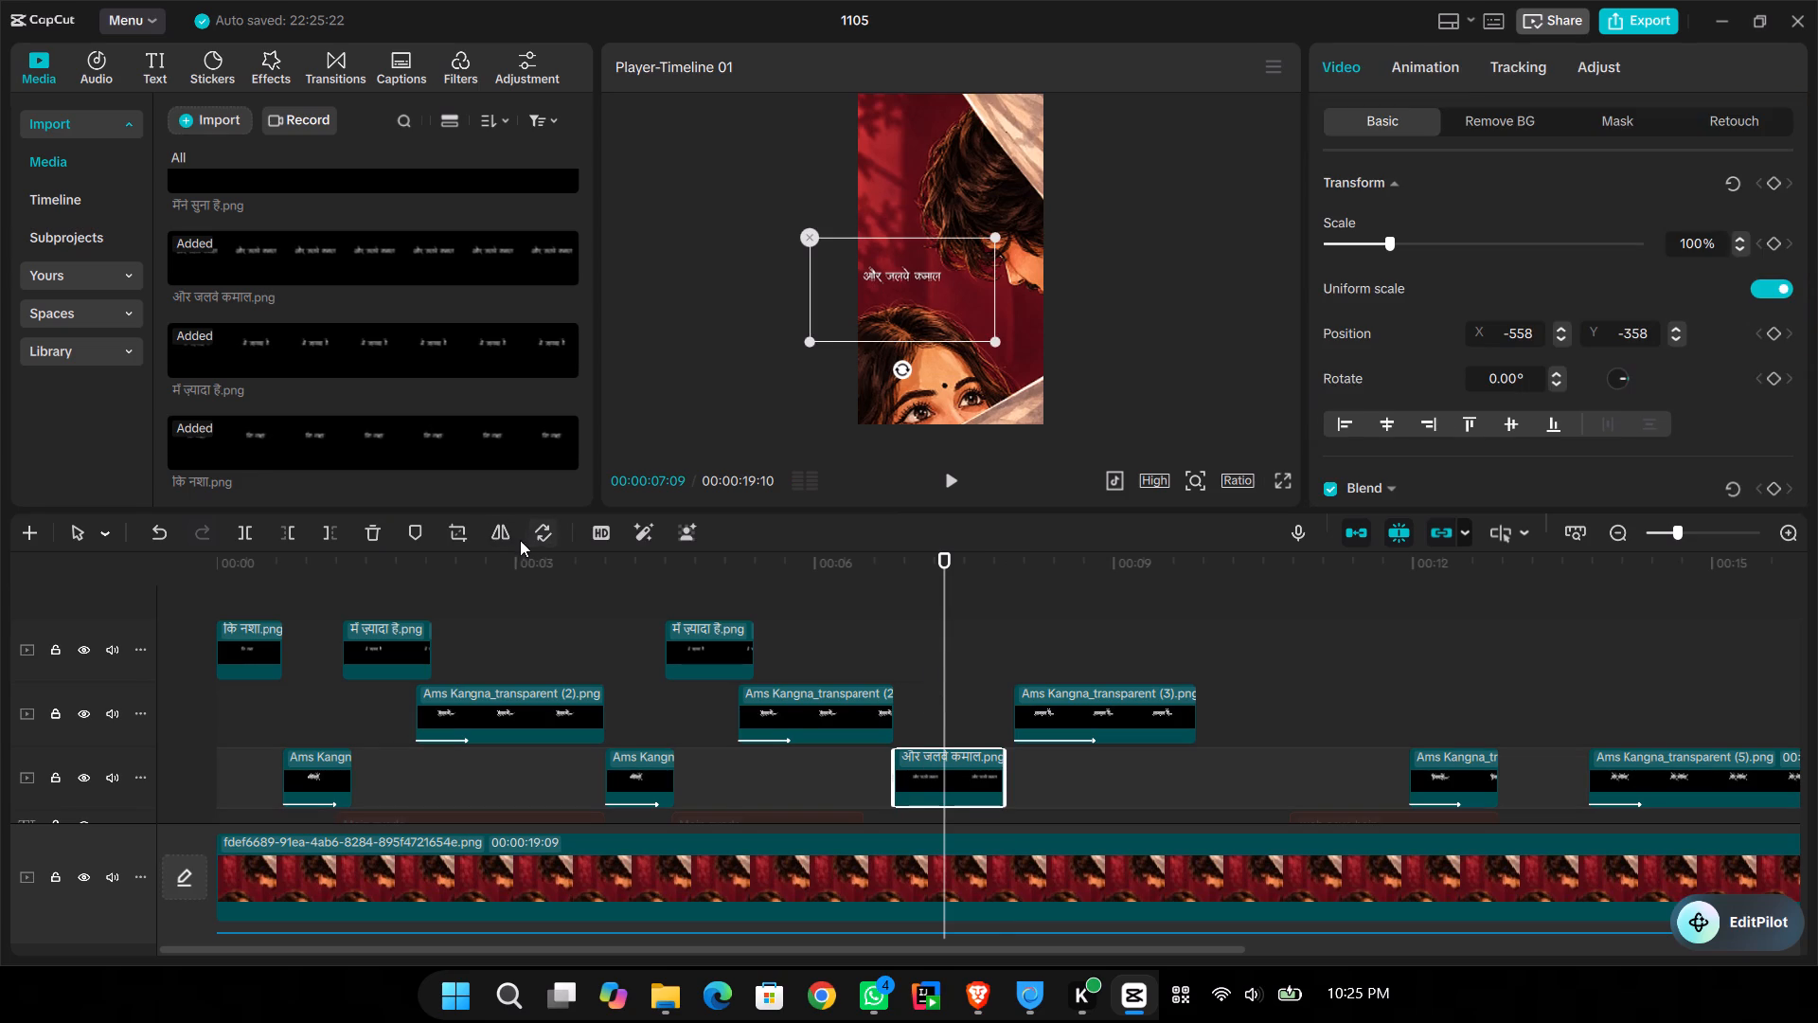
pyautogui.click(465, 530)
pyautogui.moveTo(1386, 471); pyautogui.dragTo(954, 484)
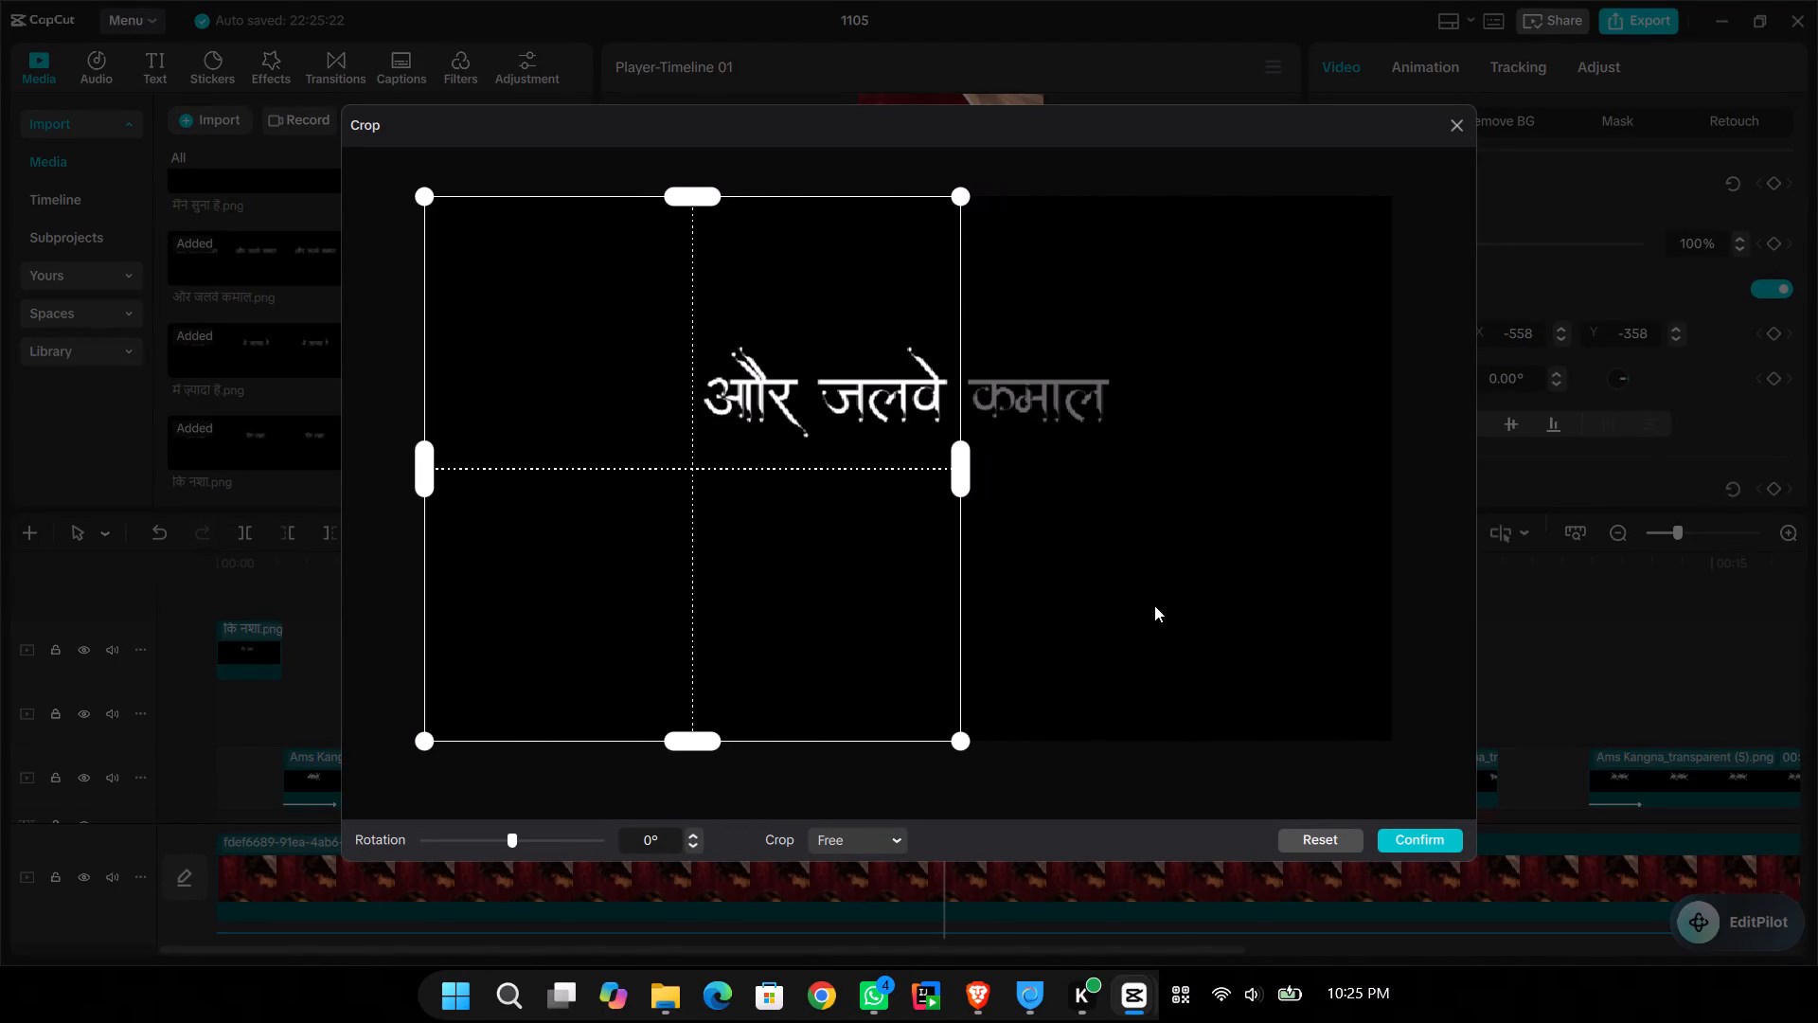
pyautogui.click(1419, 842)
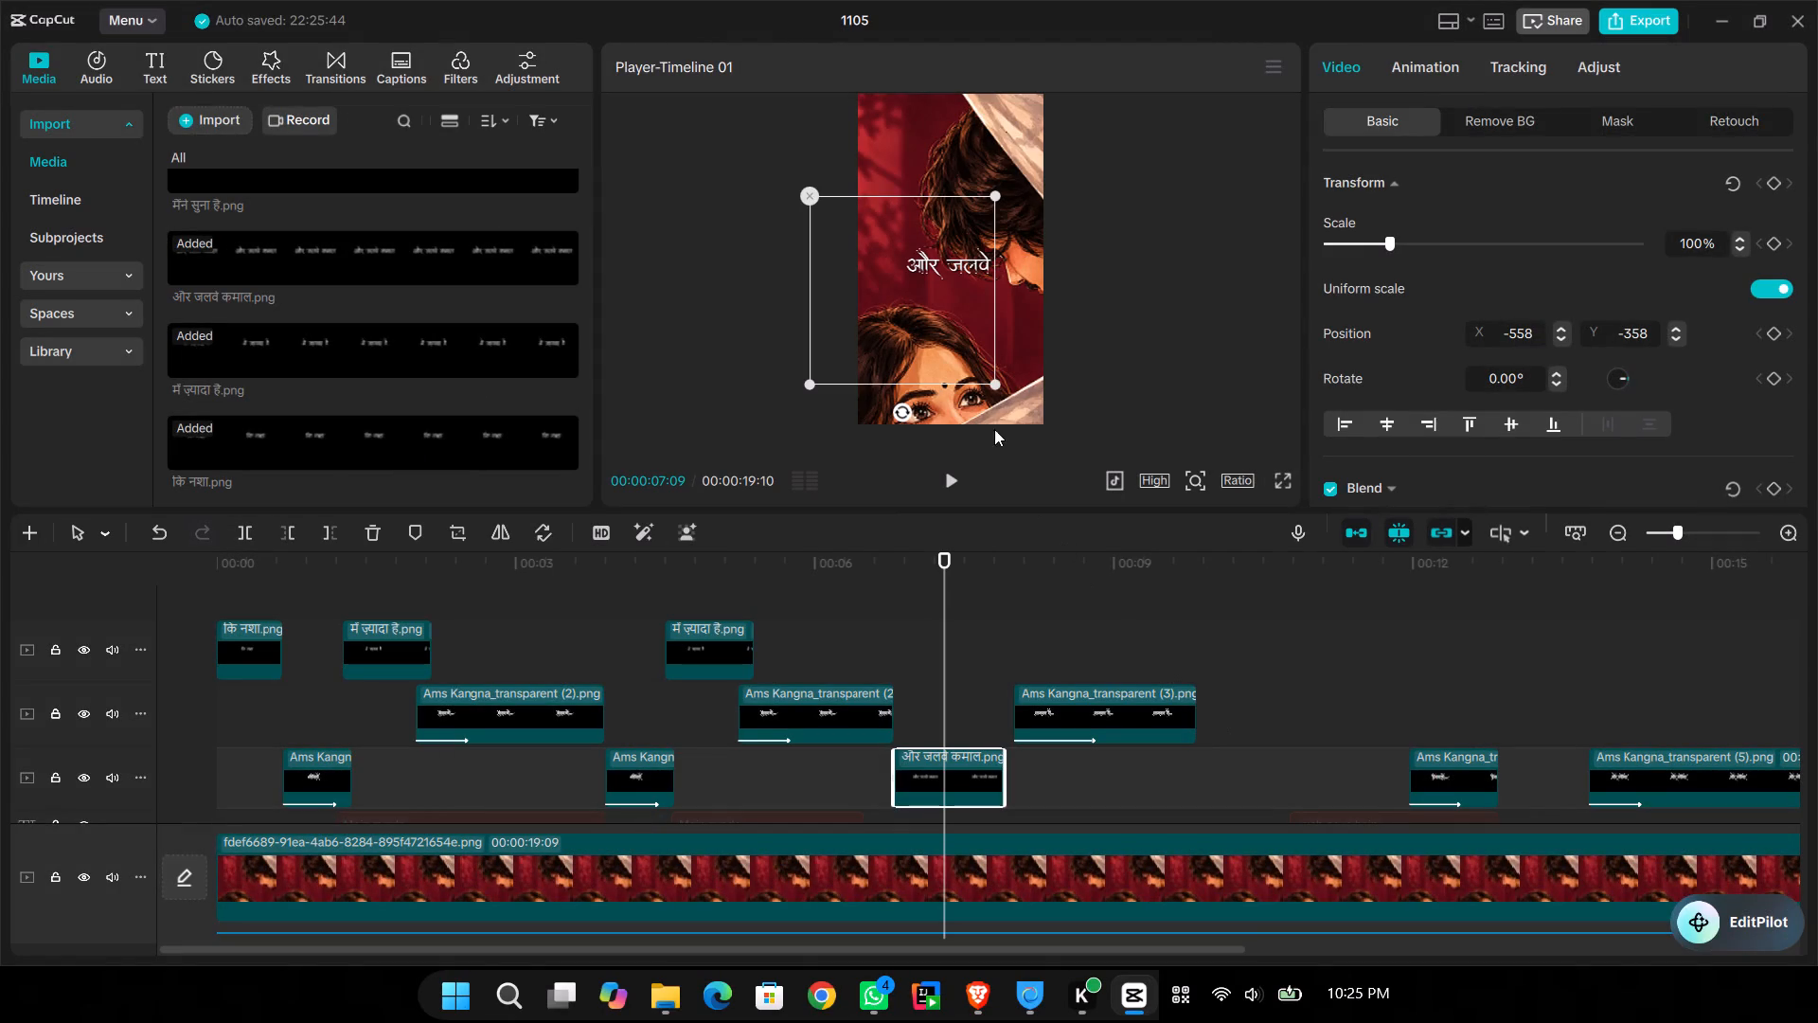
# Scale the cropped "और जलवे" lyric down to 48% and place it at X -813, Y -351.
pyautogui.moveTo(989, 382); pyautogui.dragTo(953, 358)
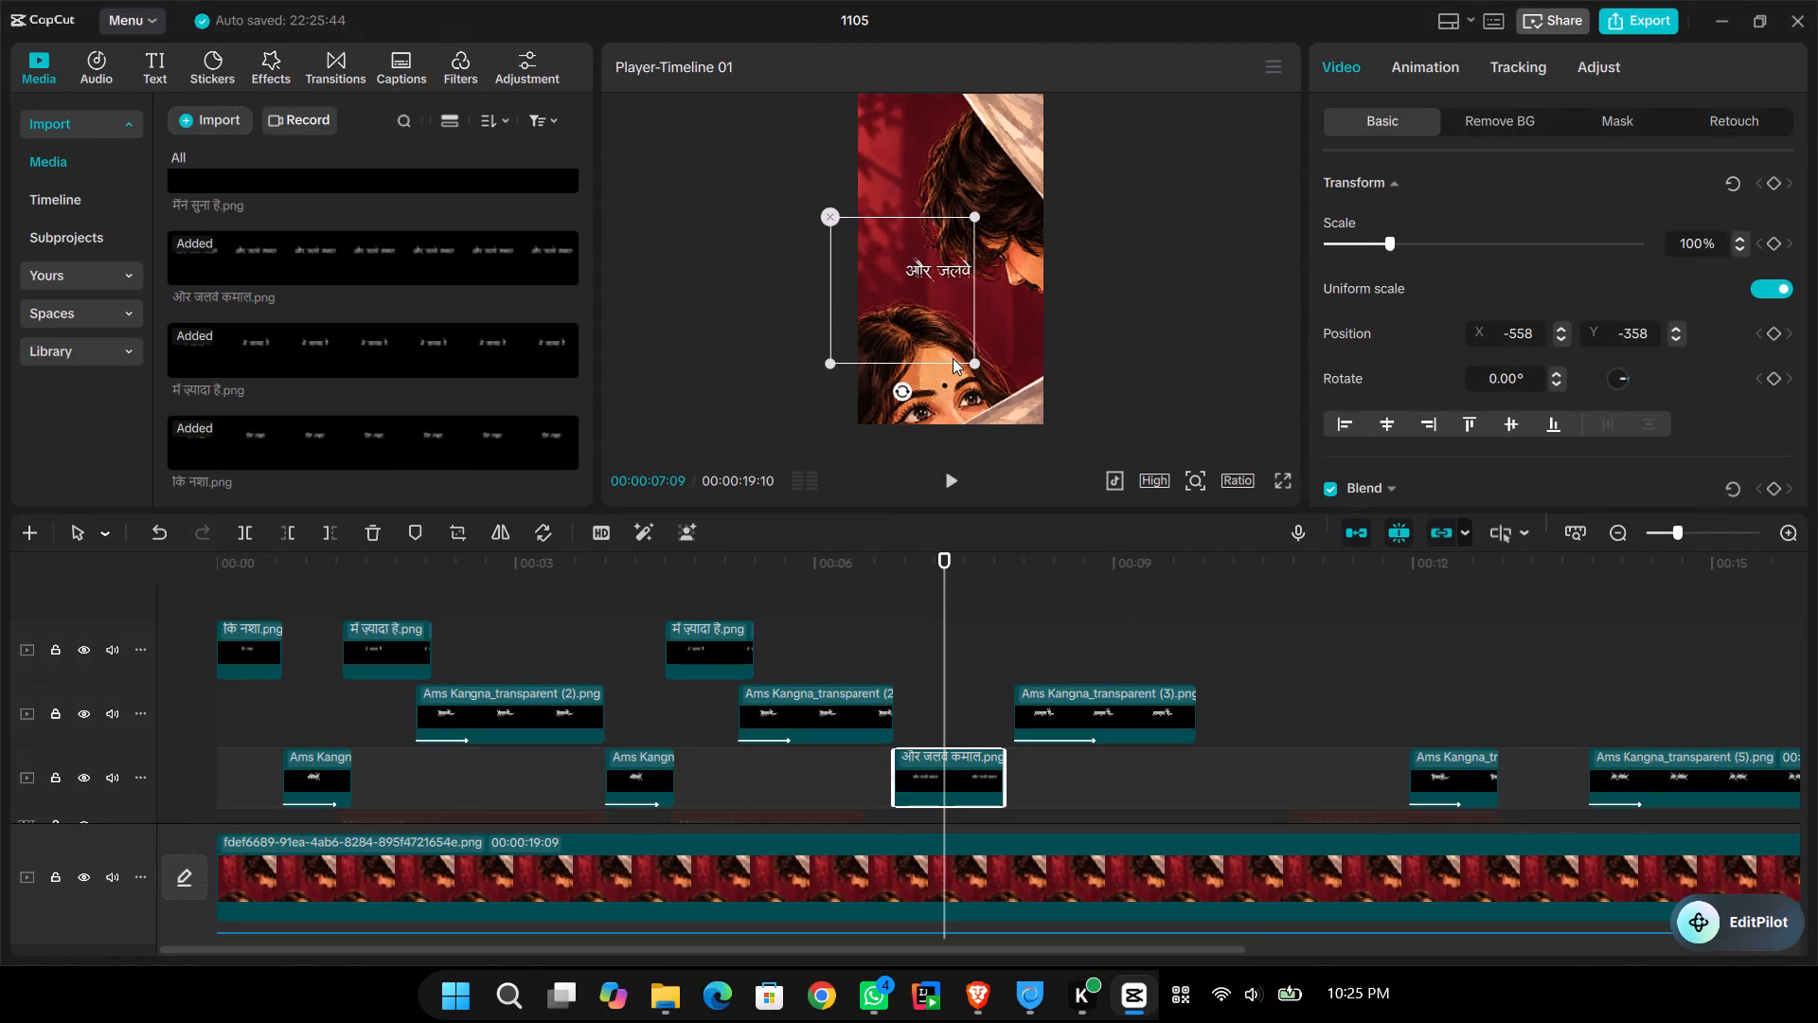
pyautogui.moveTo(925, 330); pyautogui.dragTo(899, 330)
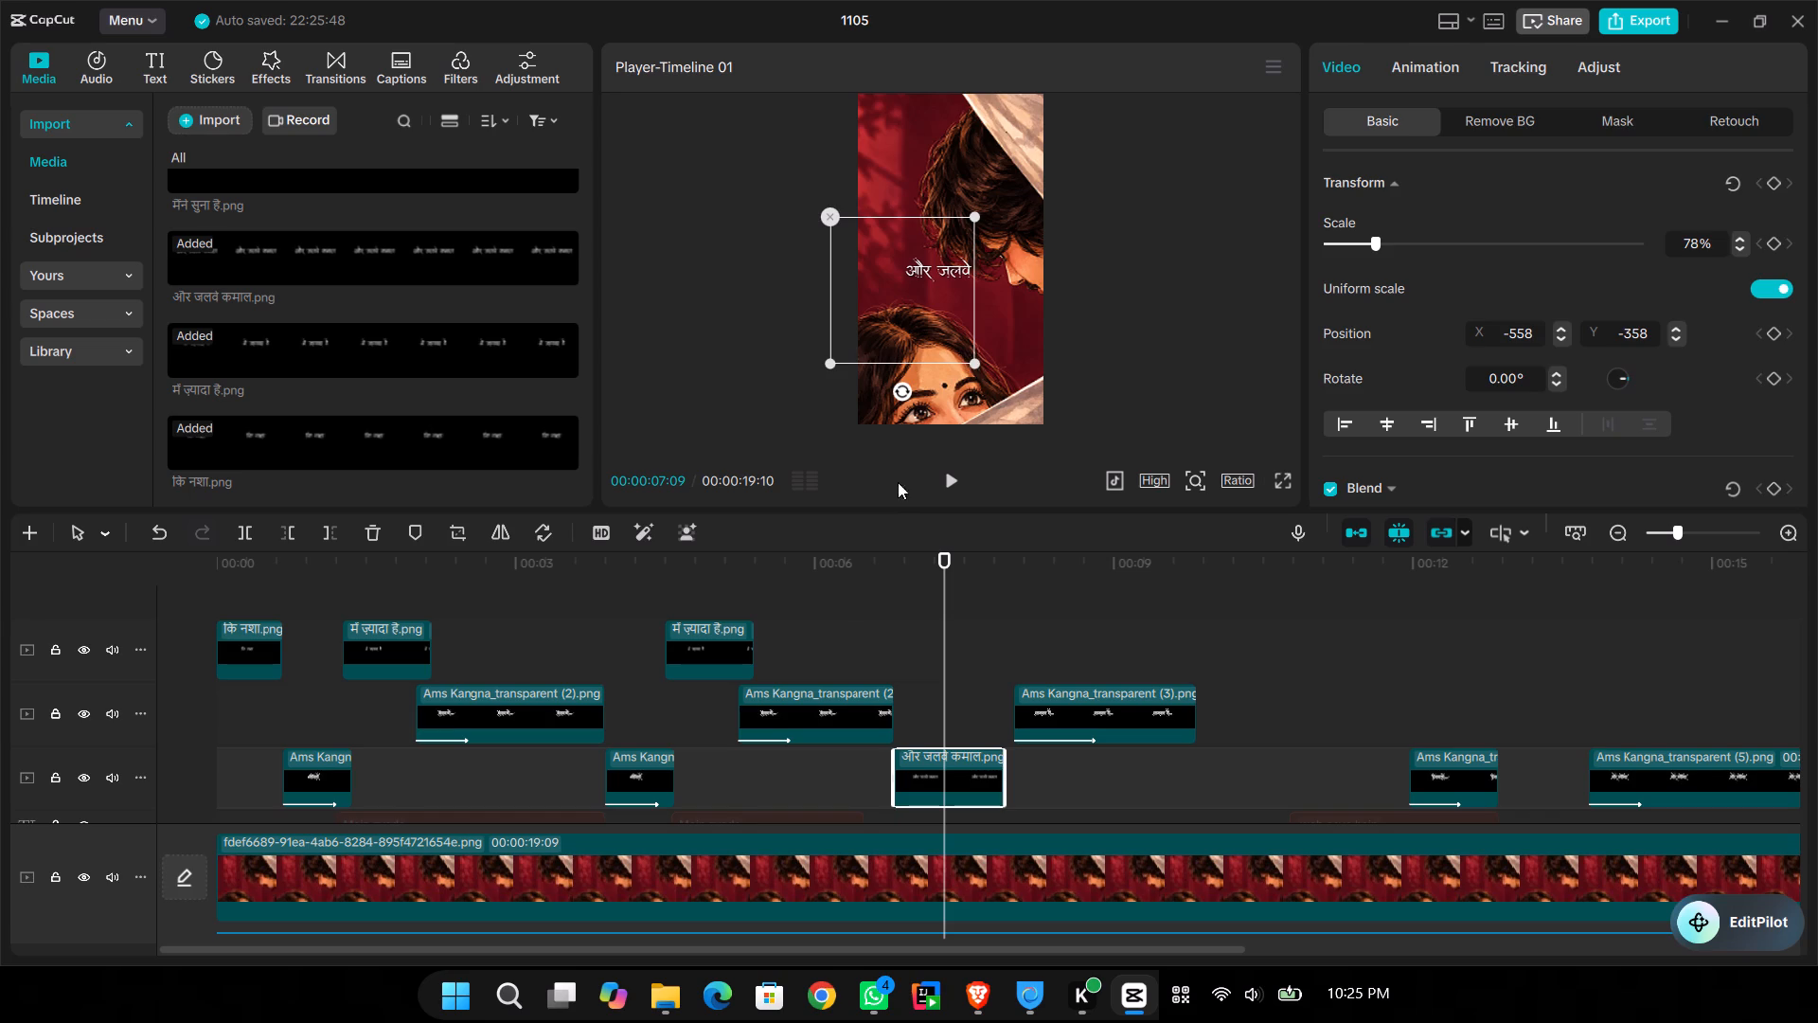
pyautogui.click(864, 613)
pyautogui.click(932, 651)
pyautogui.click(918, 267)
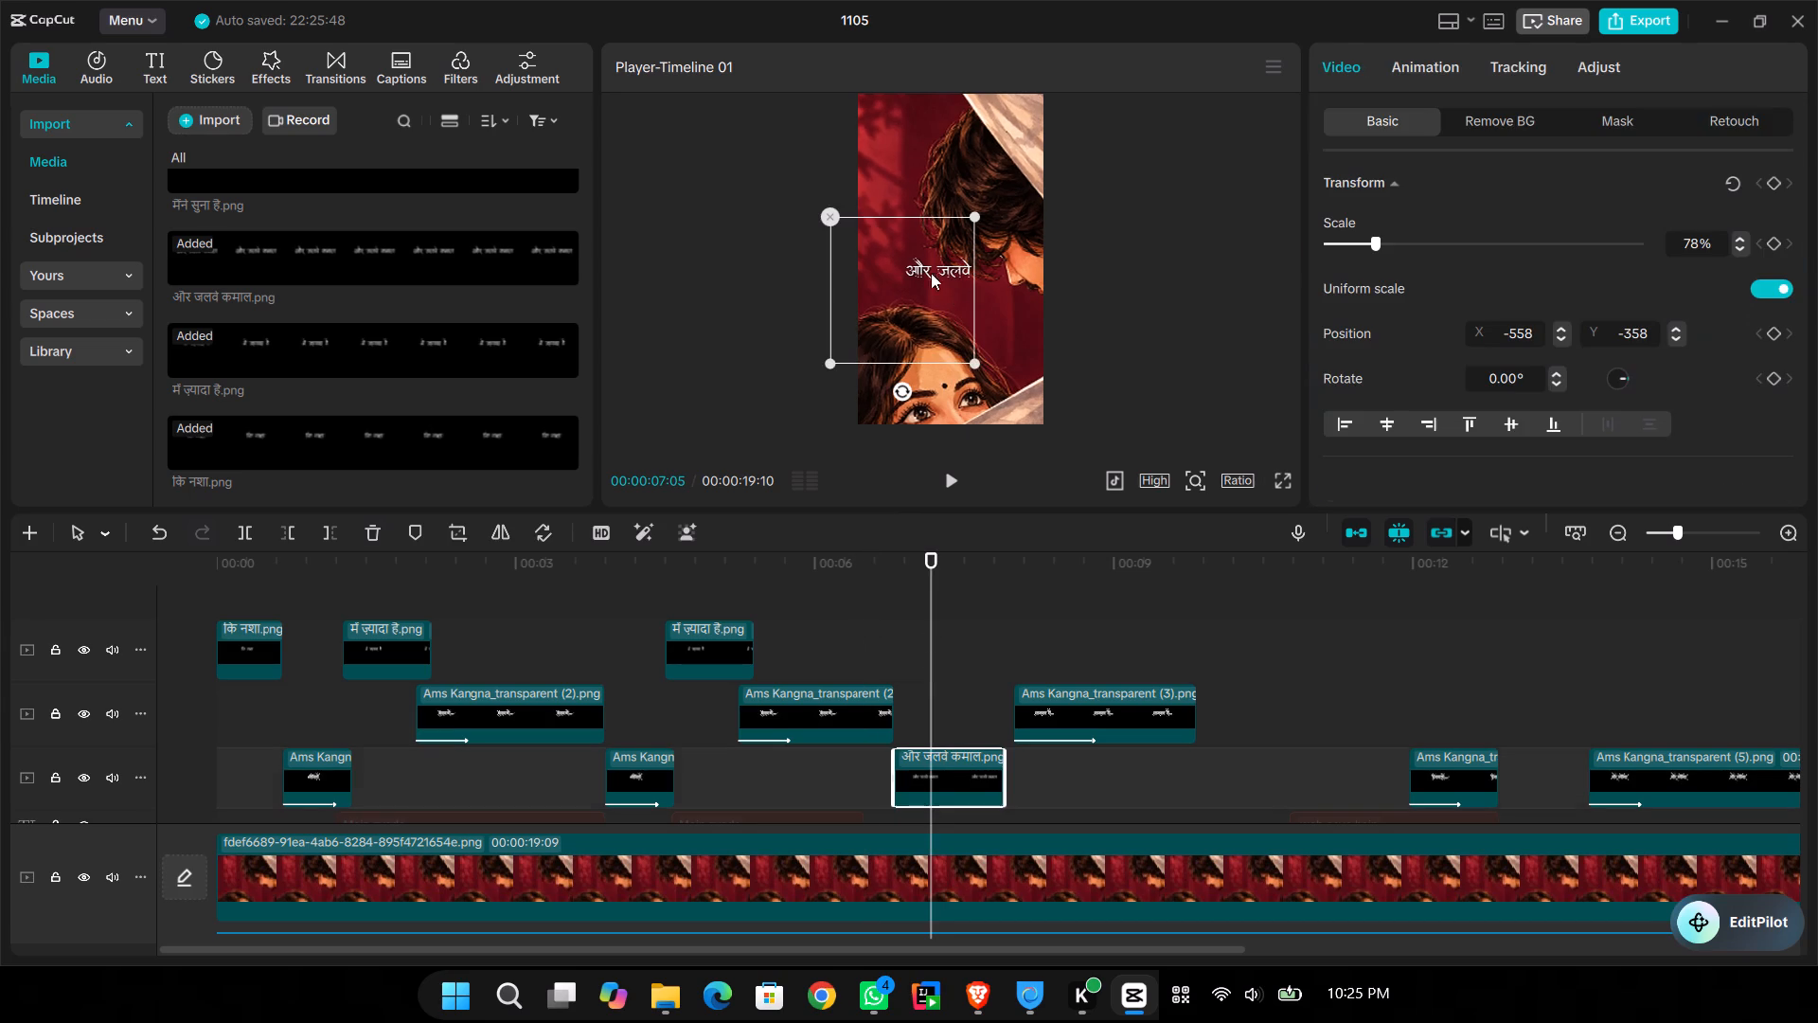
pyautogui.moveTo(976, 364); pyautogui.dragTo(945, 326)
pyautogui.moveTo(921, 304); pyautogui.dragTo(900, 302)
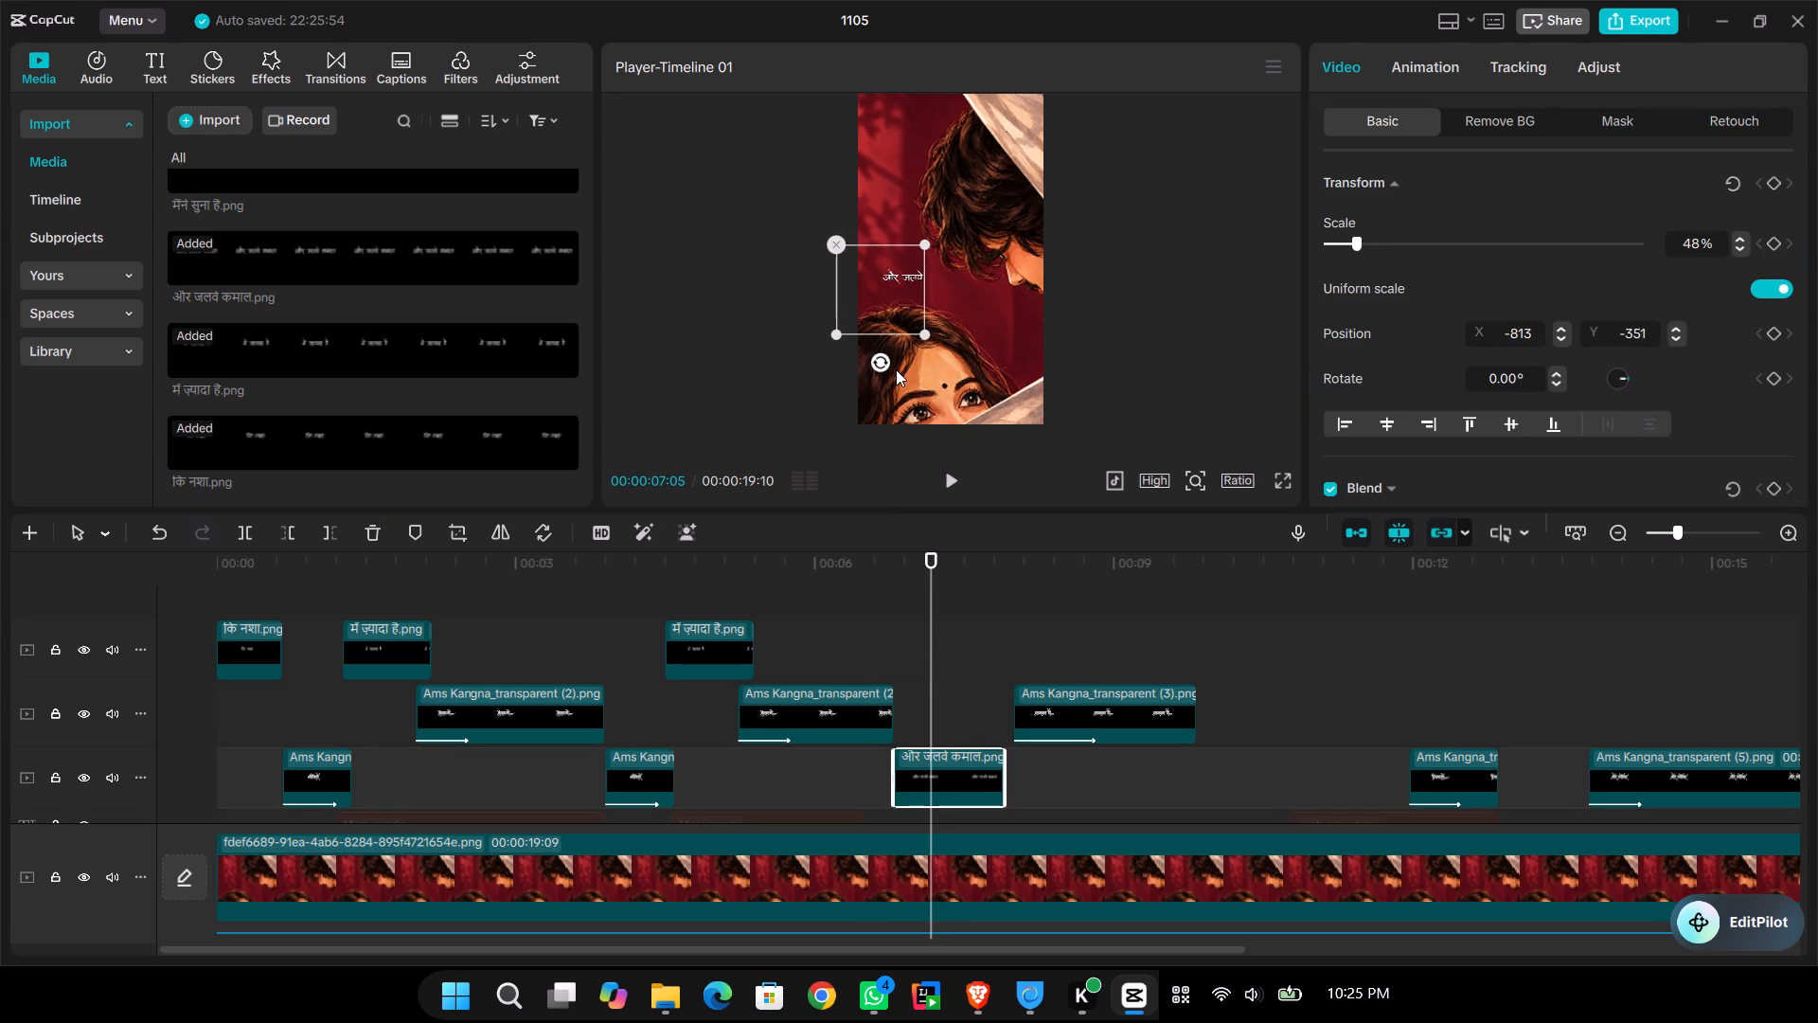
# Play up to where "कमाल" is sung and duplicate the cropped "और जलवे" clip at 00:00:07:14.
pyautogui.click(810, 580)
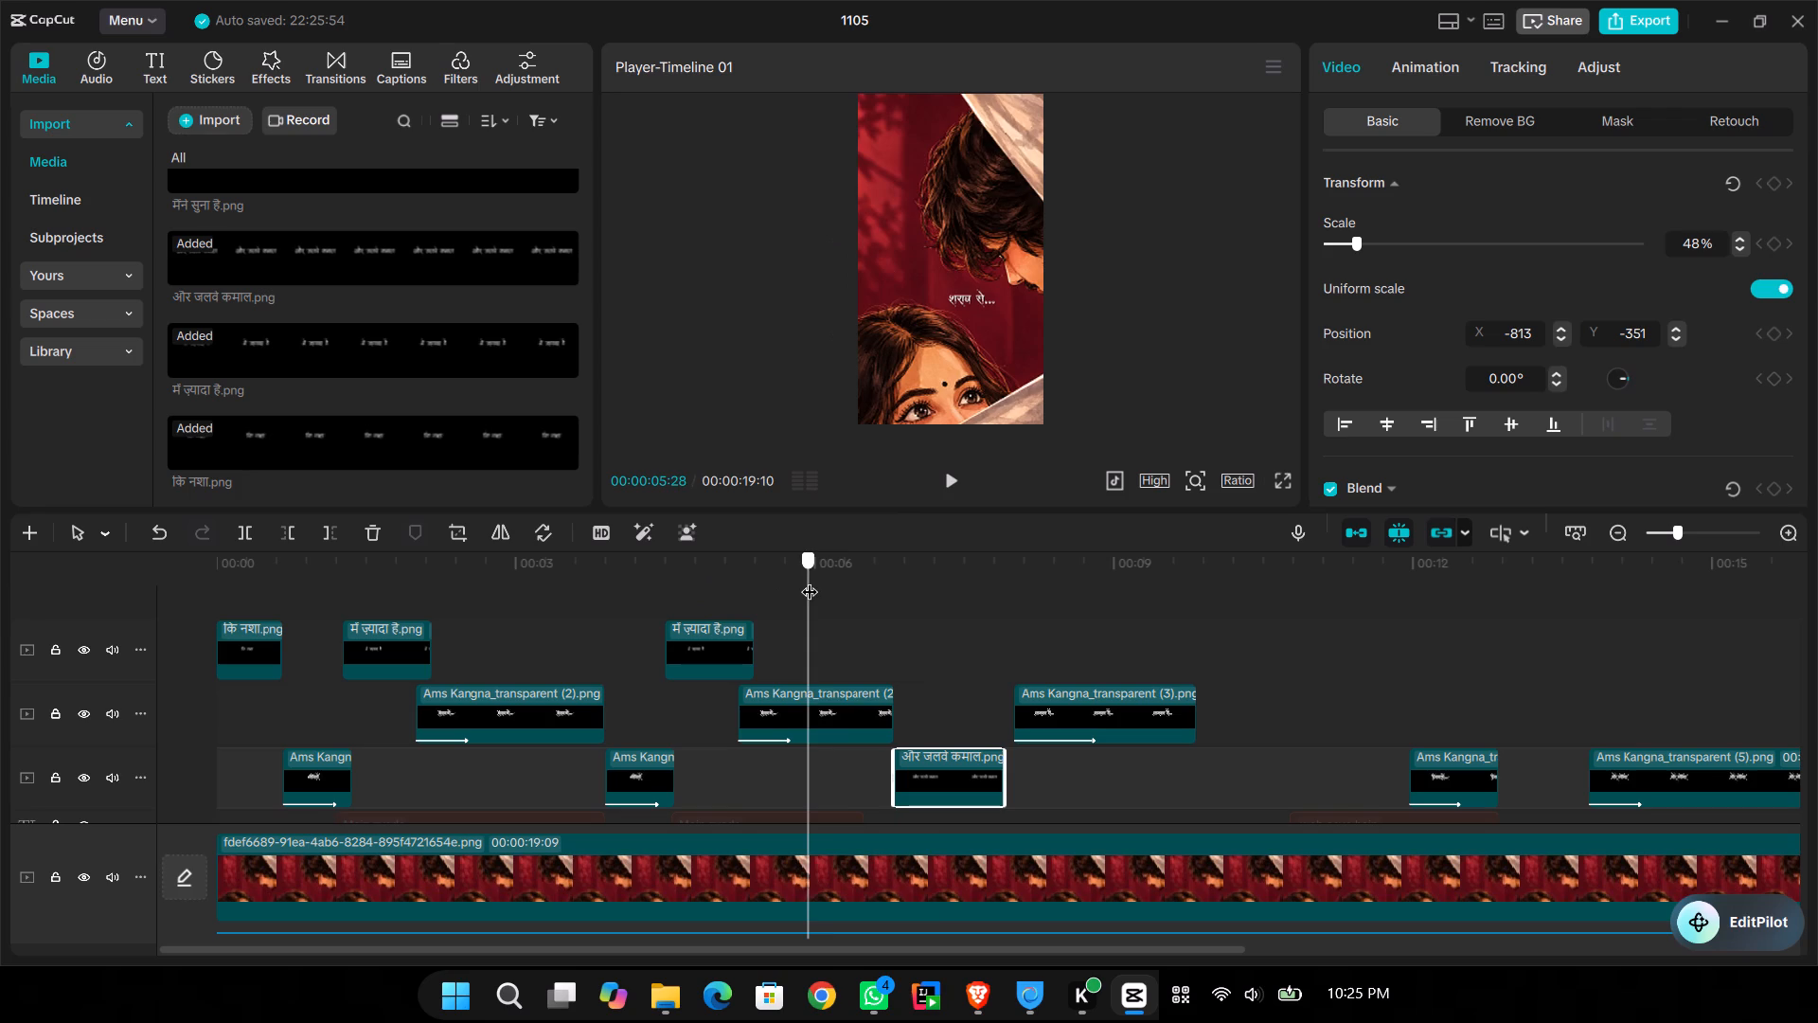
pyautogui.press('space')
pyautogui.press('space')
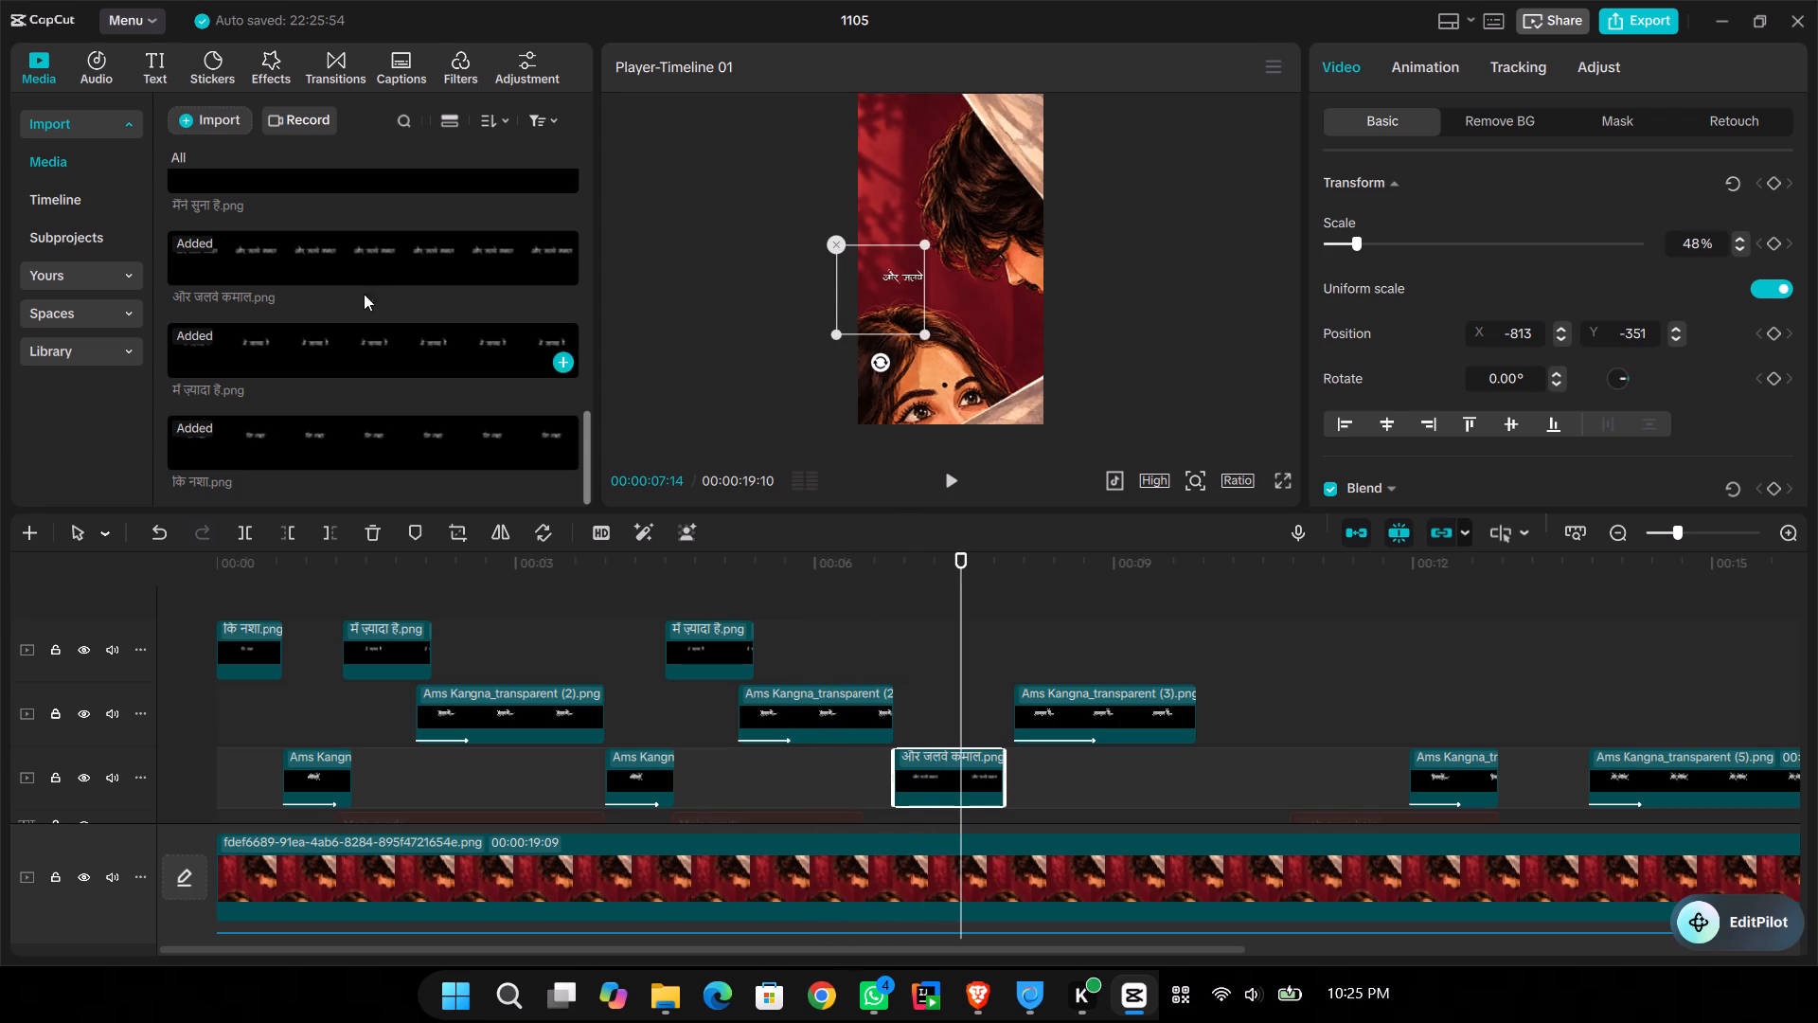
pyautogui.click(959, 774)
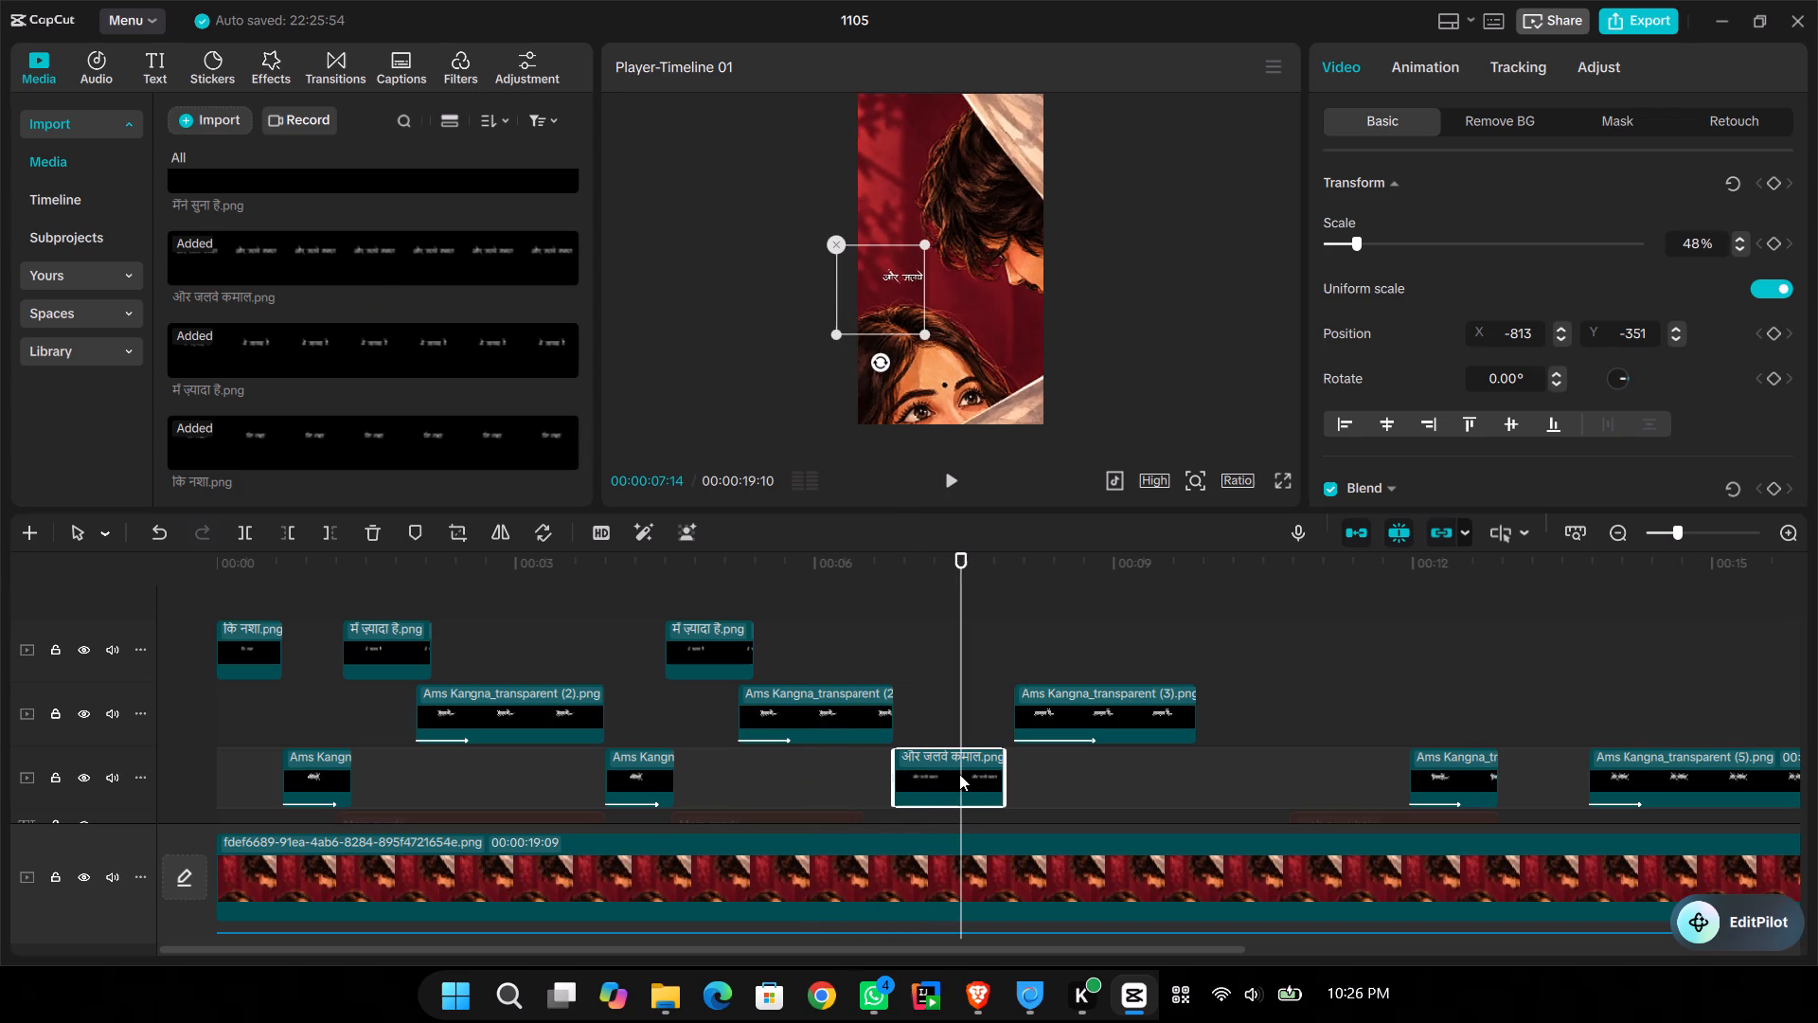
pyautogui.hotkey('ctrl', 'c')
pyautogui.hotkey('ctrl', 'v')
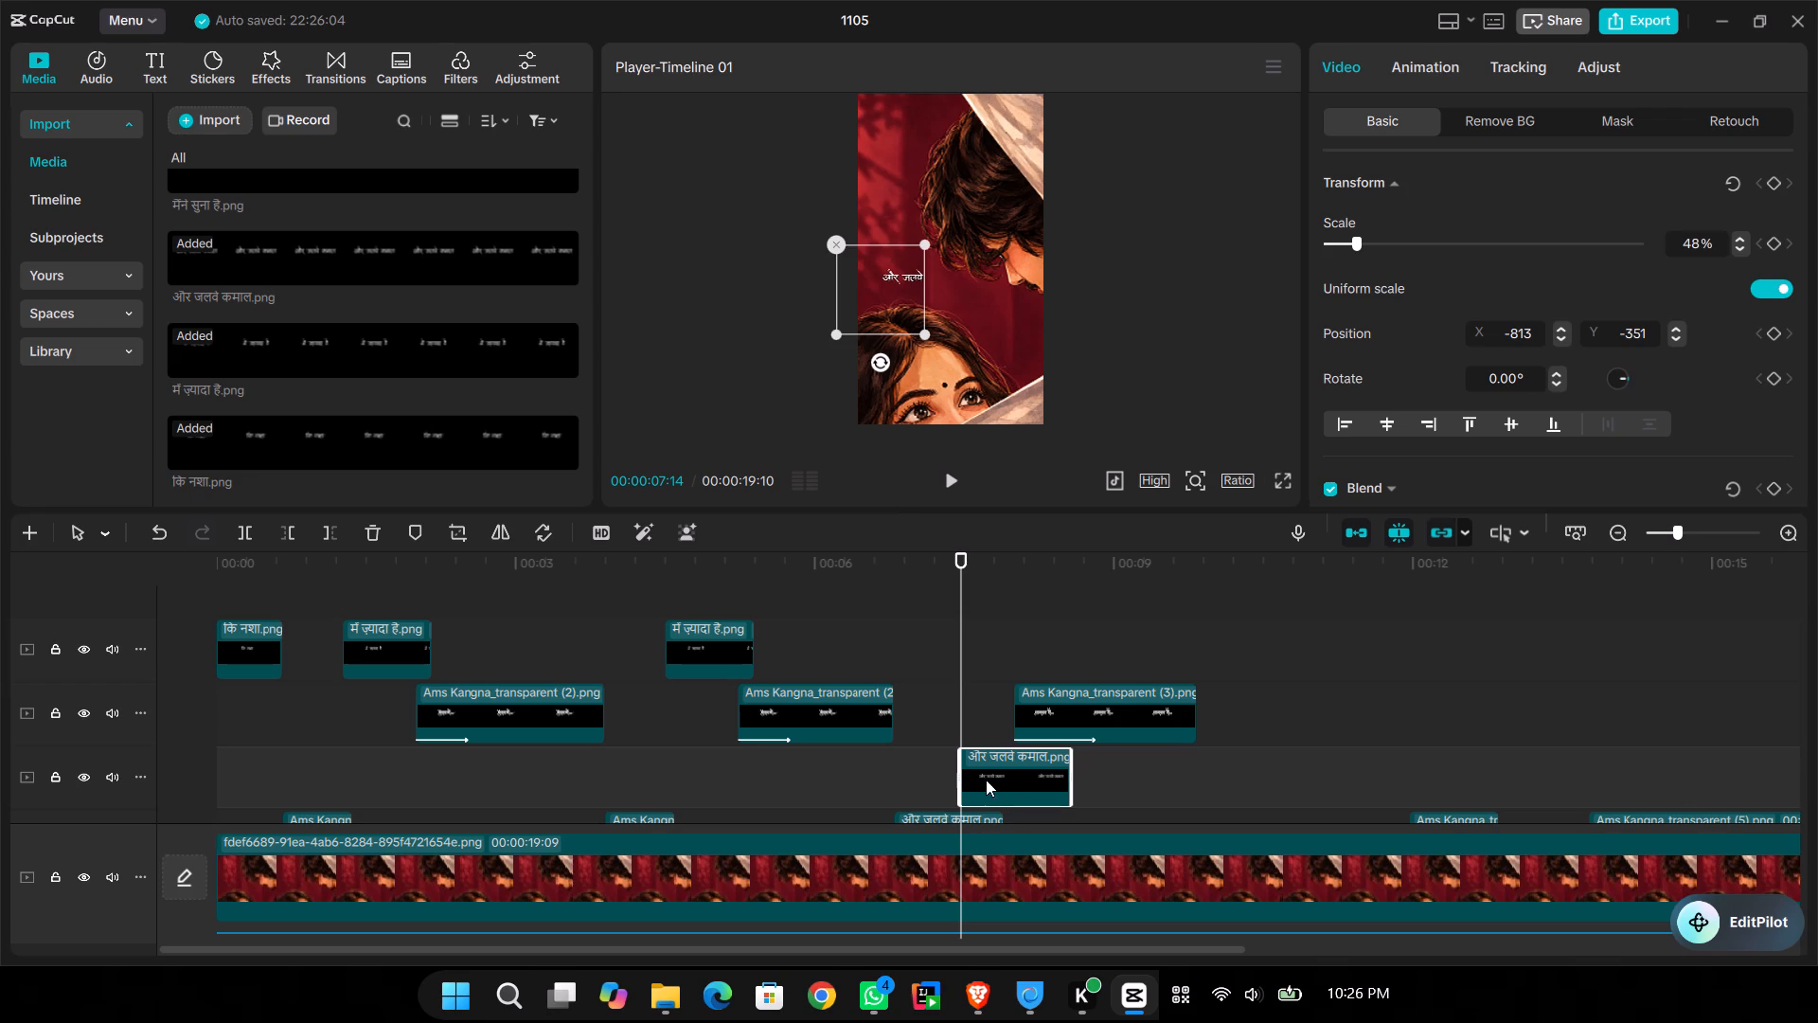
# Change the duplicate clip's crop so only the word "कमाल" remains.
pyautogui.click(987, 779)
pyautogui.click(461, 528)
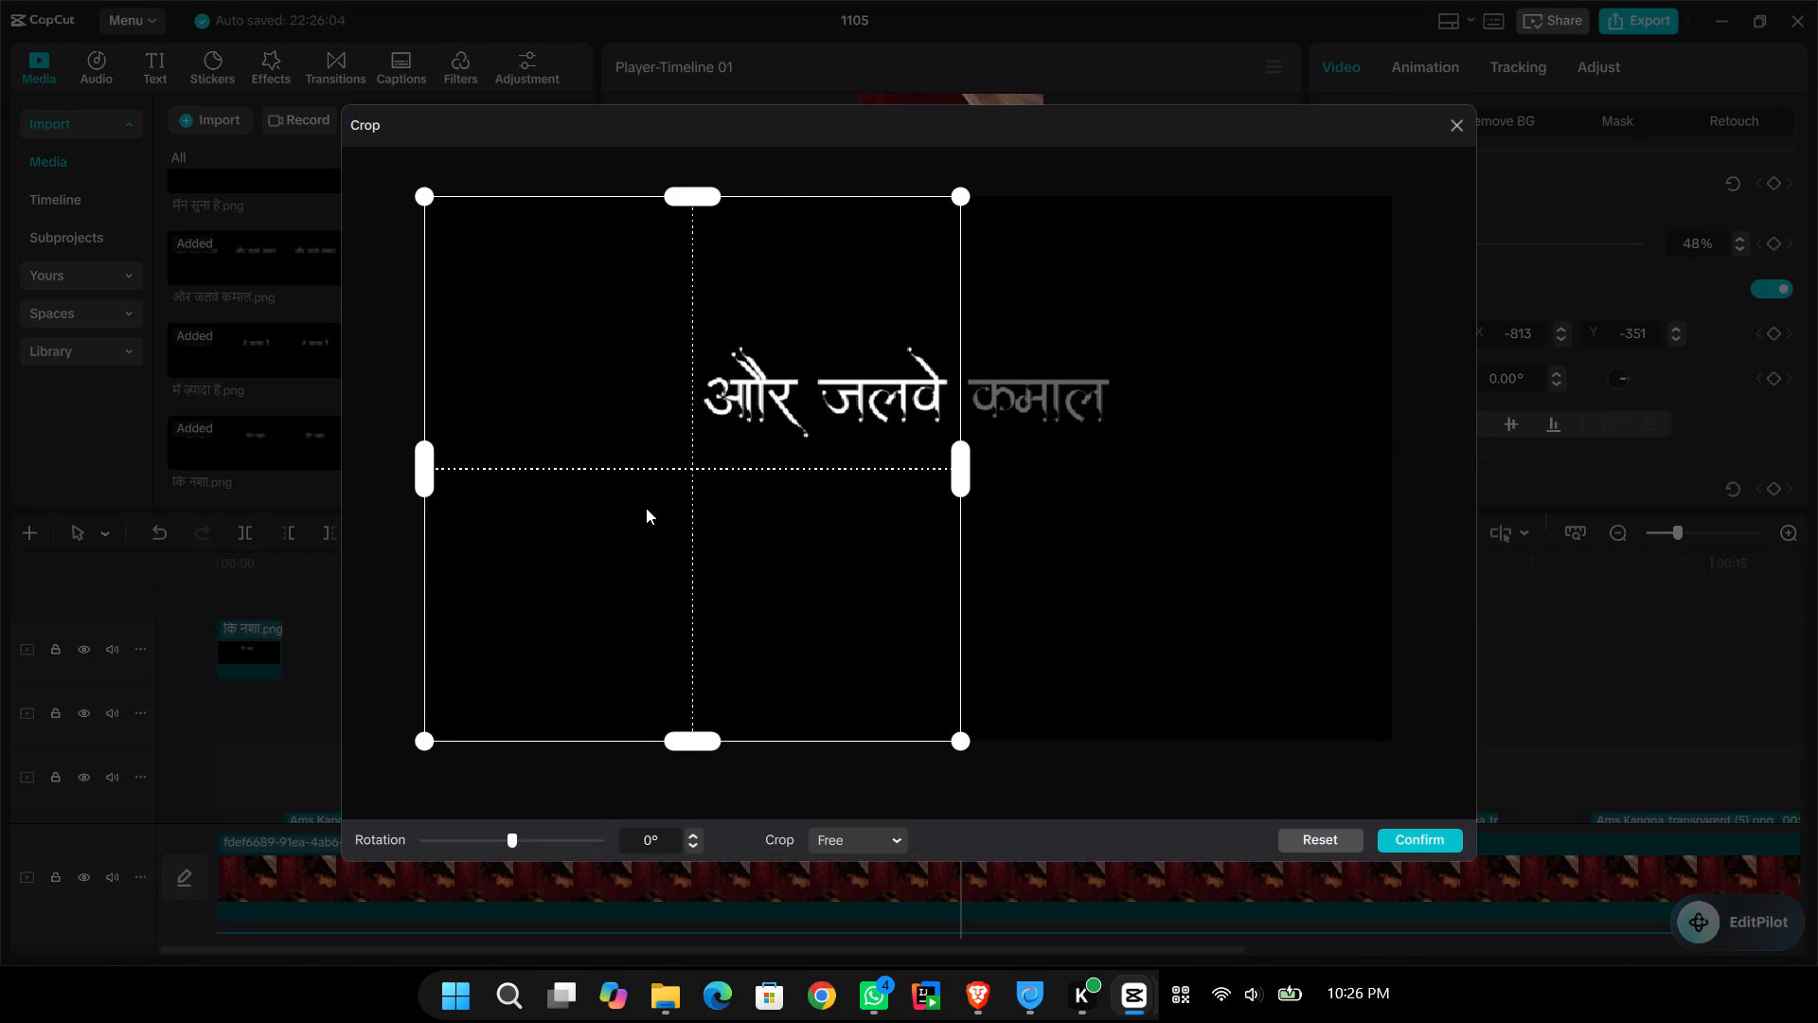
pyautogui.moveTo(646, 508); pyautogui.dragTo(1210, 499)
pyautogui.moveTo(840, 466); pyautogui.dragTo(846, 467)
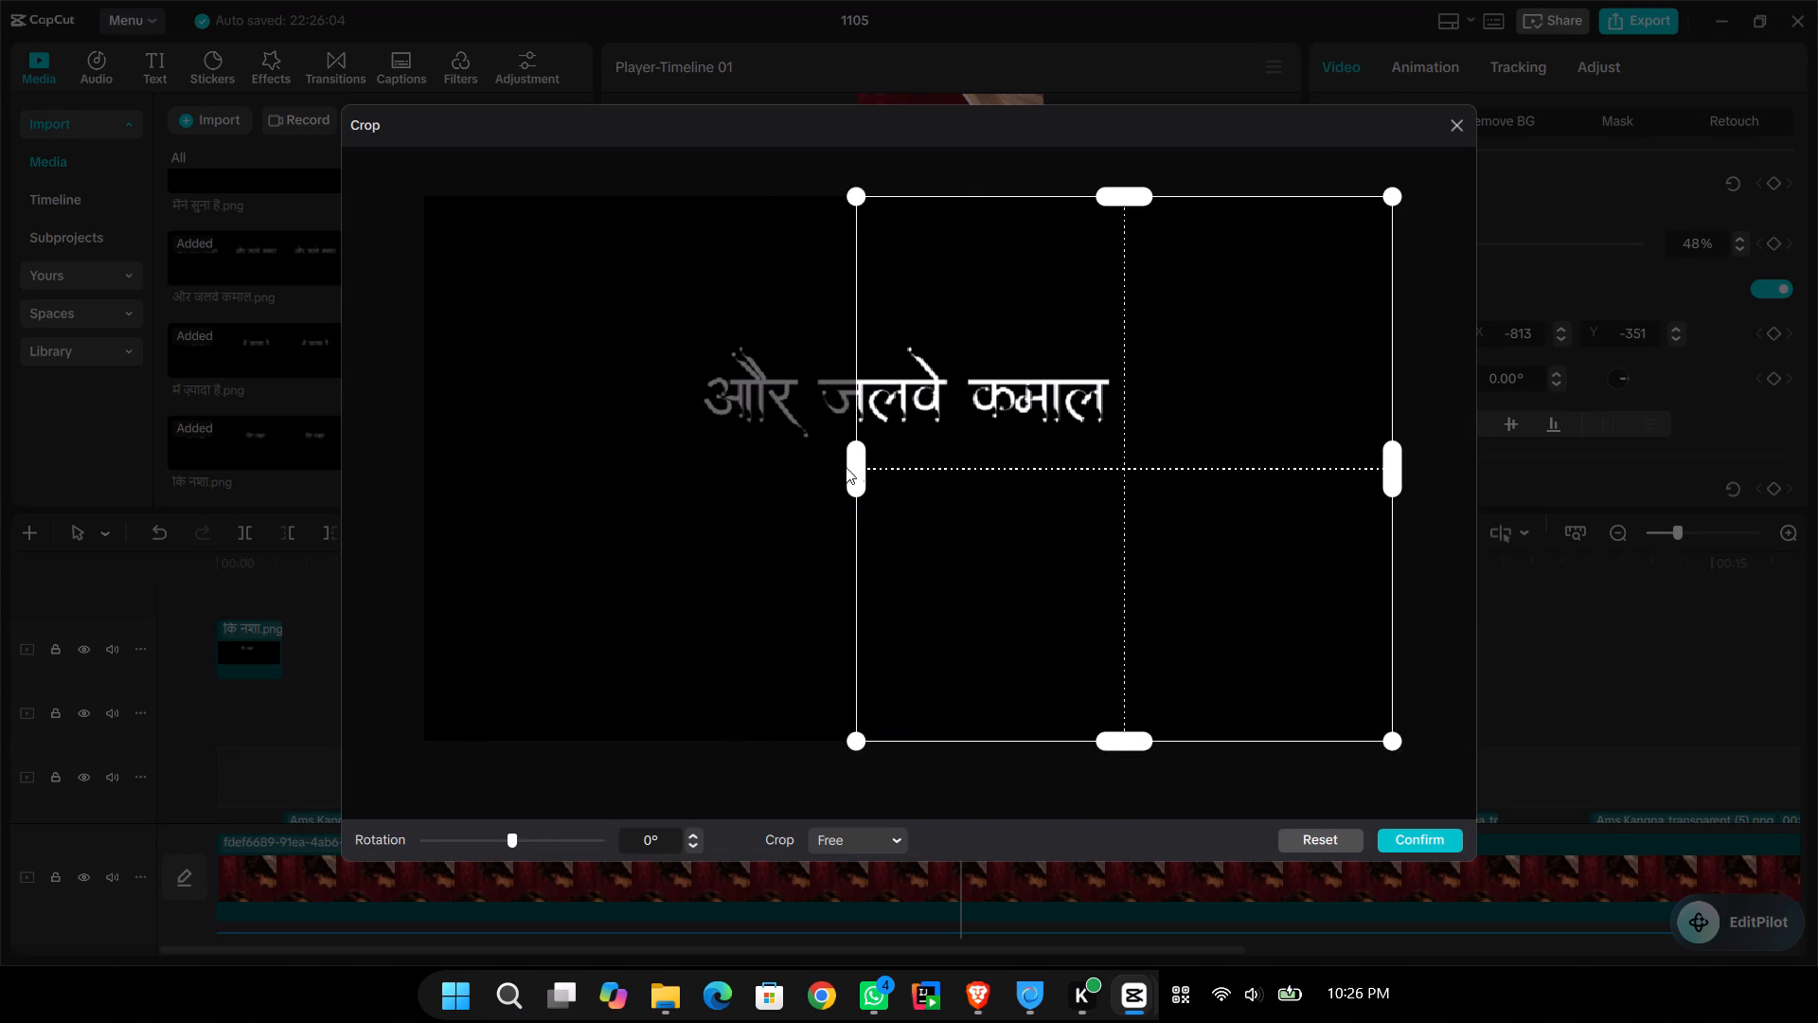
pyautogui.moveTo(846, 467); pyautogui.dragTo(901, 473)
pyautogui.moveTo(862, 472); pyautogui.dragTo(963, 464)
pyautogui.click(1417, 834)
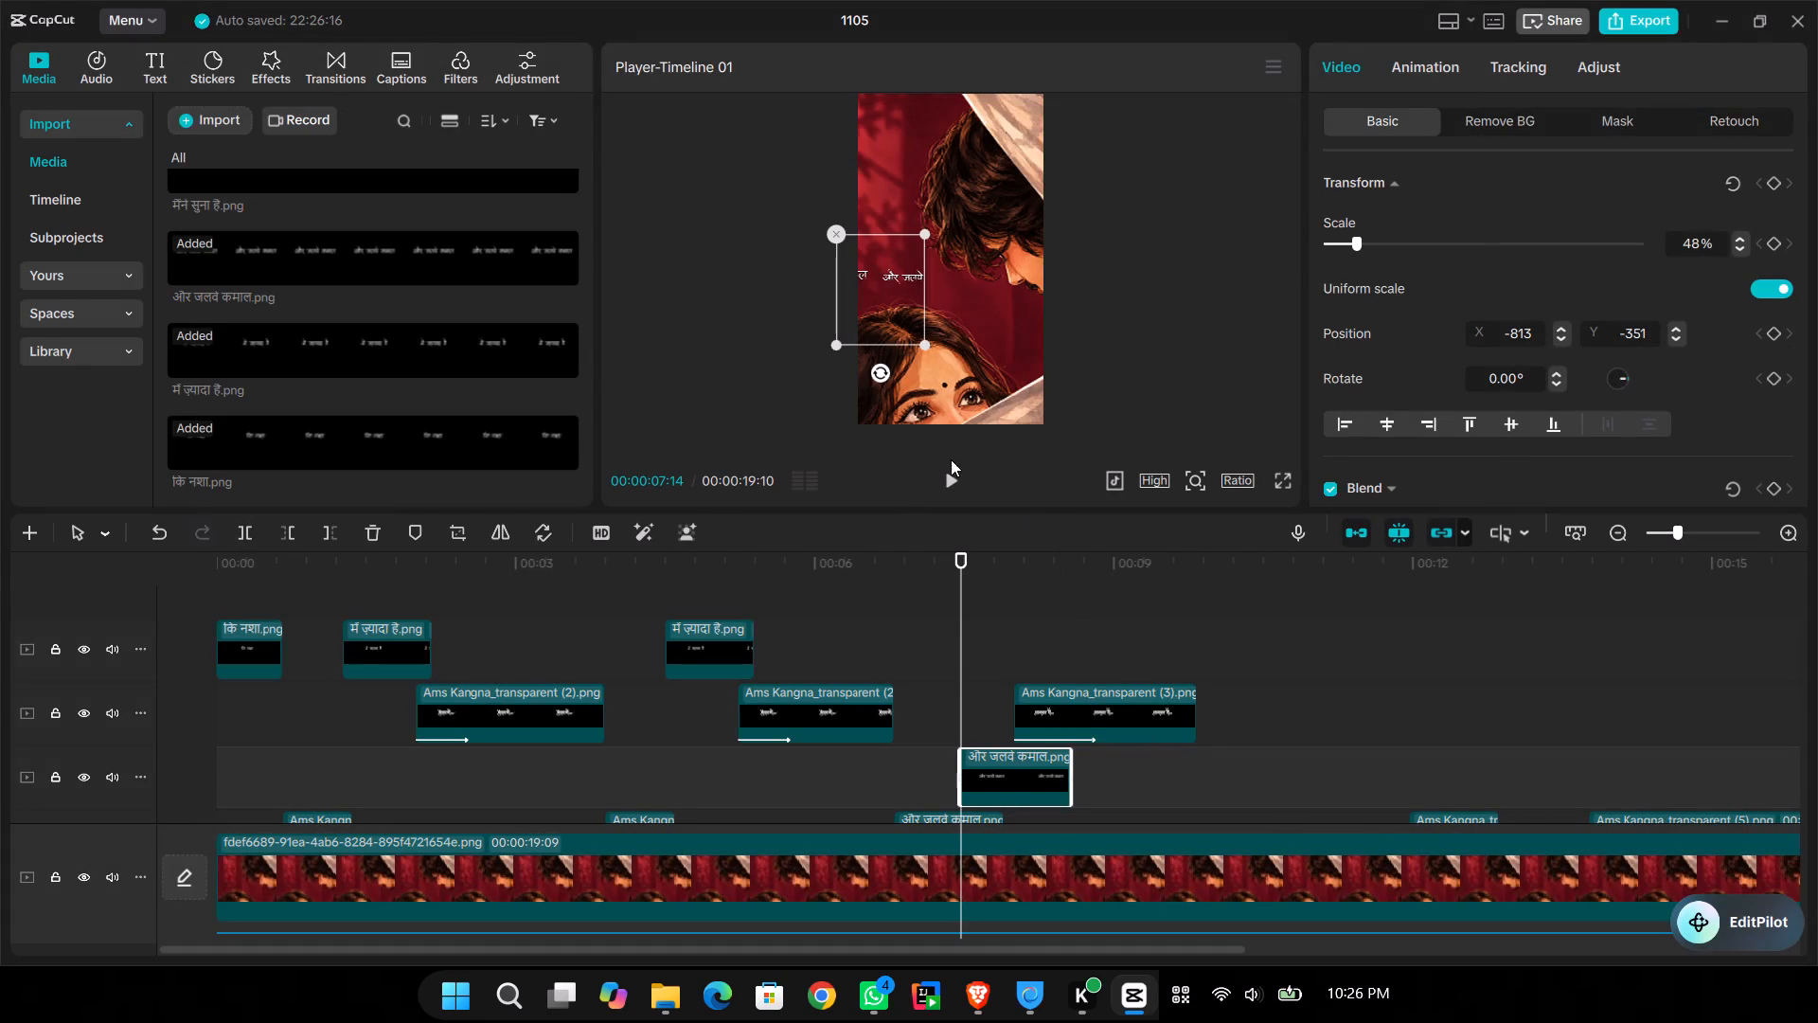
# Scale the "कमाल" lyric to 44% and place it below "और जलवे" at X 103, Y -474.
pyautogui.moveTo(887, 317); pyautogui.dragTo(971, 329)
pyautogui.click(1005, 357)
pyautogui.click(963, 338)
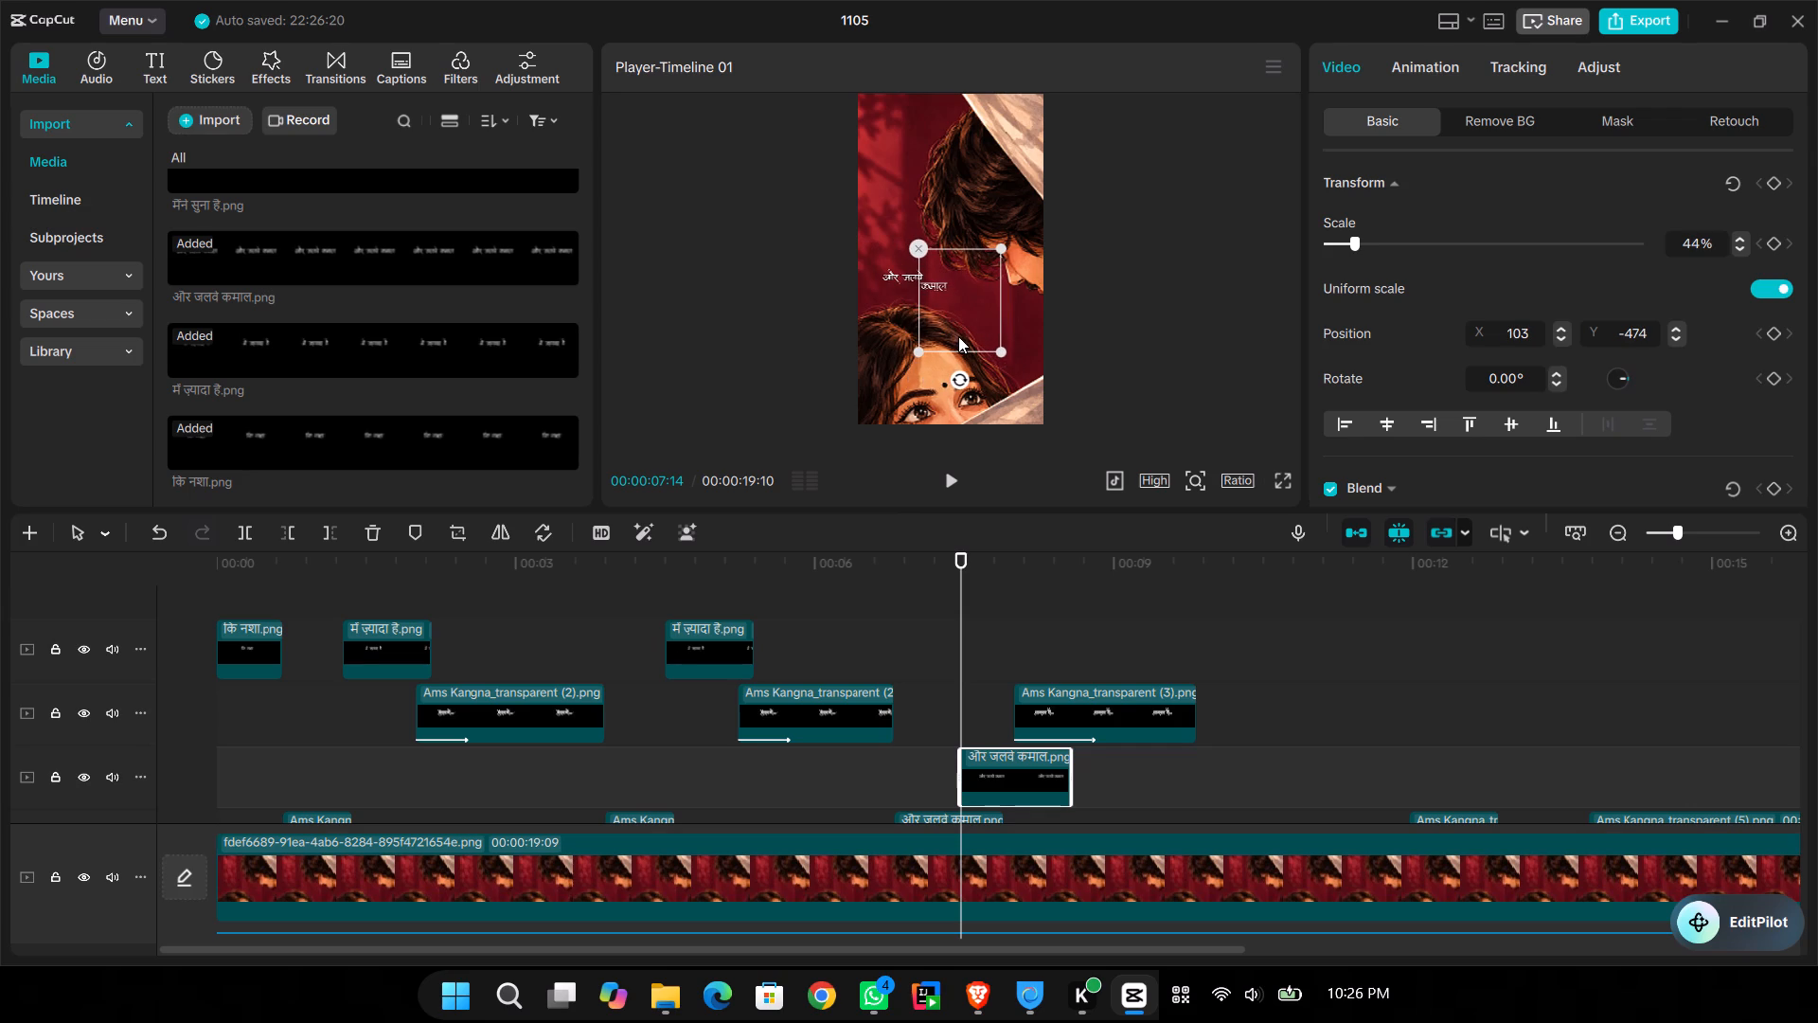
# Trim the "और जलवे" clip to end at 00:00:07:14, where the "कमाल" clip starts.
pyautogui.scroll(1, 936, 553)
pyautogui.scroll(-2, 952, 602)
pyautogui.click(965, 802)
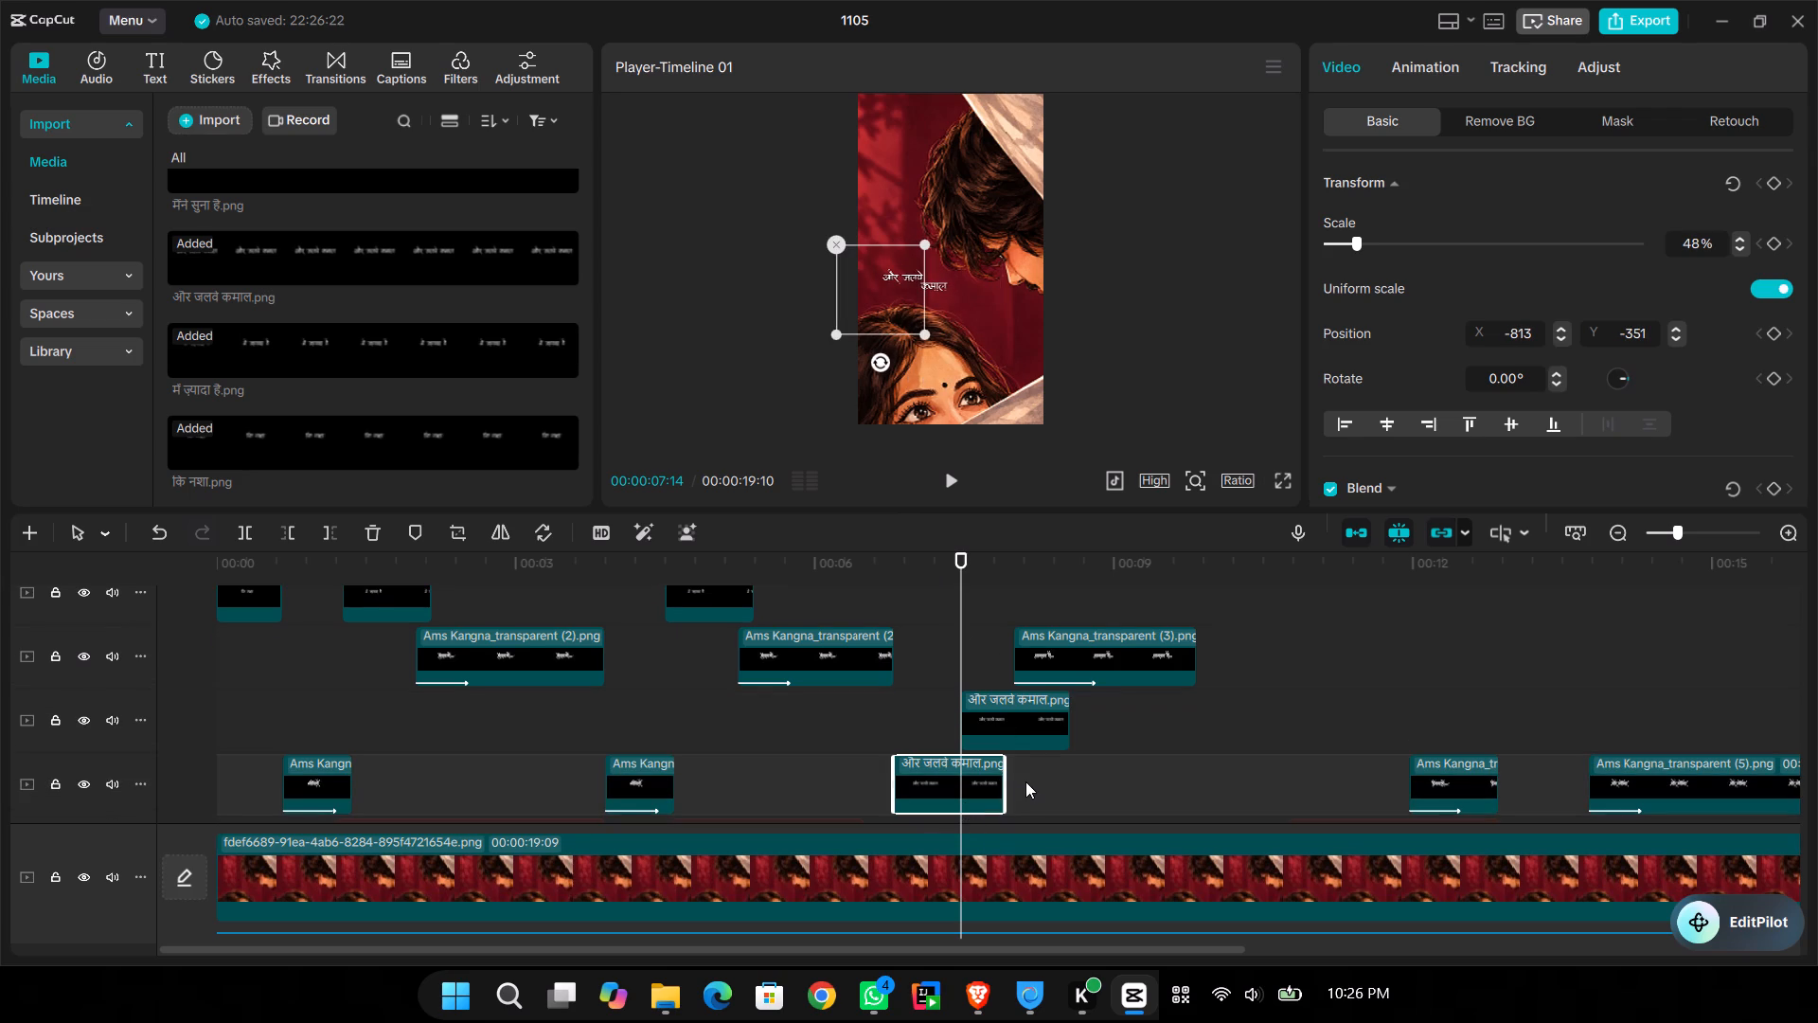
pyautogui.moveTo(1005, 776); pyautogui.dragTo(958, 757)
# Play through the "कमाल" lyric and move the Ams Kangna_transparent (3) clip to start at 00:00:08:08.
pyautogui.click(882, 679)
pyautogui.click(905, 712)
pyautogui.press('space')
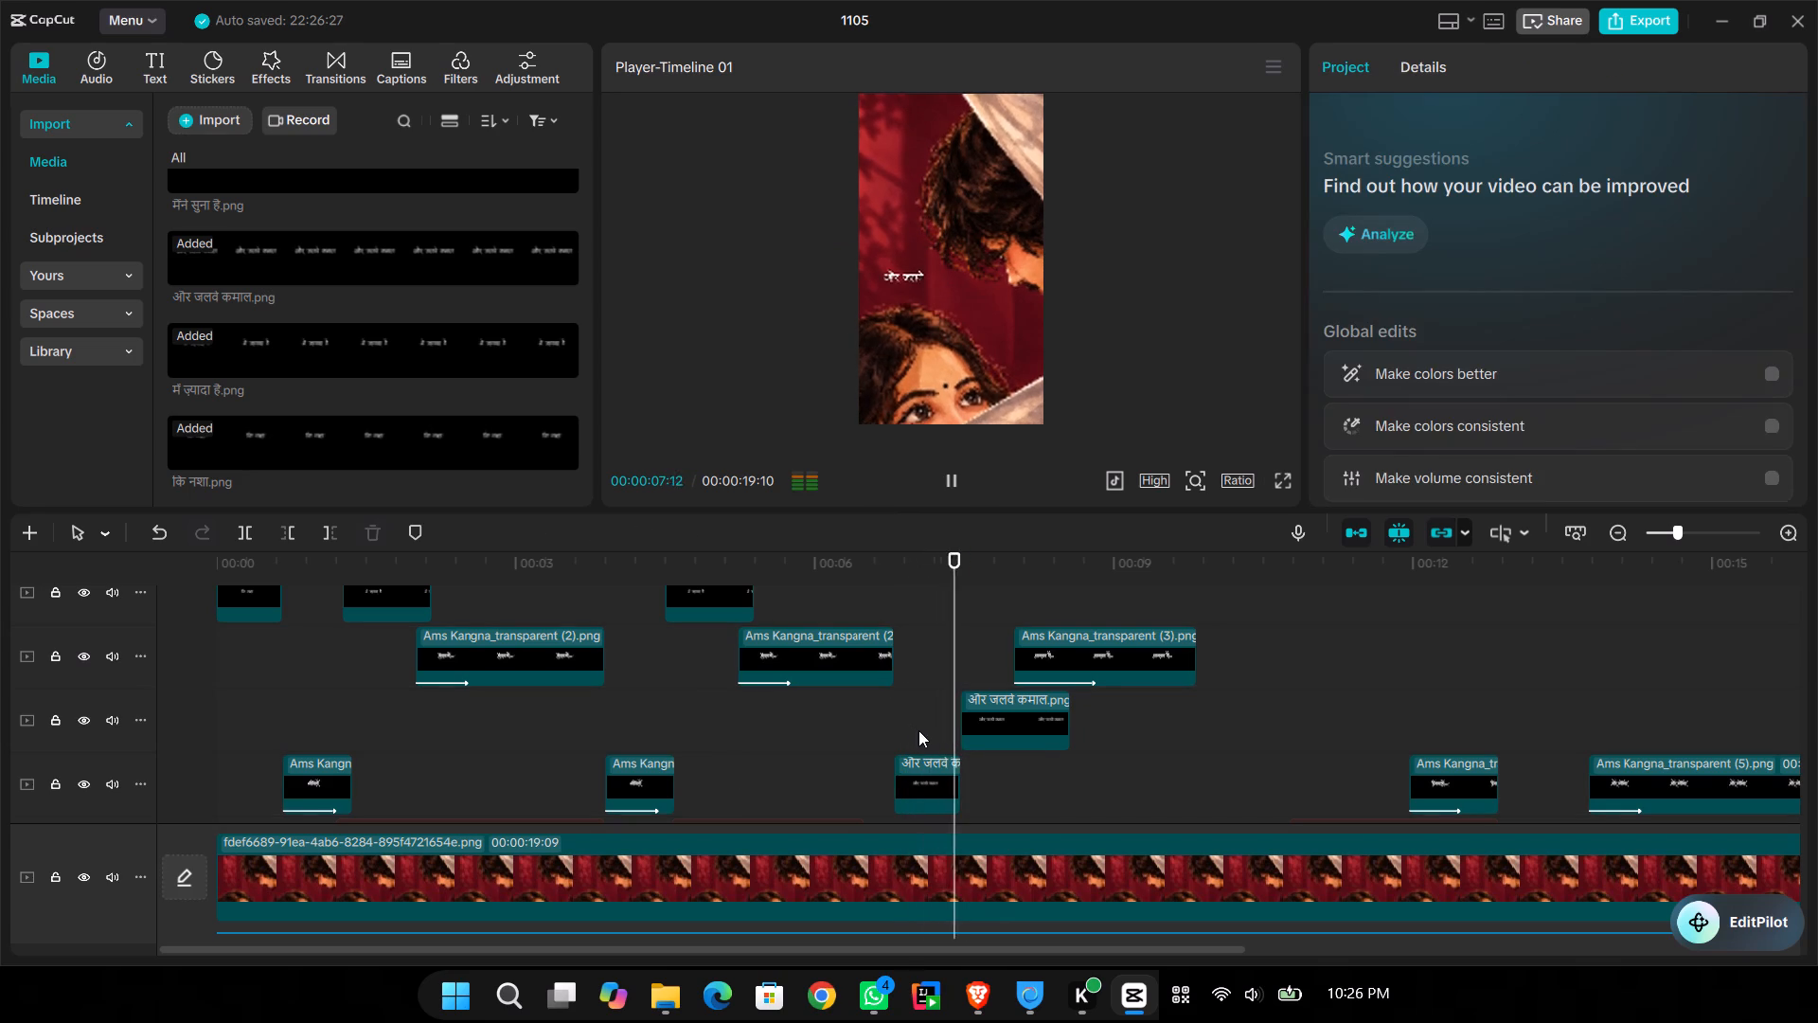
pyautogui.press('space')
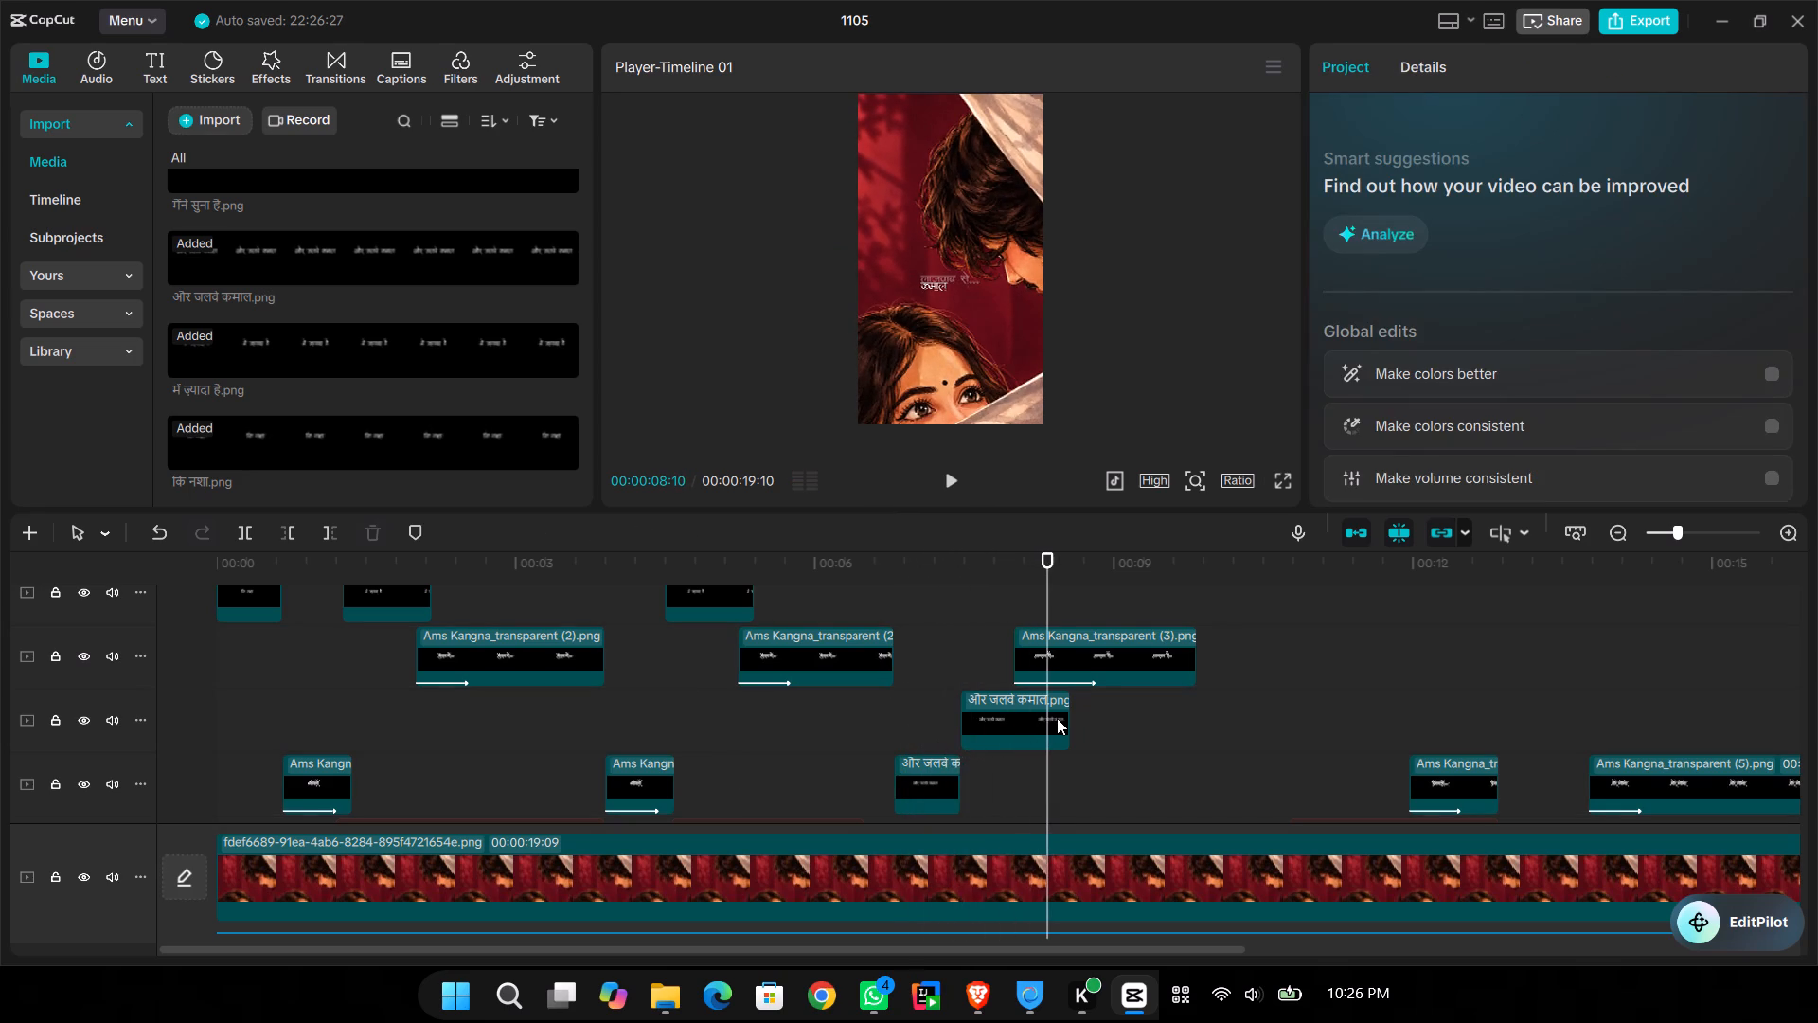
pyautogui.press('space')
pyautogui.press('space')
pyautogui.click(1048, 584)
pyautogui.press('space')
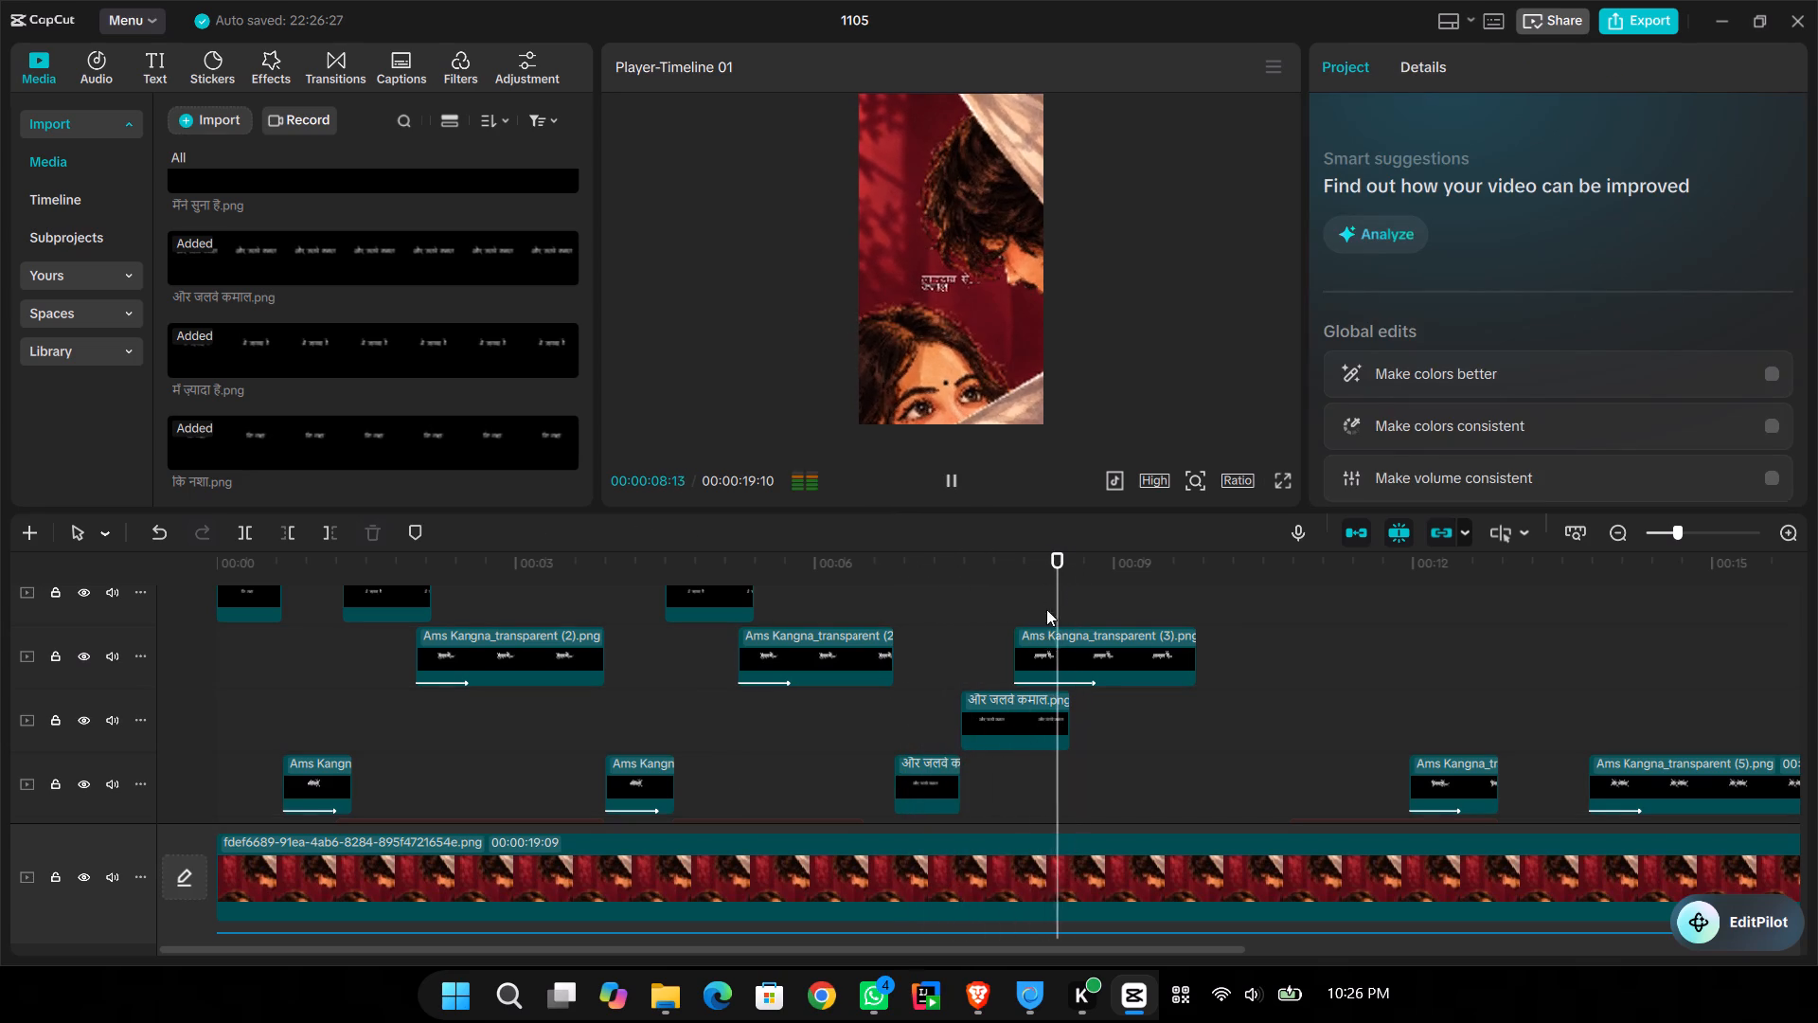
pyautogui.press('space')
pyautogui.click(1043, 583)
pyautogui.moveTo(1068, 666); pyautogui.dragTo(1110, 668)
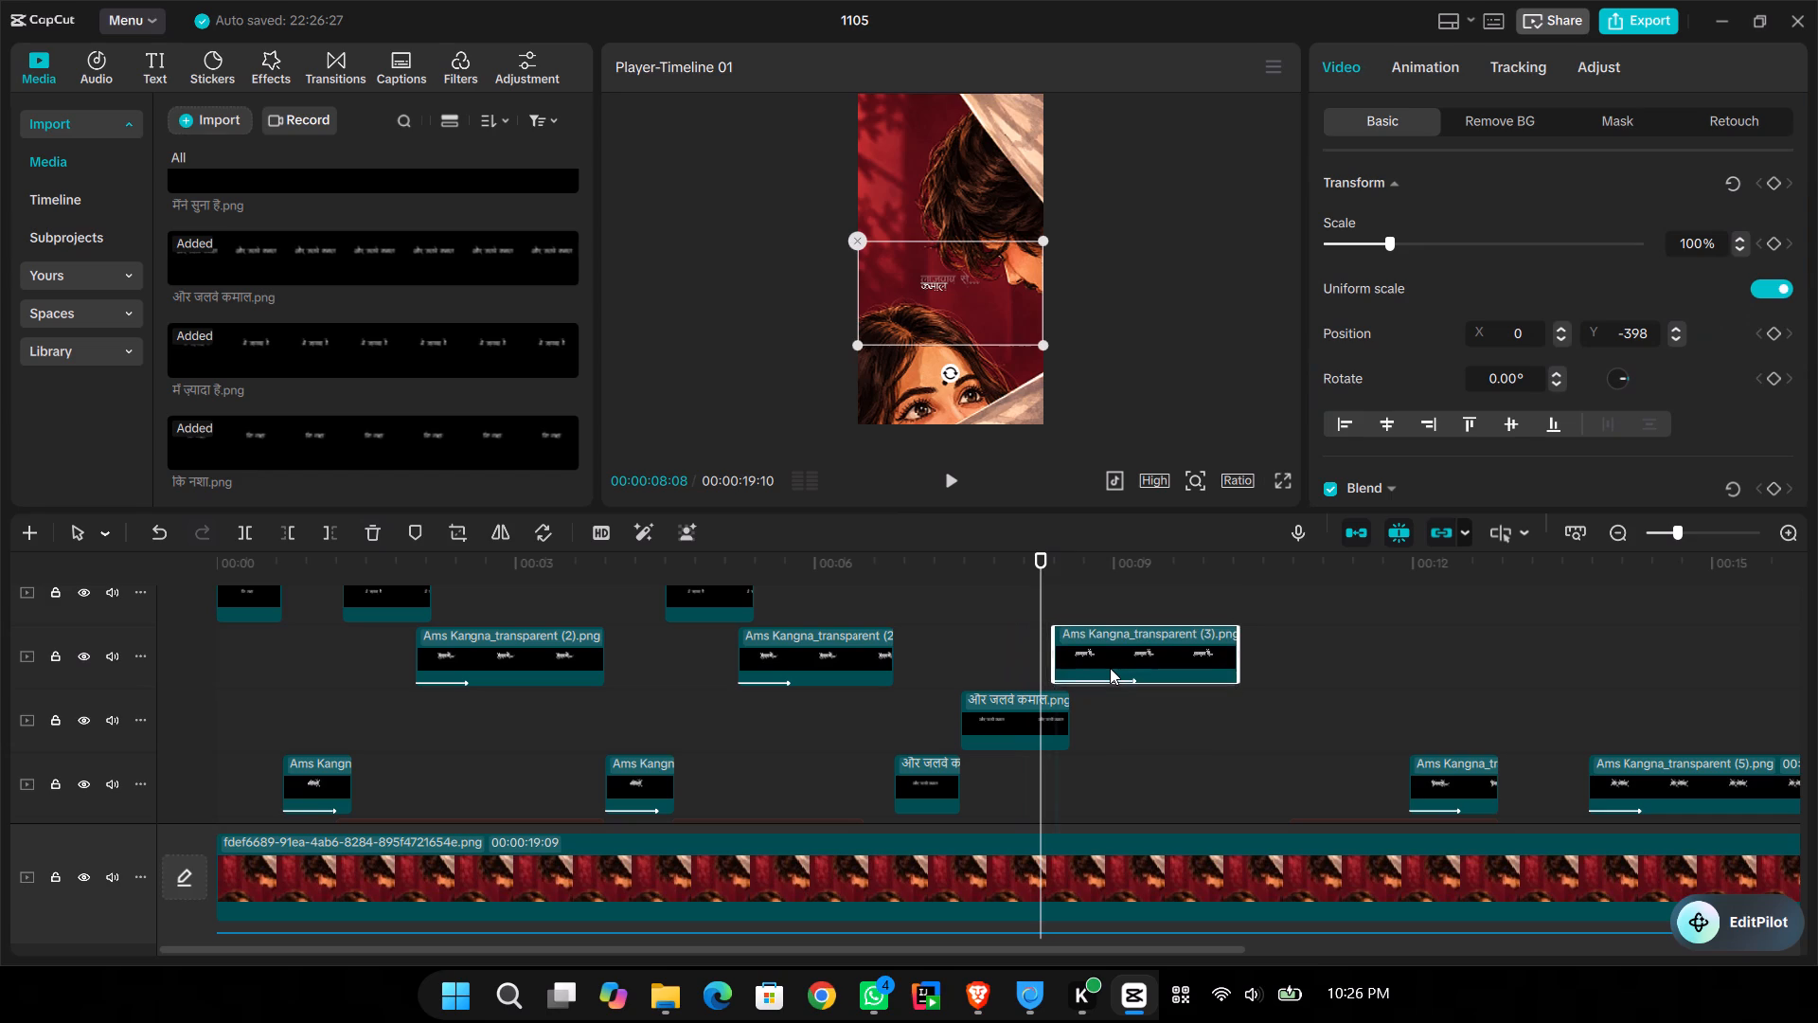
pyautogui.moveTo(1110, 668); pyautogui.dragTo(1099, 671)
pyautogui.click(1000, 652)
pyautogui.moveTo(1000, 652); pyautogui.dragTo(970, 659)
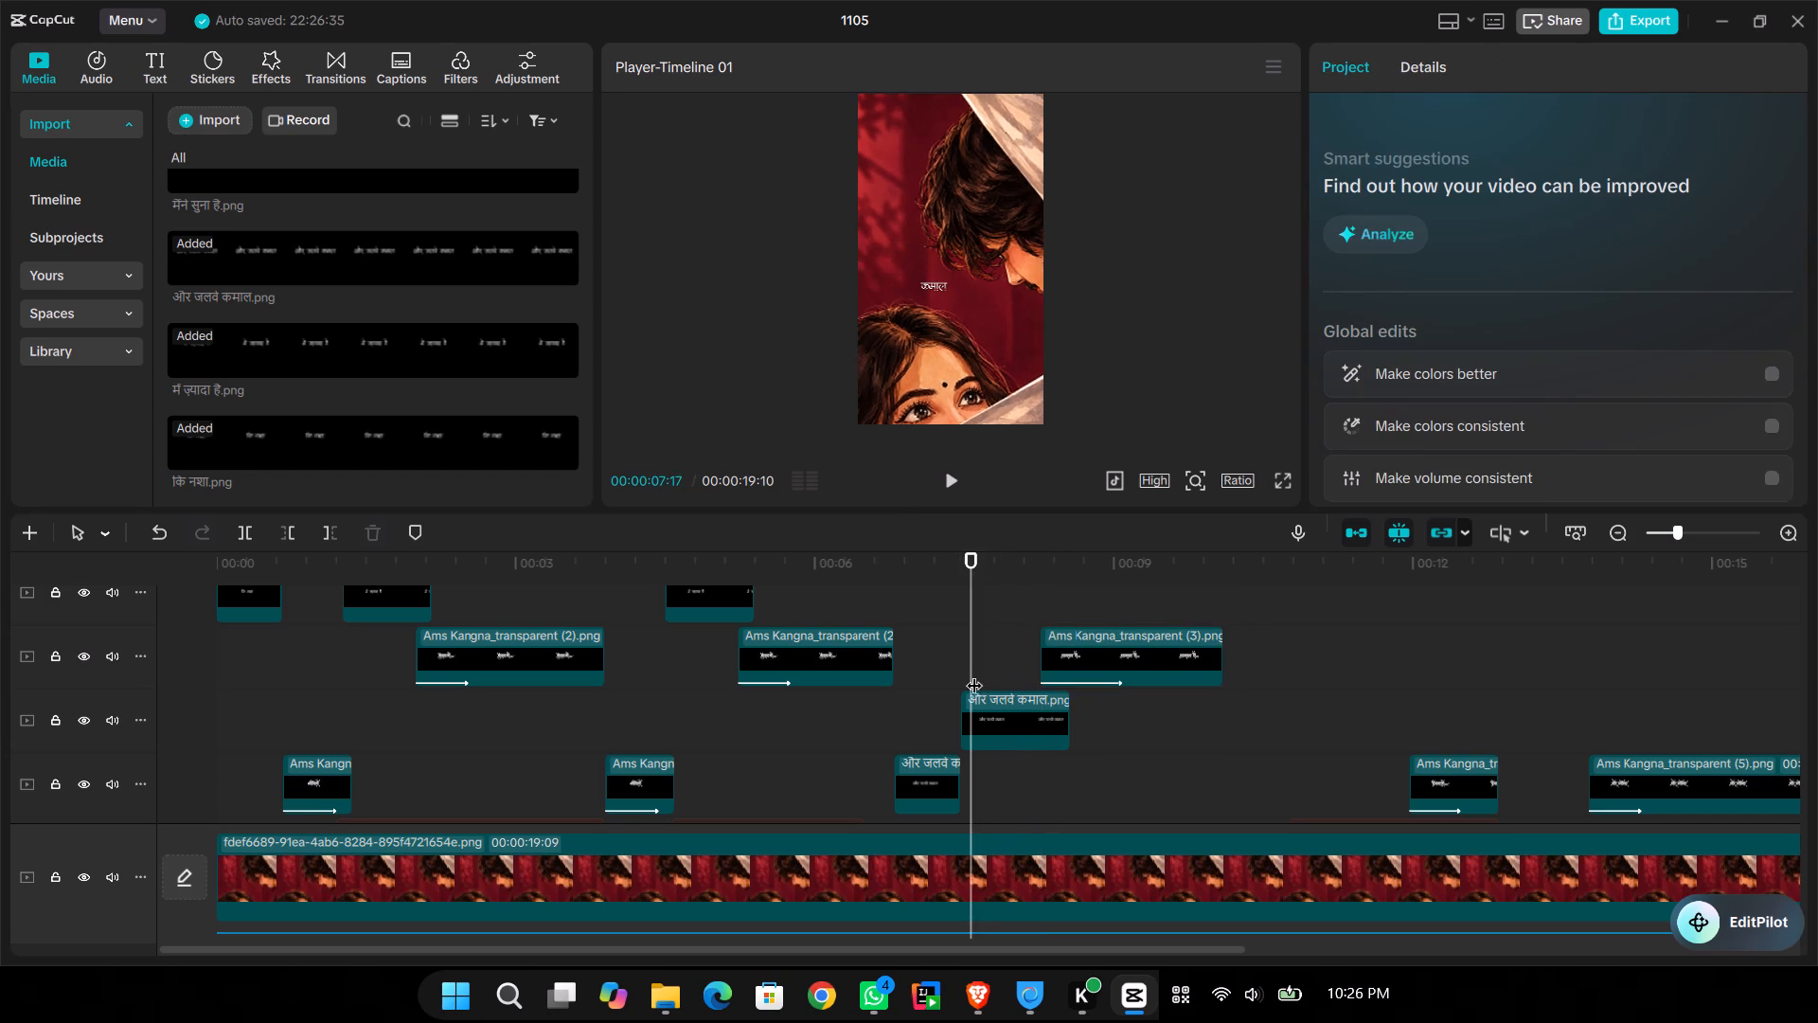
pyautogui.press('space')
pyautogui.press('space')
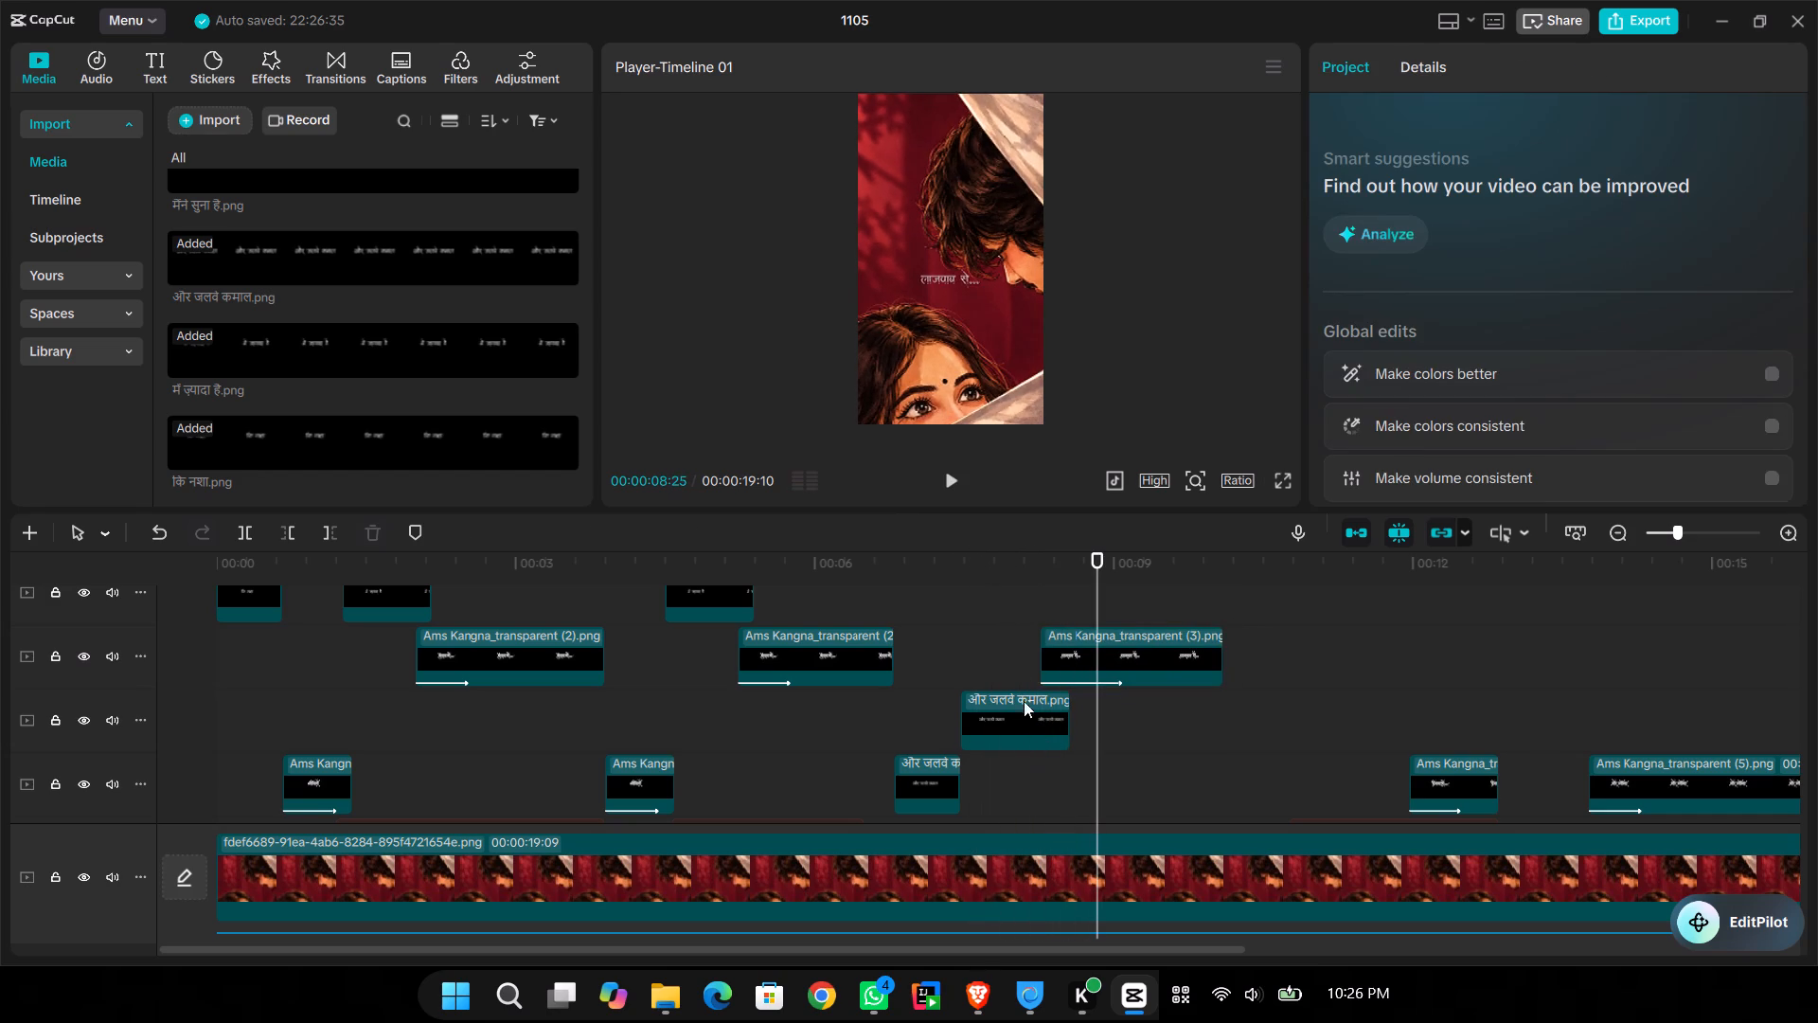
# Reposition the Ams Kangna_transparent (3) lyric below "कमाल", slightly farther right in the frame, and play the section back.
pyautogui.click(1070, 643)
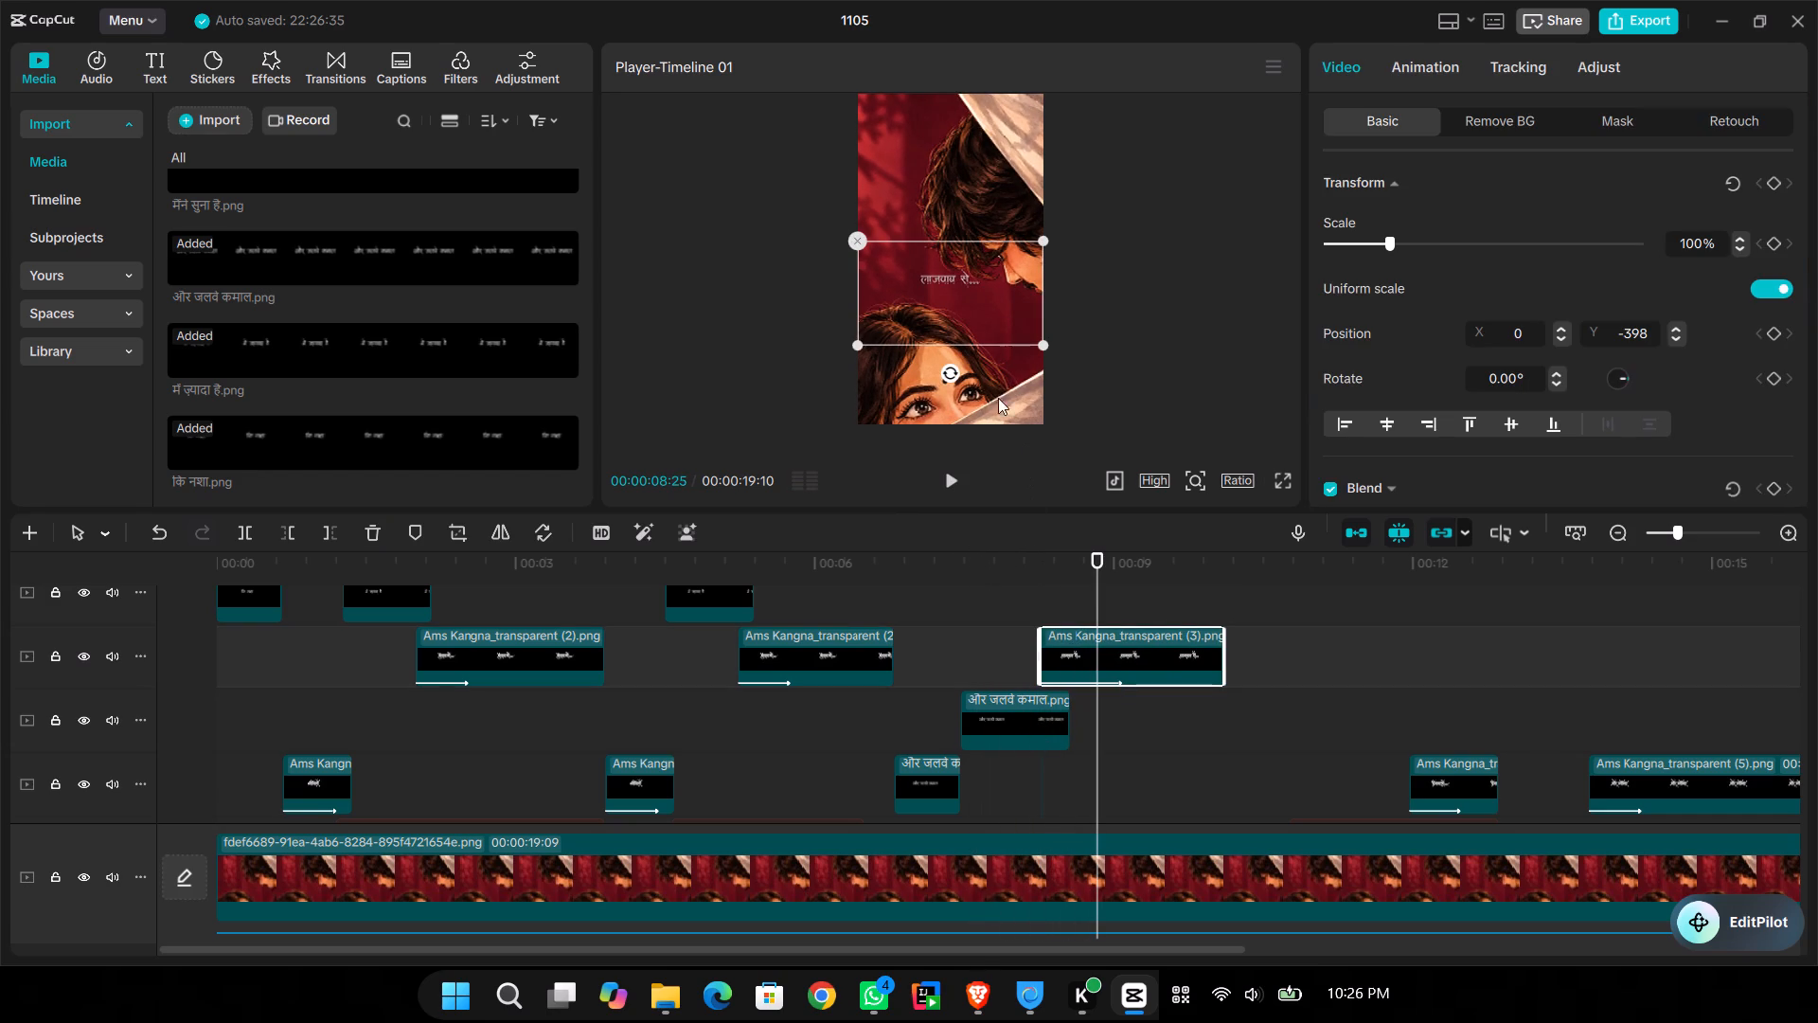
pyautogui.moveTo(966, 294); pyautogui.dragTo(987, 315)
pyautogui.doubleClick(963, 647)
pyautogui.press('space')
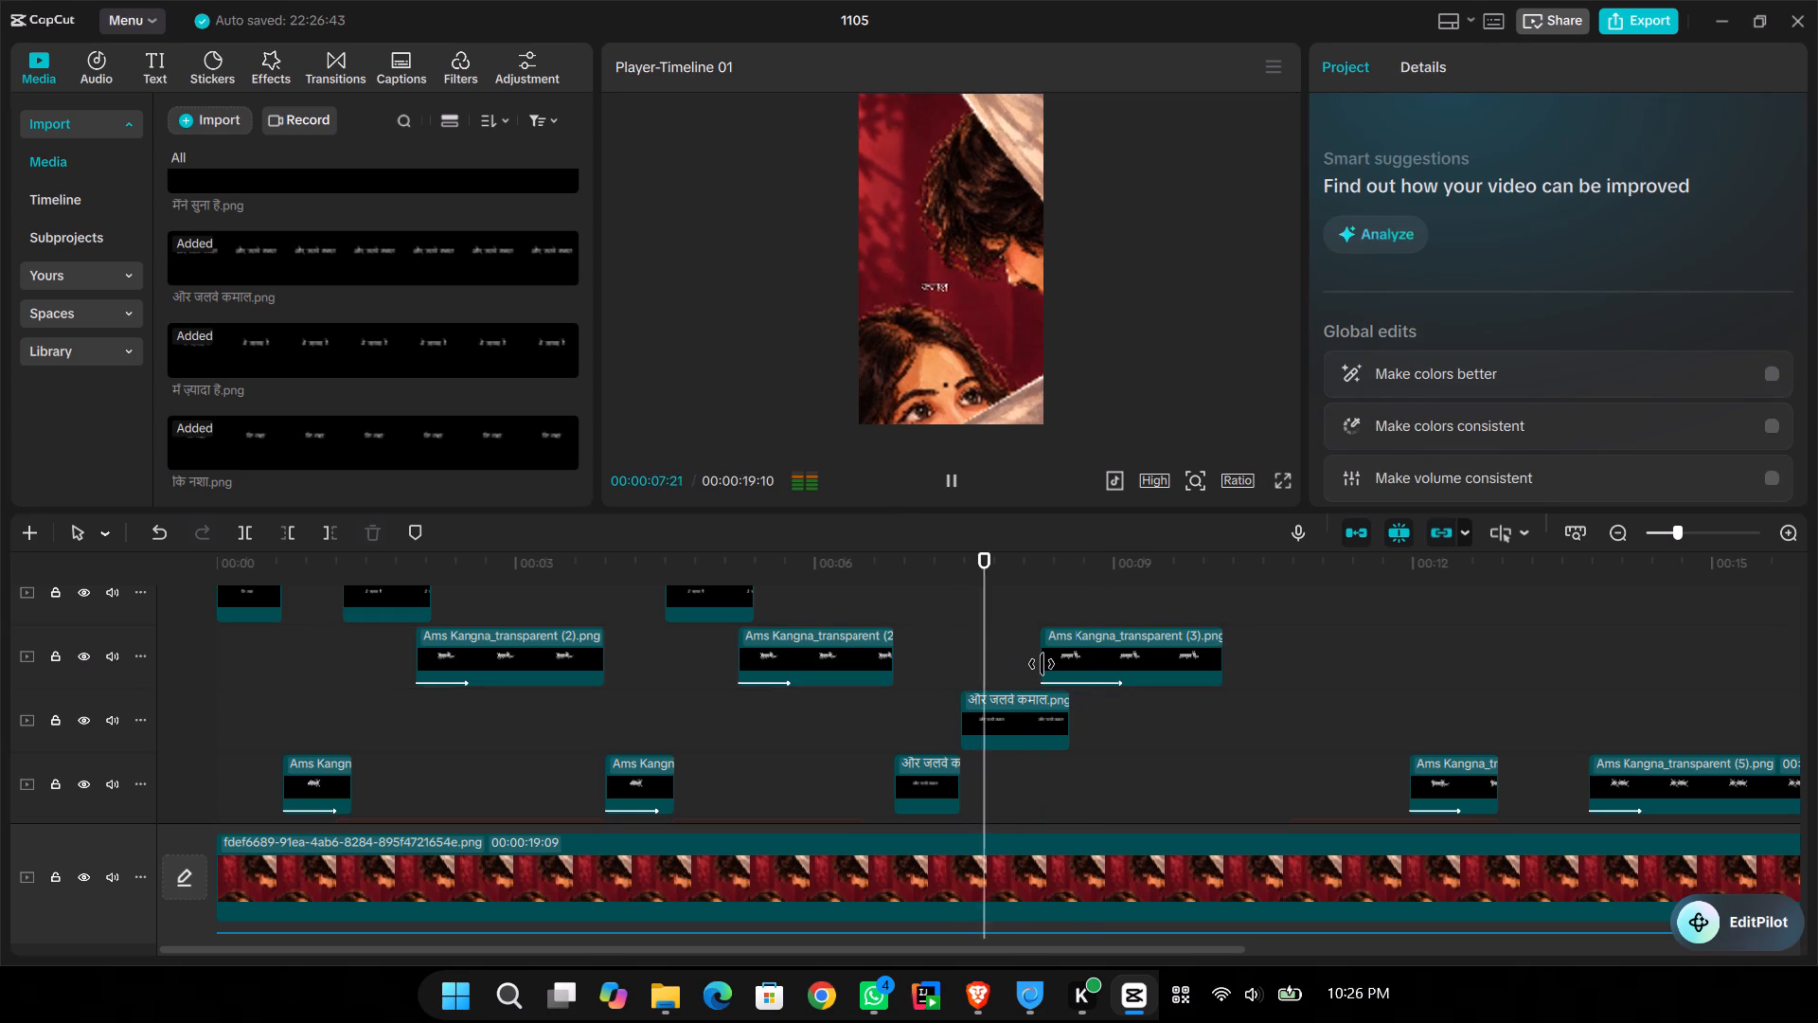
pyautogui.press('space')
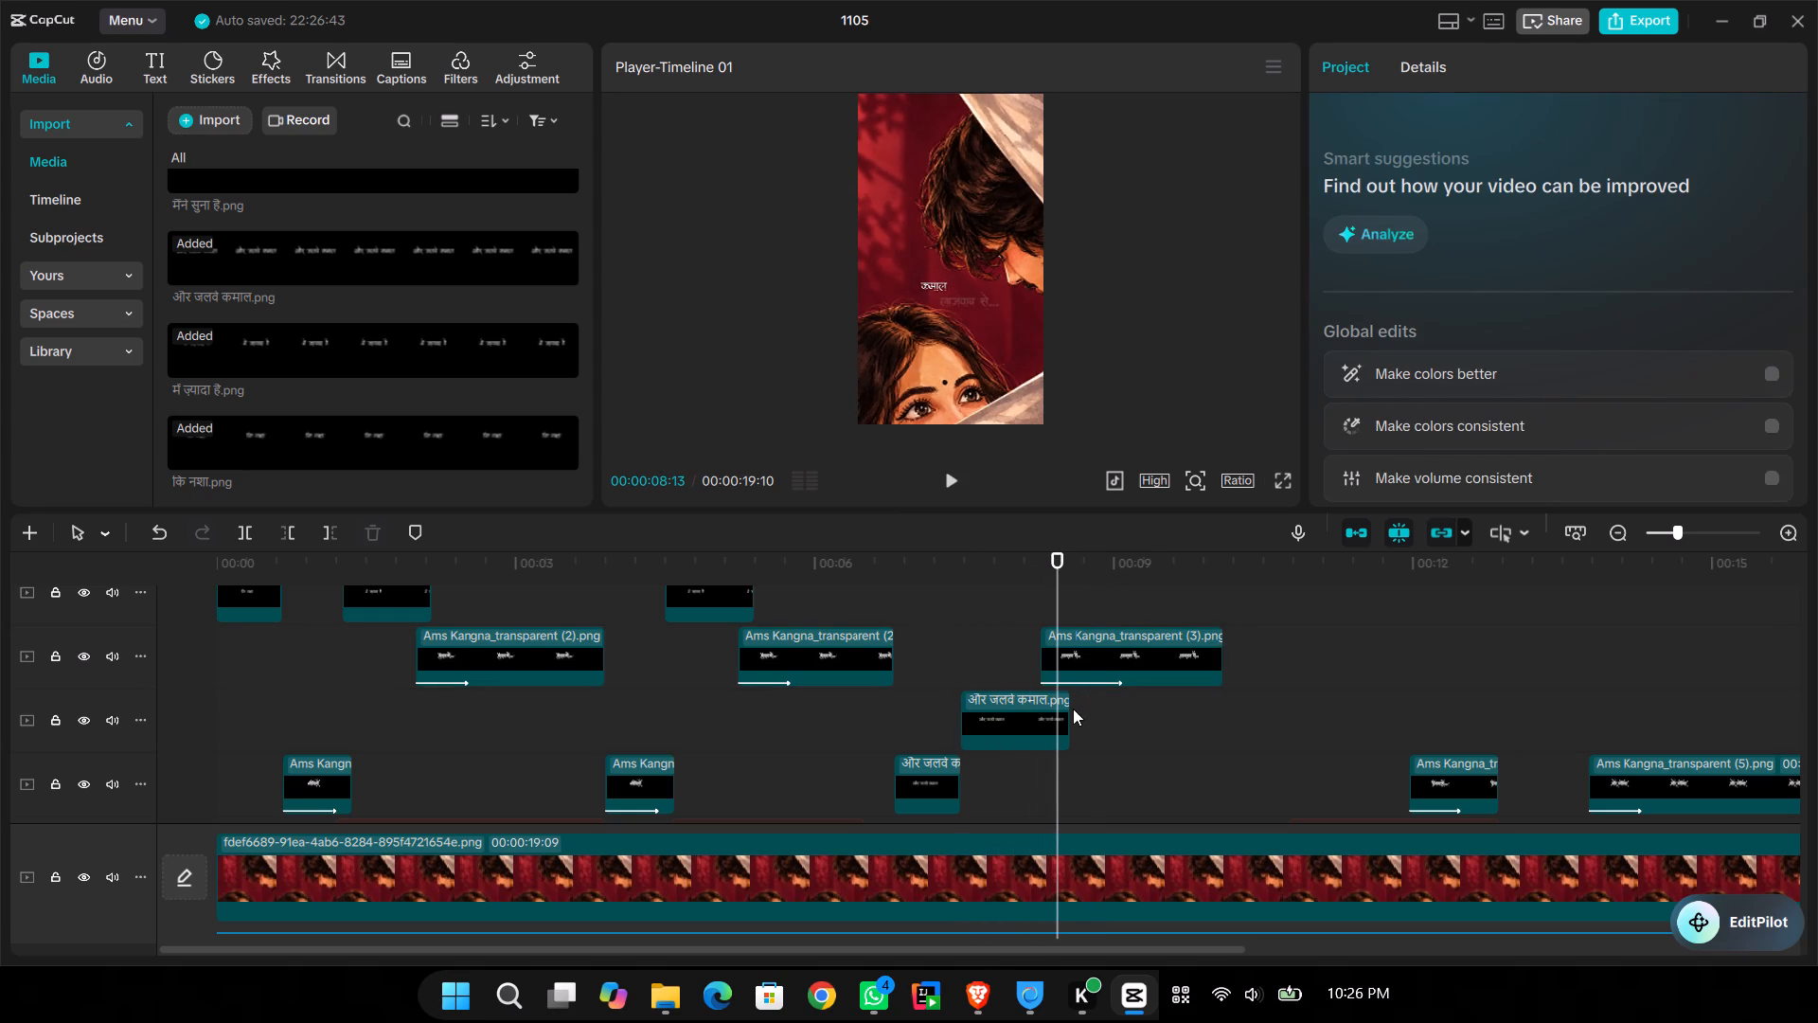
# Add the unused "मैंने सुना है.png" image to the timeline at 00:00:10:03, where the Ams Kangna_transparent (3) clip ends.
pyautogui.press('space')
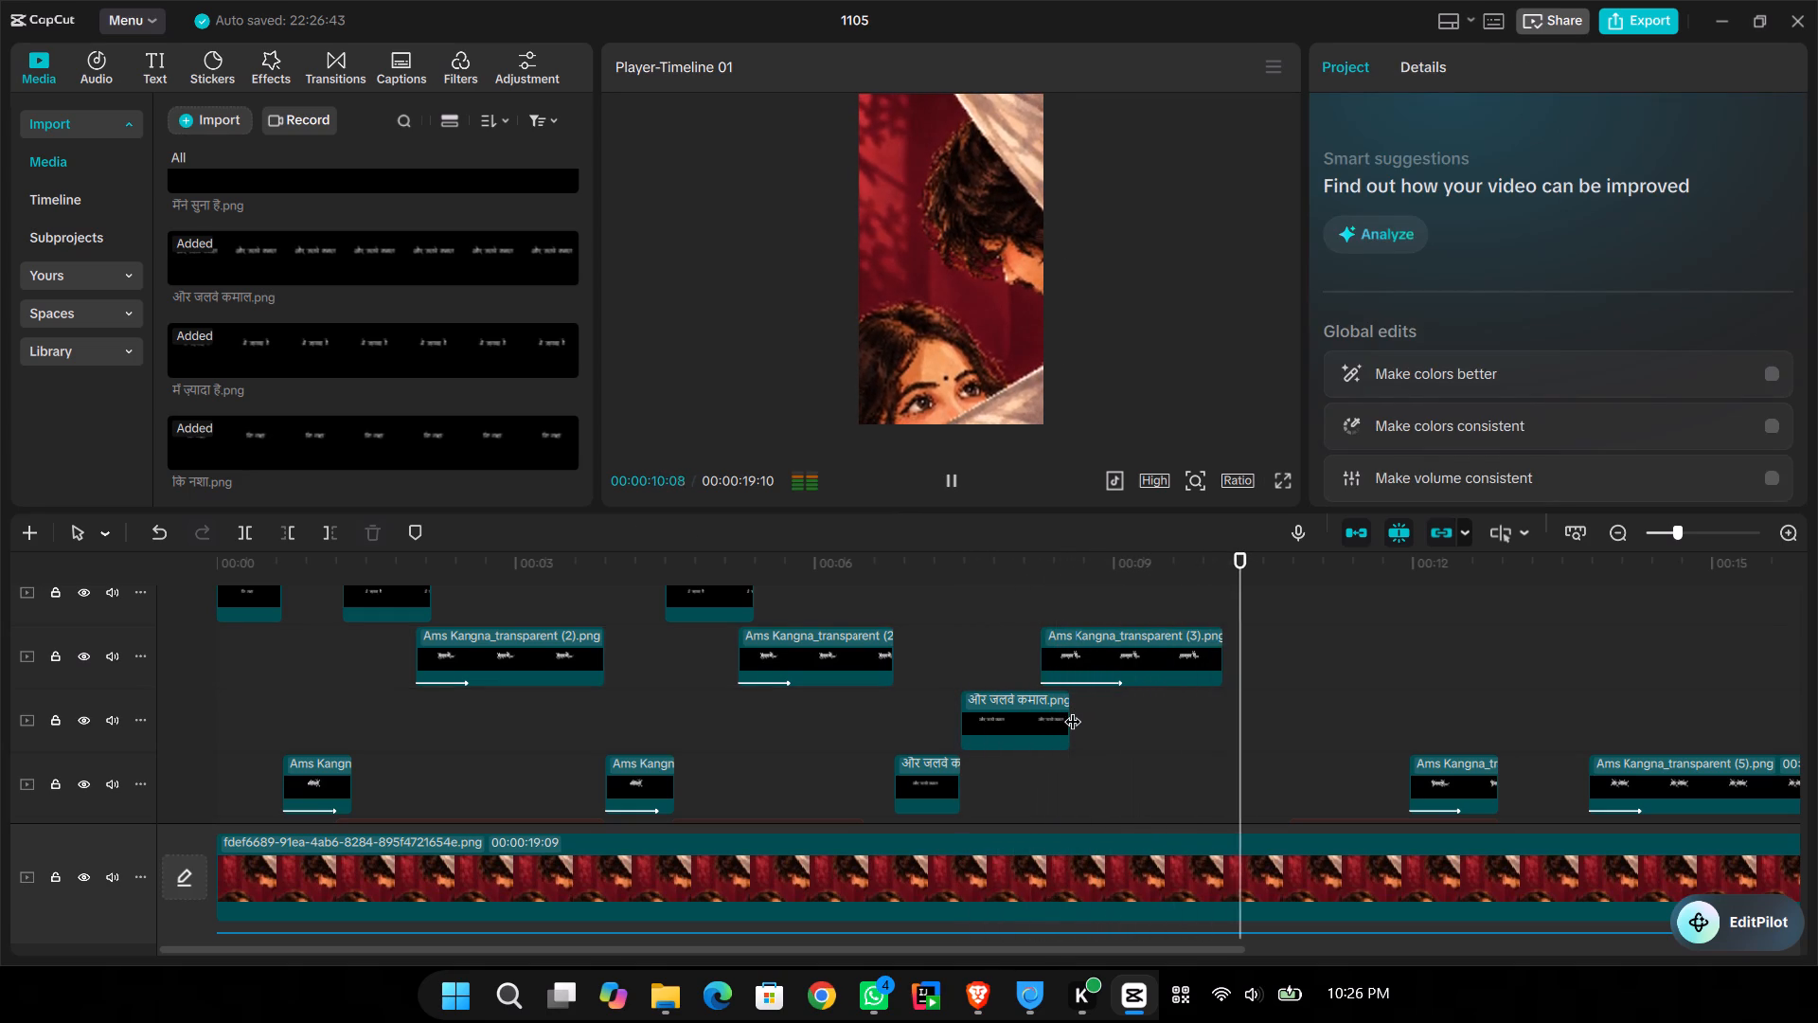
pyautogui.press('space')
pyautogui.moveTo(1232, 706); pyautogui.dragTo(1222, 708)
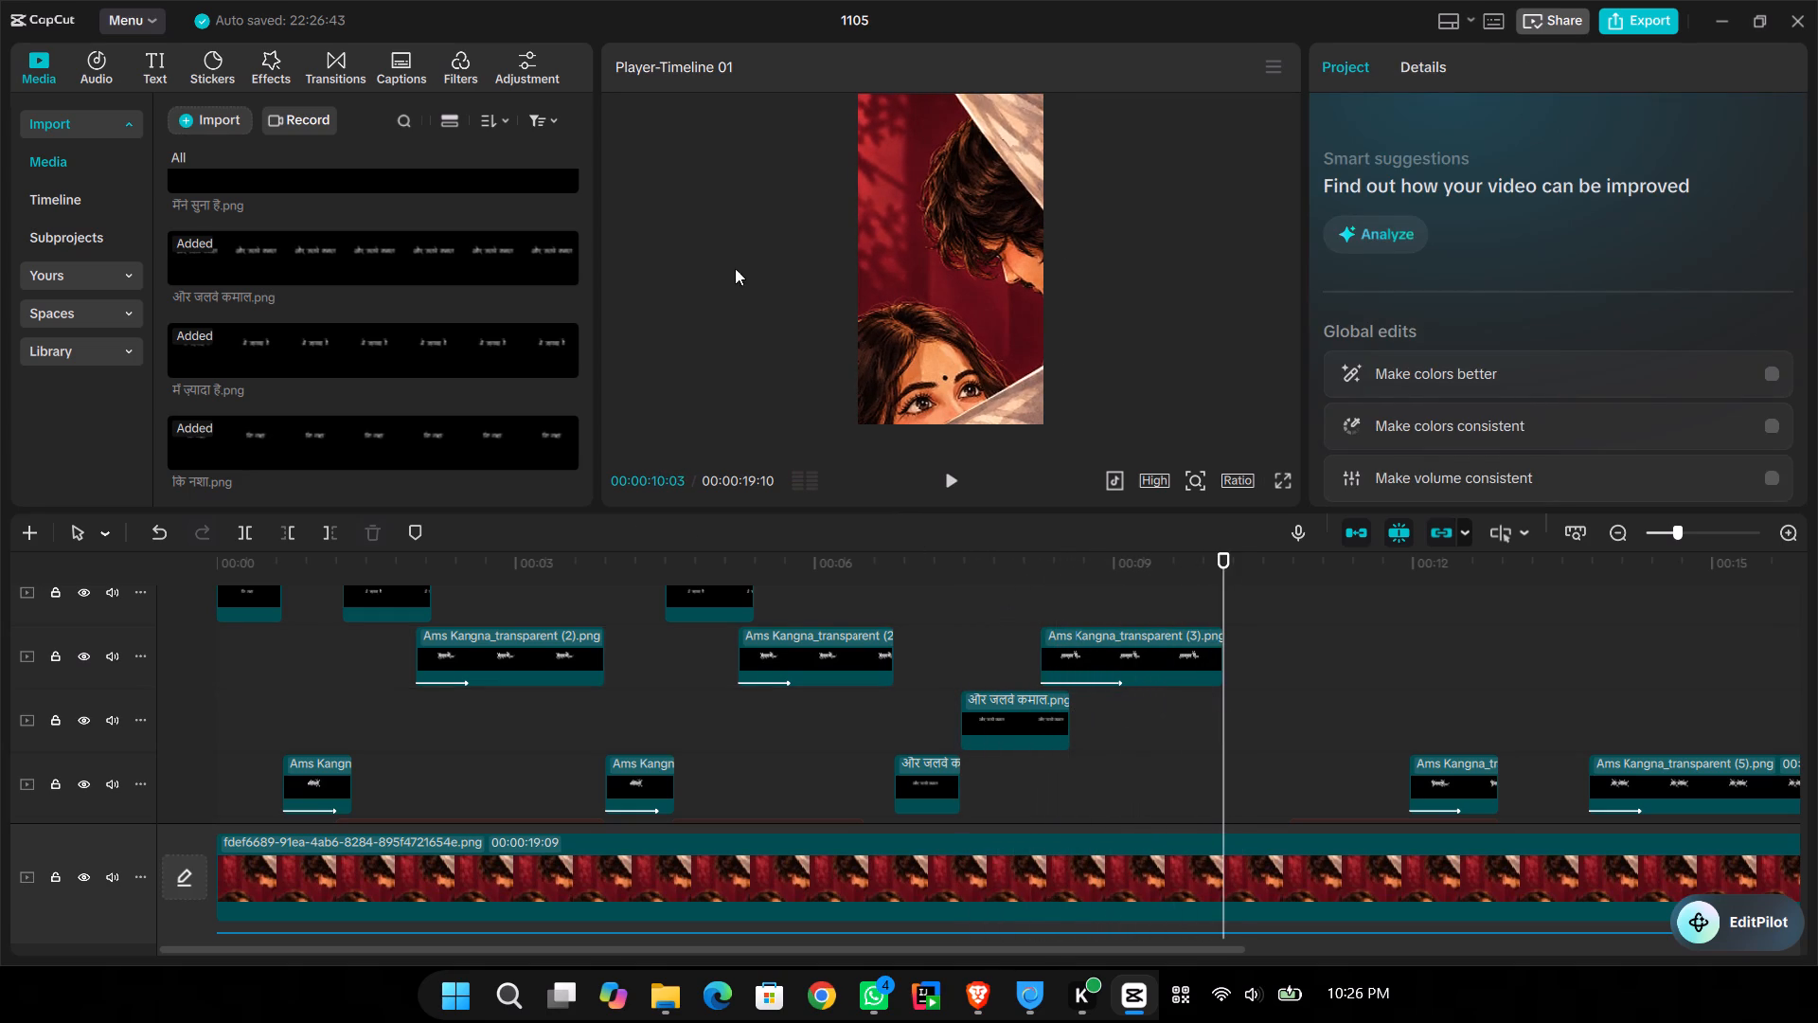
pyautogui.click(330, 260)
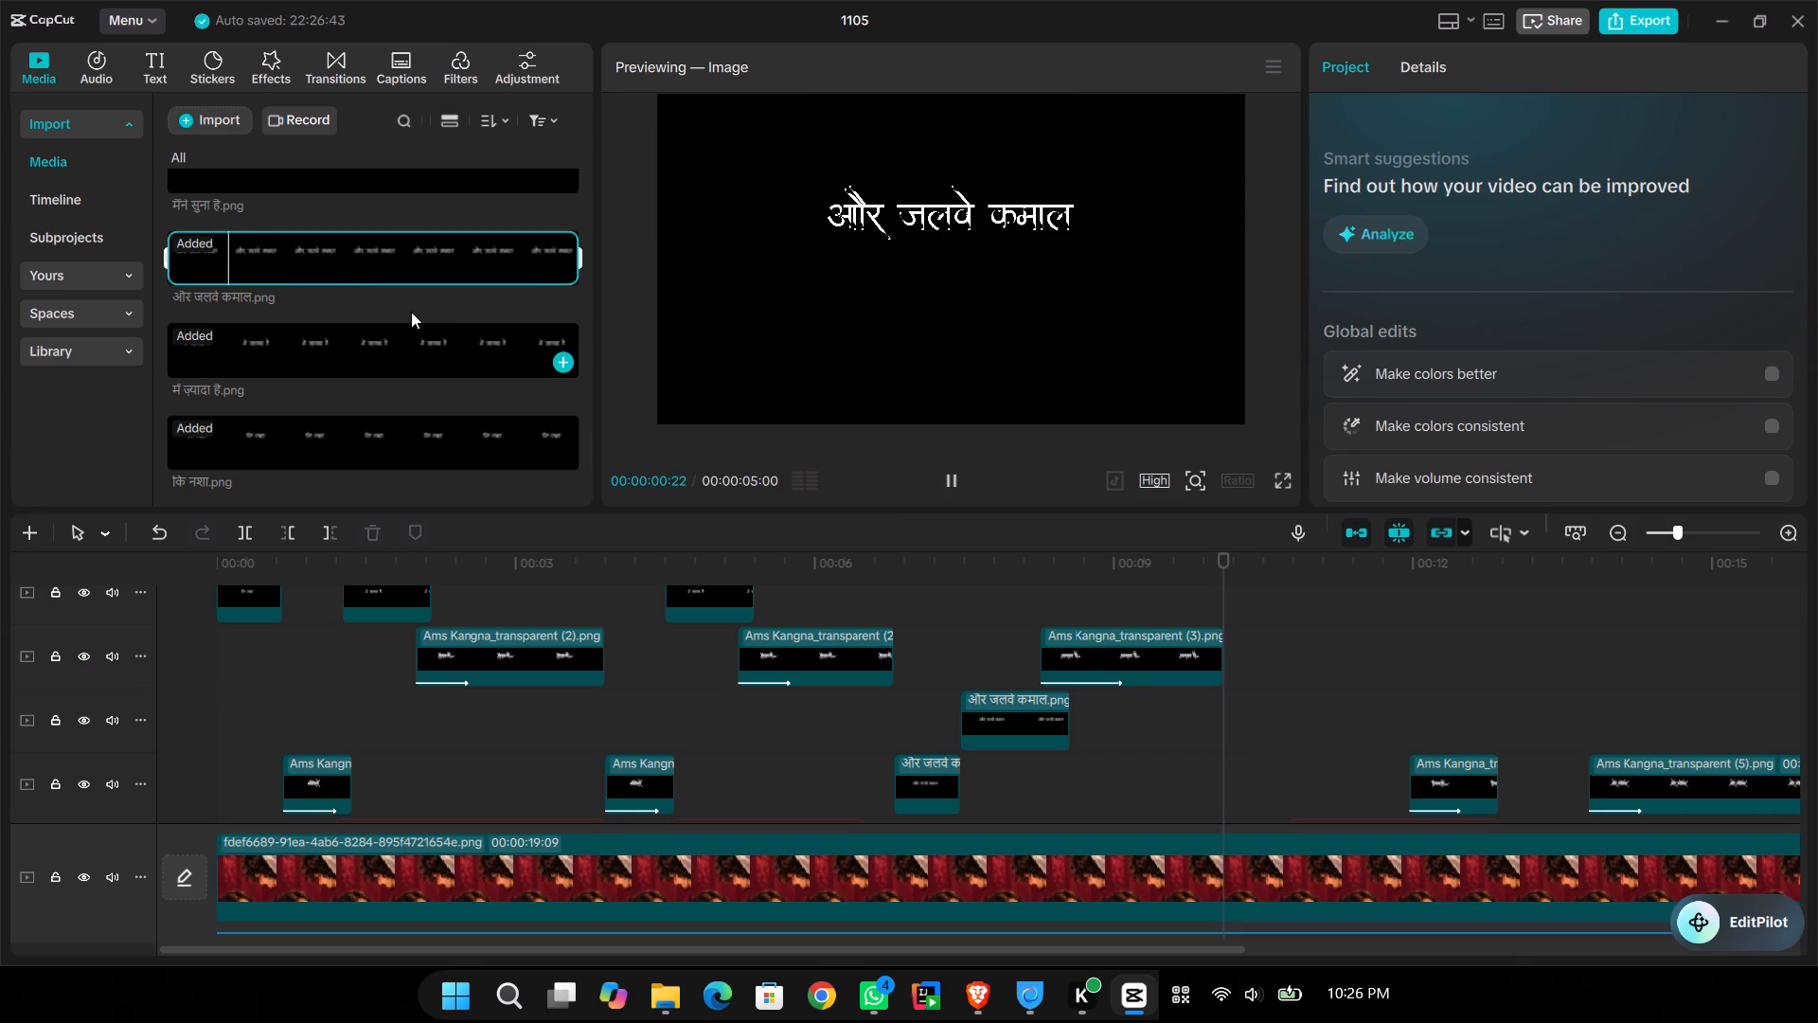
pyautogui.scroll(1, 408, 303)
pyautogui.click(422, 272)
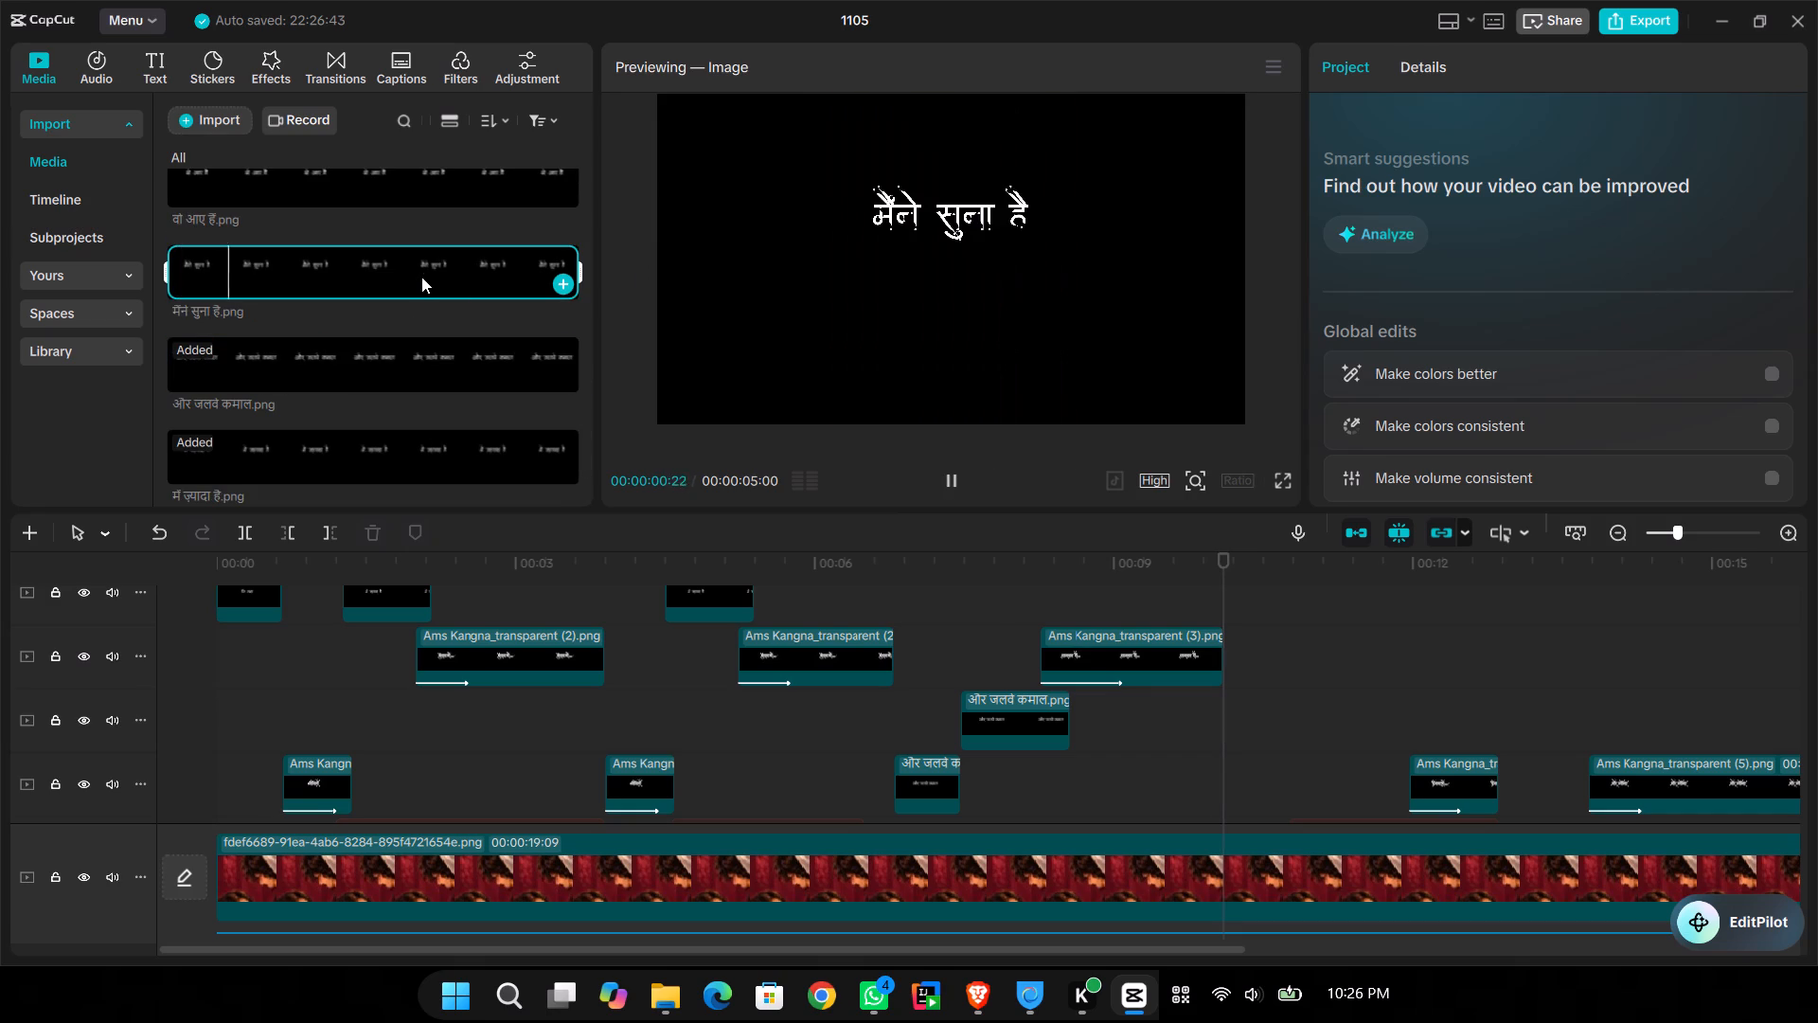
pyautogui.moveTo(455, 254); pyautogui.dragTo(1238, 764)
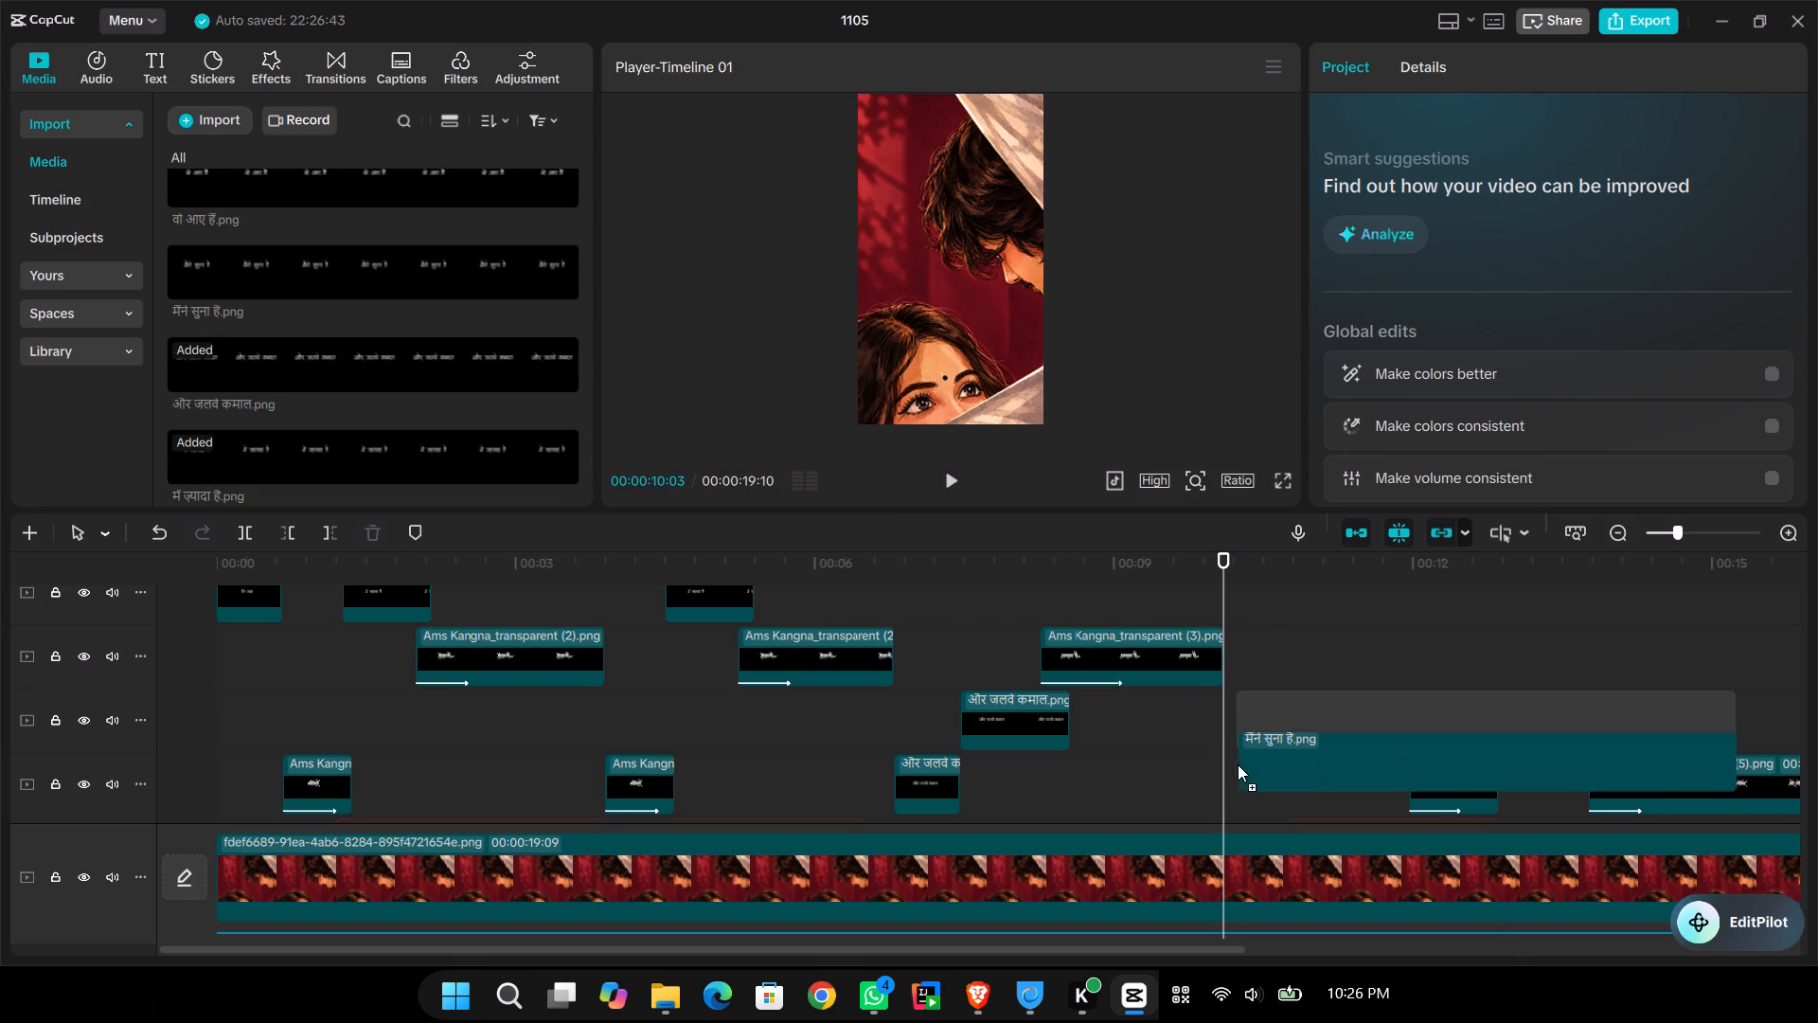
pyautogui.moveTo(1238, 764); pyautogui.dragTo(1234, 800)
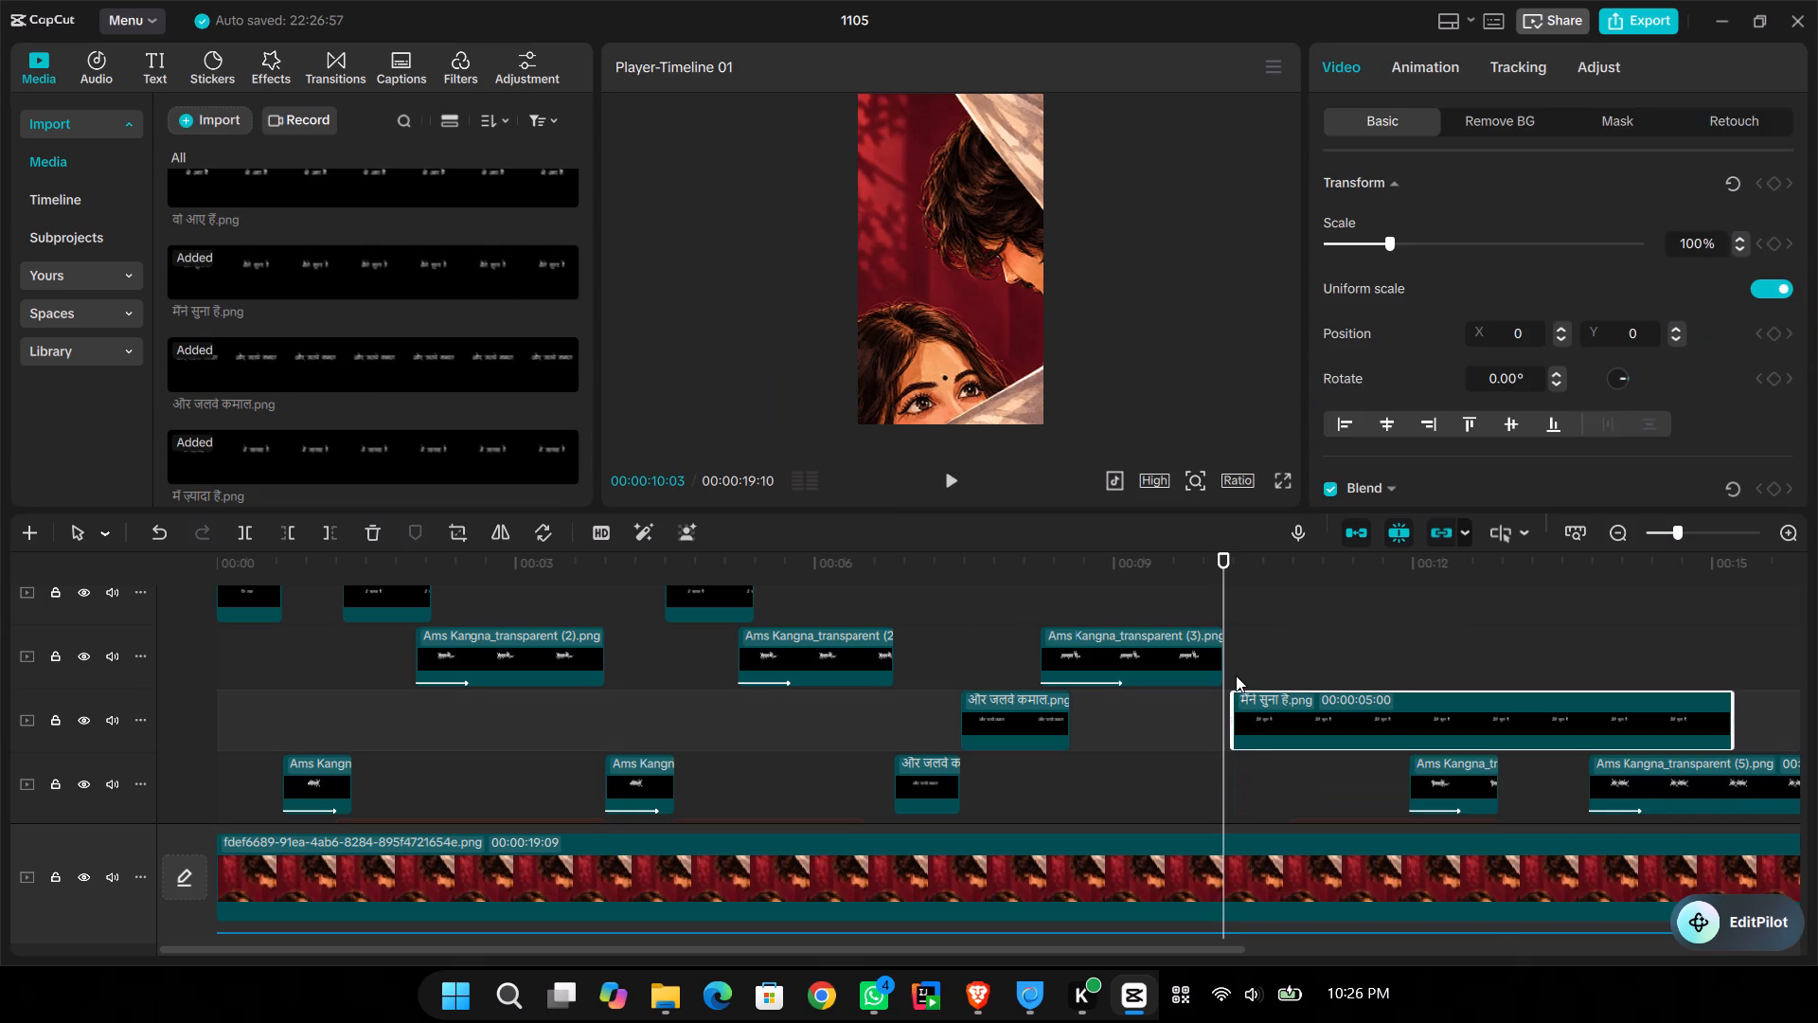
pyautogui.moveTo(1257, 712); pyautogui.dragTo(1242, 714)
# Place the "मैंने सुना है" lyric at the left of the frame at X -613, Y -151.
pyautogui.press('space')
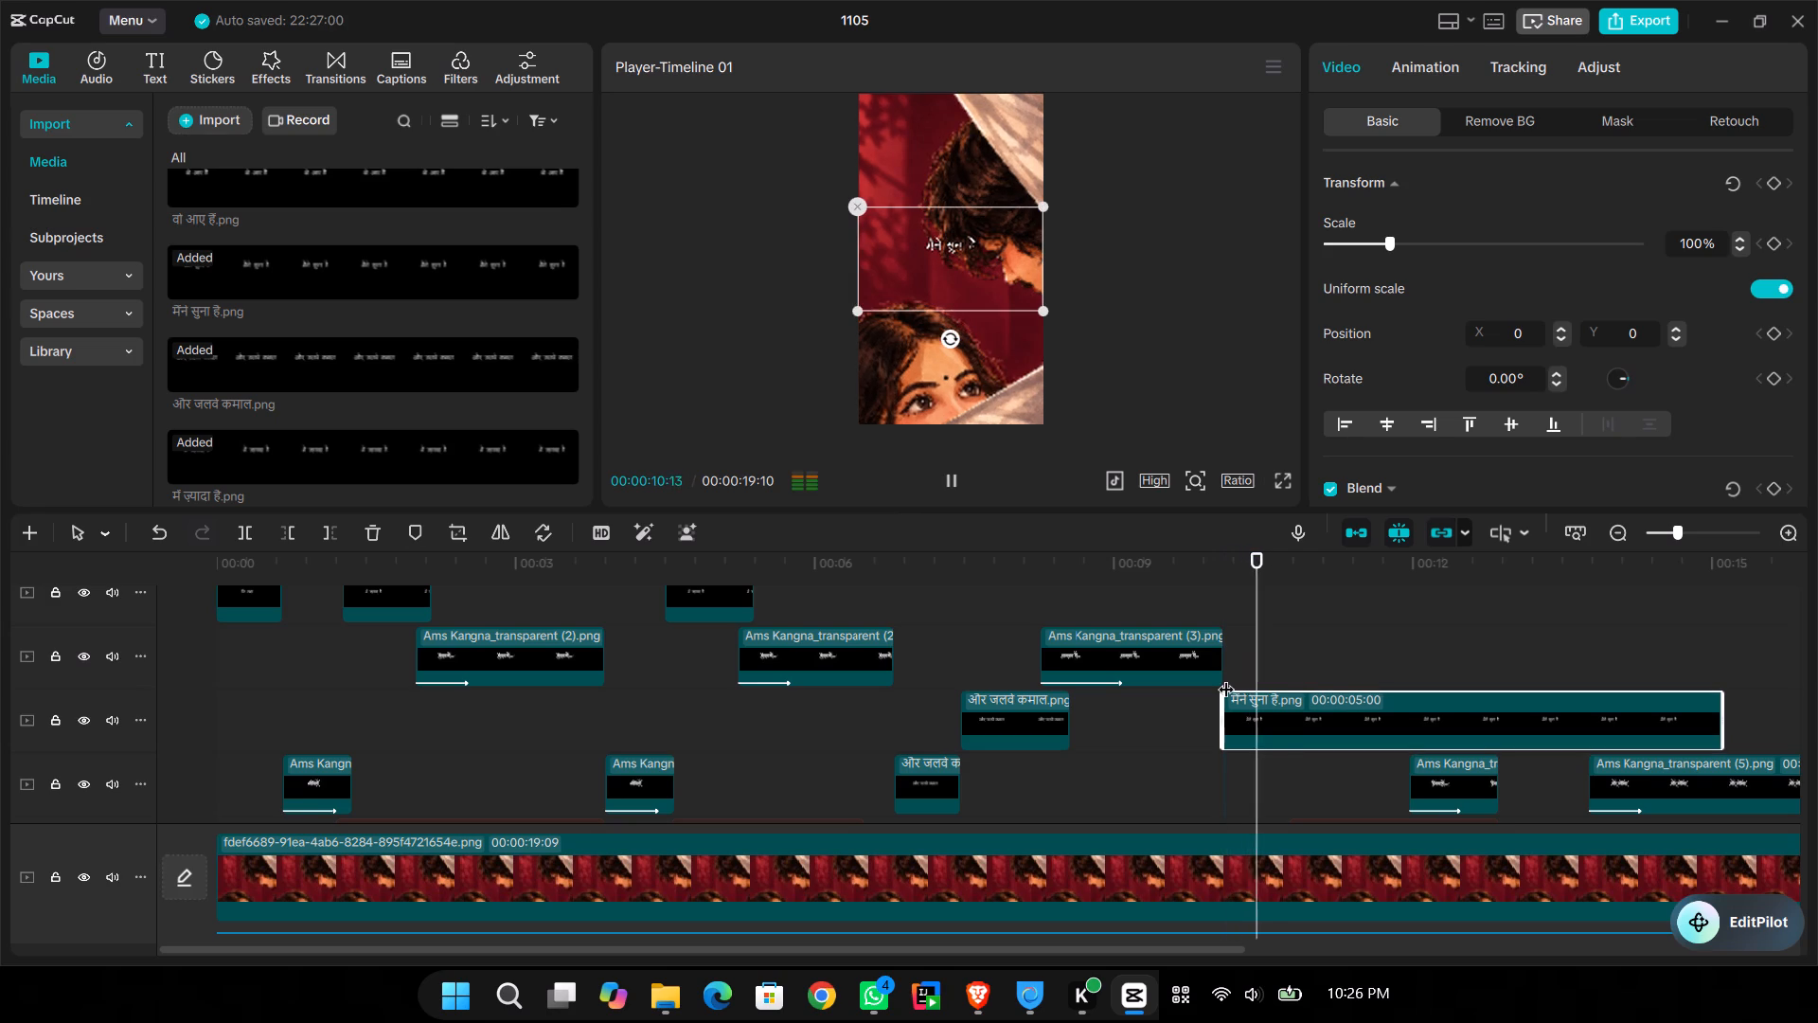
pyautogui.press('space')
pyautogui.moveTo(936, 265); pyautogui.dragTo(920, 276)
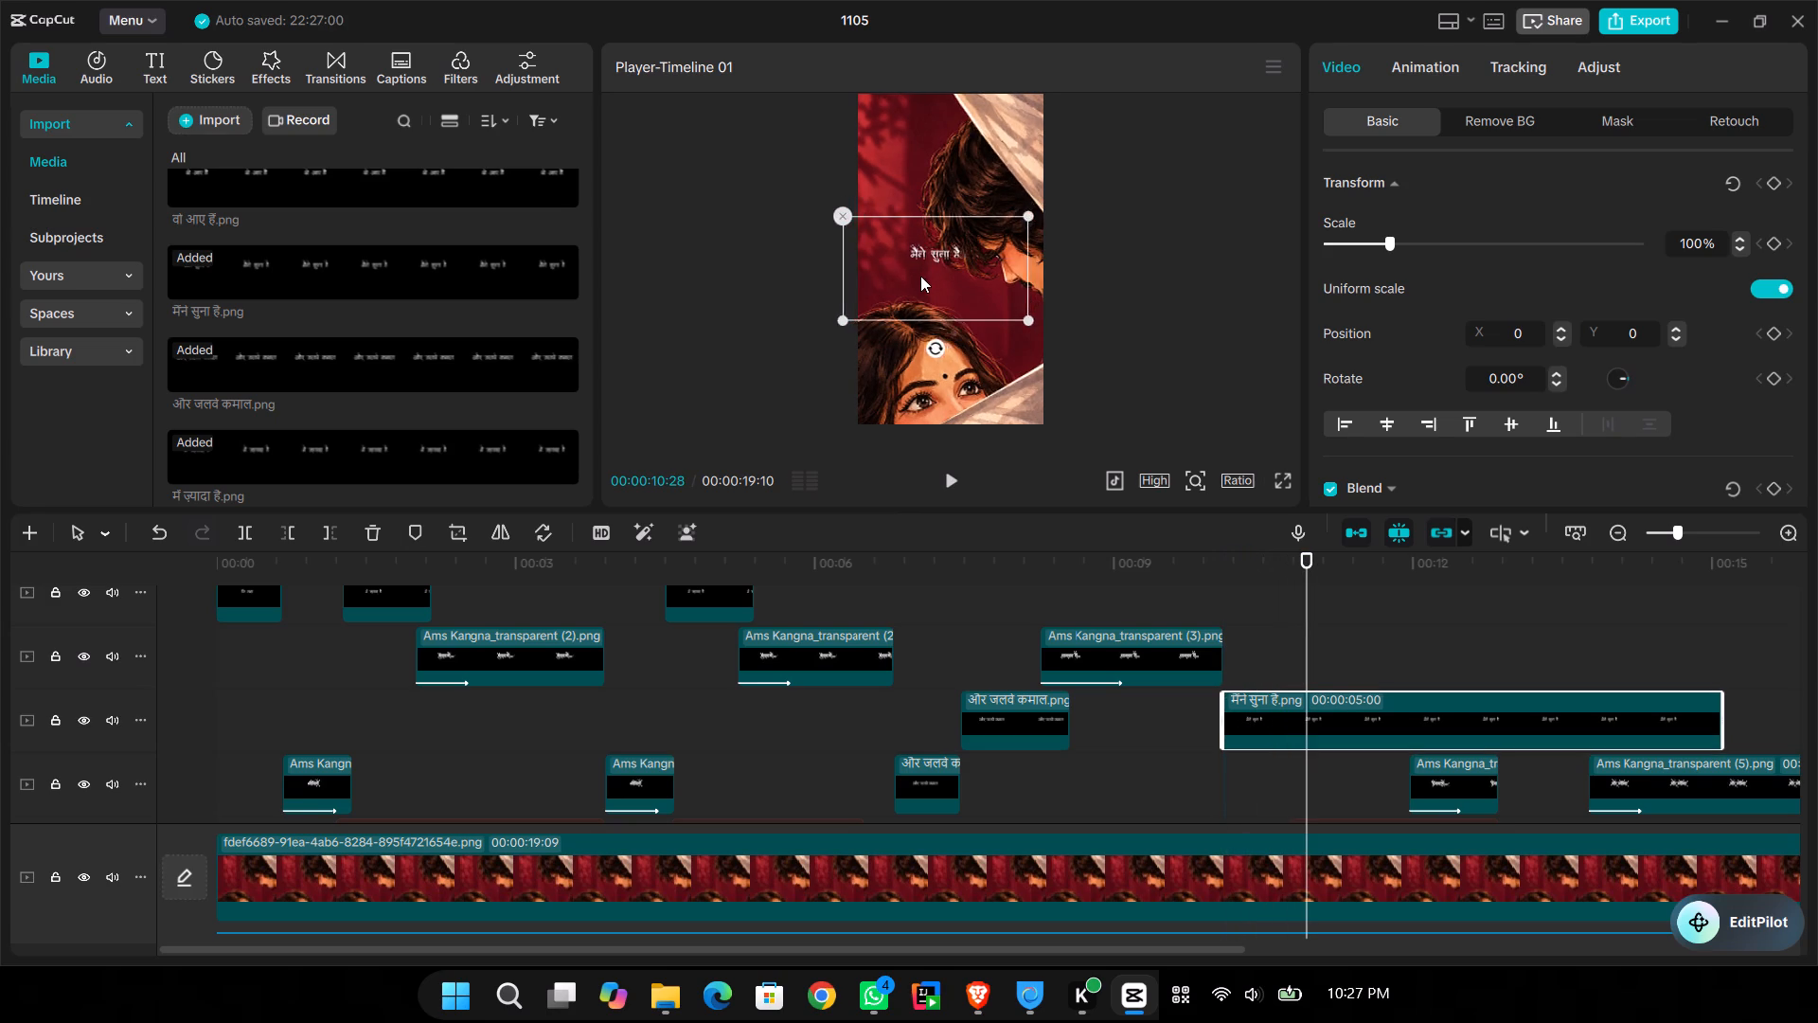
pyautogui.moveTo(920, 276); pyautogui.dragTo(884, 278)
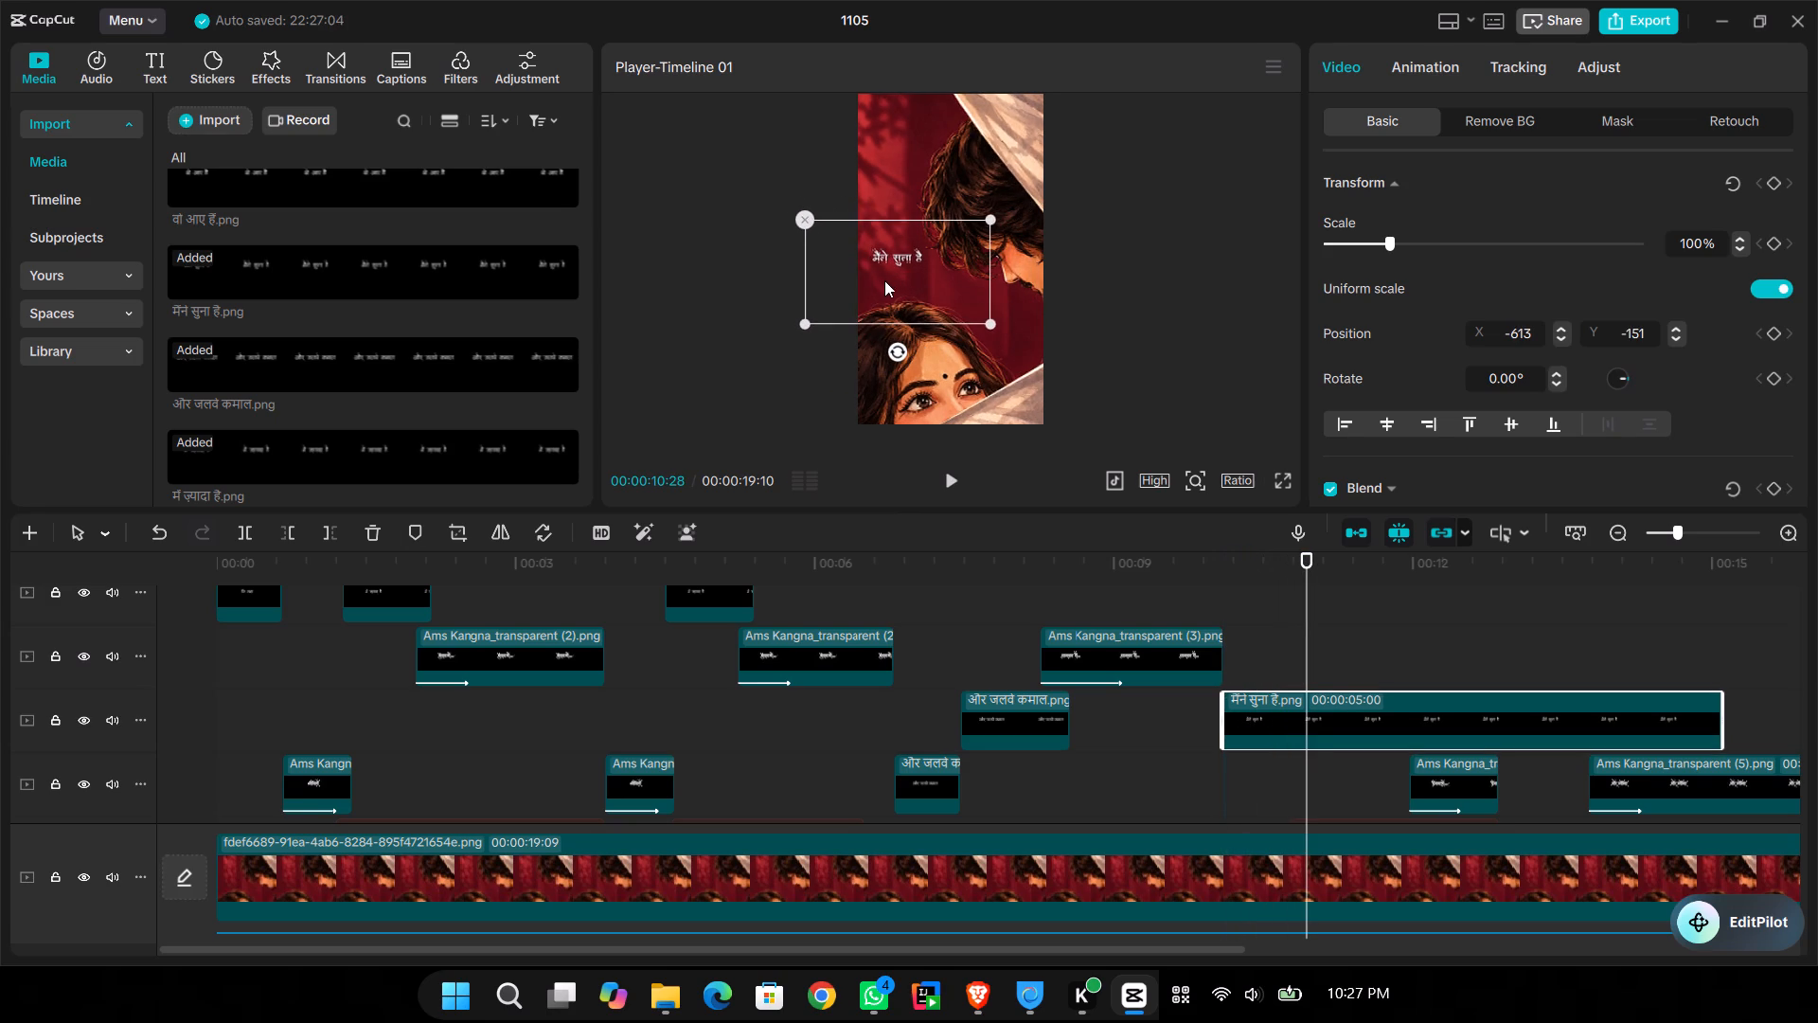
# Play to where "मैंने सुना है" ends, split its clip at 00:00:11:03 and delete the remainder.
pyautogui.press('space')
pyautogui.press('space')
pyautogui.doubleClick(1244, 607)
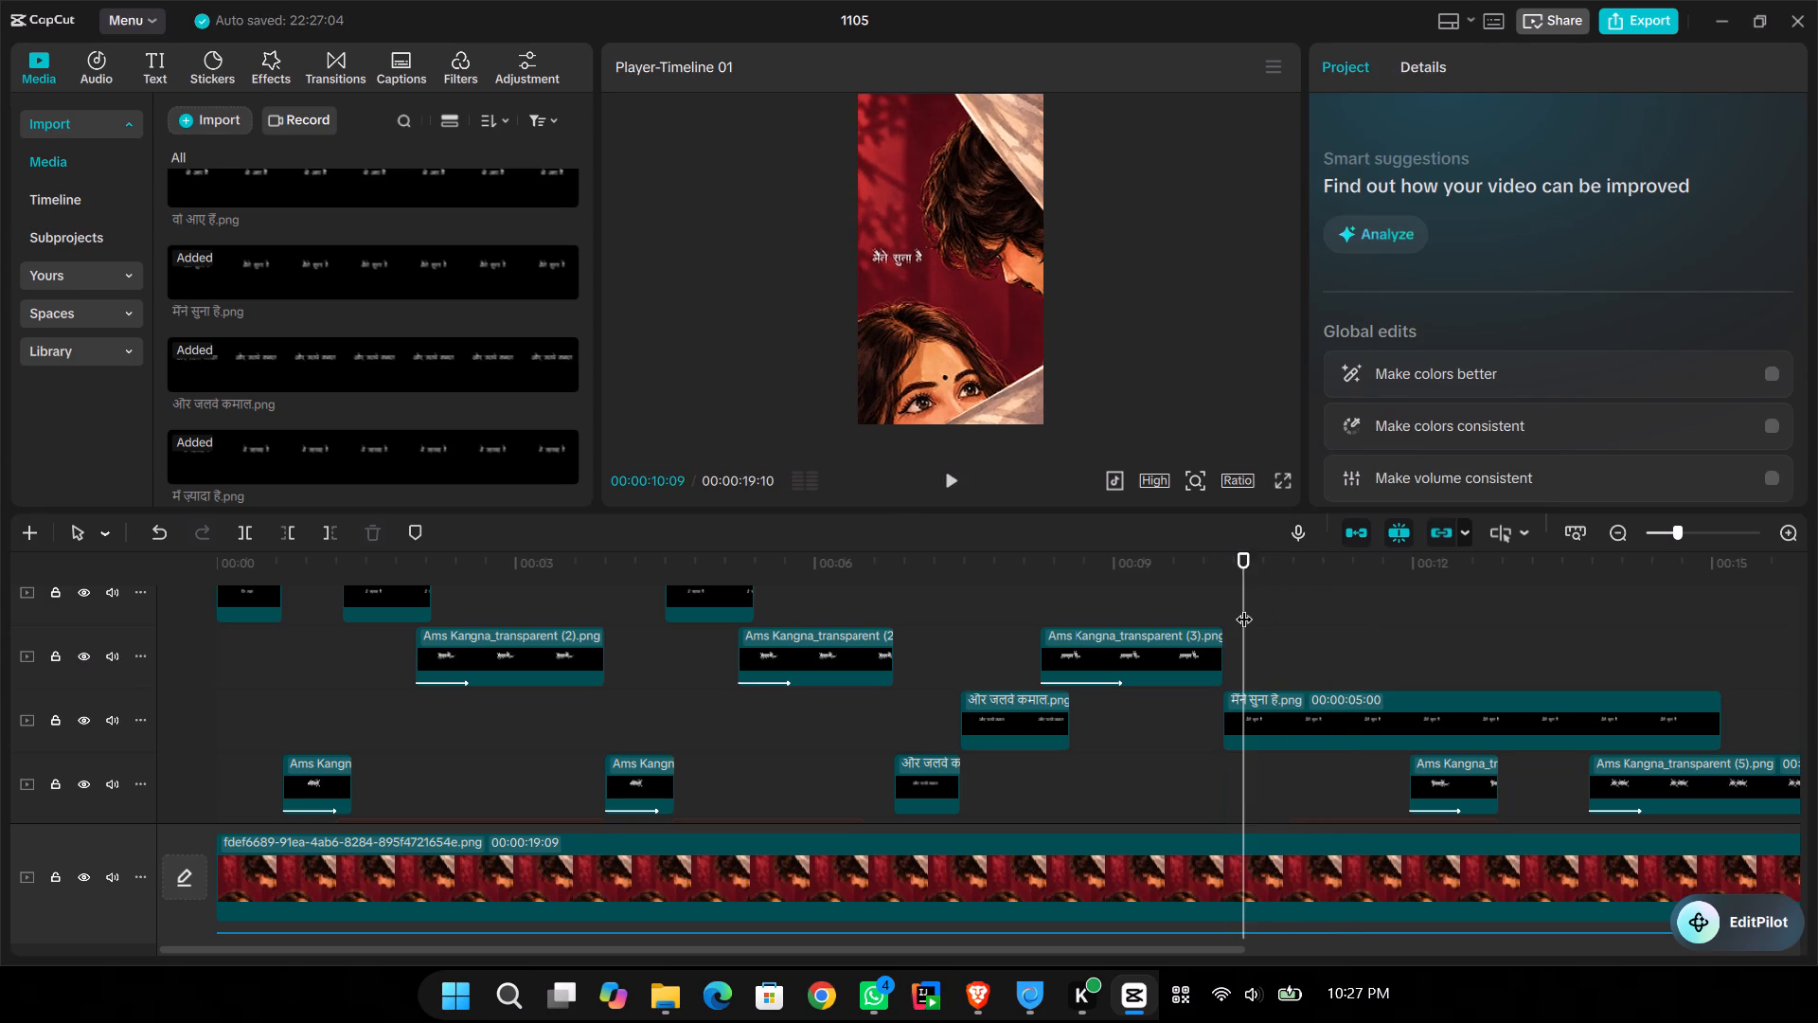
pyautogui.moveTo(1234, 610); pyautogui.dragTo(1217, 613)
pyautogui.press('space')
pyautogui.press('space')
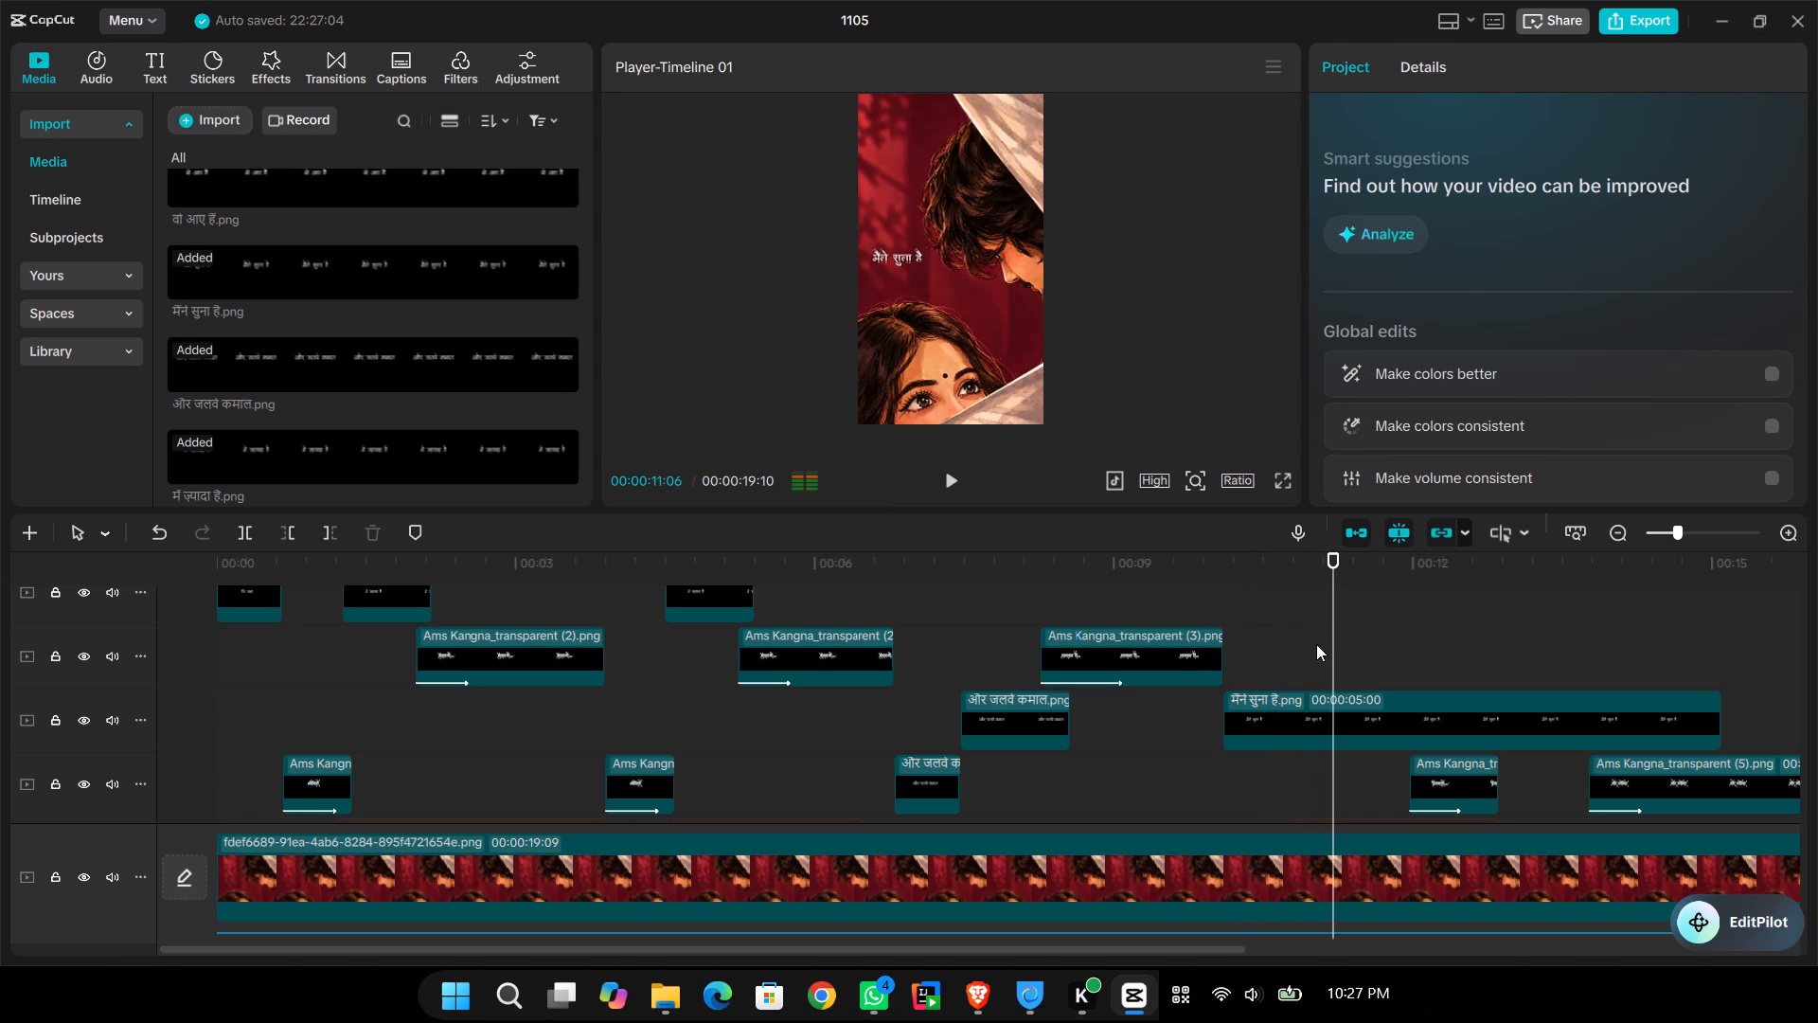
pyautogui.press('Left')
pyautogui.press('Left')
pyautogui.press('Left')
pyautogui.press('Left')
pyautogui.press('Left')
pyautogui.press('Left')
pyautogui.press('Left')
pyautogui.press('Left')
pyautogui.press('Left')
pyautogui.press('Left')
pyautogui.press('Left')
pyautogui.press('Left')
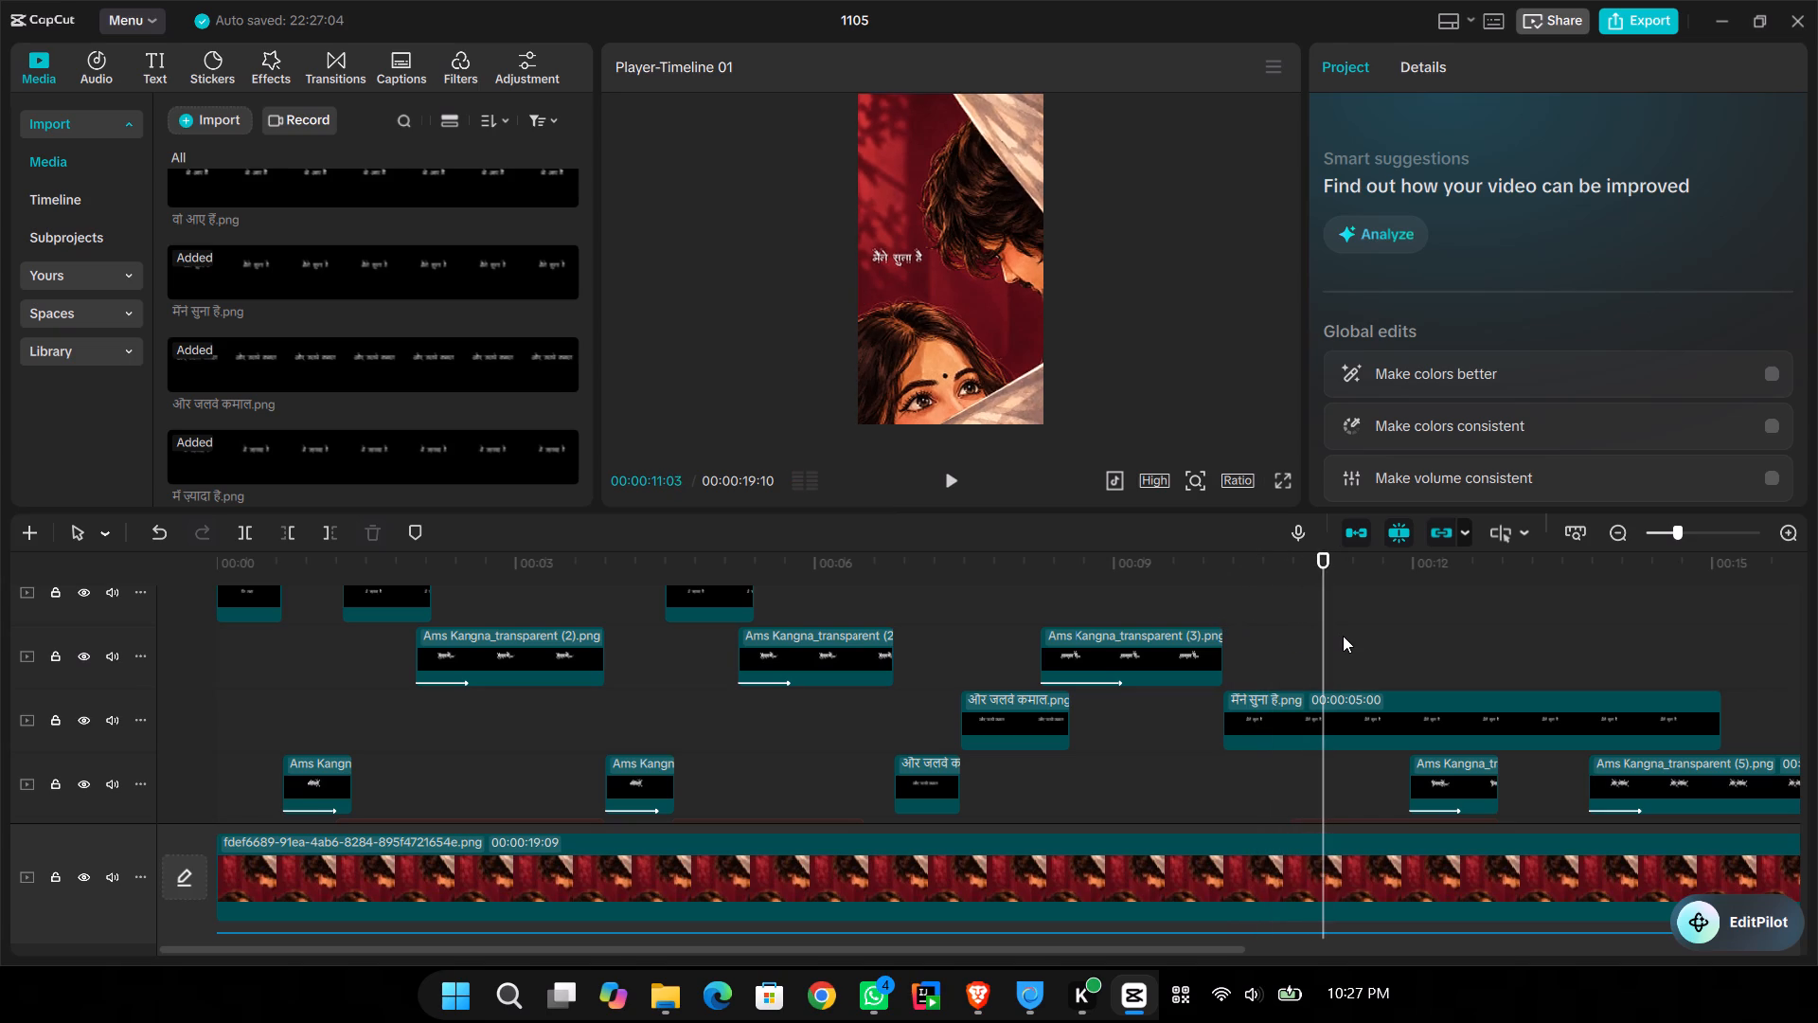
pyautogui.press('space')
pyautogui.press('space')
pyautogui.keyDown('ctrl'); pyautogui.click(1347, 712); pyautogui.keyUp('ctrl')
pyautogui.hotkey('ctrl', 'b')
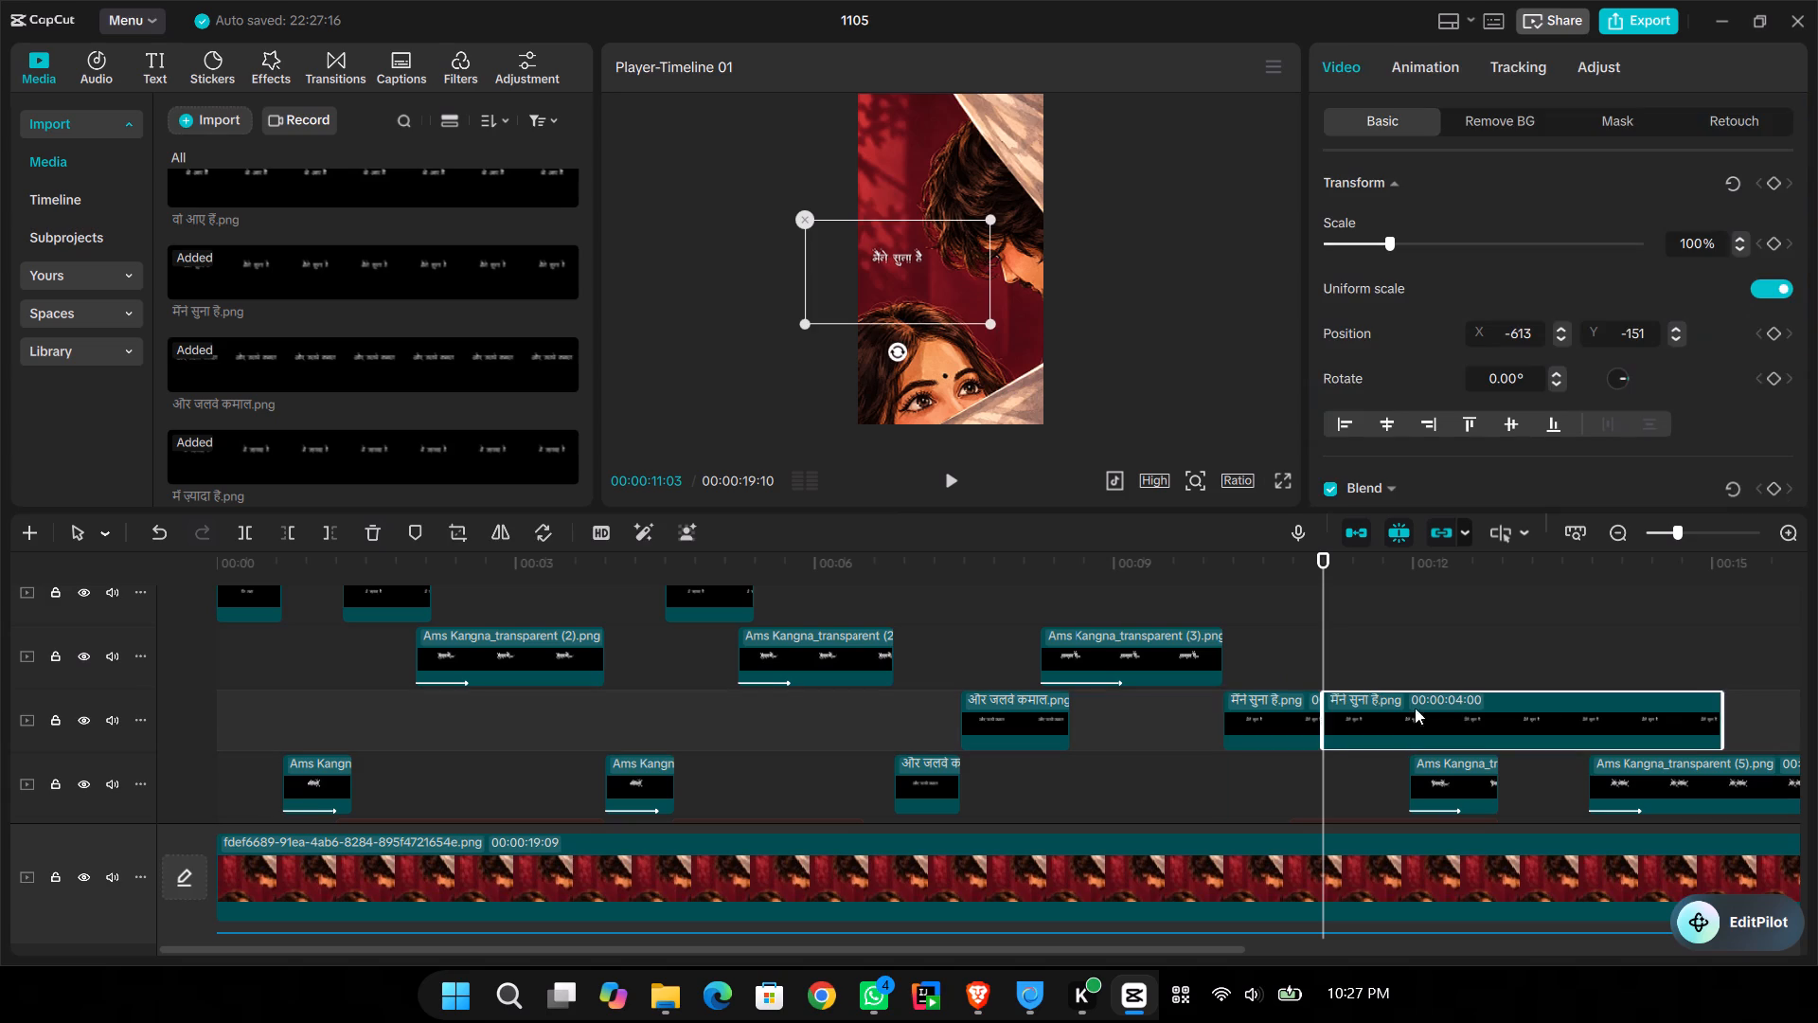
pyautogui.click(1466, 713)
pyautogui.press('BackSpace')
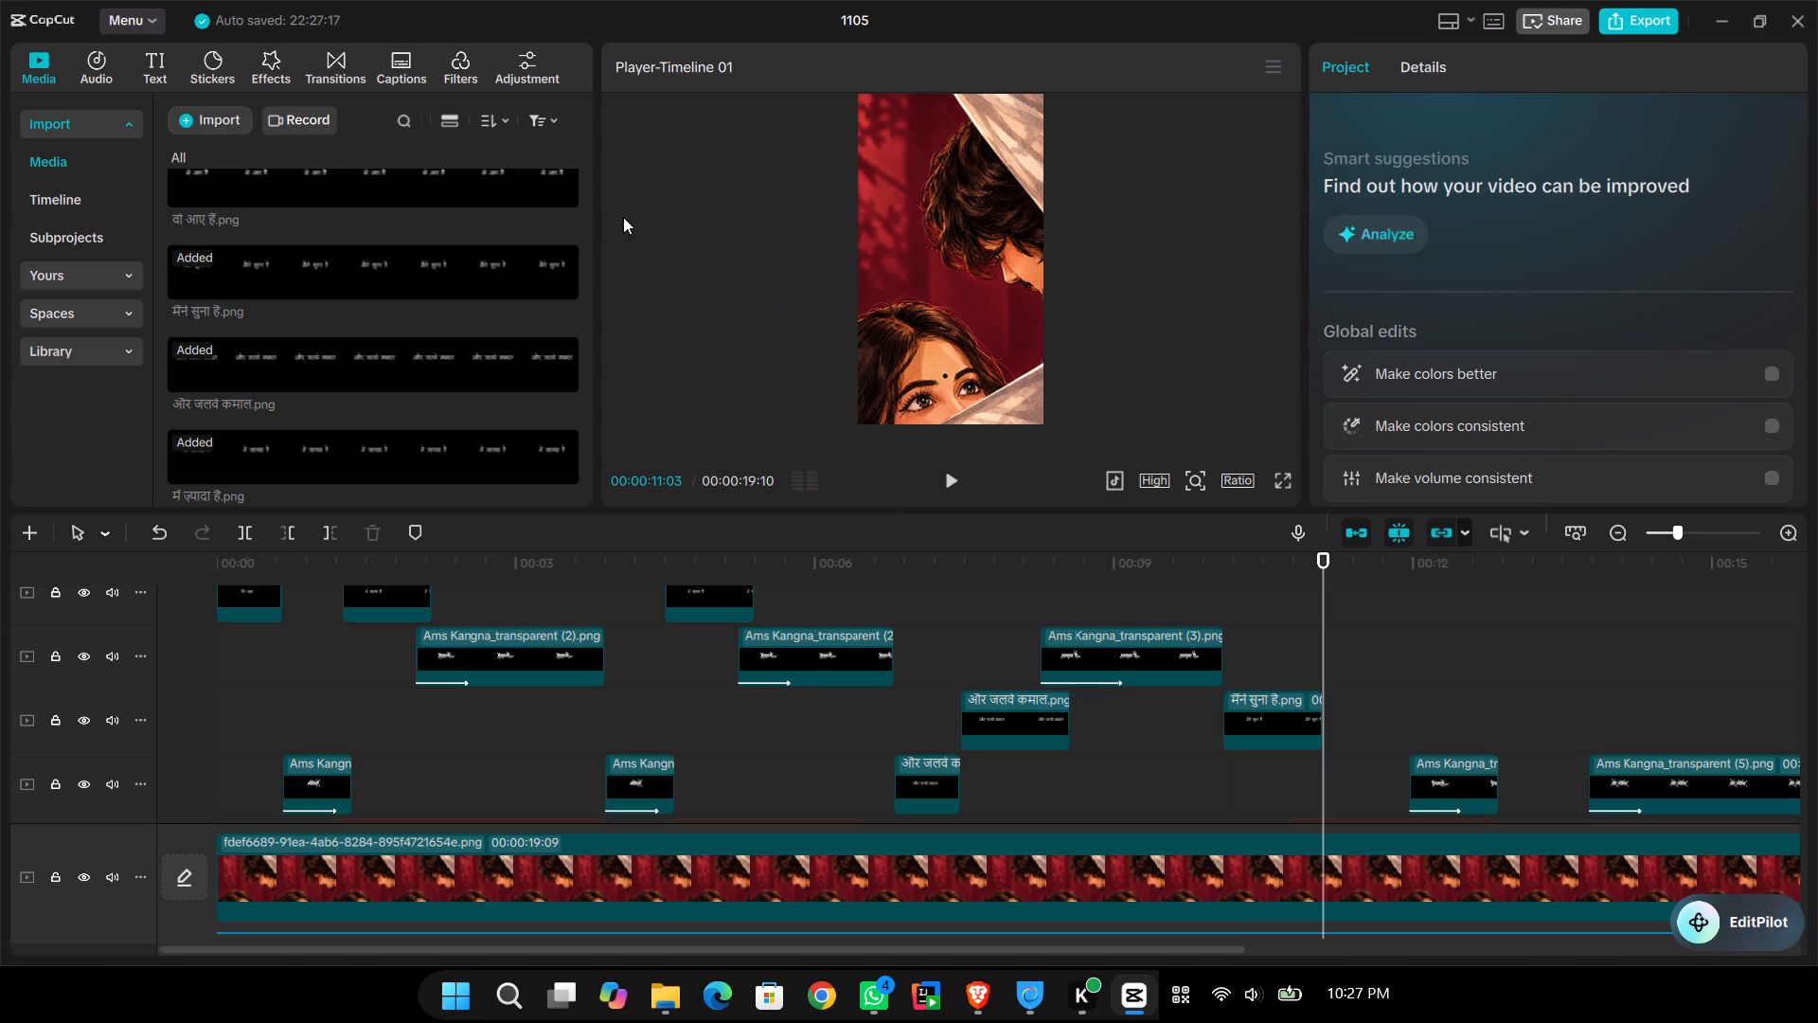
# Add the "वो आए हैं.png" image at 00:00:11:03, directly after the "मैंने सुना है" clip.
pyautogui.click(359, 176)
pyautogui.click(397, 189)
pyautogui.moveTo(498, 178); pyautogui.dragTo(1385, 682)
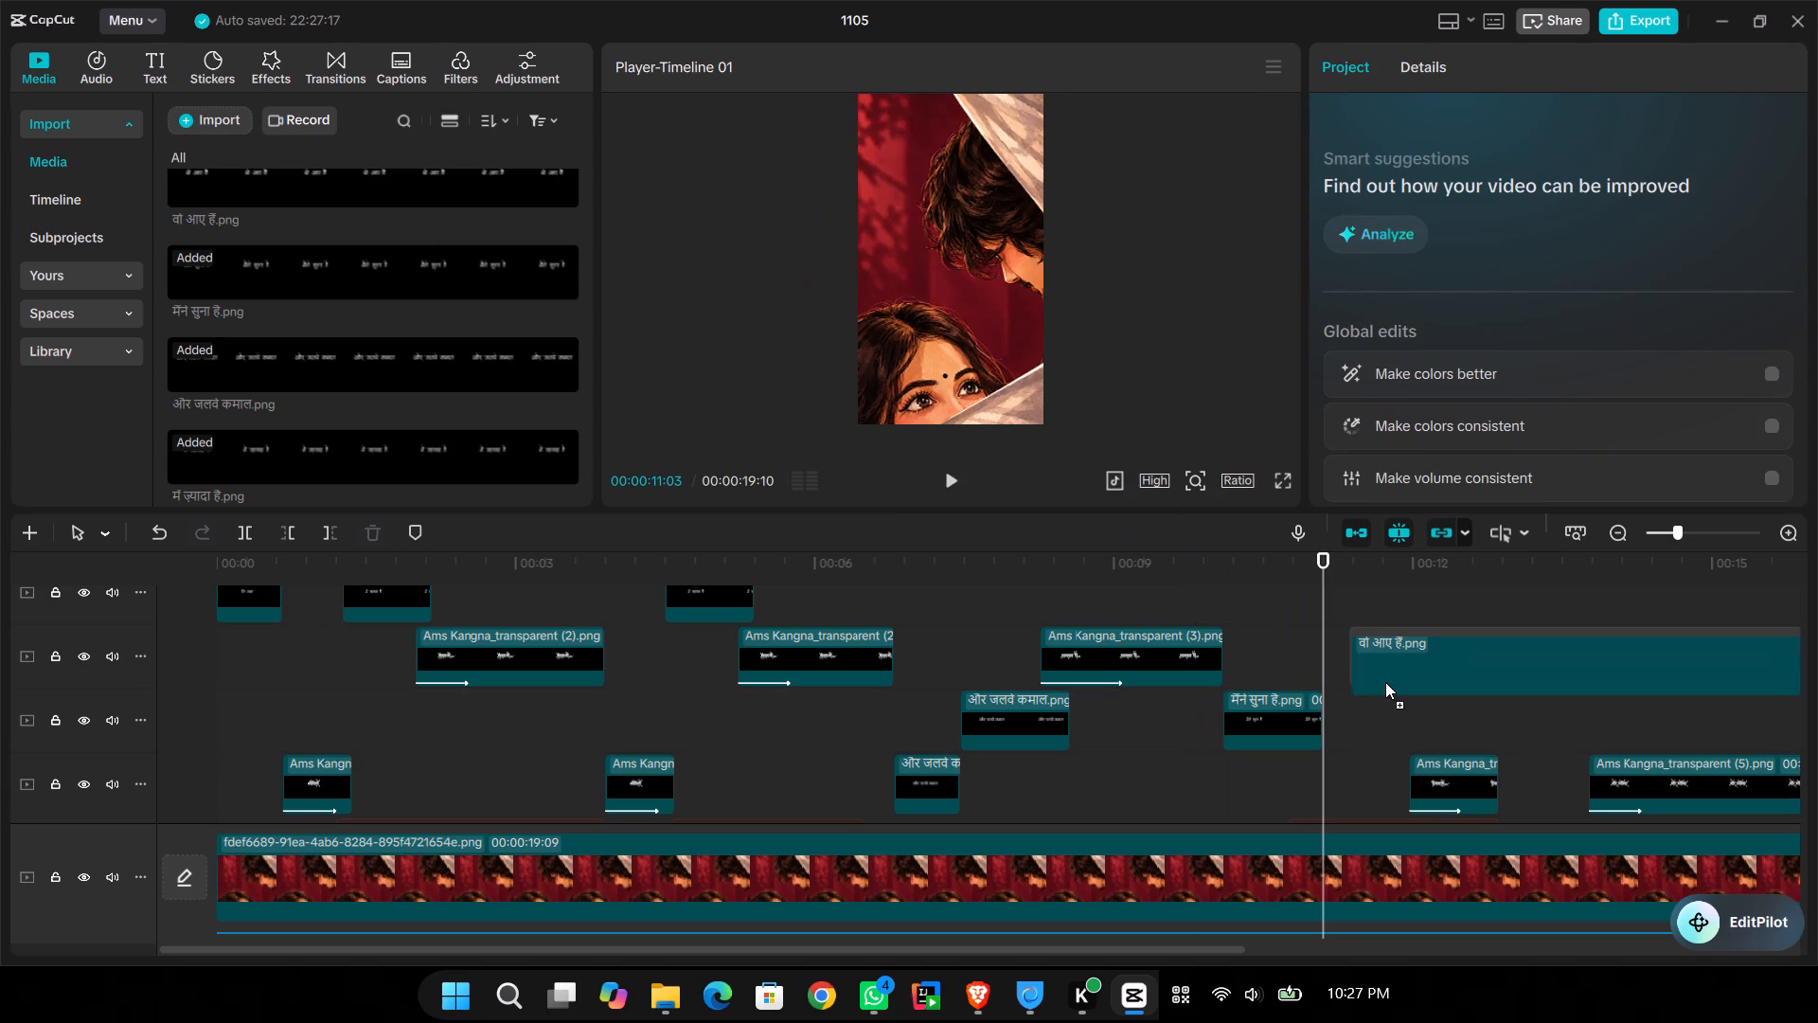
pyautogui.moveTo(1385, 682); pyautogui.dragTo(1327, 716)
pyautogui.click(1280, 619)
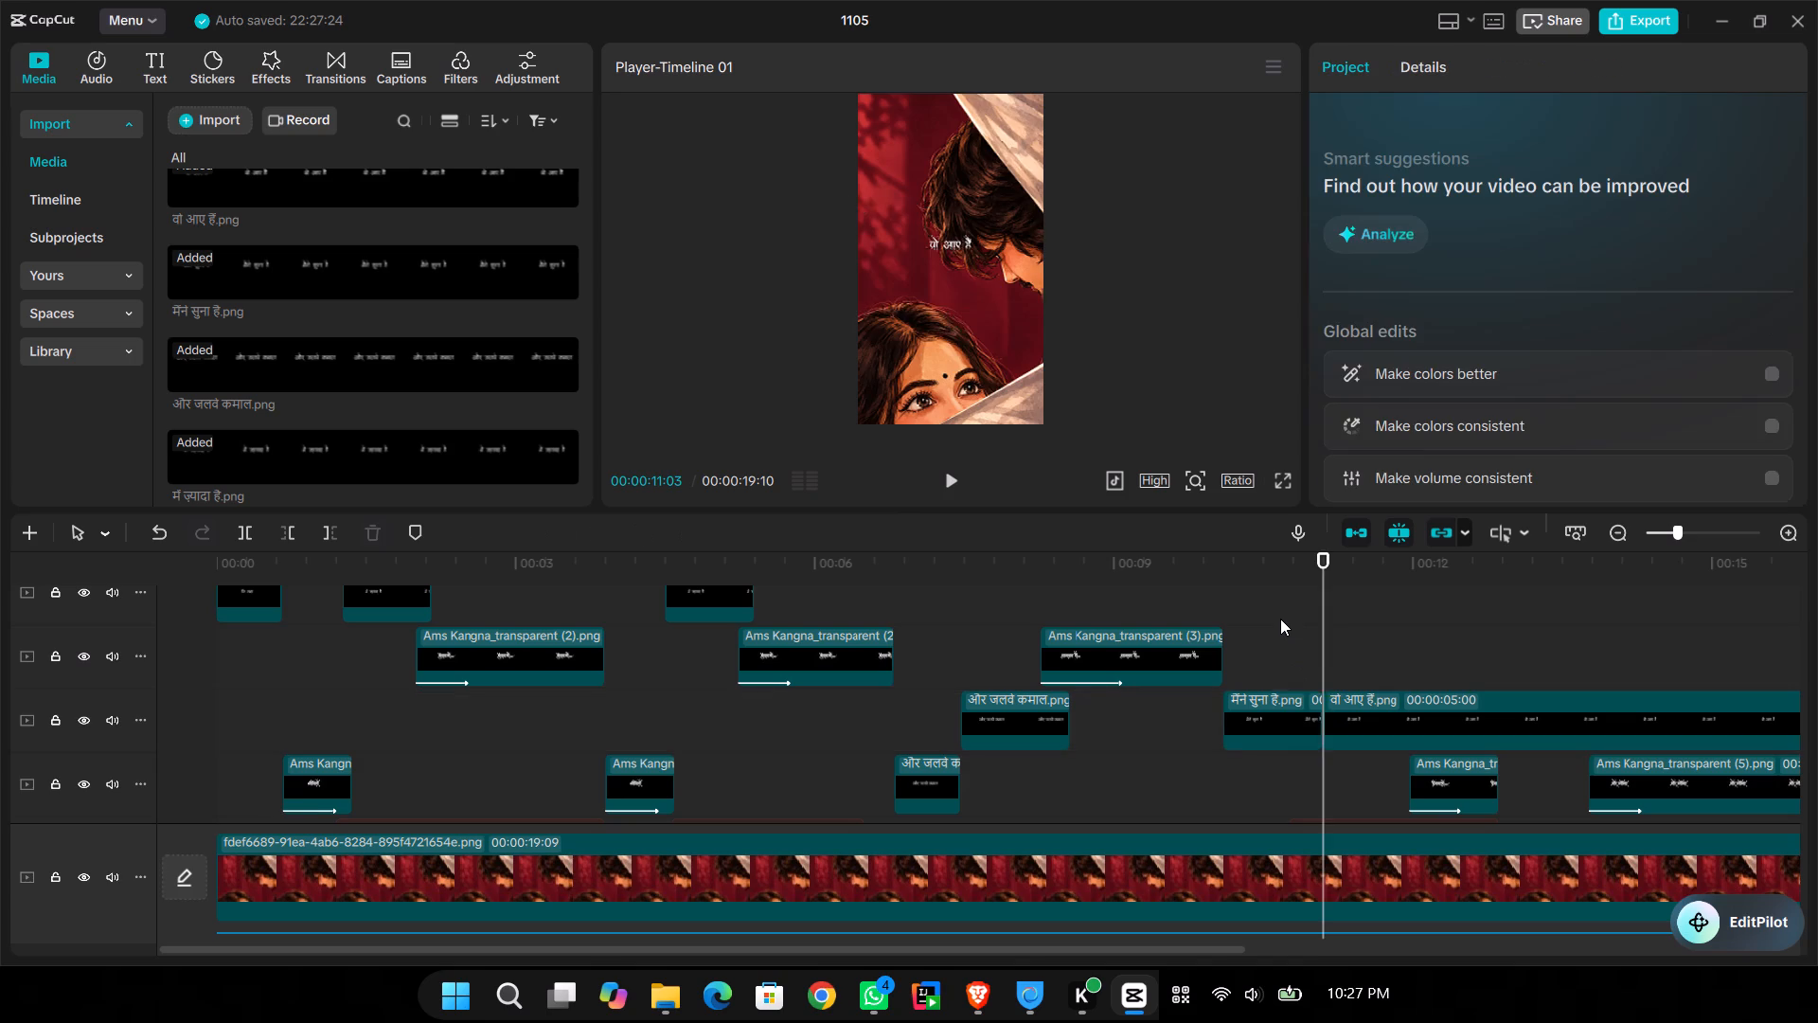
# Place the "वो आए हैं" lyric lower in the frame at X -282, Y -413.
pyautogui.press('space')
pyautogui.press('space')
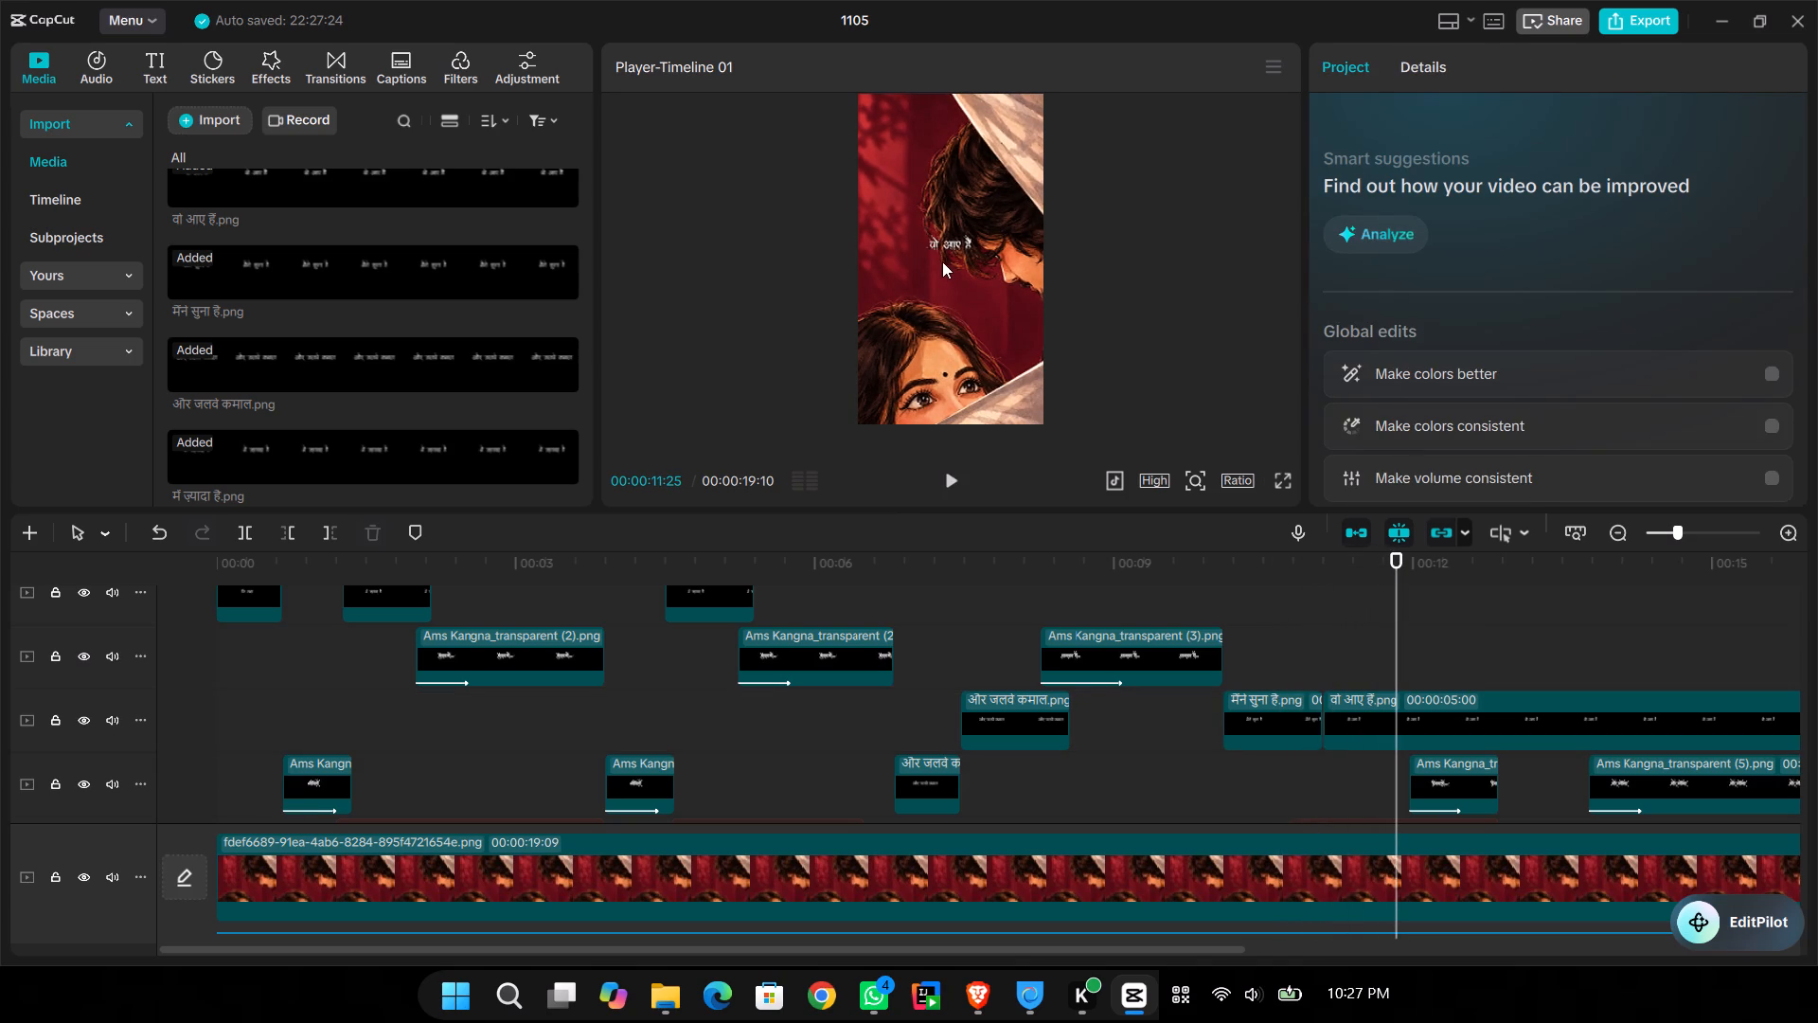
pyautogui.moveTo(942, 256); pyautogui.dragTo(919, 289)
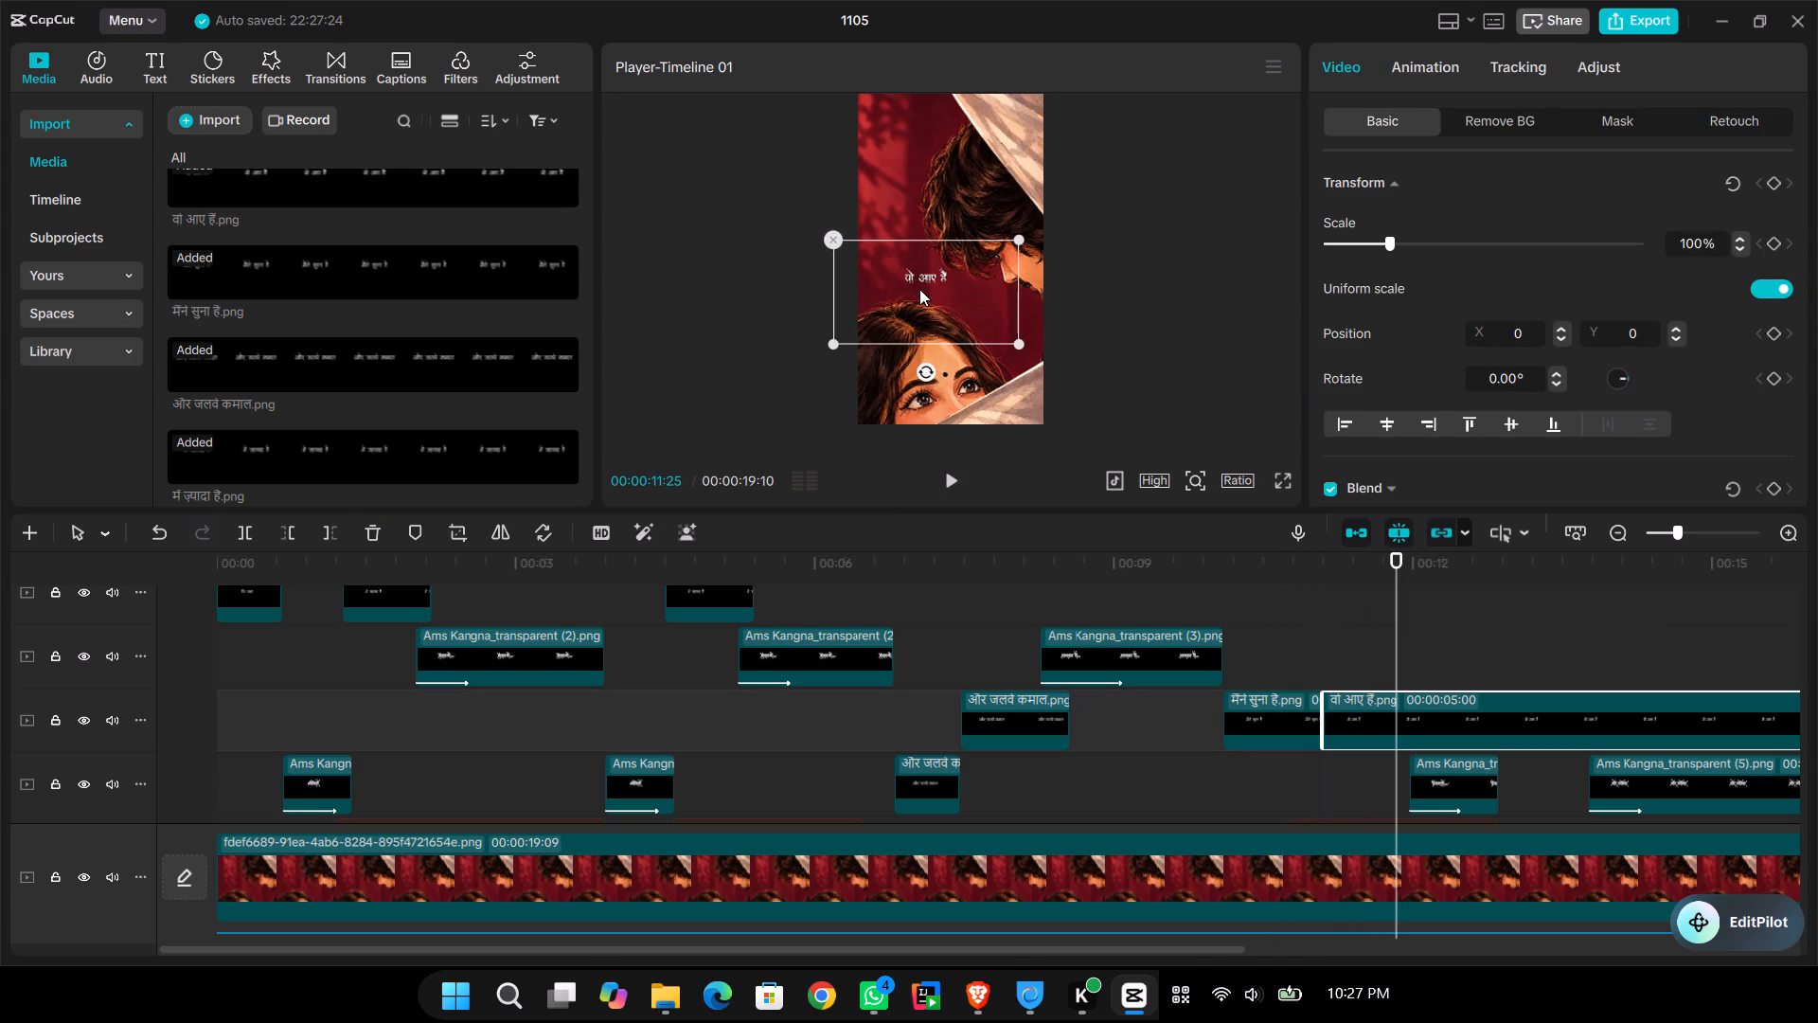
pyautogui.moveTo(919, 289); pyautogui.dragTo(919, 291)
# Move the overlapping Ams Kangna lyric that starts near 00:00:12:00 below and to the right of "वो आए हैं".
pyautogui.press('space')
pyautogui.press('space')
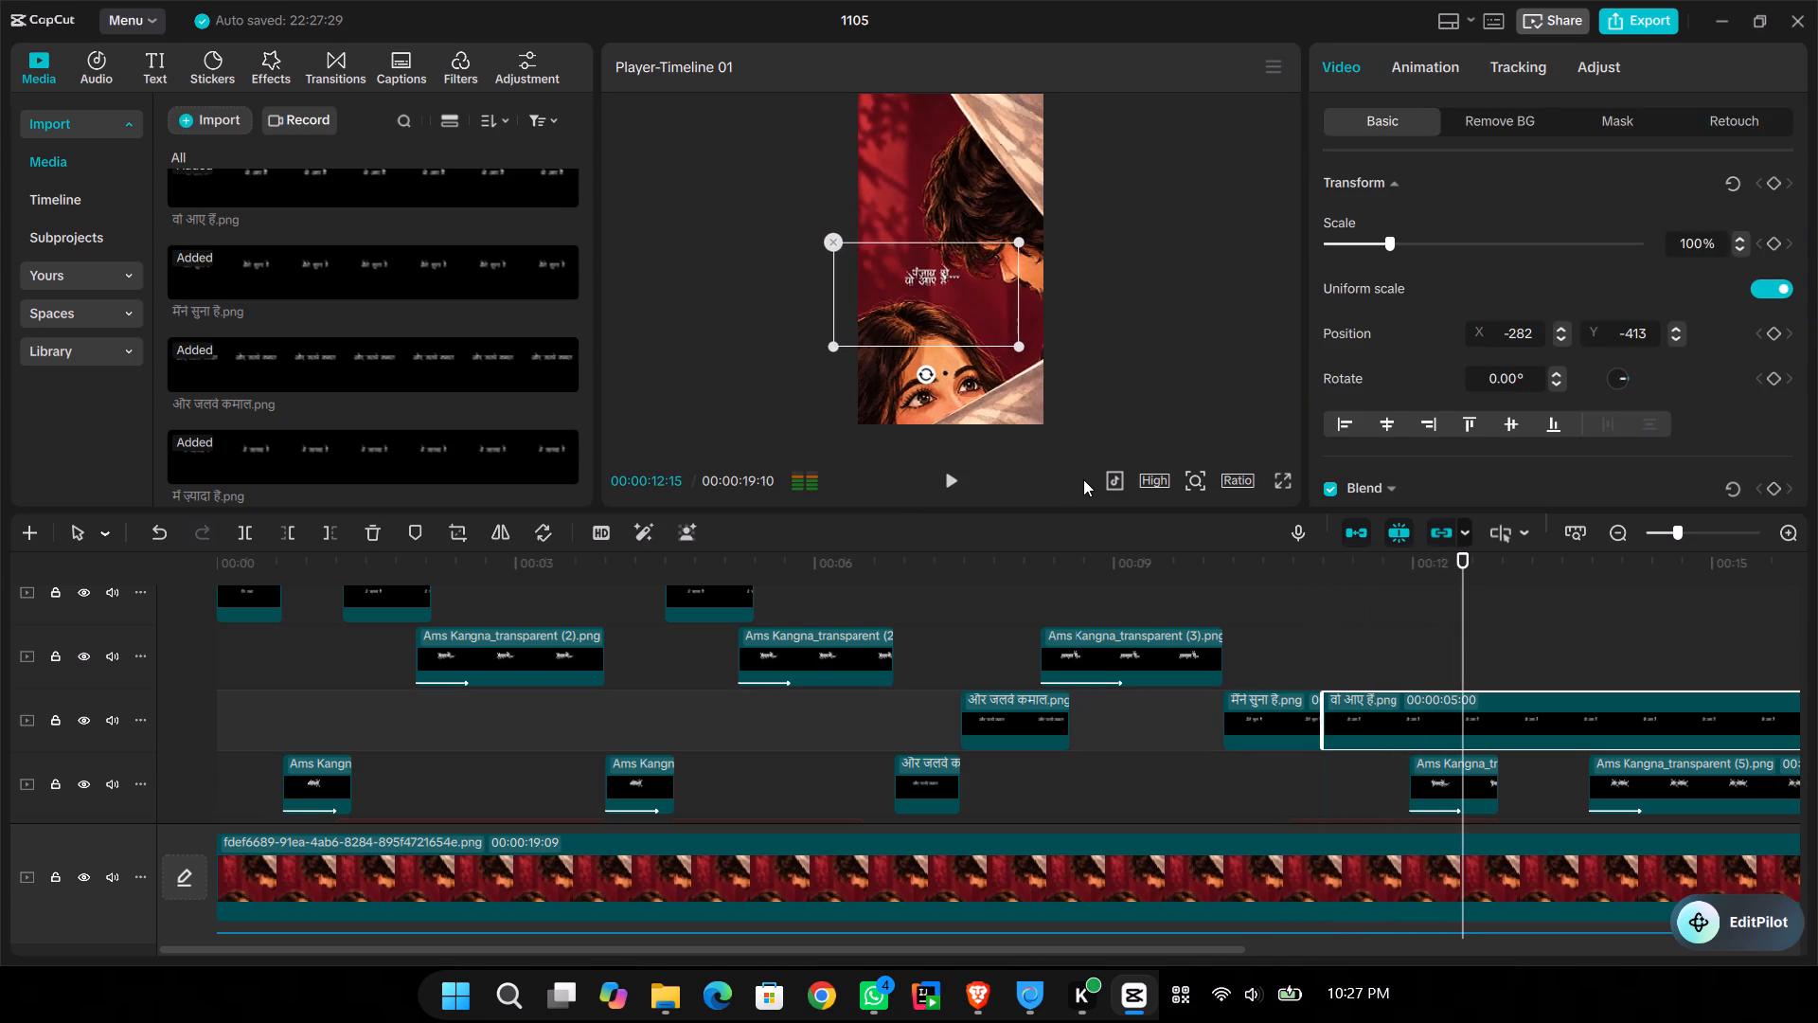
pyautogui.click(1470, 765)
pyautogui.moveTo(968, 313); pyautogui.dragTo(1000, 334)
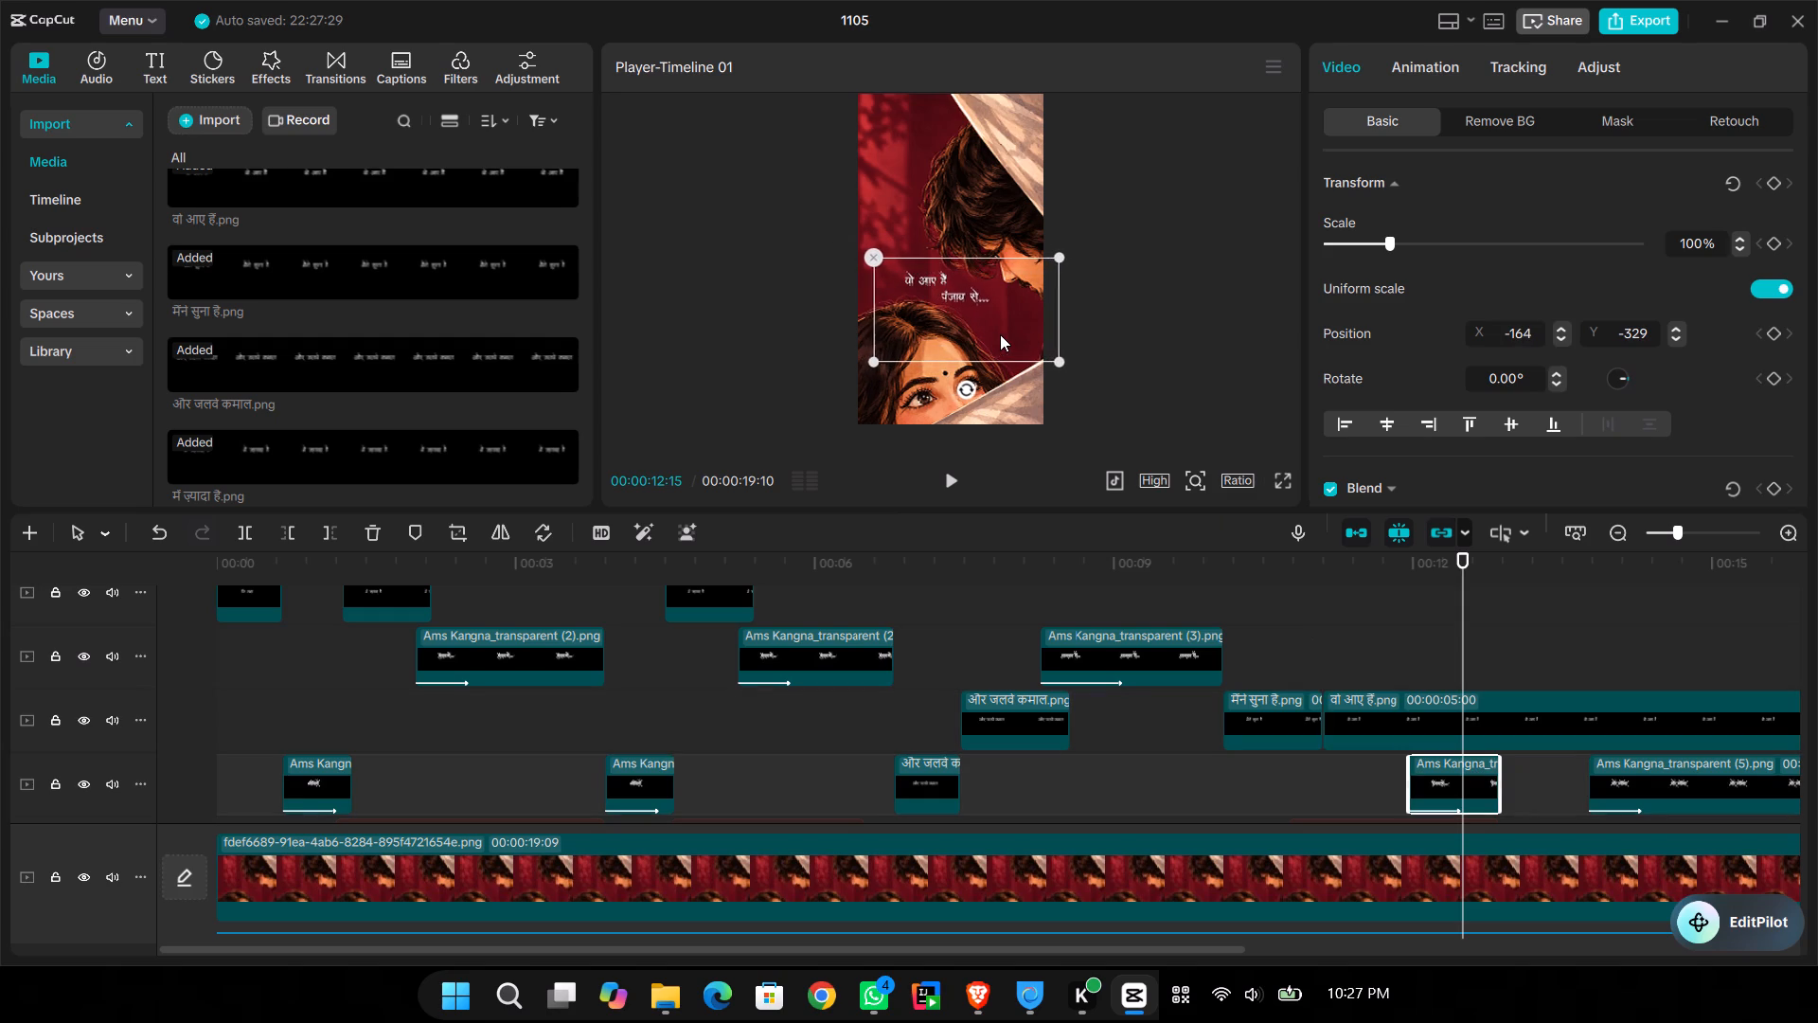
pyautogui.moveTo(1000, 334); pyautogui.dragTo(997, 334)
# Play back the "मैंने सुना है" and "वो आए हैं" section to check lyric timing and placement.
pyautogui.click(1300, 608)
pyautogui.moveTo(1300, 608); pyautogui.dragTo(1295, 608)
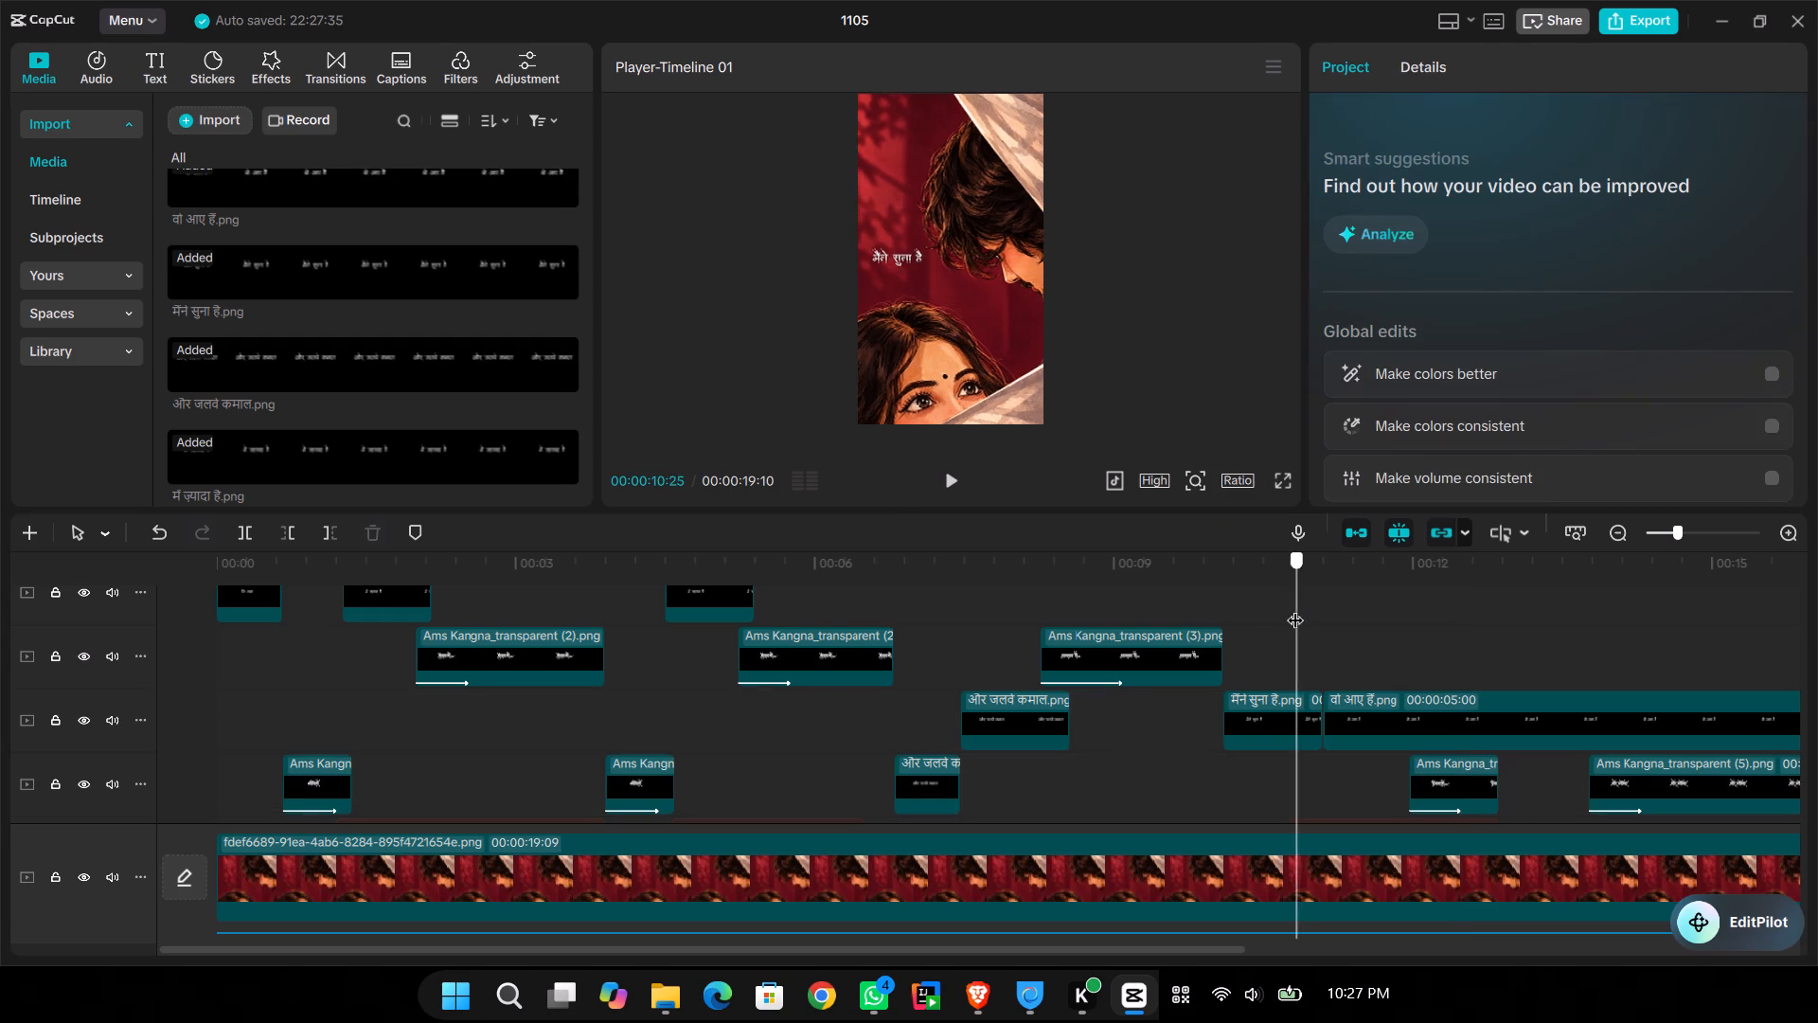
pyautogui.moveTo(1295, 608); pyautogui.dragTo(1280, 611)
pyautogui.press('space')
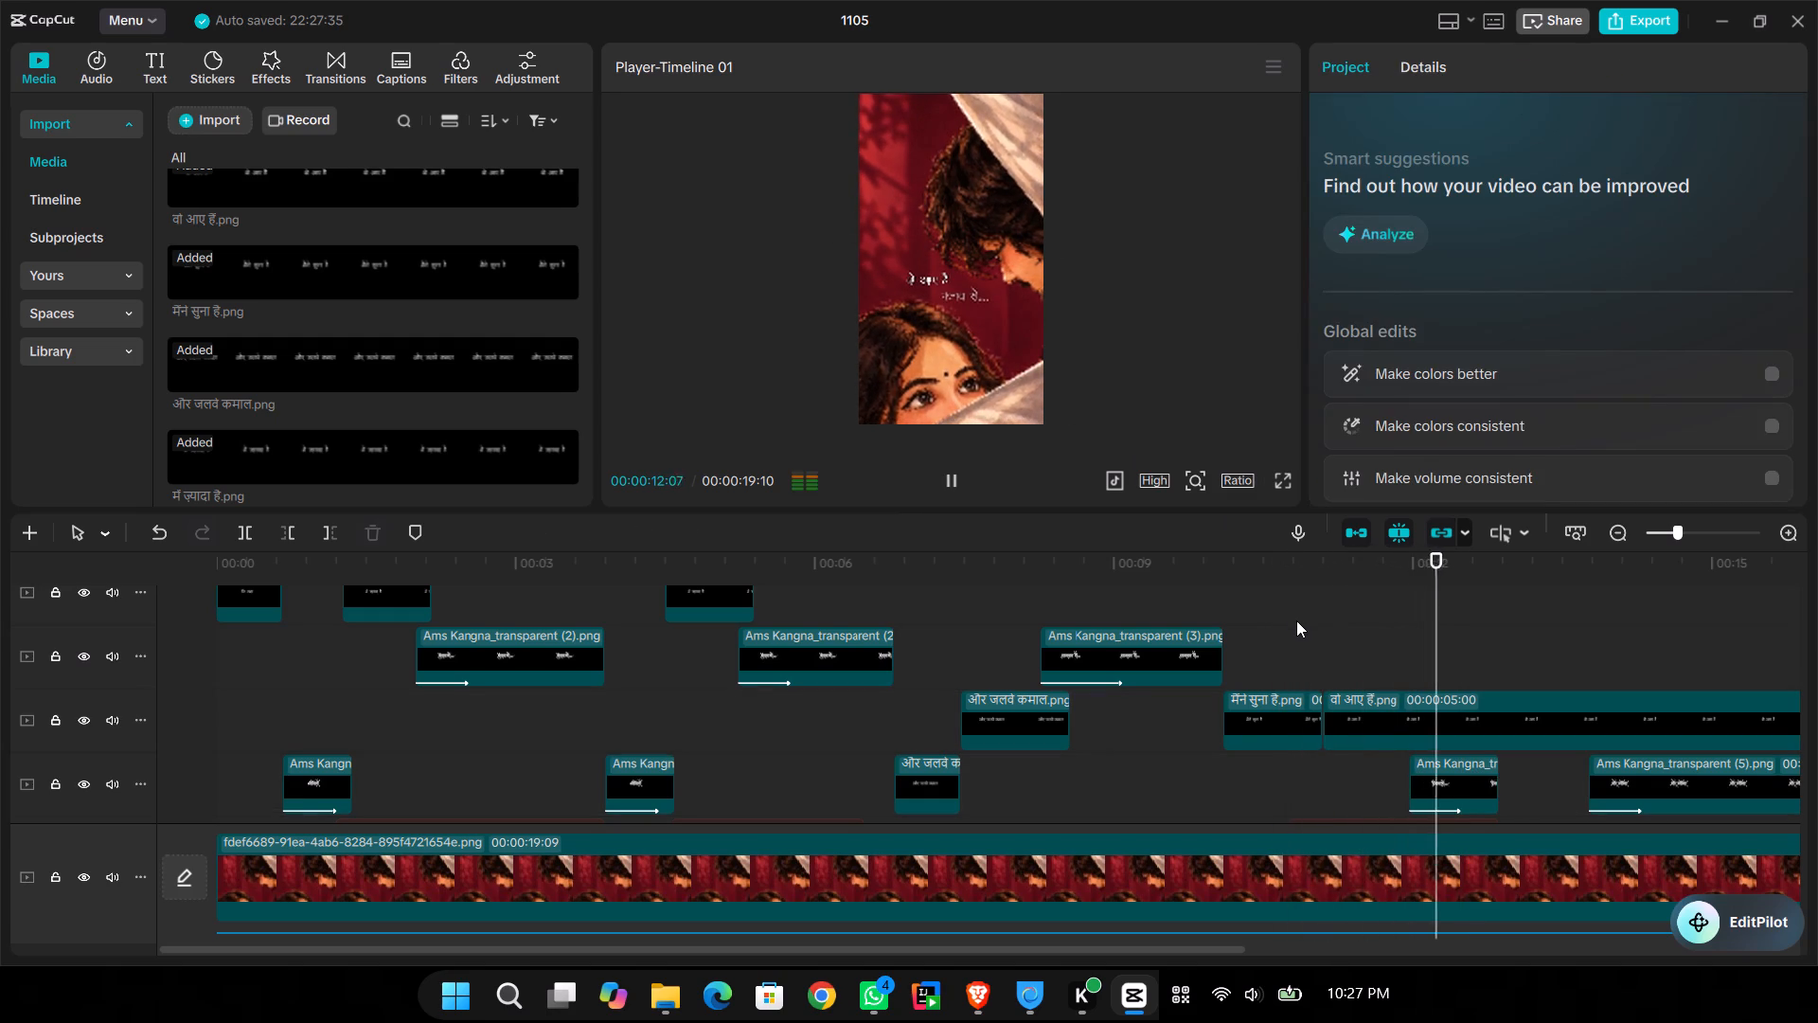
pyautogui.press('space')
pyautogui.click(1294, 620)
pyautogui.press('space')
pyautogui.press('space')
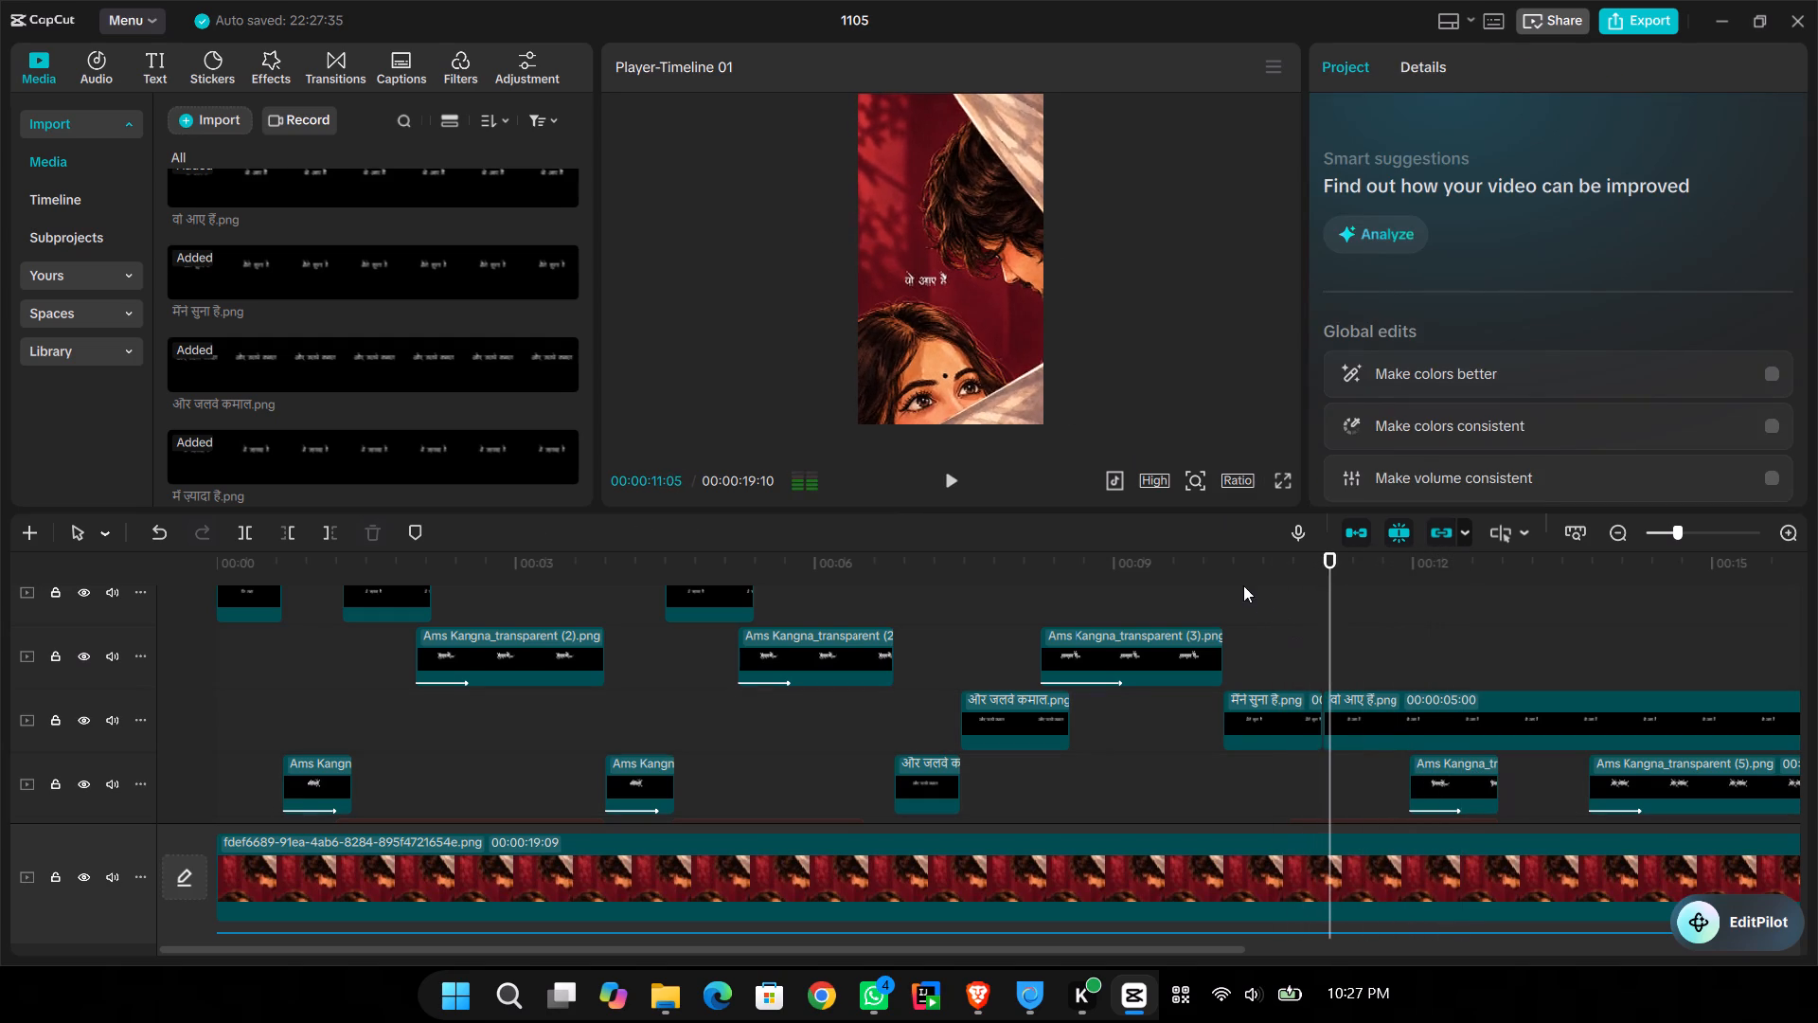
# Move the "मैंने सुना है" lyric slightly lower in the frame to X -606, Y -248 and play back the section.
pyautogui.click(1277, 612)
pyautogui.moveTo(901, 260); pyautogui.dragTo(901, 266)
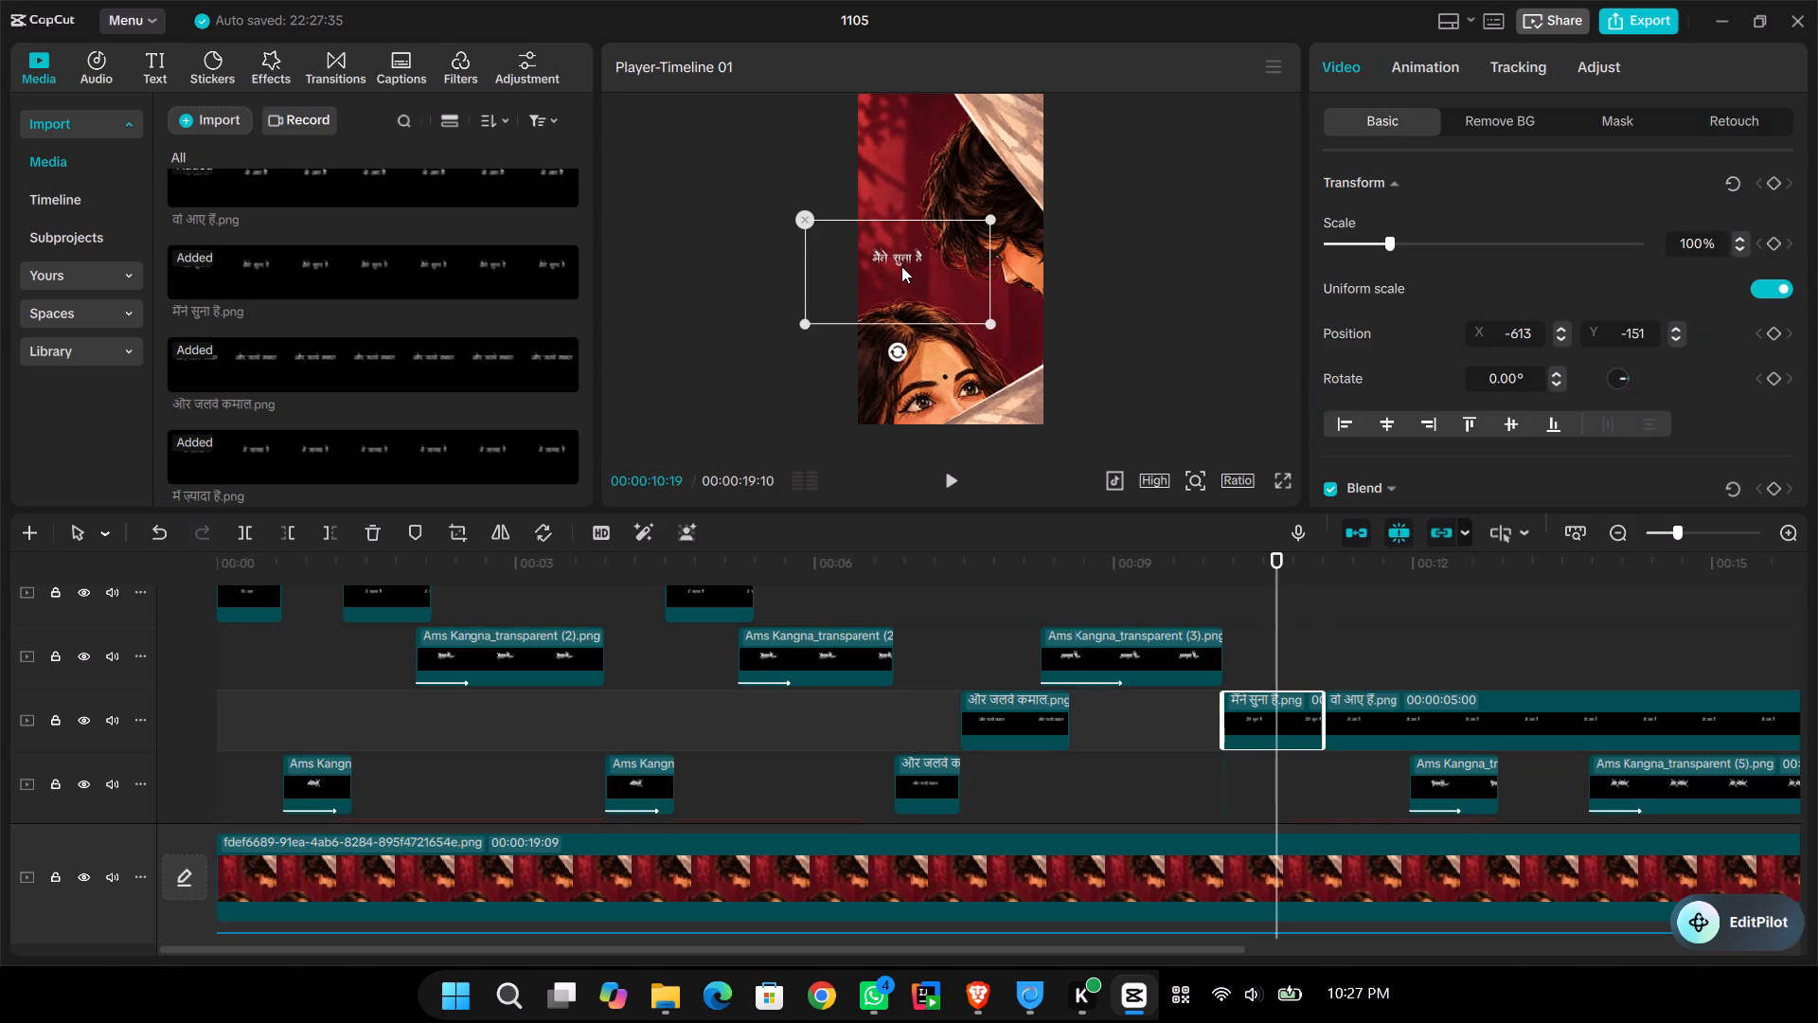
pyautogui.moveTo(901, 266); pyautogui.dragTo(902, 268)
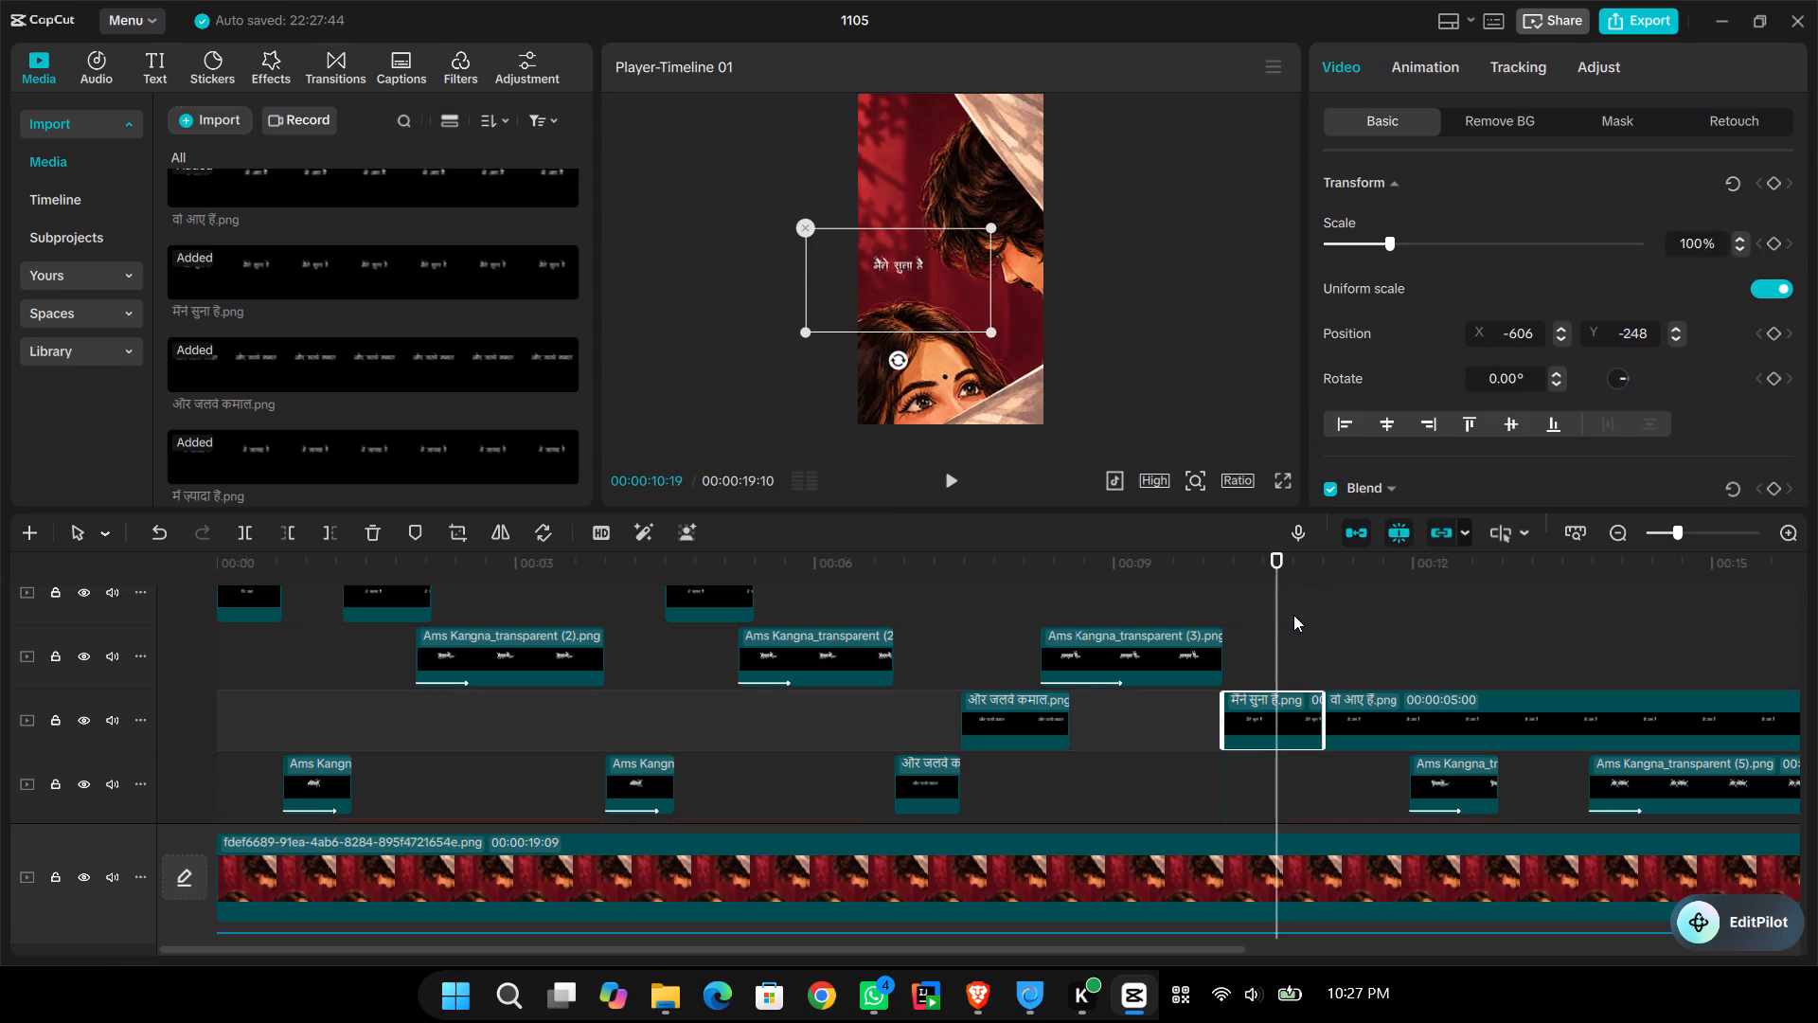
pyautogui.press('space')
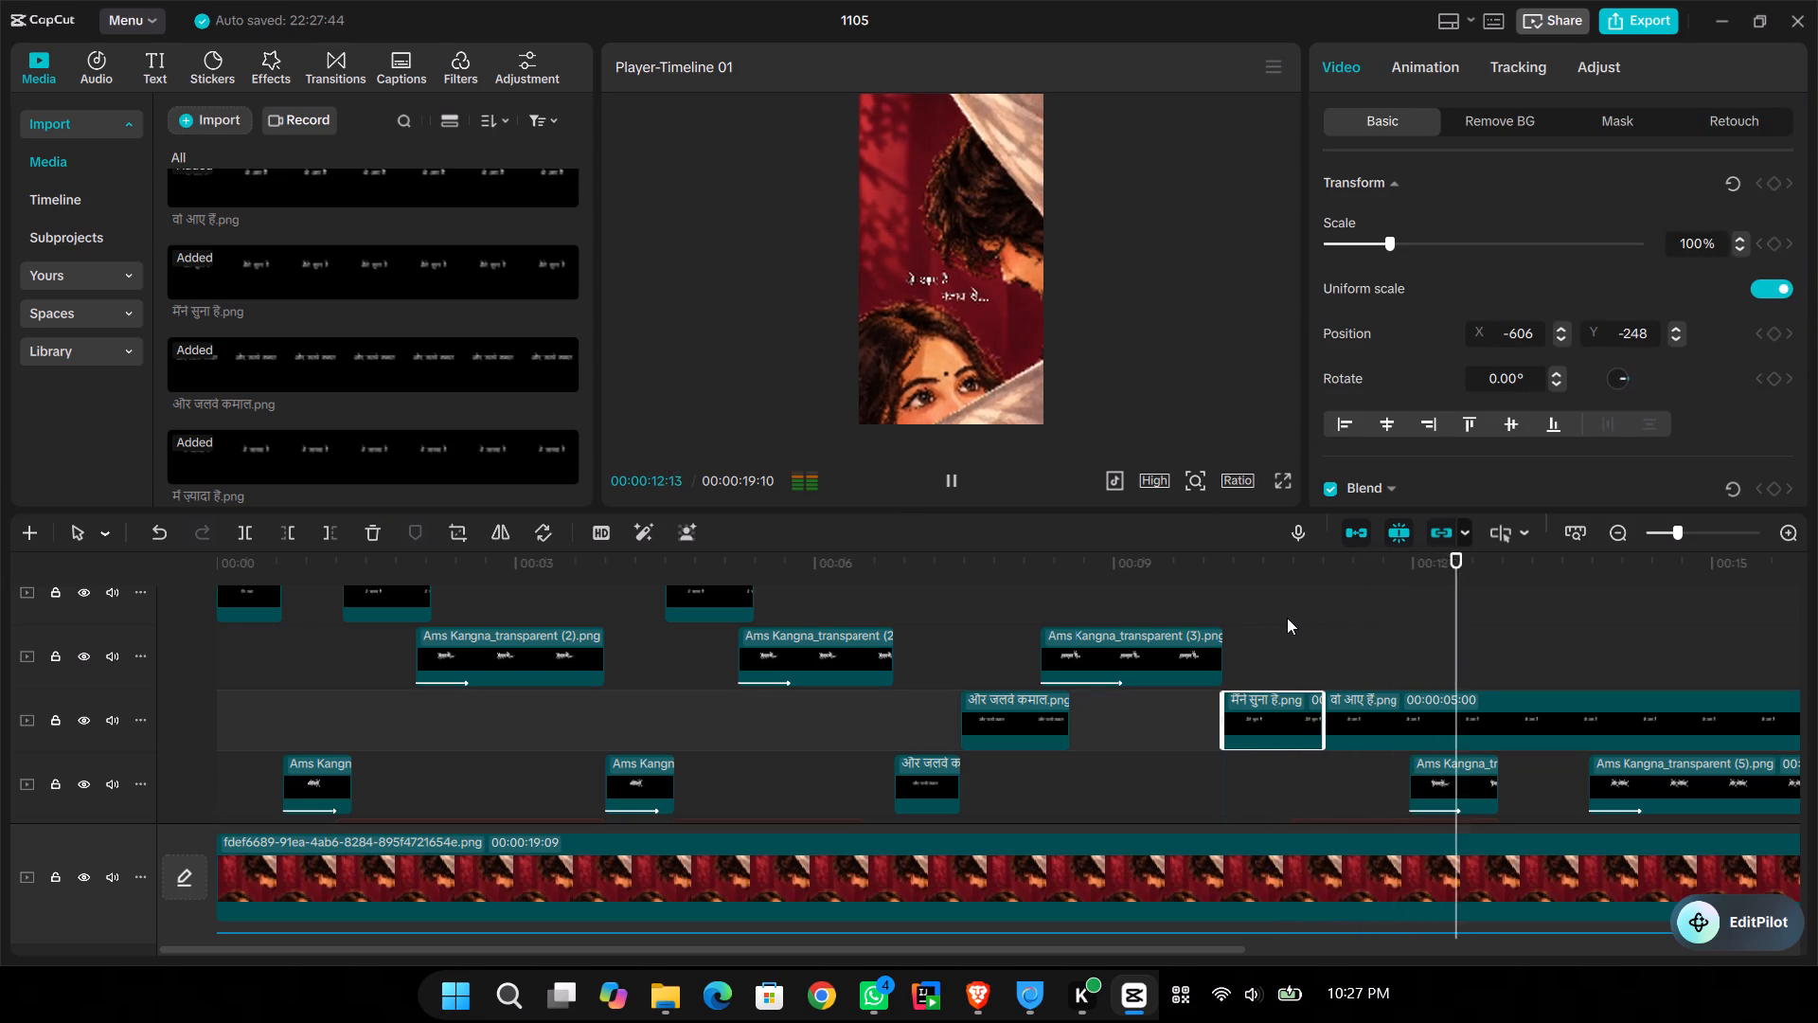
pyautogui.press('space')
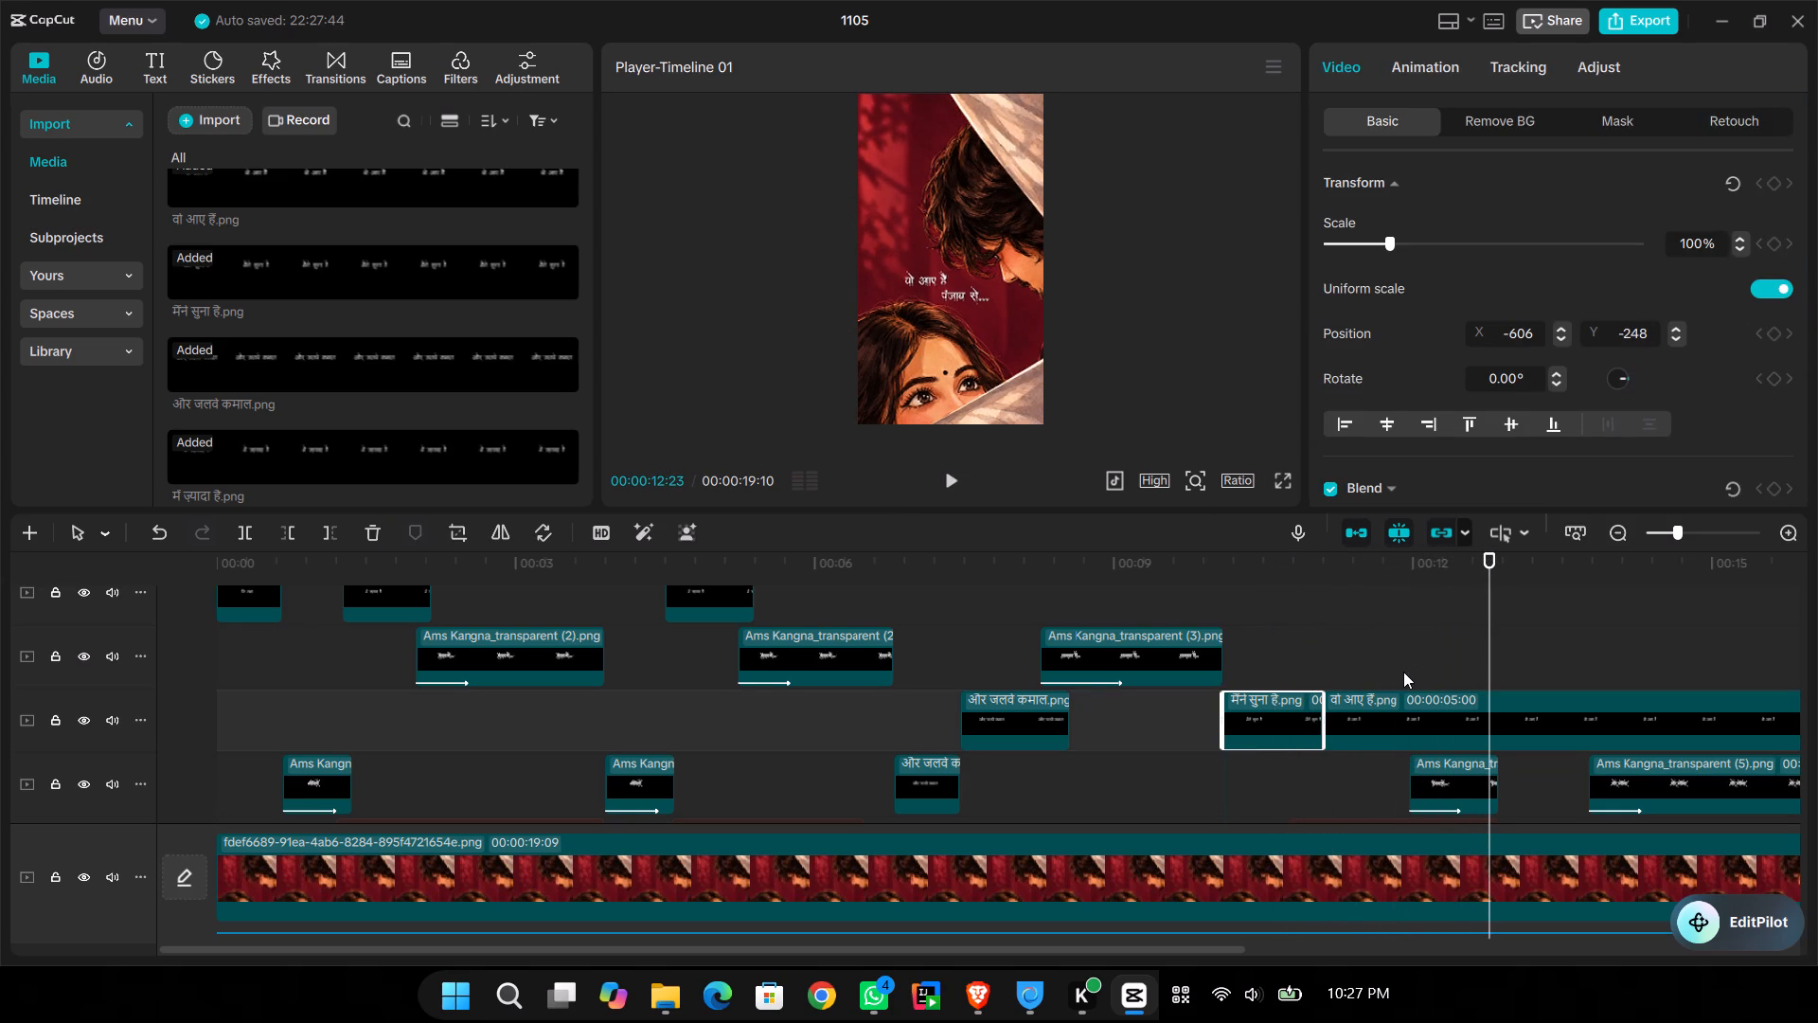
# Split the "वो आए हैं" clip at 00:00:11:29 and delete the remainder after the cut.
pyautogui.click(1389, 658)
pyautogui.moveTo(1389, 658); pyautogui.dragTo(1406, 653)
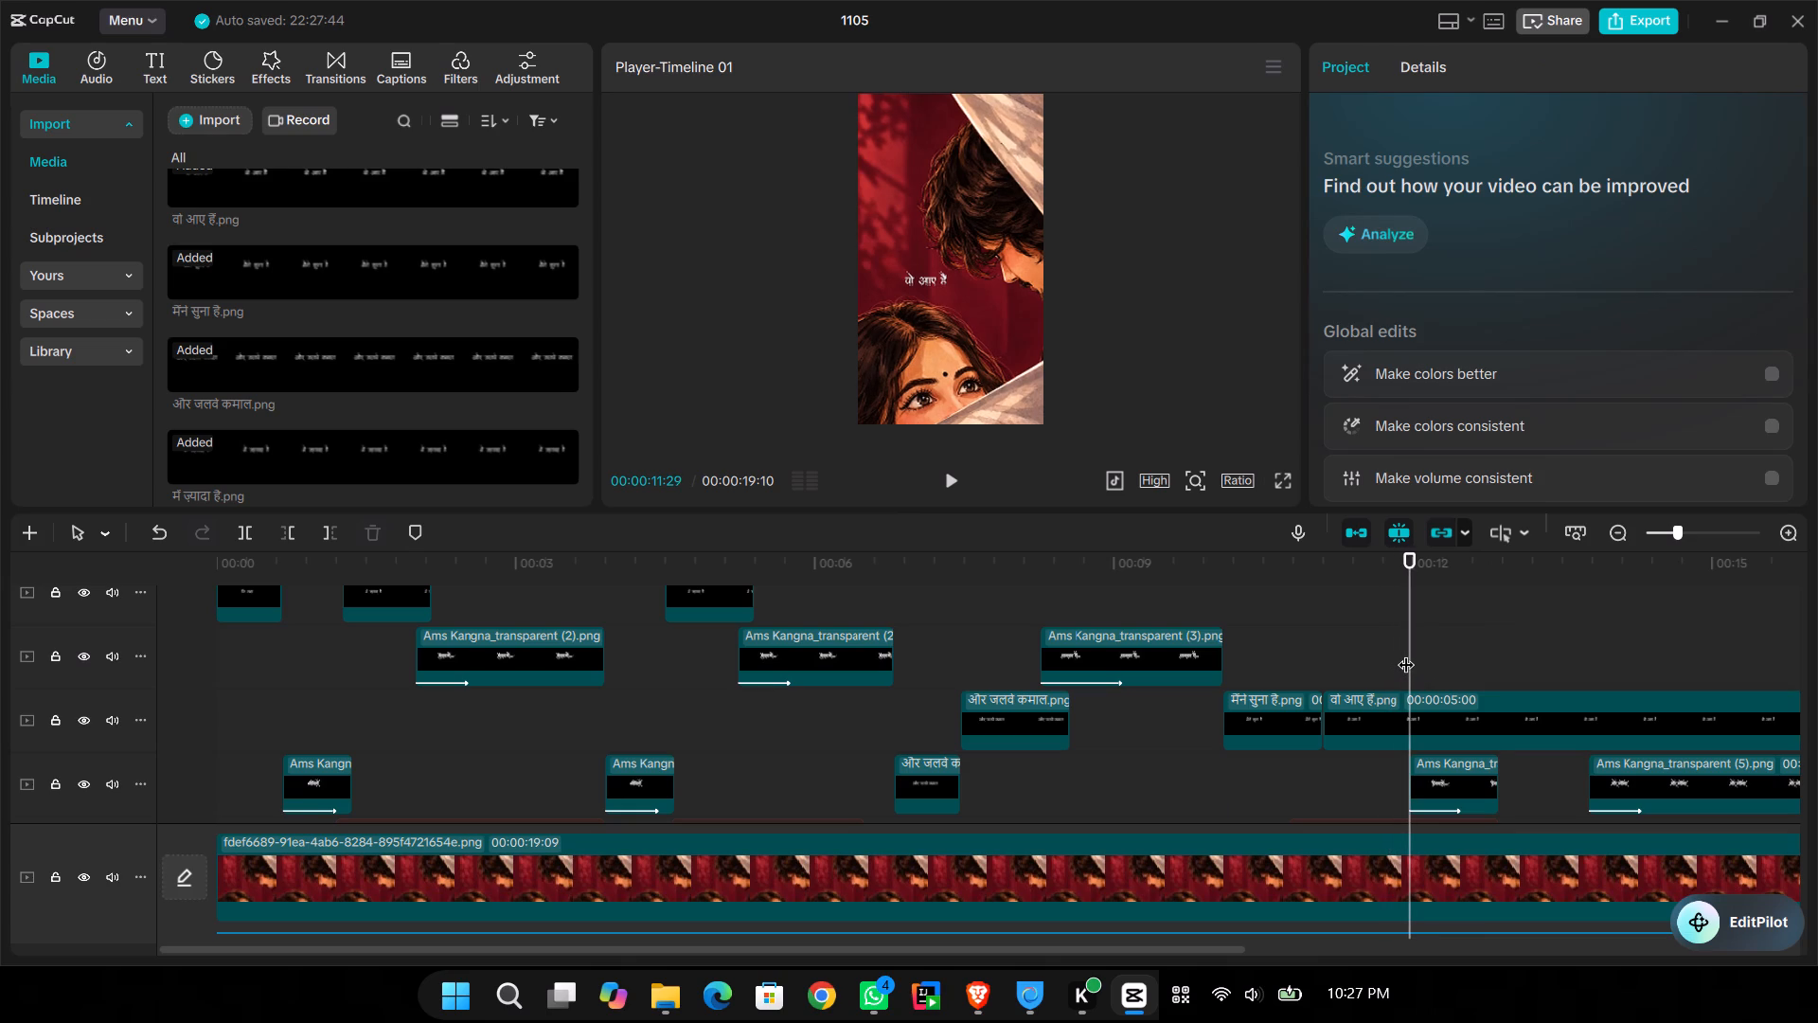
pyautogui.keyDown('ctrl'); pyautogui.click(1411, 716); pyautogui.keyUp('ctrl')
pyautogui.hotkey('ctrl', 'b')
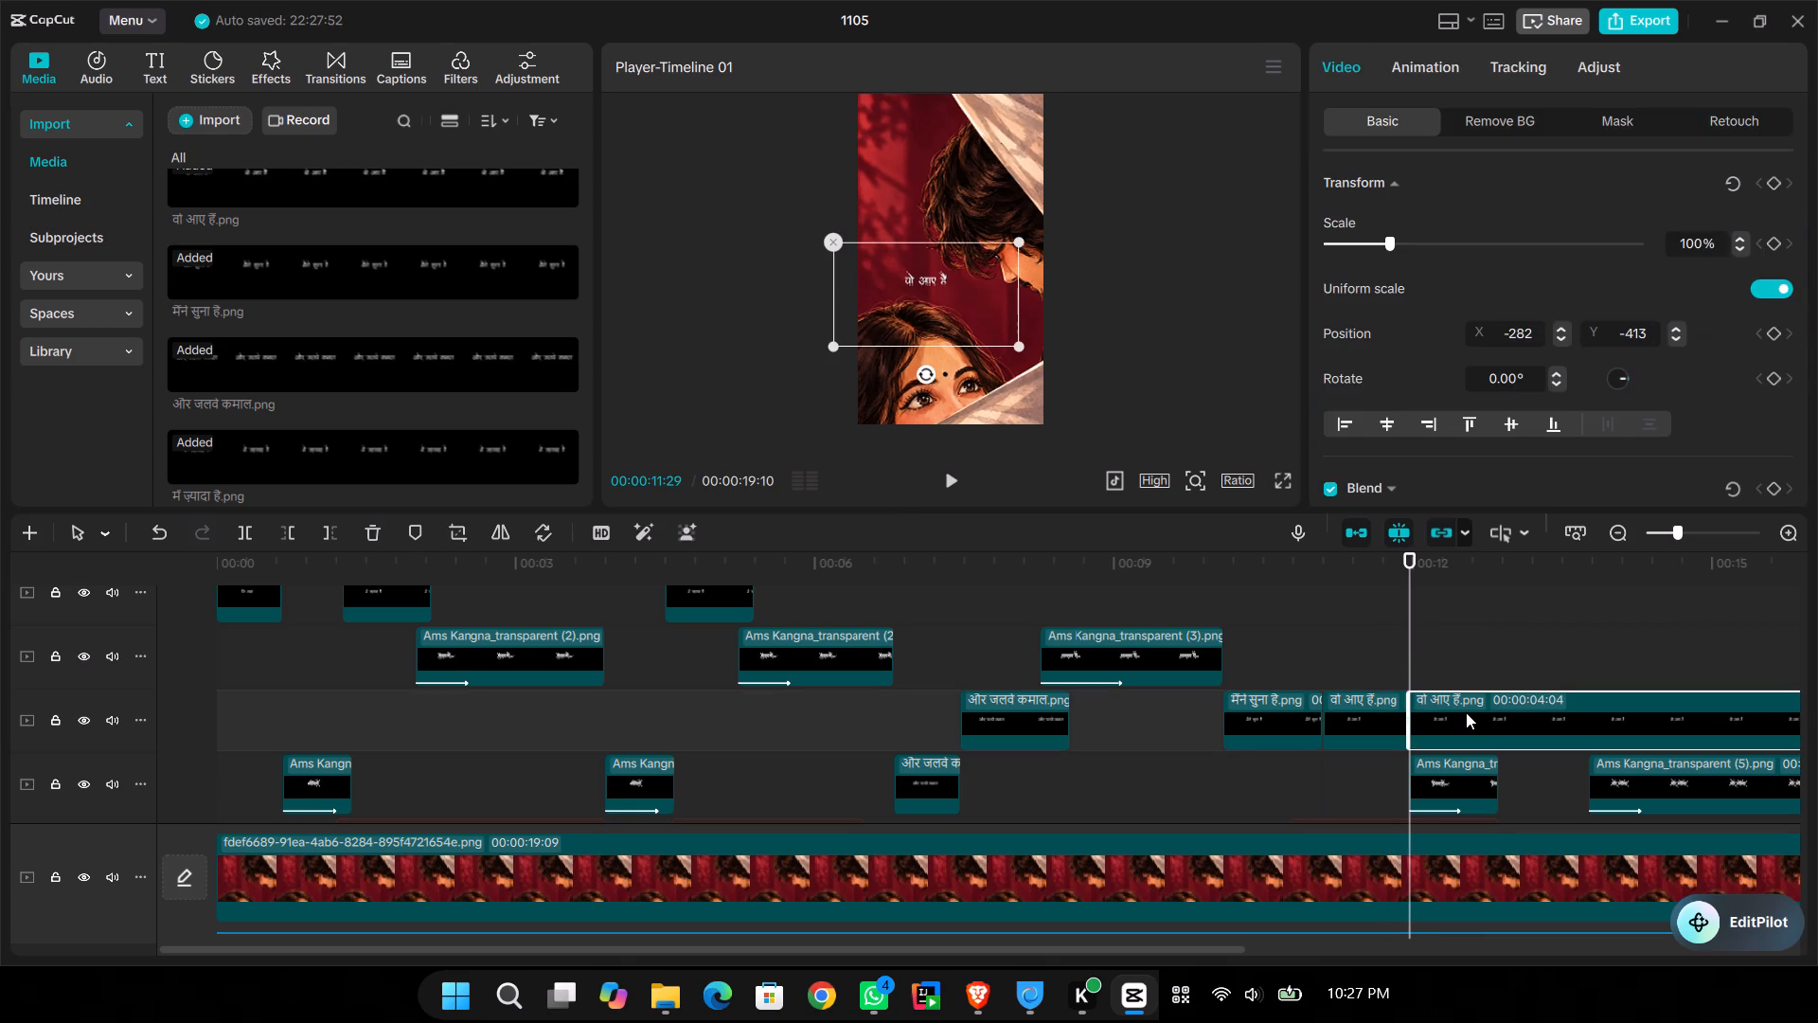
pyautogui.press('BackSpace')
# Play back and scrub from 00:00:11:29 to about 00:00:16:14 to check the timing of the remaining Ams Kangna lyrics.
pyautogui.press('space')
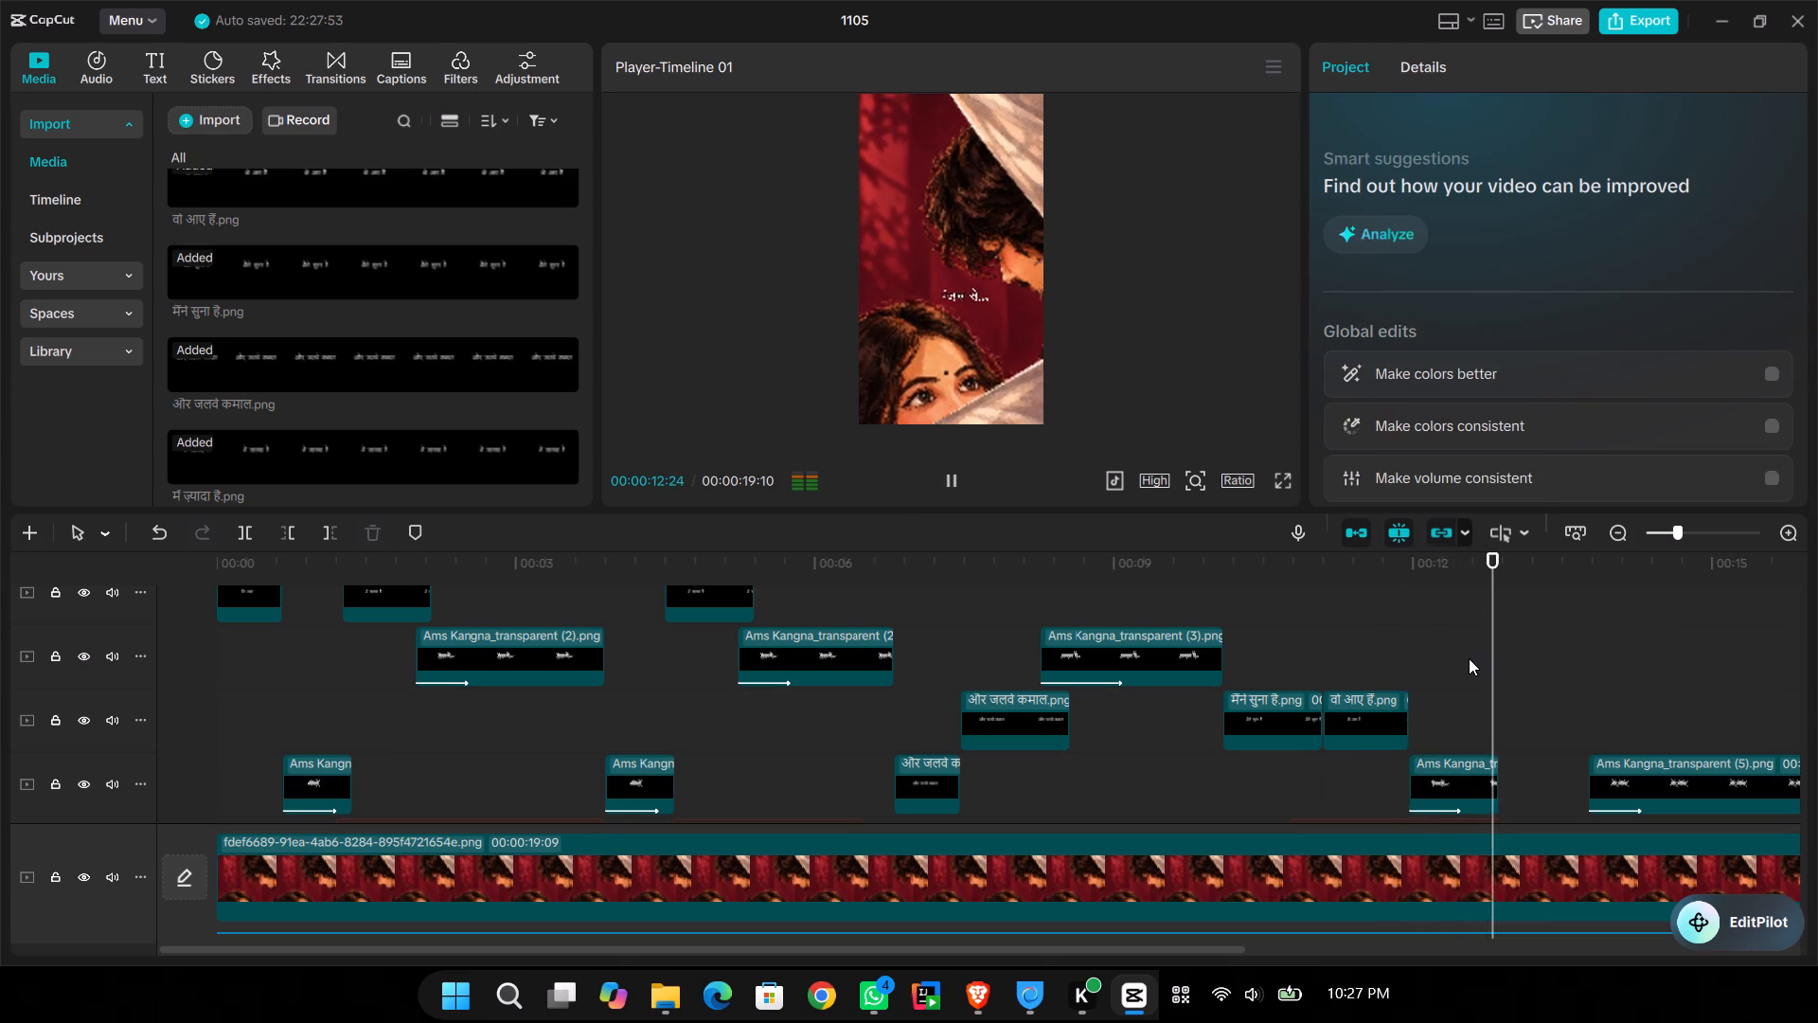
pyautogui.press('space')
pyautogui.scroll(-1, 1506, 688)
pyautogui.click(1561, 686)
pyautogui.moveTo(1561, 686); pyautogui.dragTo(1715, 686)
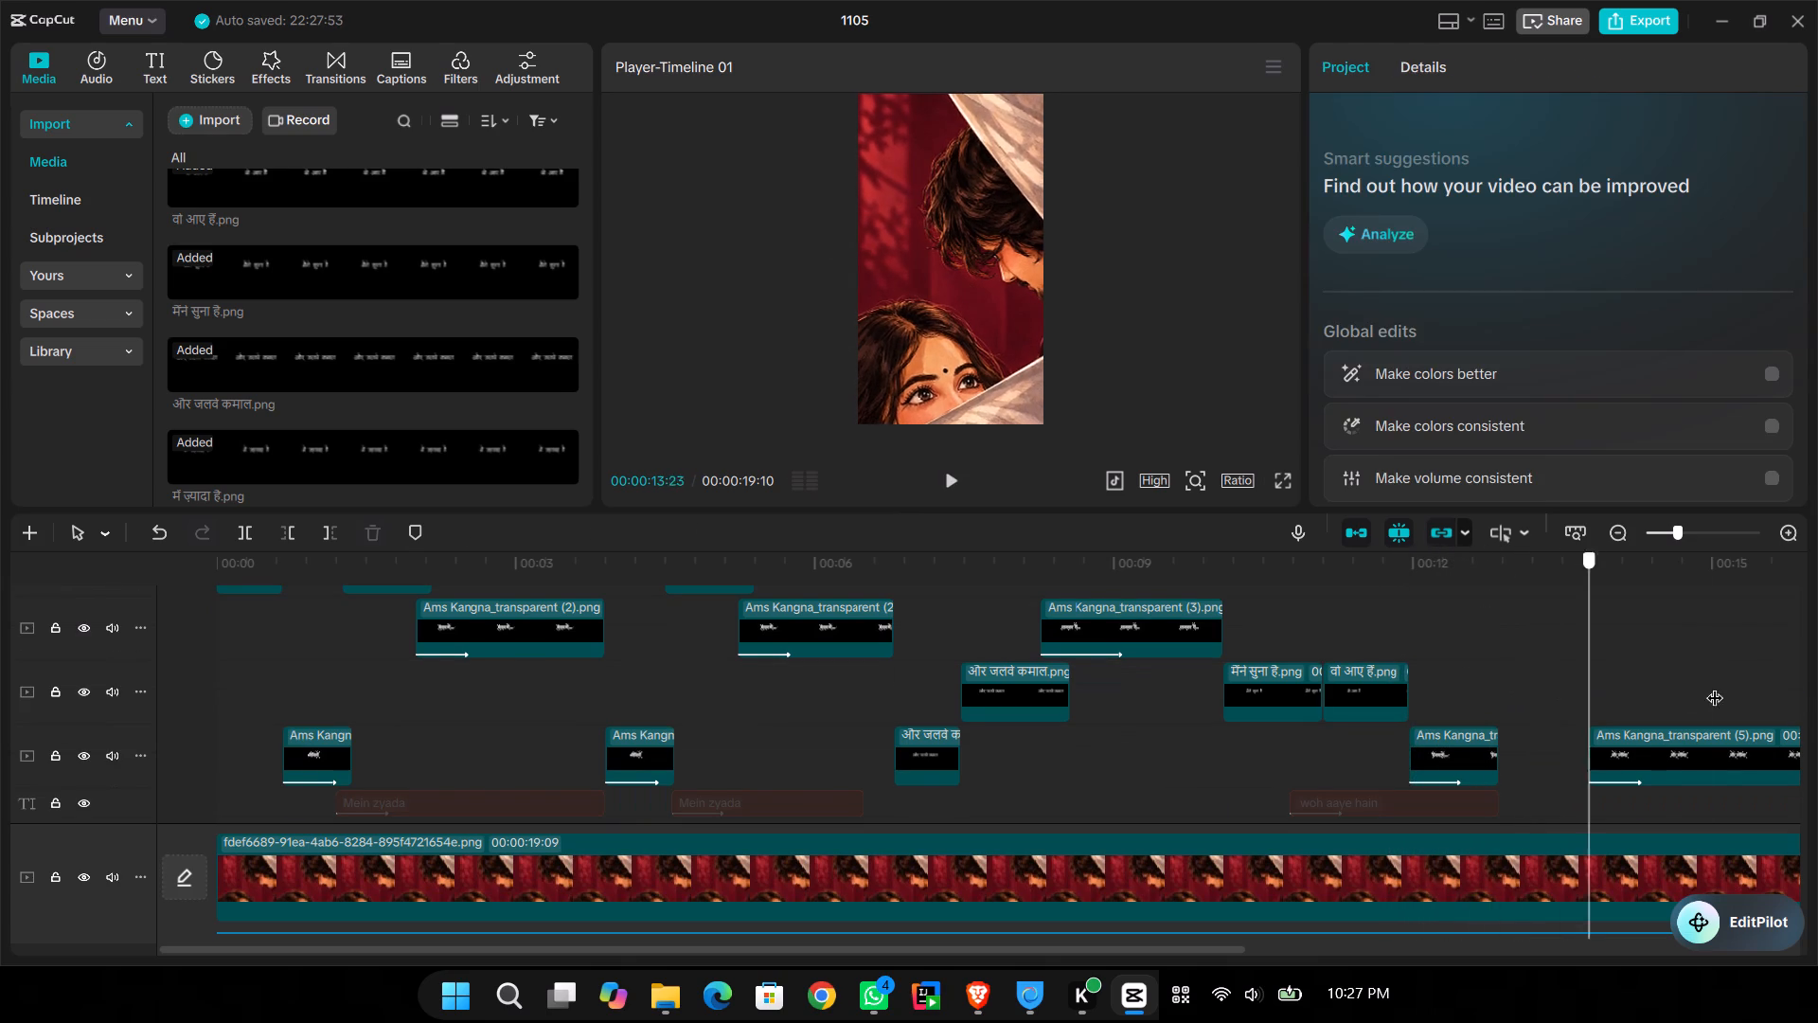
pyautogui.moveTo(1715, 686); pyautogui.dragTo(1817, 681)
pyautogui.click(1547, 683)
pyautogui.moveTo(1540, 681); pyautogui.dragTo(1456, 673)
pyautogui.scroll(-3, 1456, 673)
pyautogui.click(1399, 700)
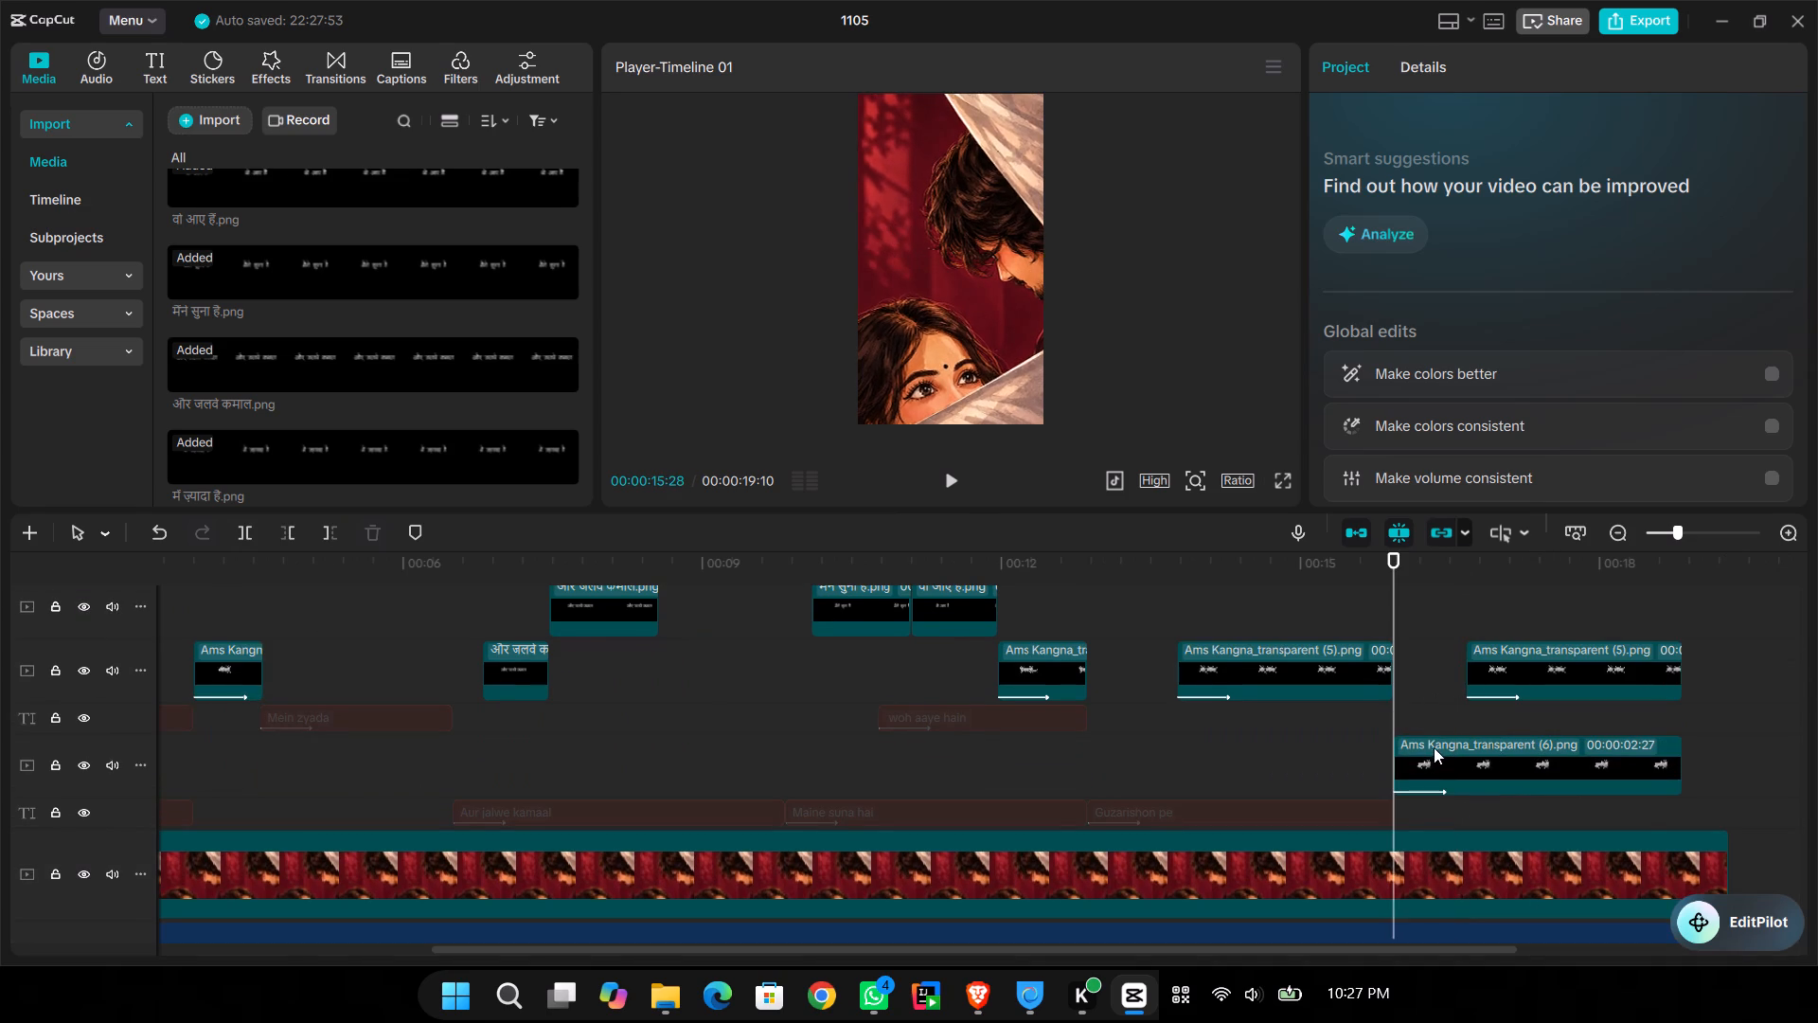
pyautogui.press('space')
pyautogui.press('space')
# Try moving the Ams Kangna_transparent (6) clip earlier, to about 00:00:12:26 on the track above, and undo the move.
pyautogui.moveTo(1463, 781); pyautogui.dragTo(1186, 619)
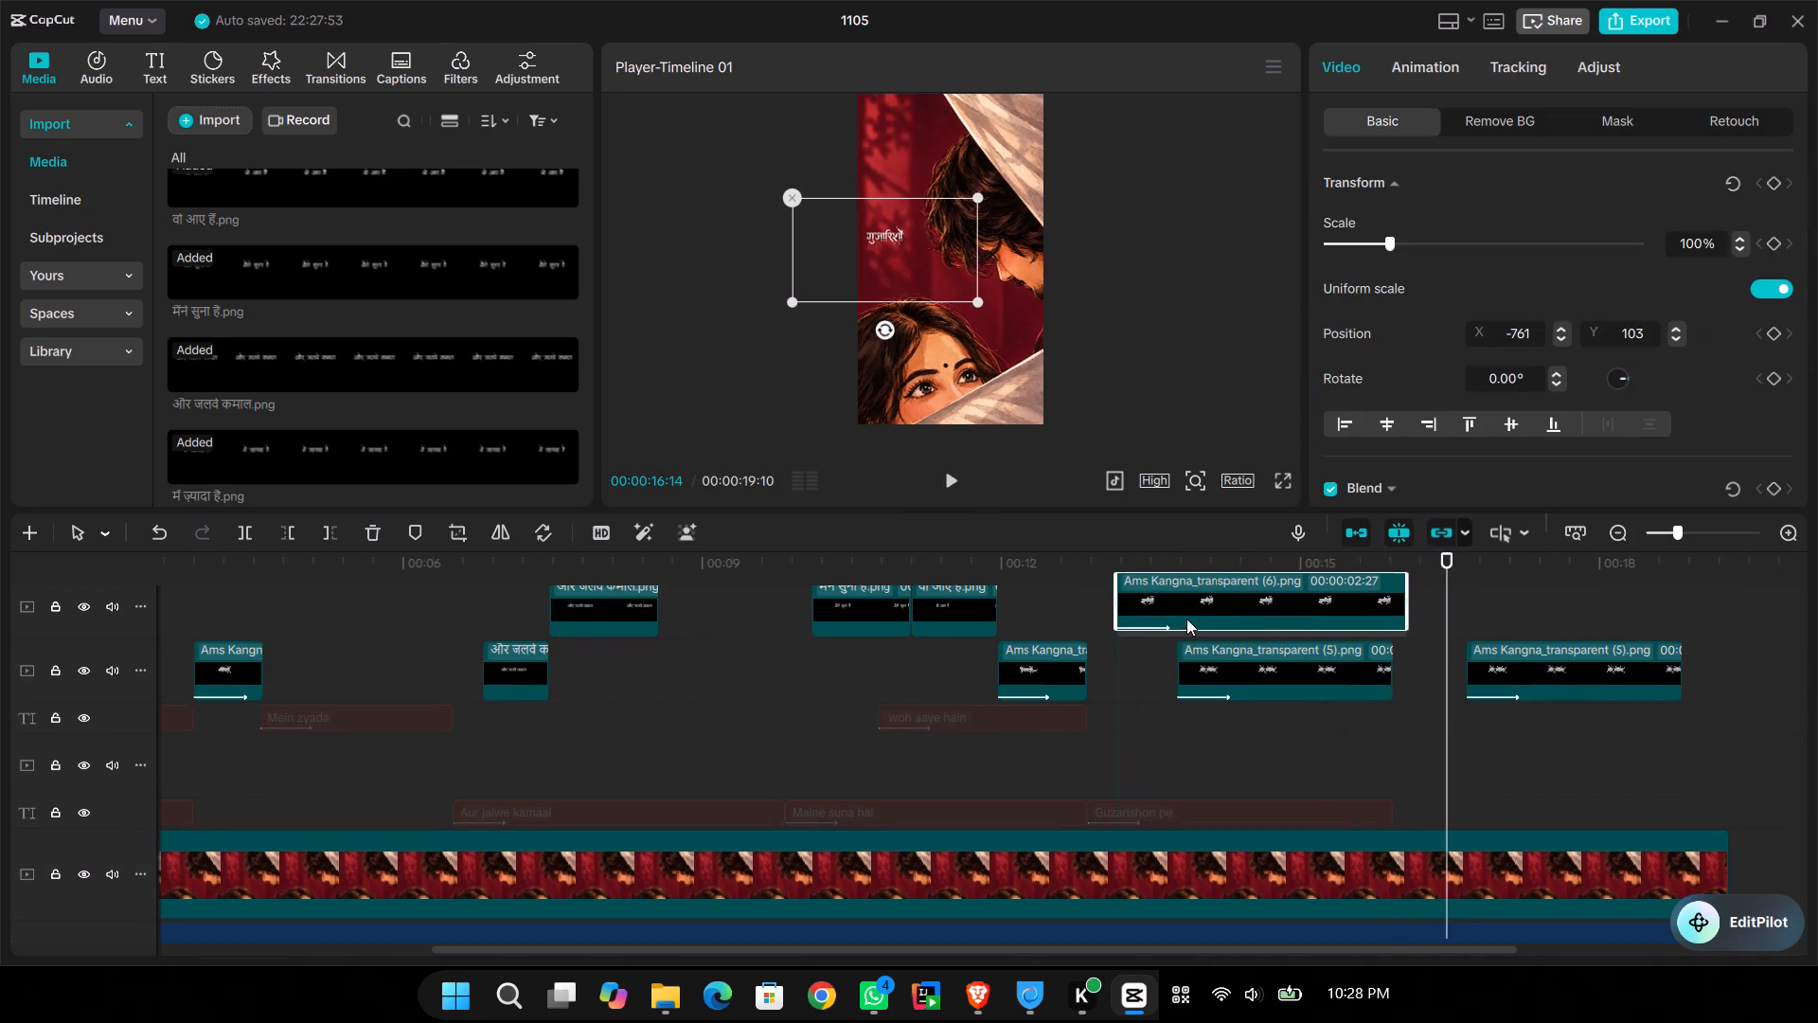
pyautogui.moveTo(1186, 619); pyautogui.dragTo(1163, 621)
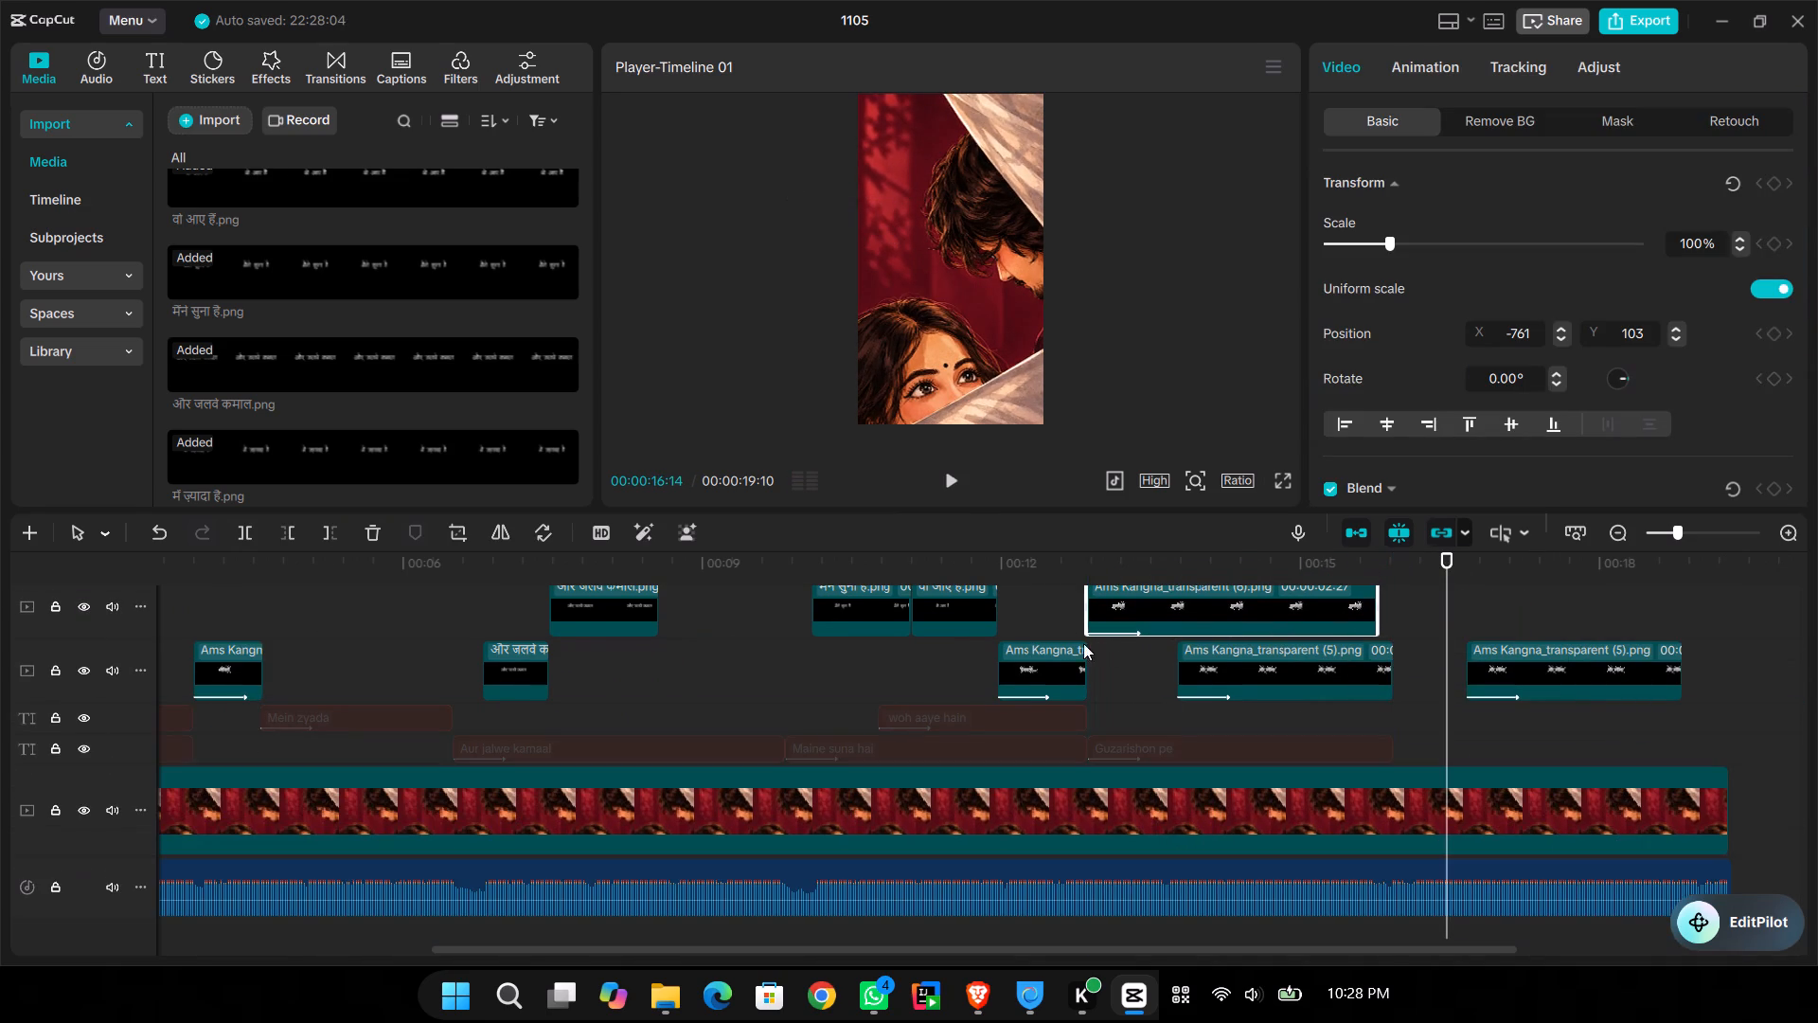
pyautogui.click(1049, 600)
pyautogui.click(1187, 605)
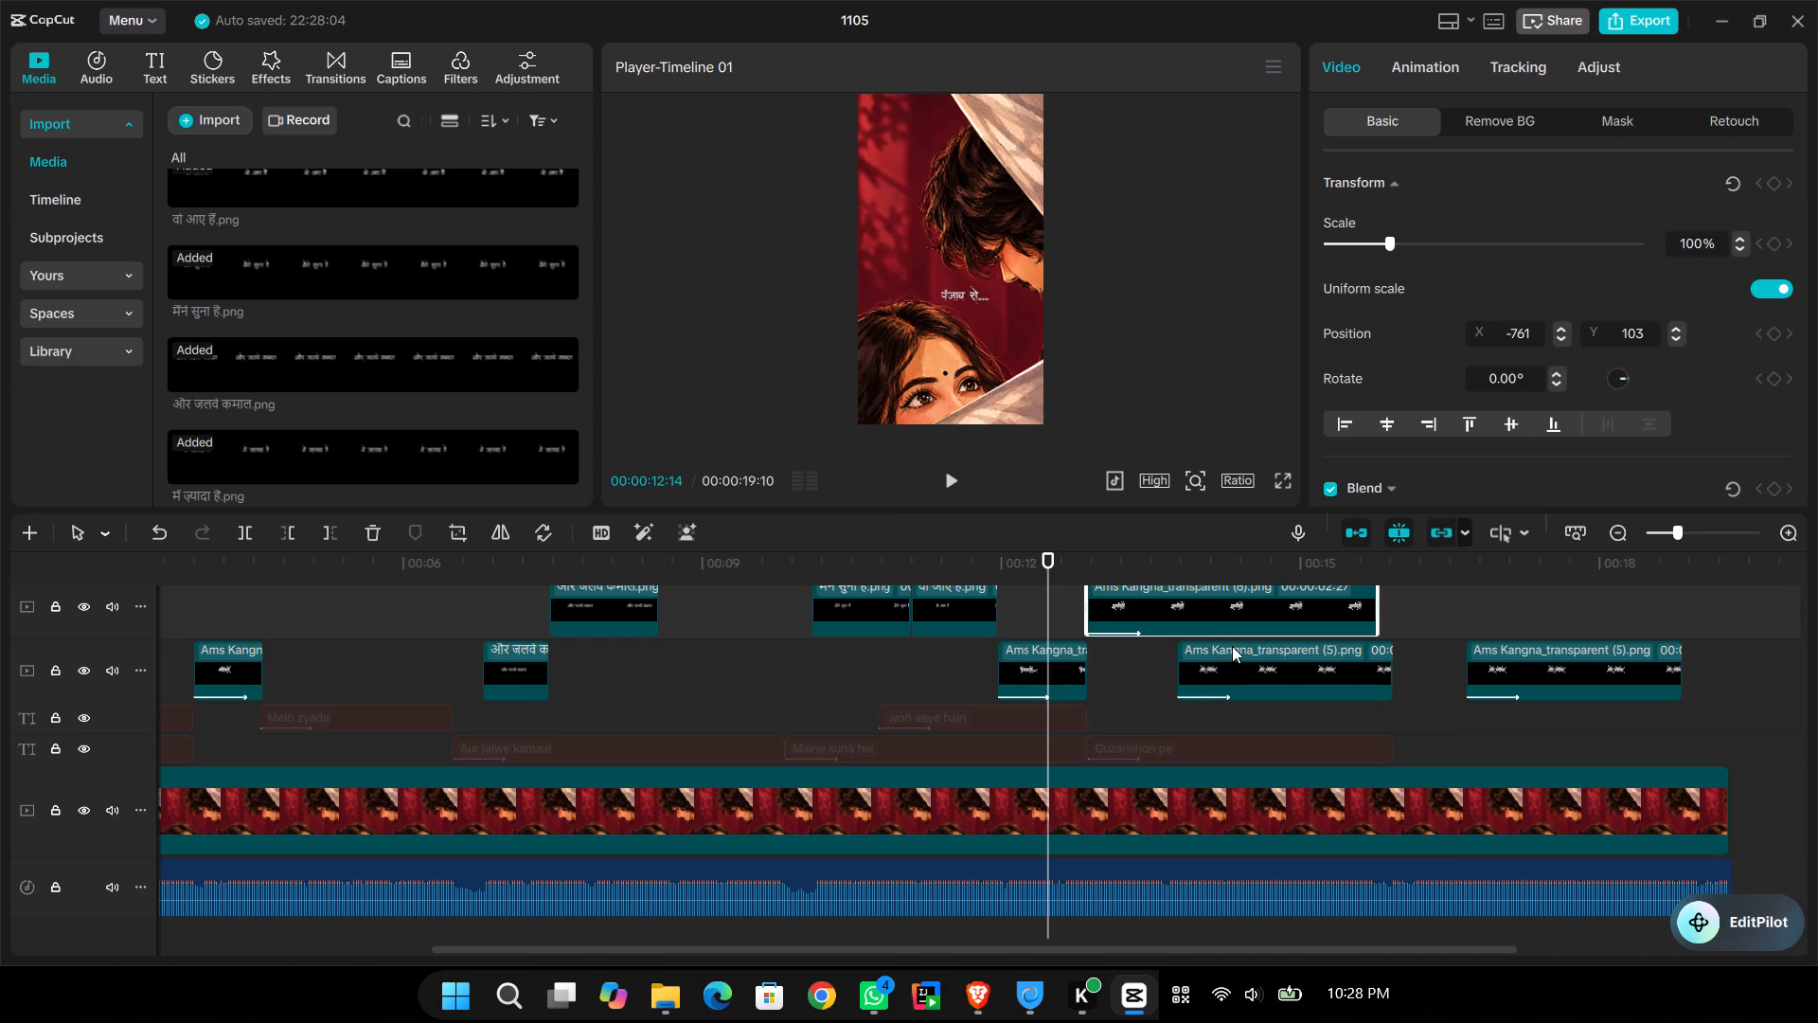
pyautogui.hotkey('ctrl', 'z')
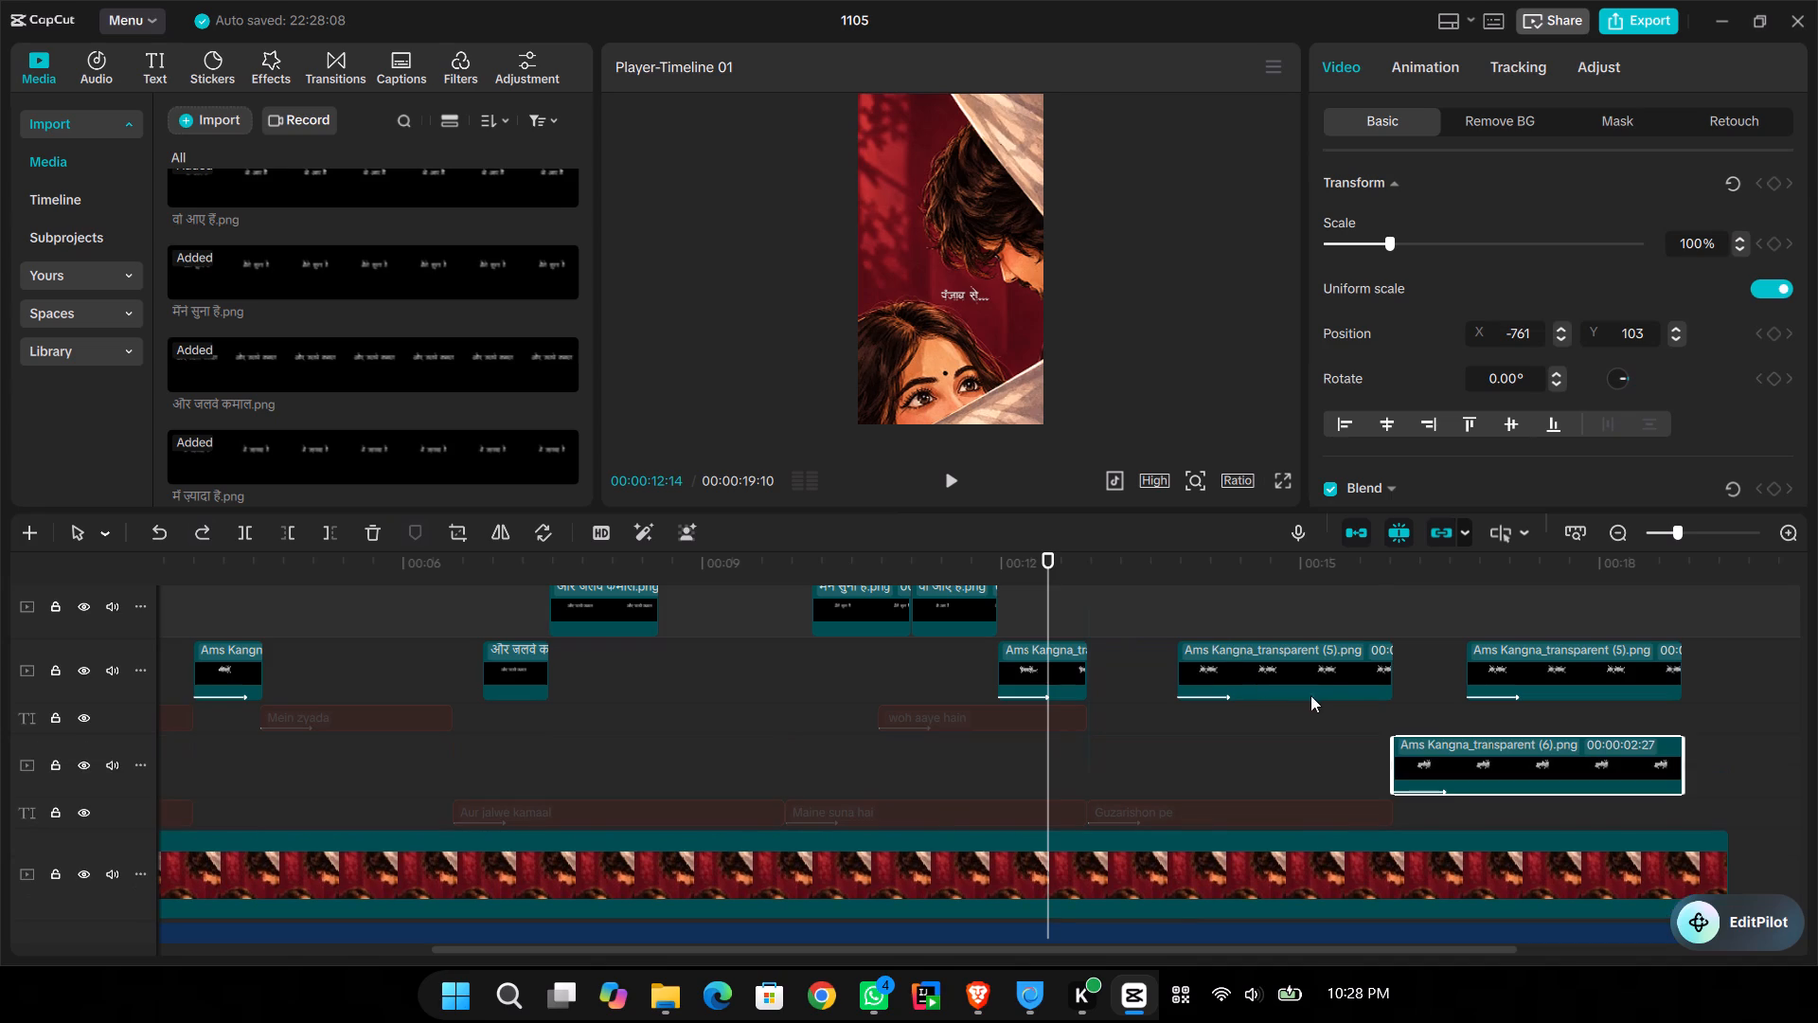
# Duplicate the Ams Kangna_transparent (6) clip by copying it and pasting the copy at 00:00:12:26.
pyautogui.hotkey('ctrl', 'c')
pyautogui.press('space')
pyautogui.press('space')
pyautogui.click(1025, 585)
pyautogui.press('space')
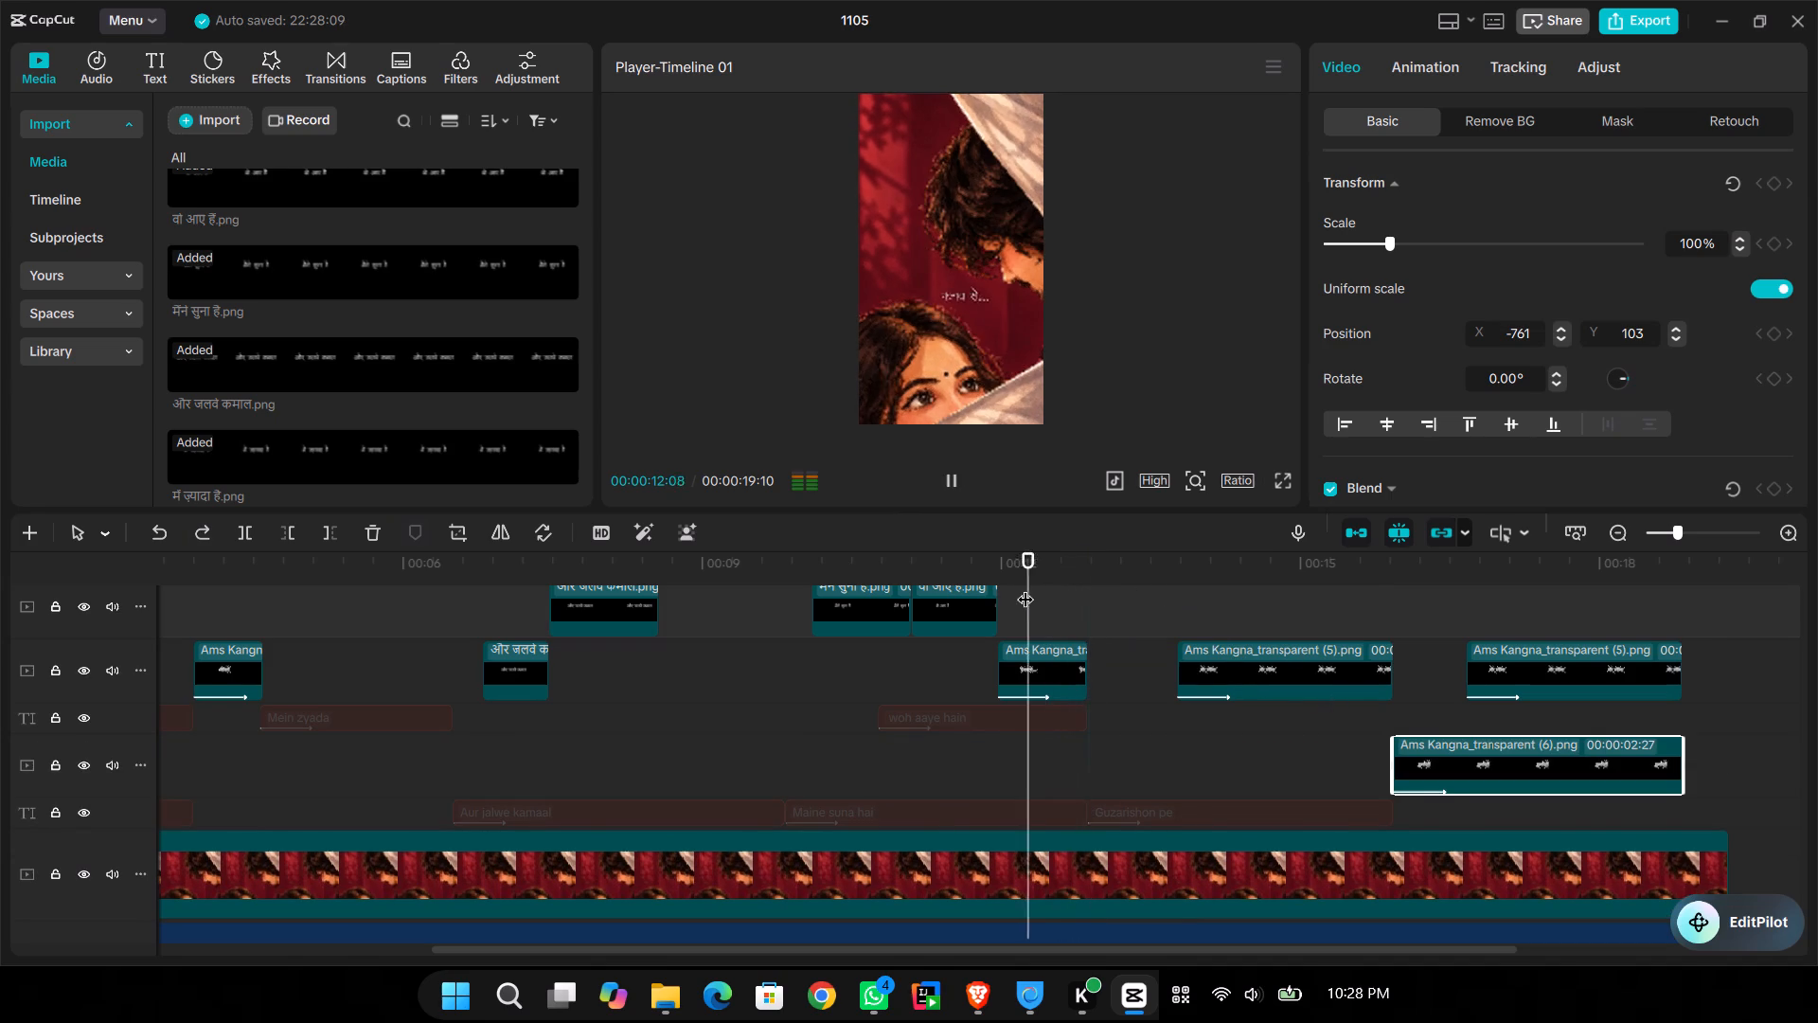
pyautogui.press('space')
pyautogui.press('Left')
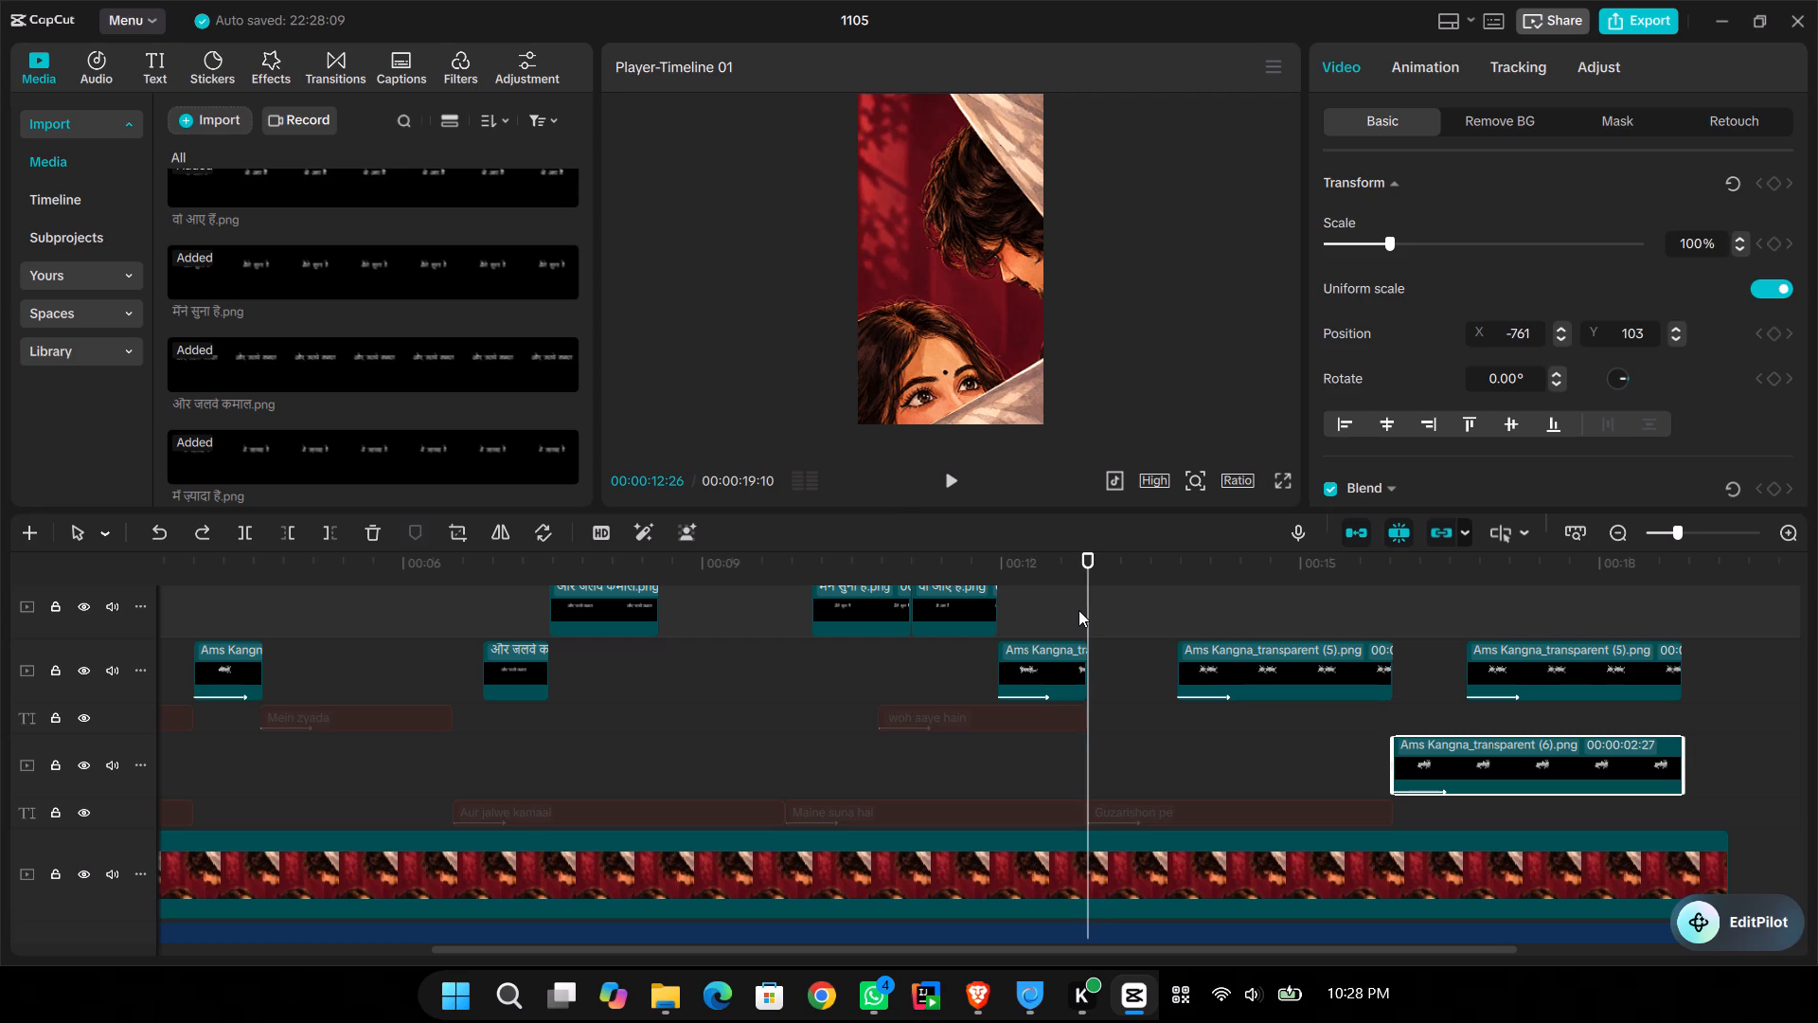
pyautogui.hotkey('ctrl', 'v')
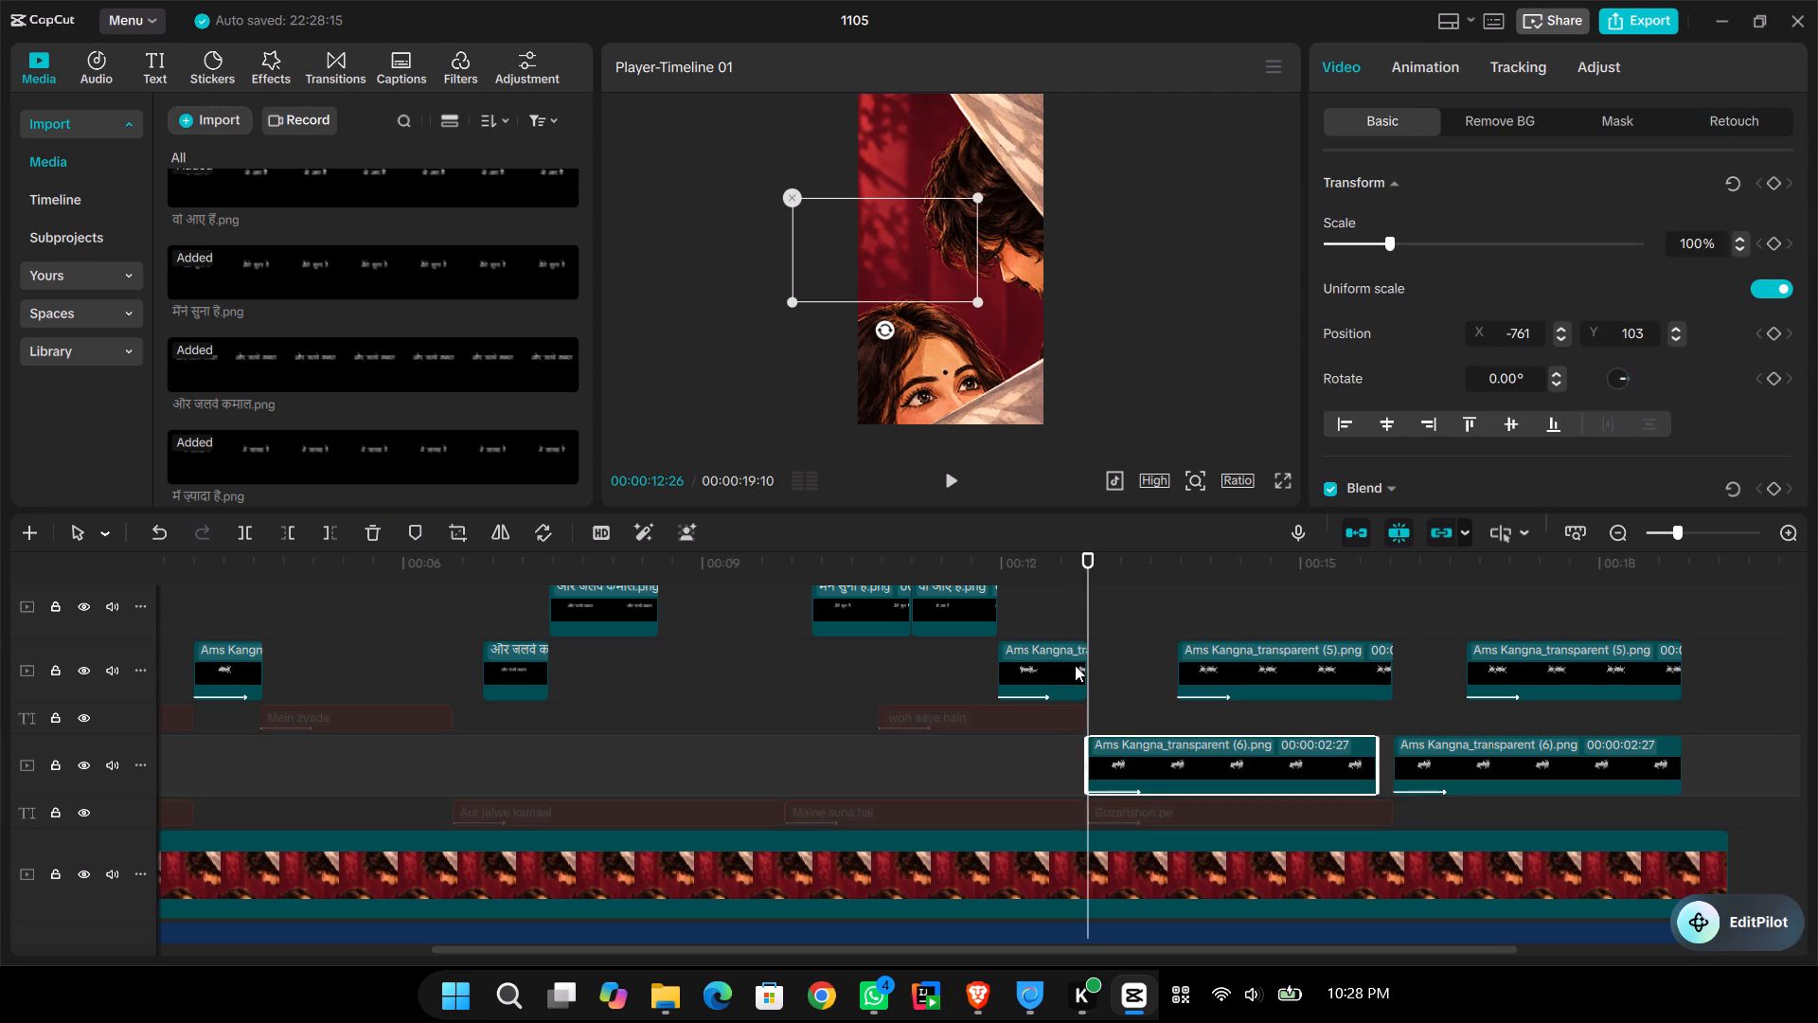
# Play back the pasted lyric and trim the end of the first Ams Kangna_transparent (5) clip to 00:00:15:23, level with the copy's end.
pyautogui.press('space')
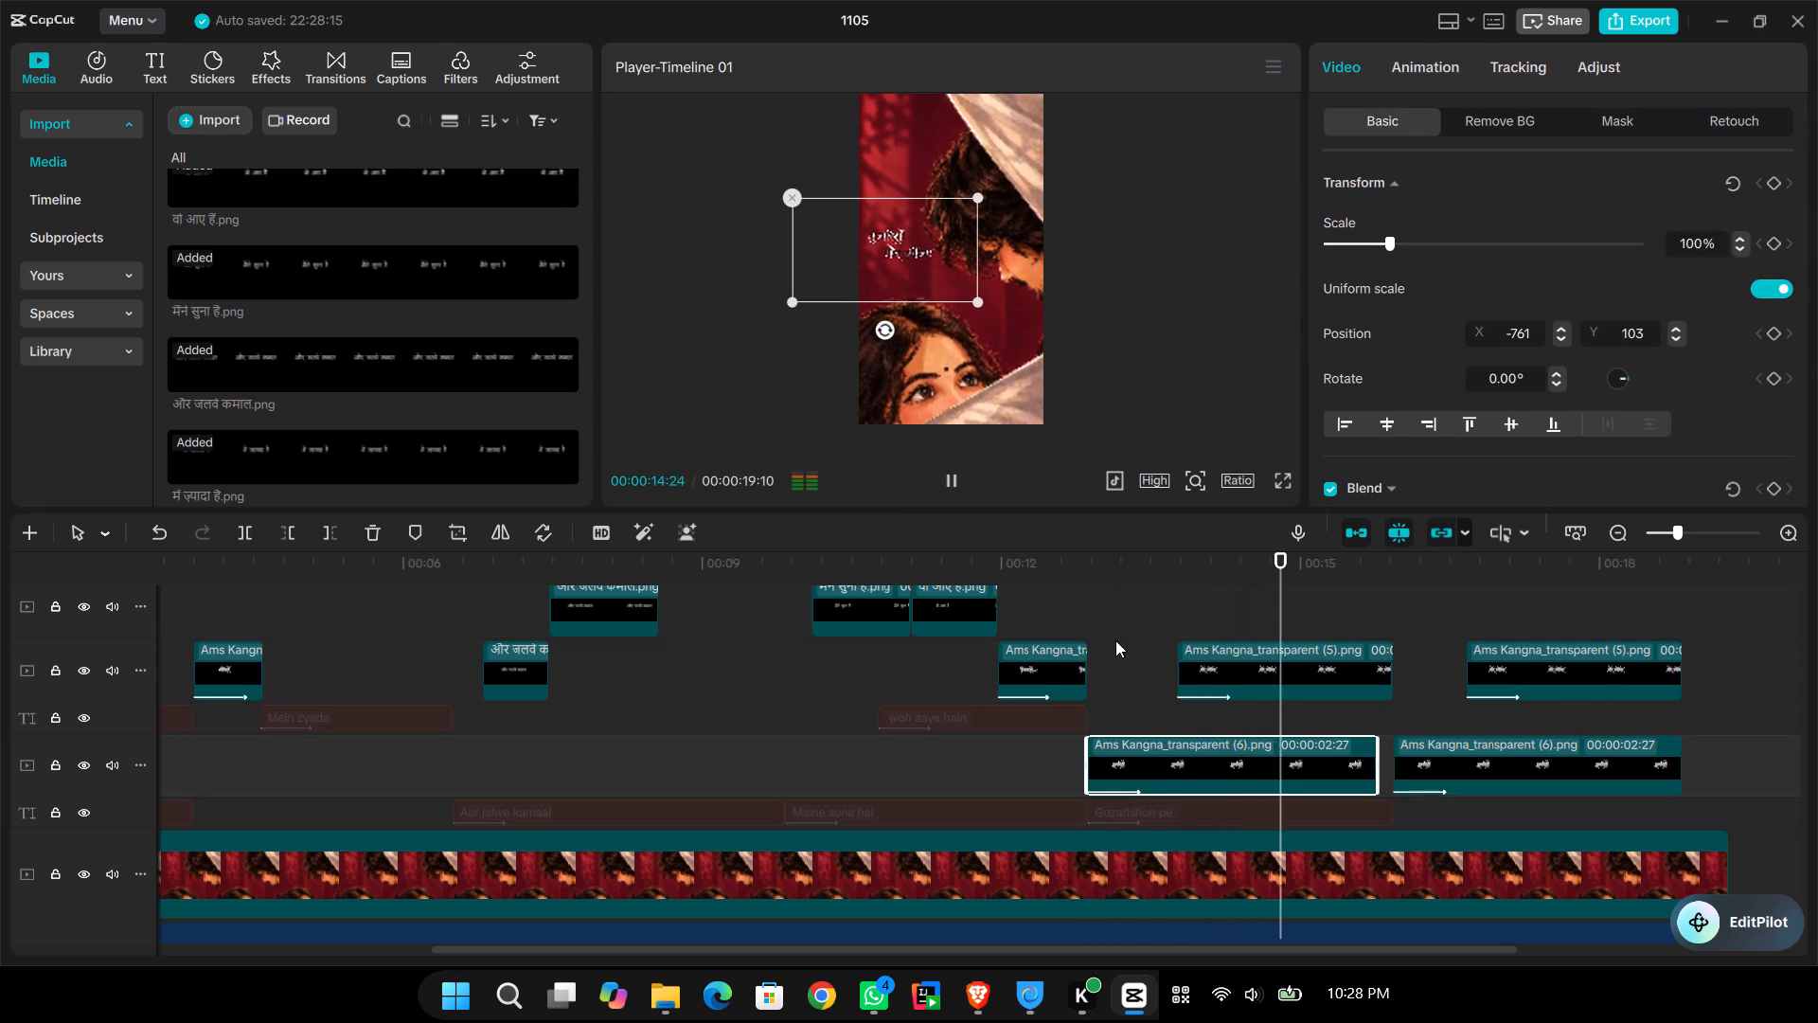
pyautogui.press('space')
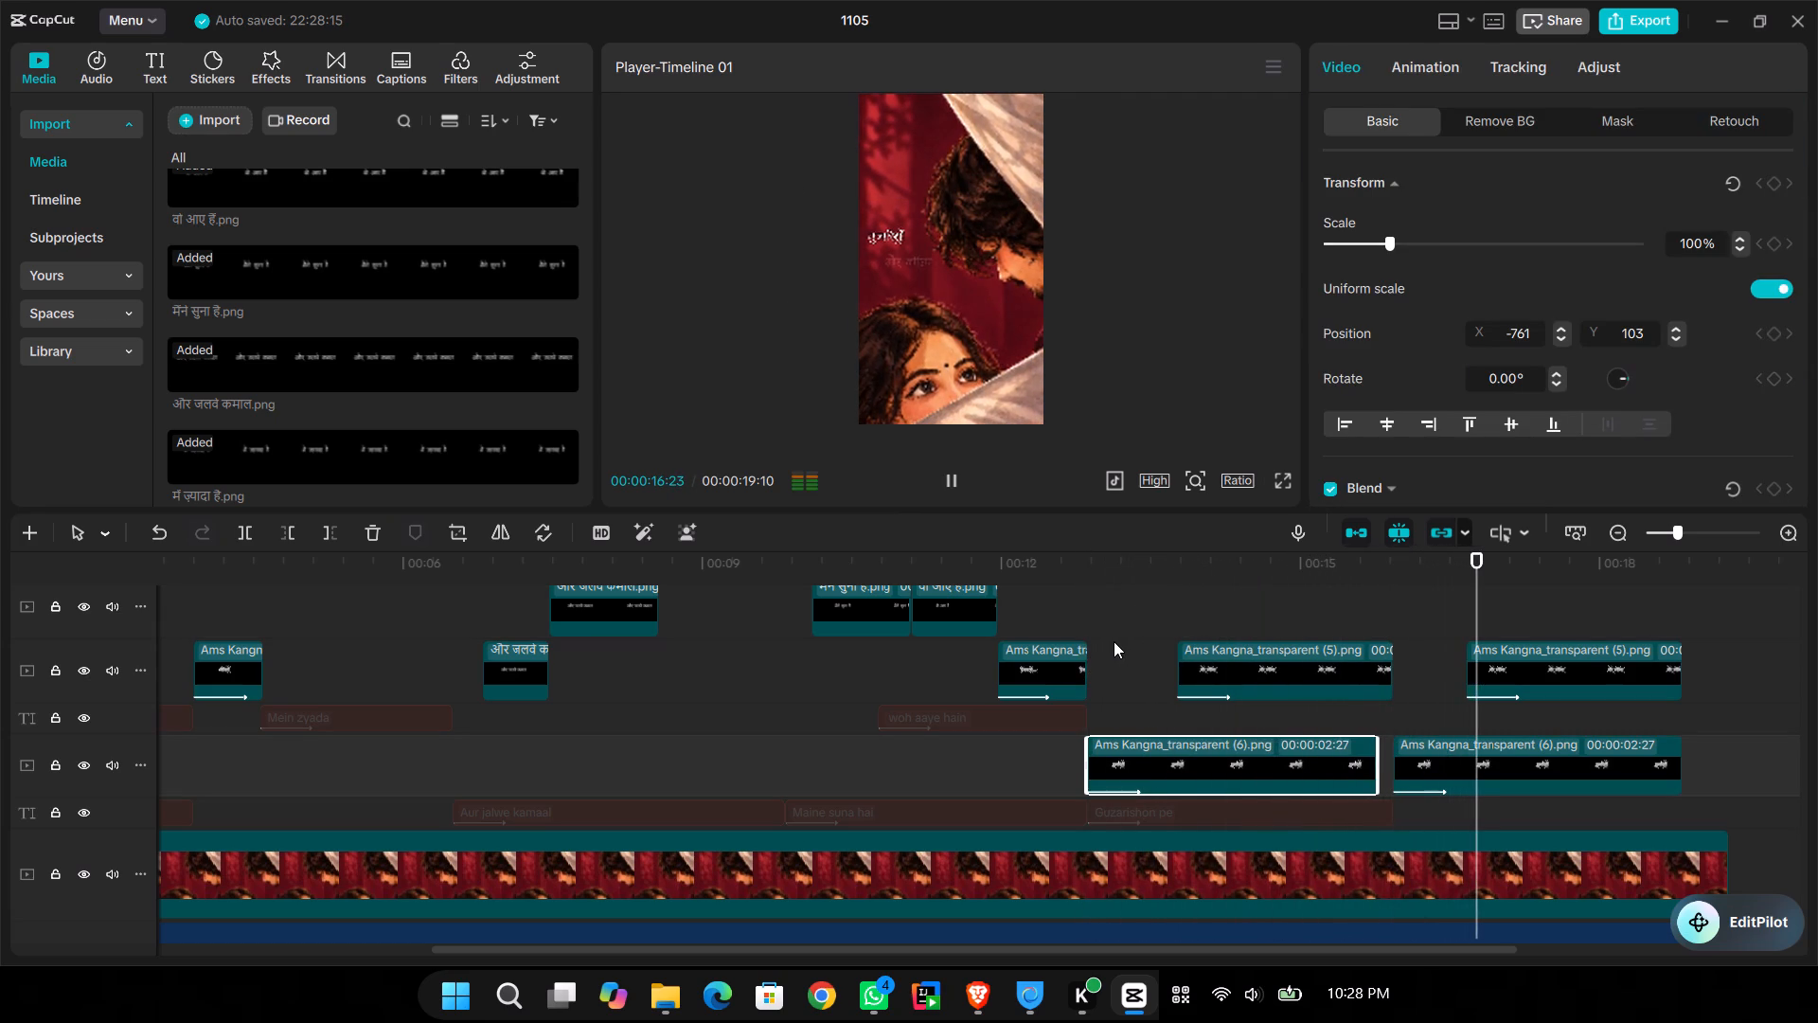
pyautogui.click(1323, 584)
pyautogui.press('space')
pyautogui.press('space')
pyautogui.click(1363, 654)
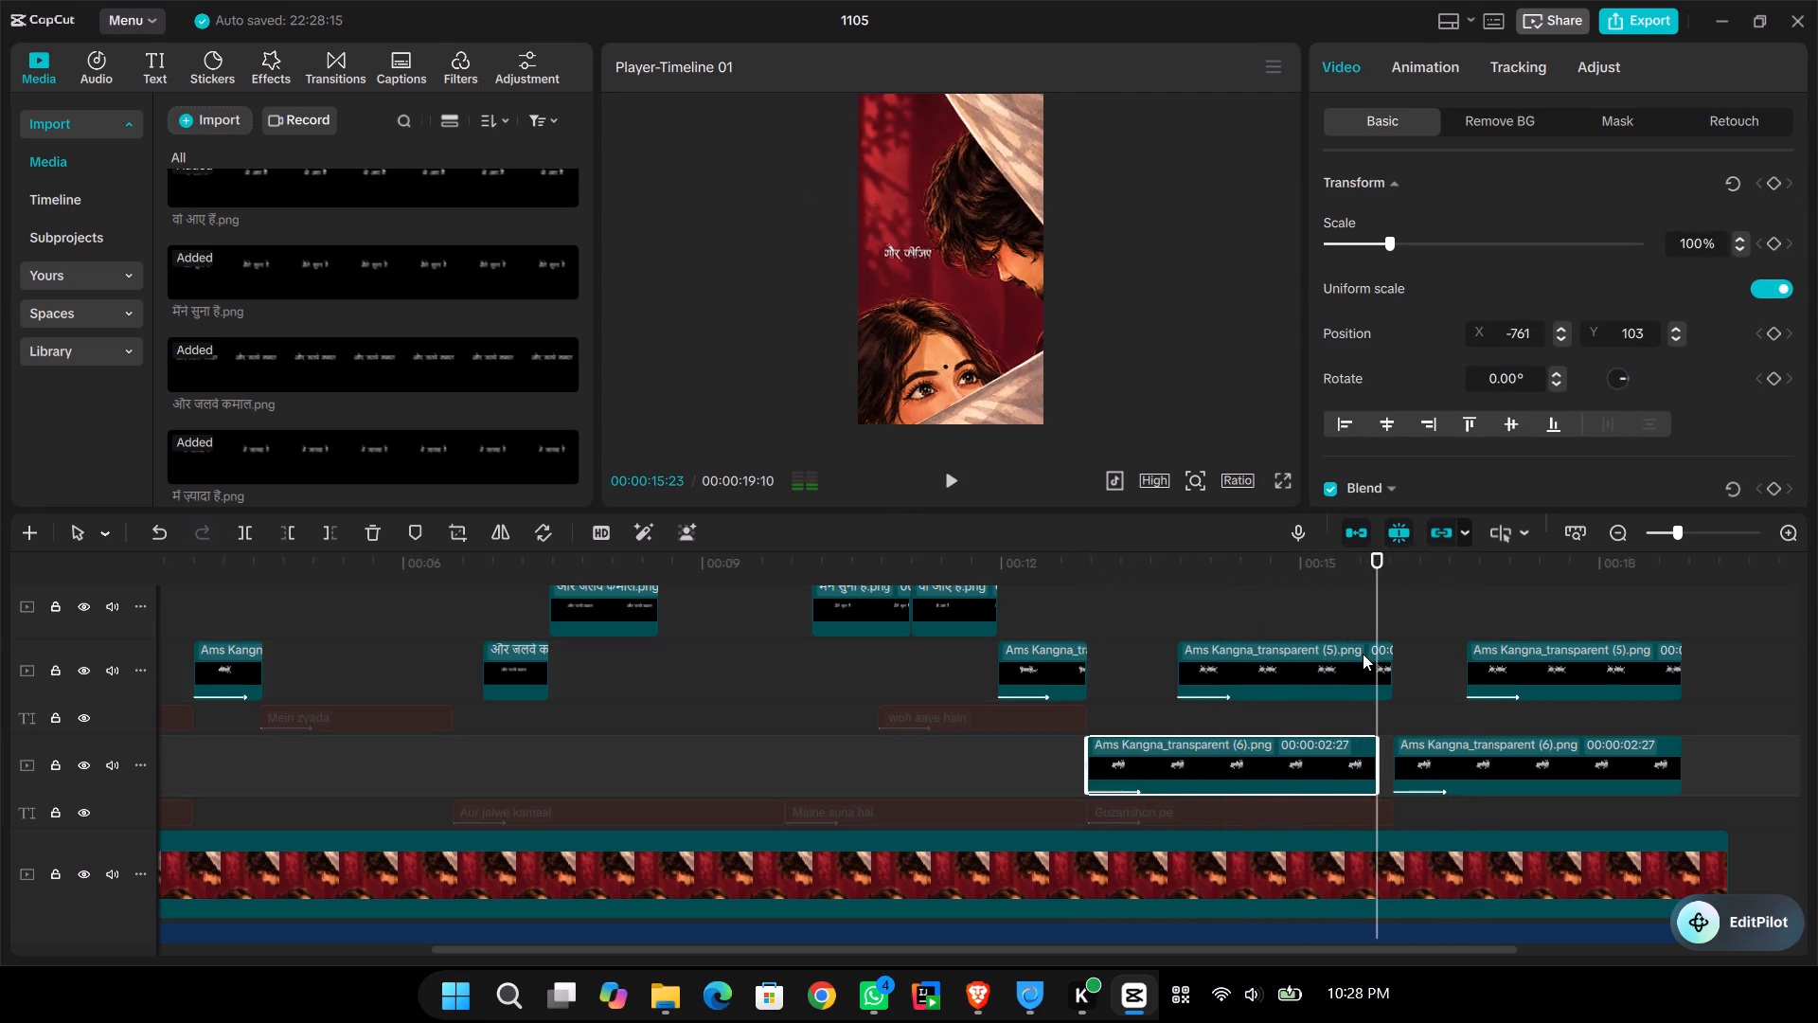
pyautogui.moveTo(1393, 671); pyautogui.dragTo(1368, 679)
# Apply the Fade In entrance animation to the "कि नशा" clip at the start of the timeline.
pyautogui.click(1203, 595)
pyautogui.moveTo(1203, 594); pyautogui.dragTo(549, 627)
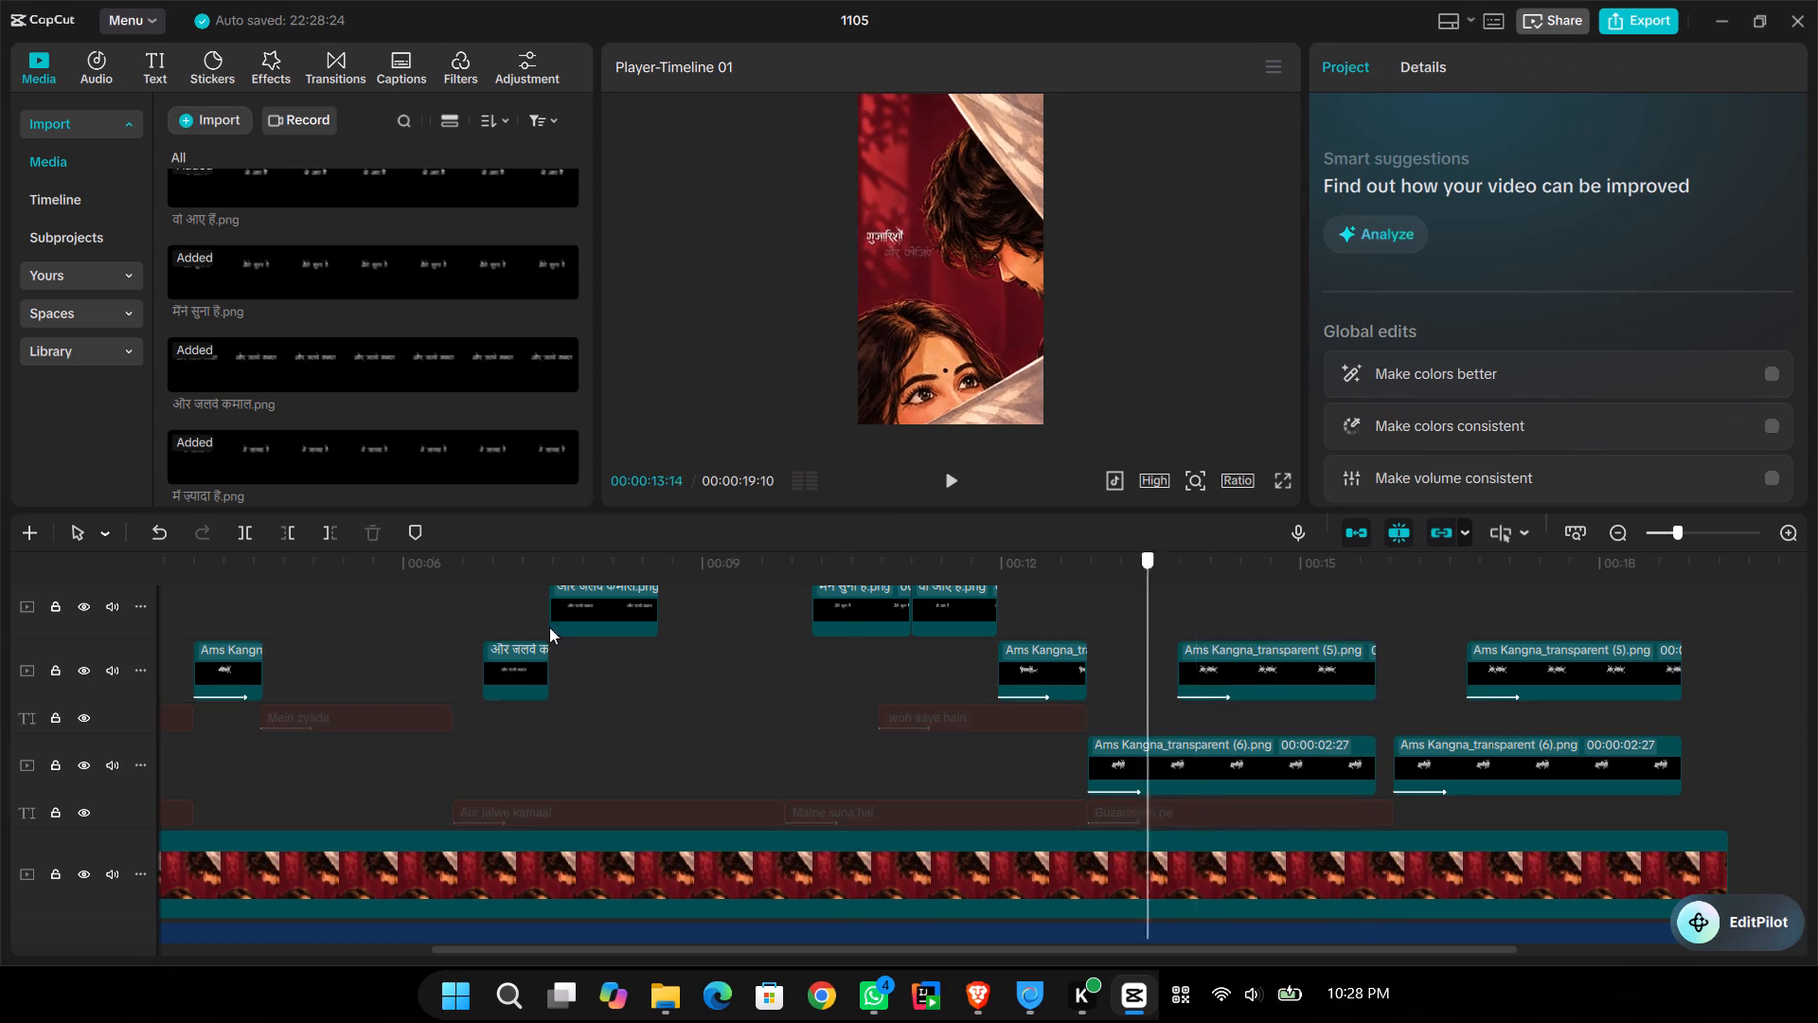
pyautogui.moveTo(549, 627); pyautogui.dragTo(0, 844)
pyautogui.scroll(3, 378, 712)
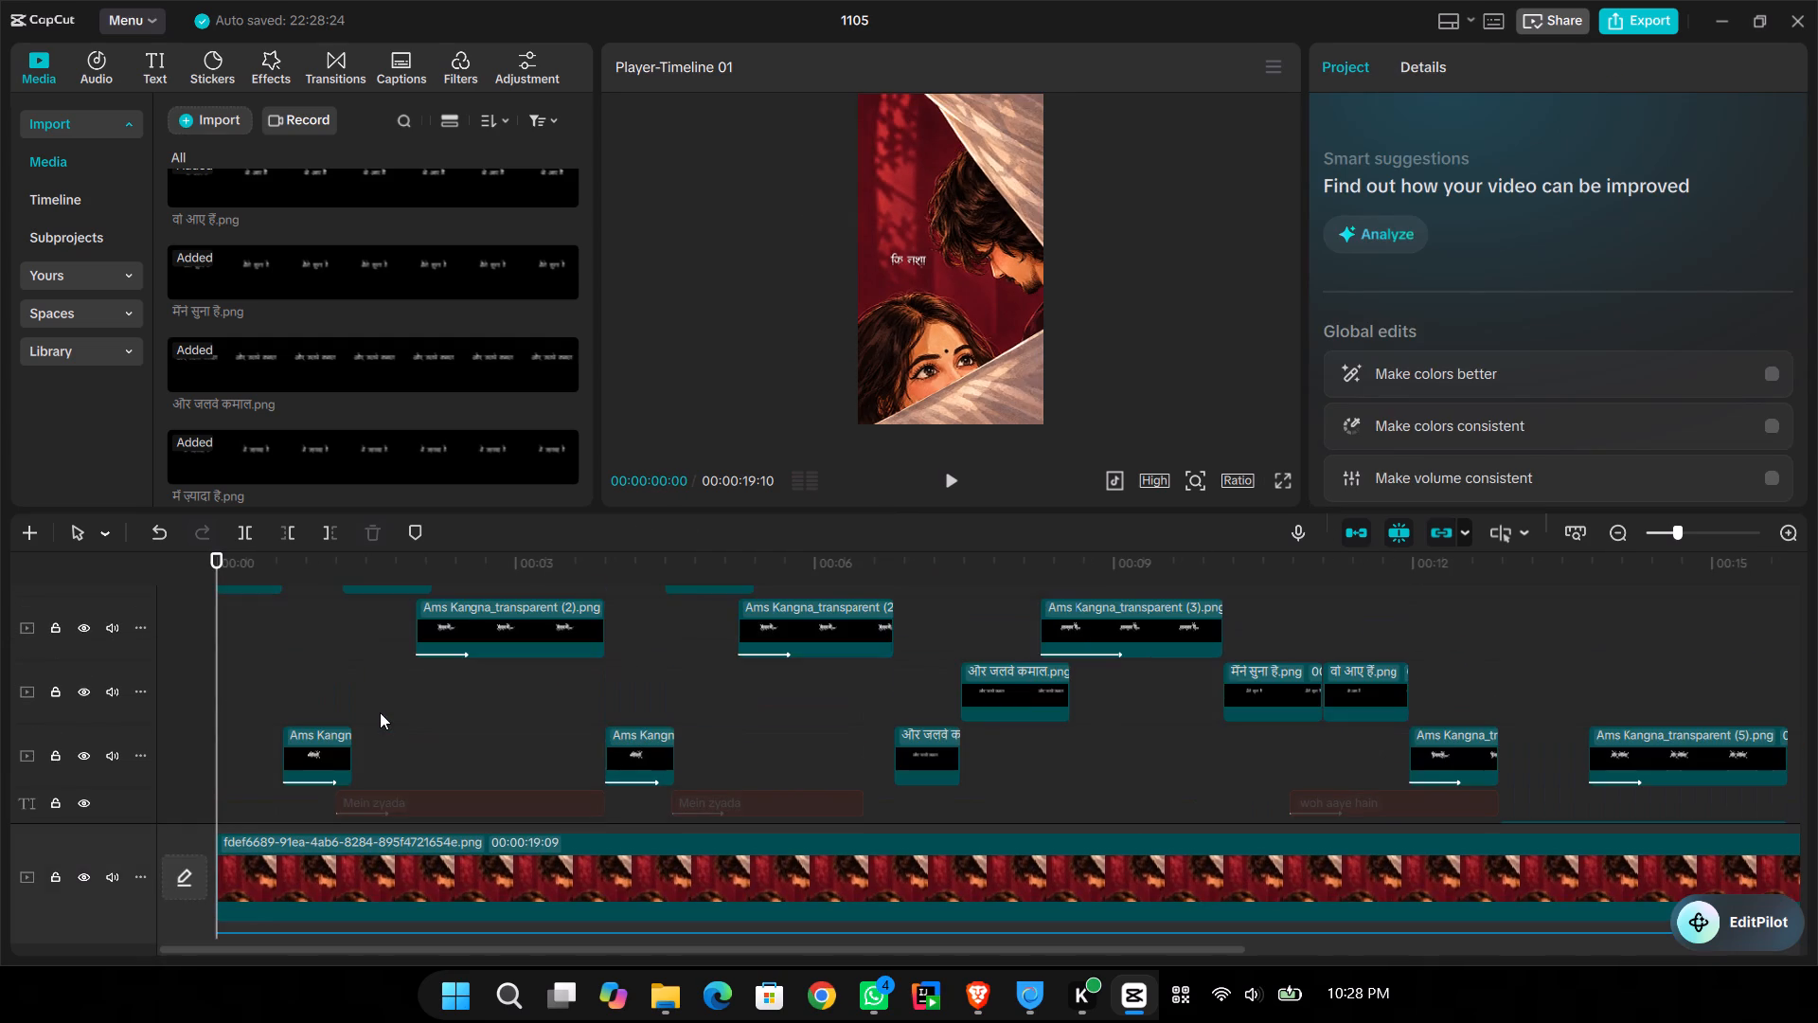
pyautogui.scroll(4, 377, 717)
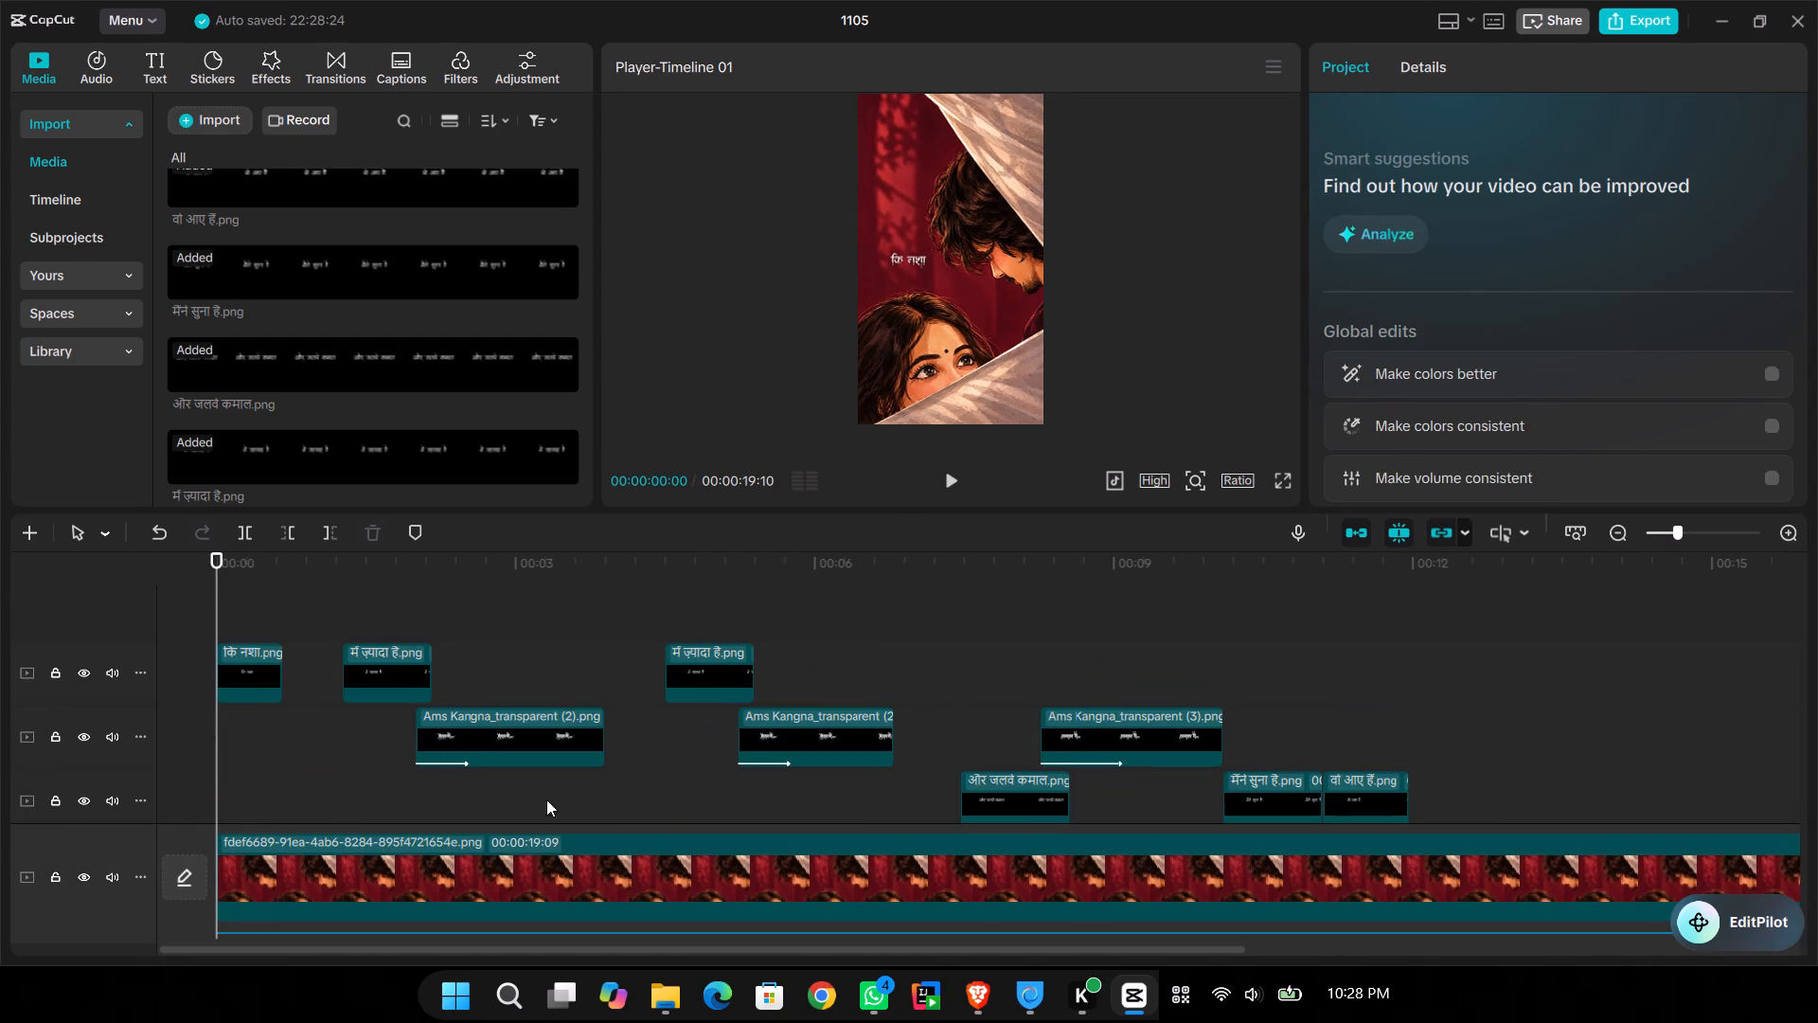
pyautogui.click(212, 644)
pyautogui.click(250, 656)
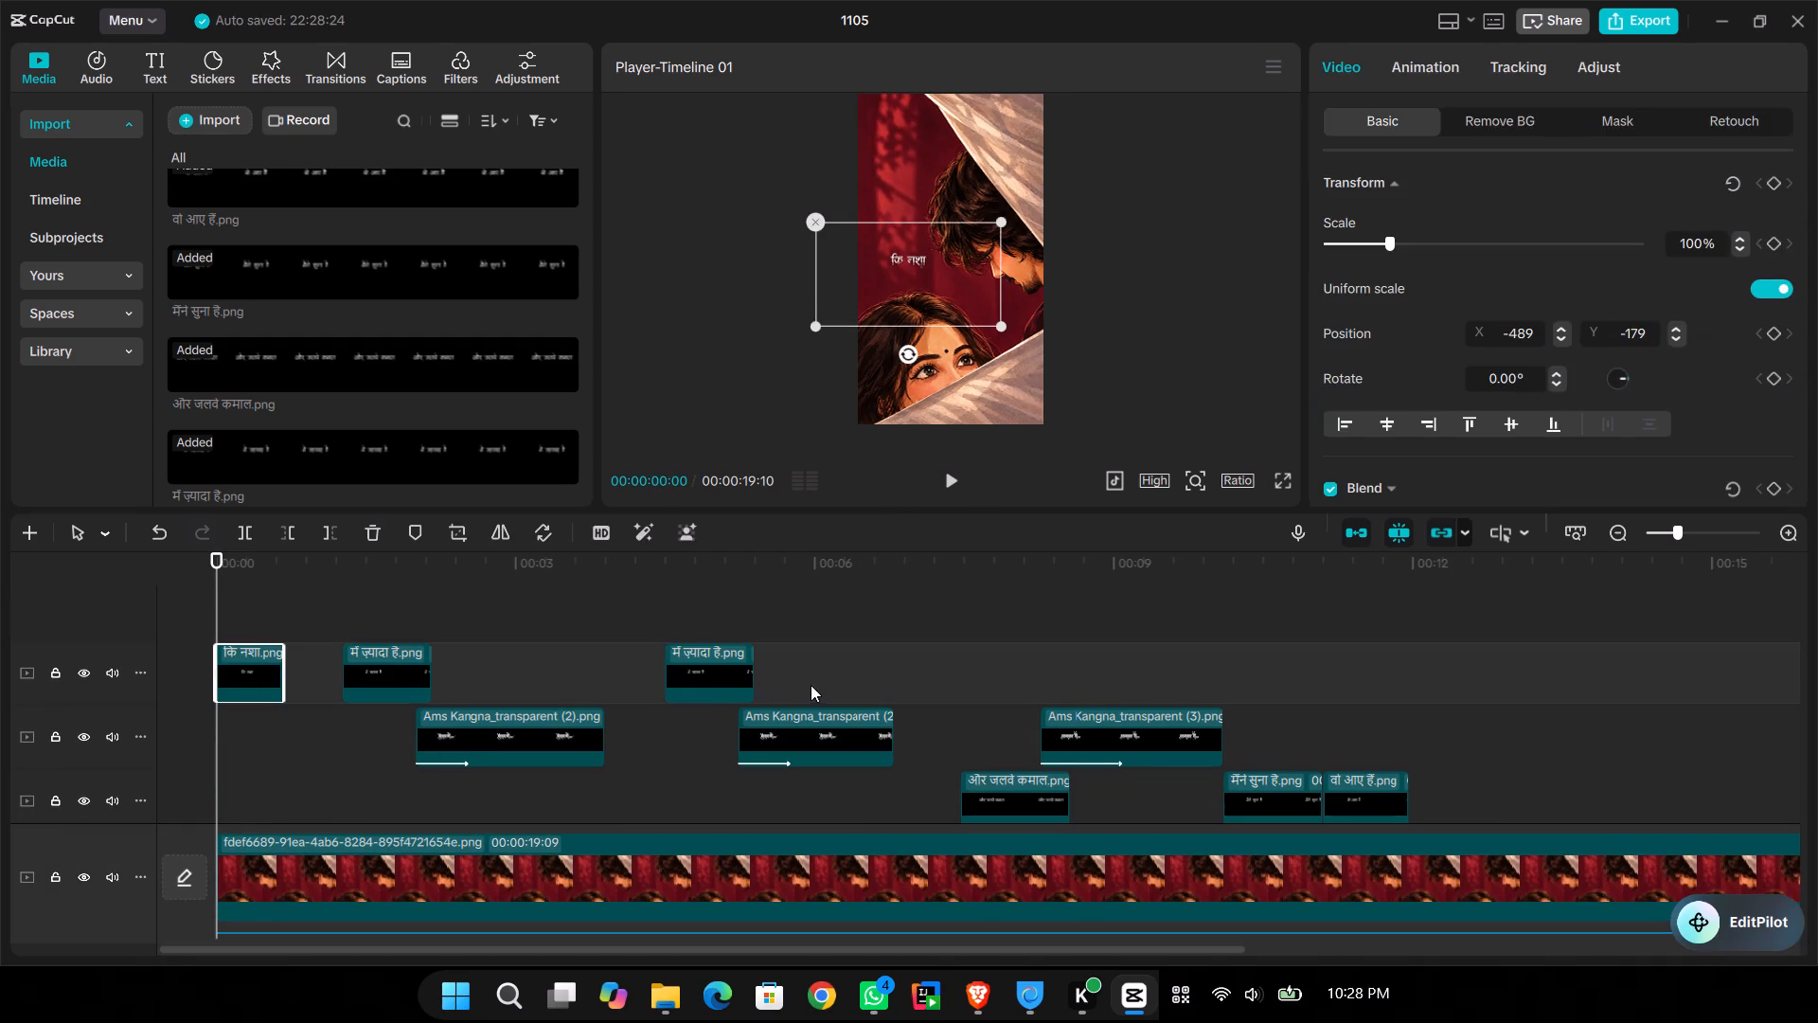
pyautogui.moveTo(807, 675); pyautogui.dragTo(193, 683)
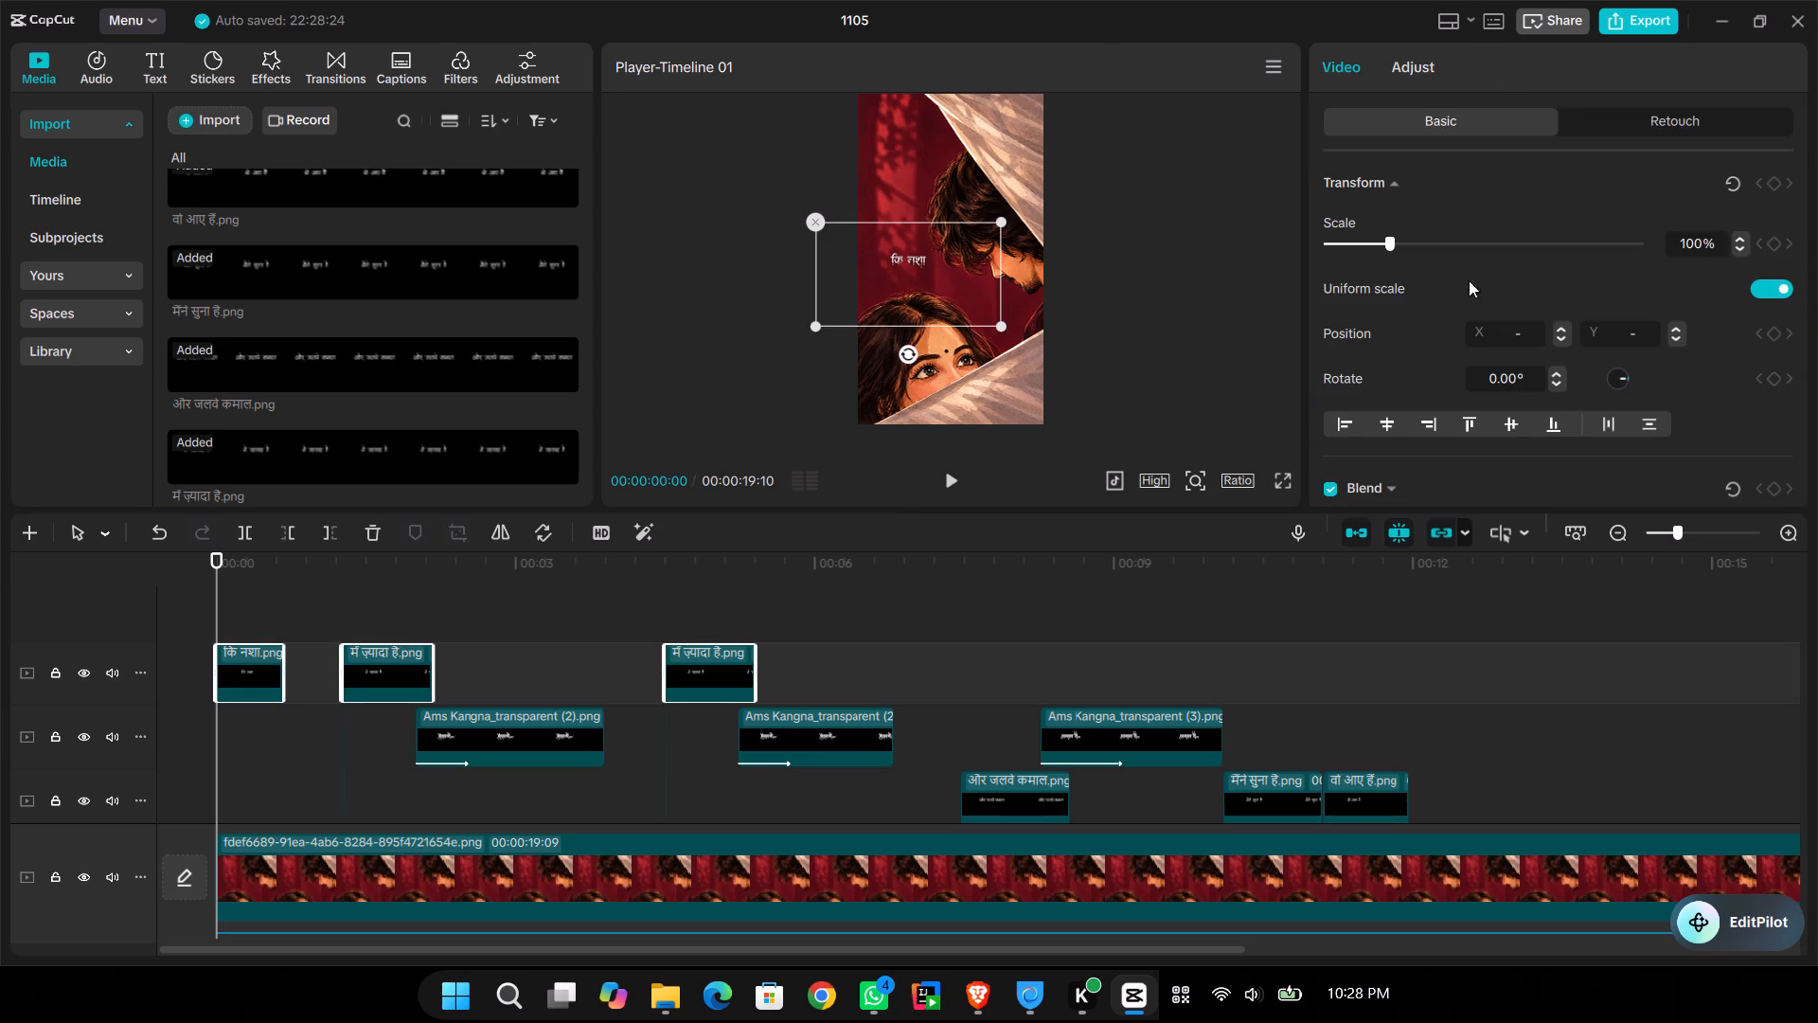
pyautogui.click(257, 663)
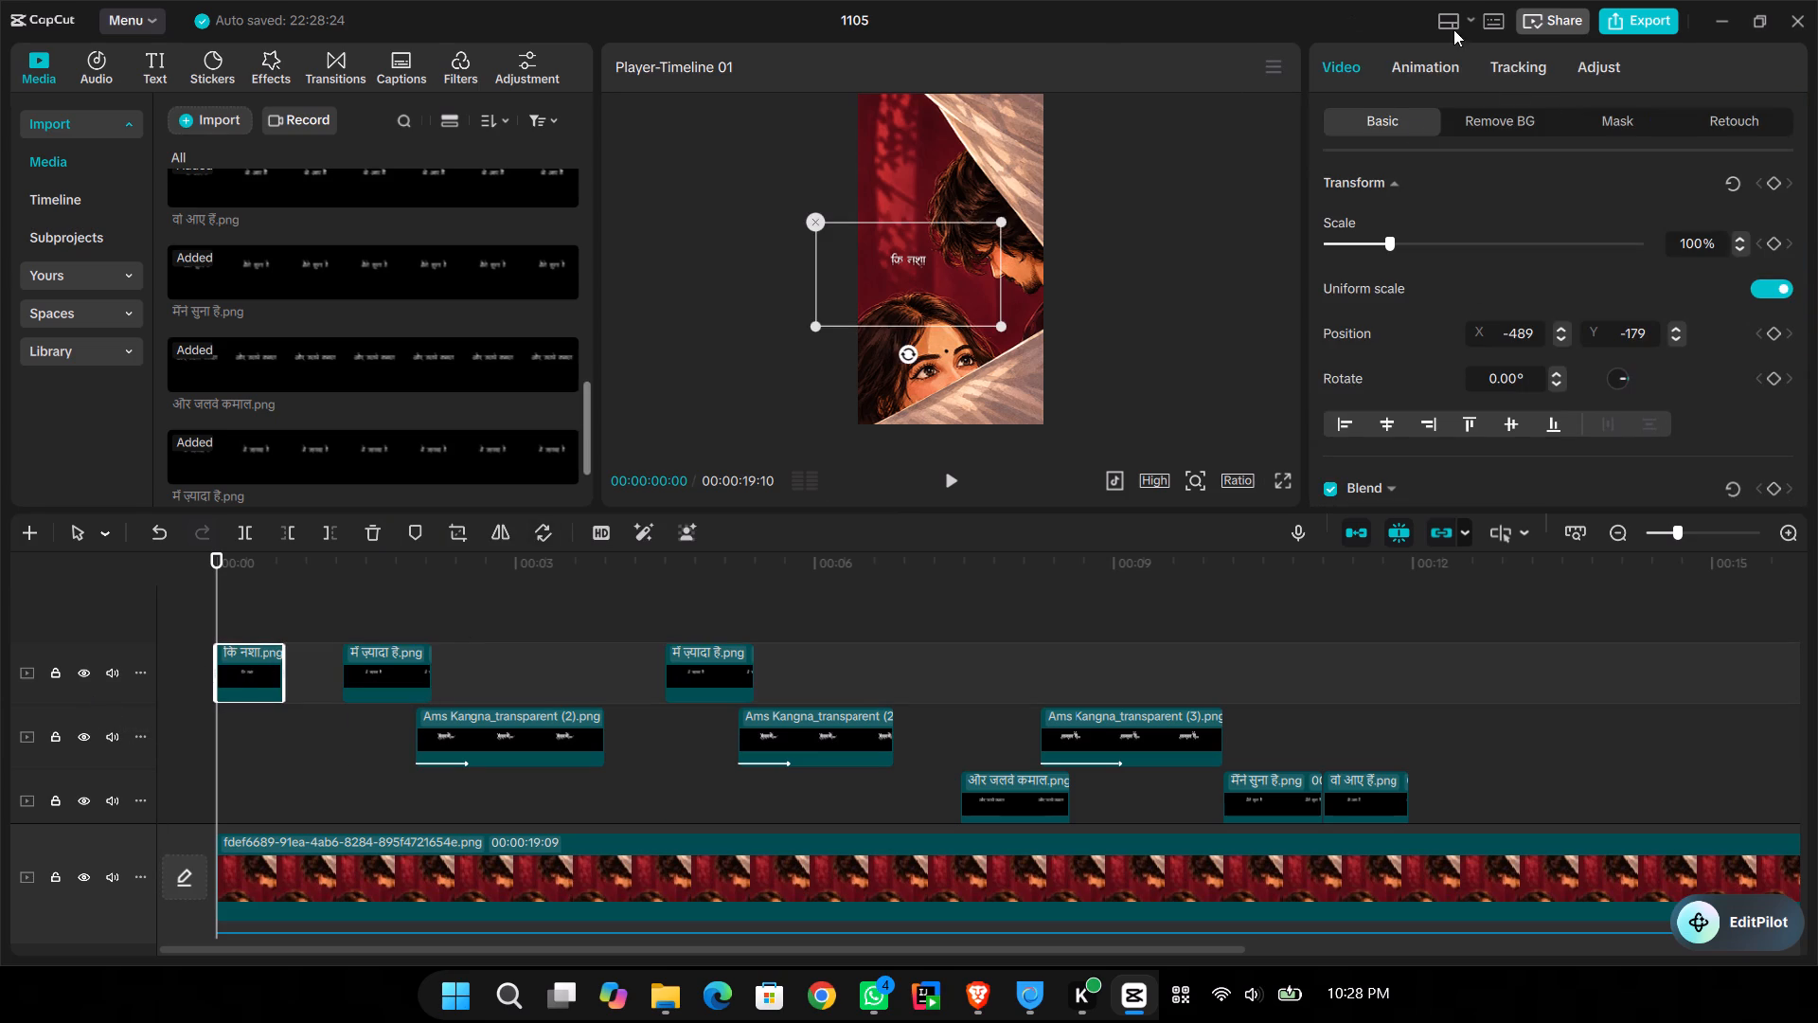
pyautogui.click(1420, 81)
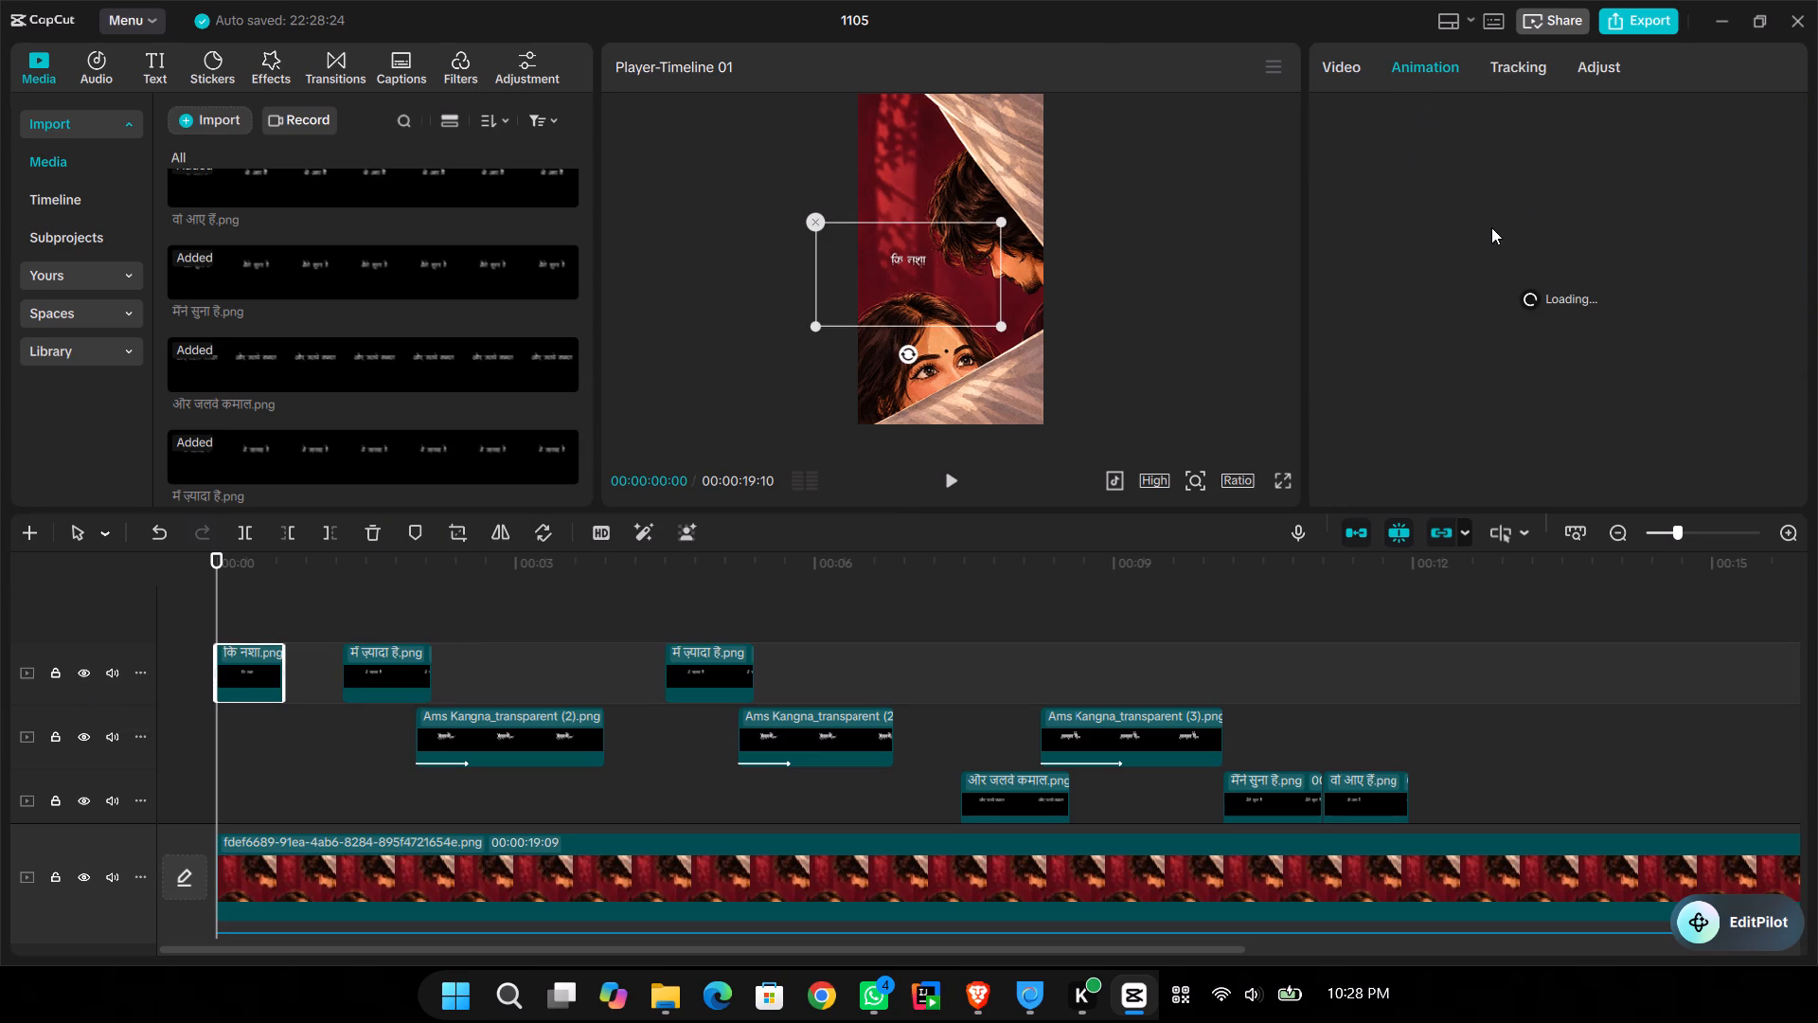
pyautogui.click(1561, 276)
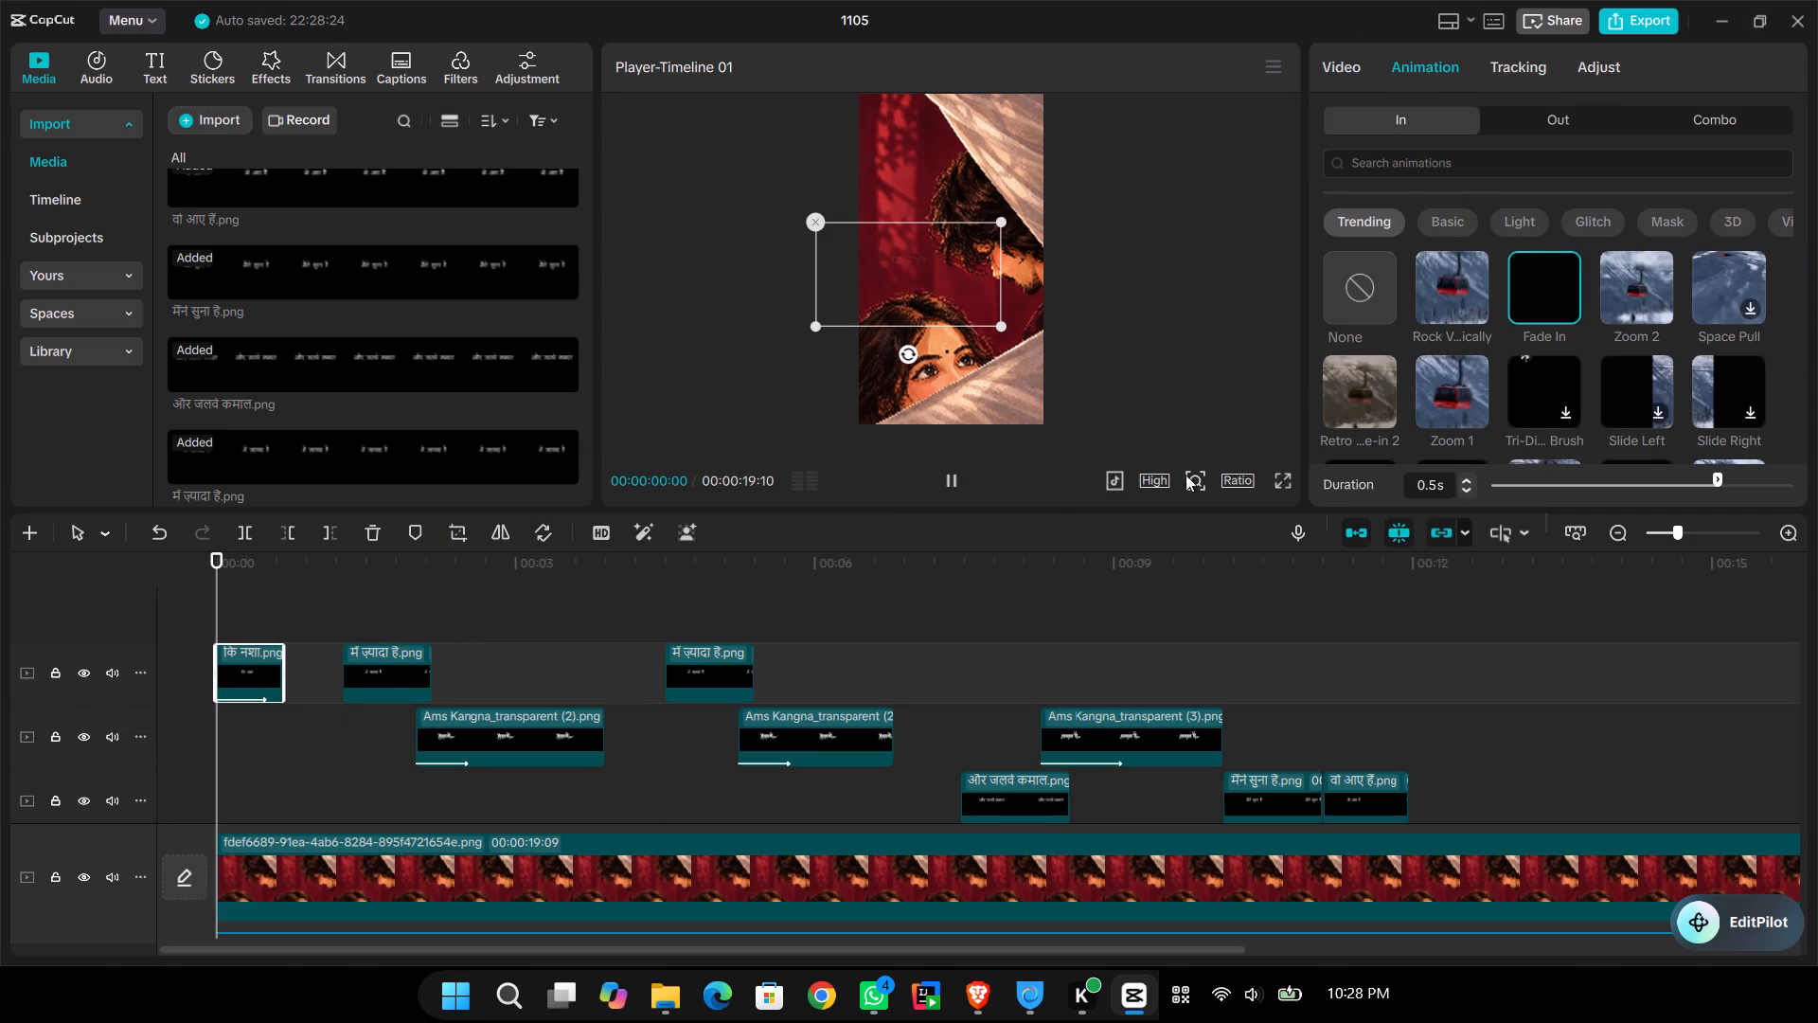
# Apply the Fade In entrance animation to both "में ज्यादा है" clips.
pyautogui.click(372, 672)
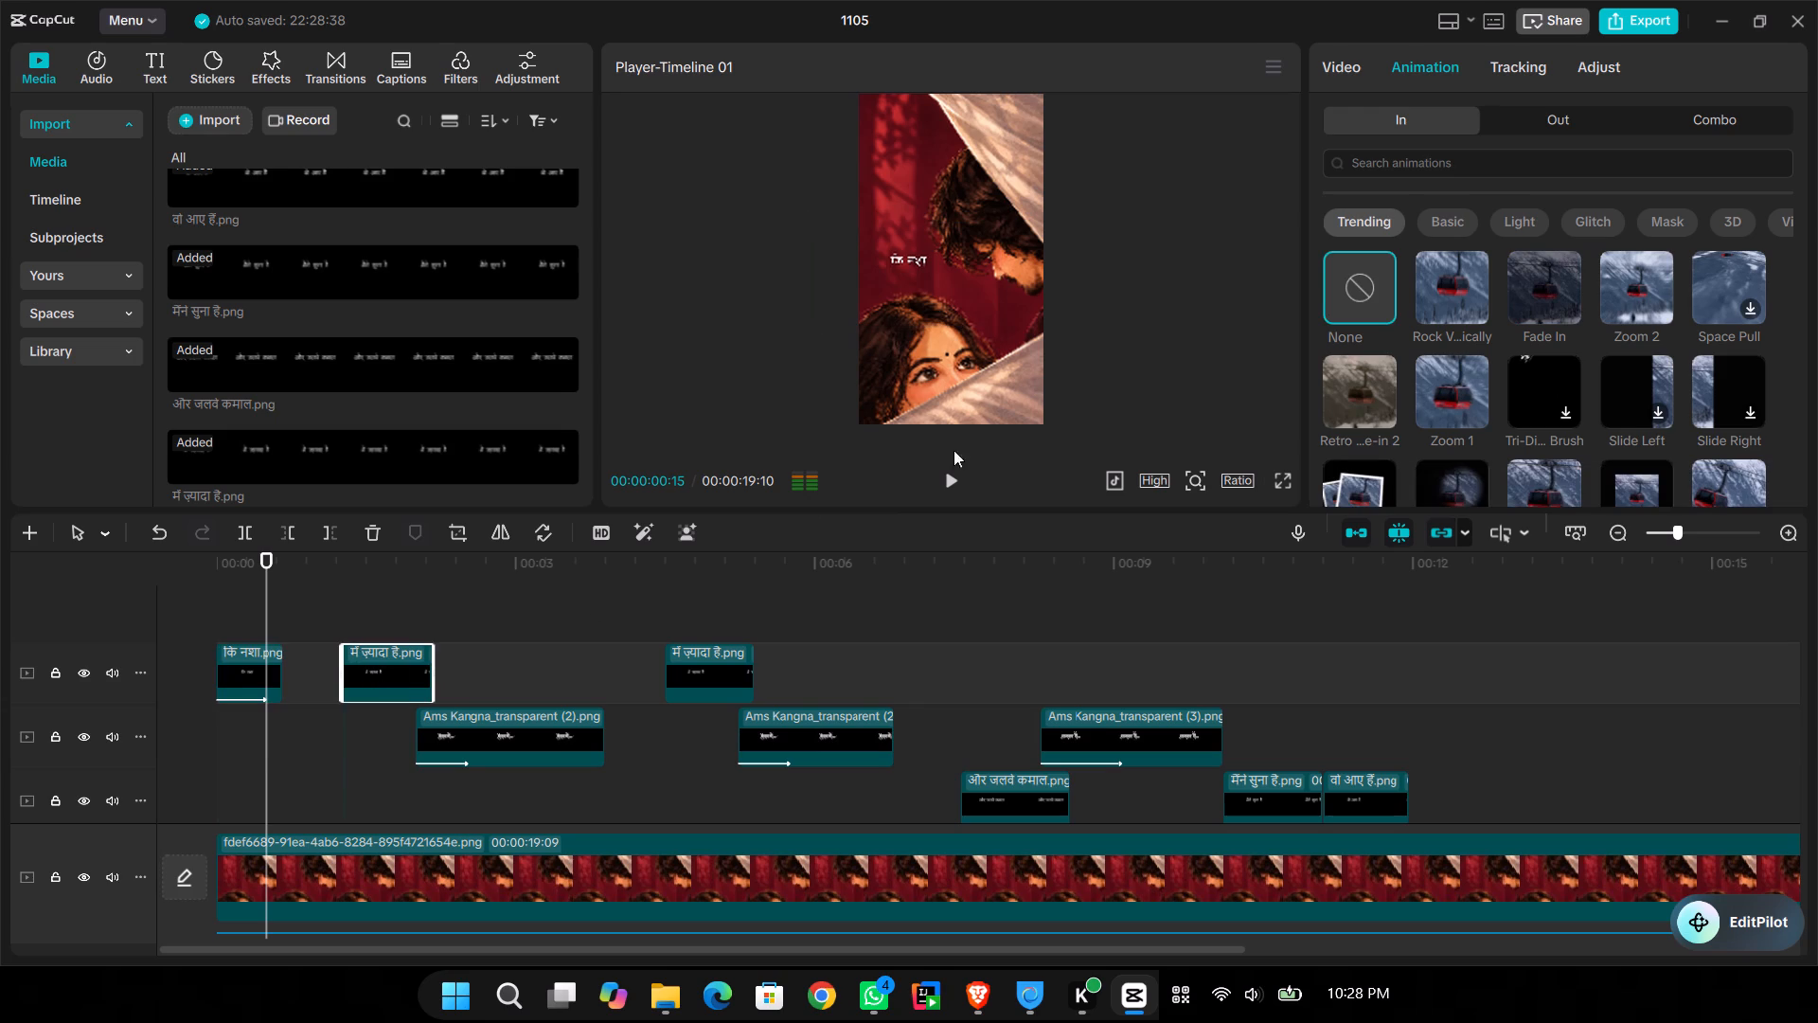
pyautogui.click(1577, 293)
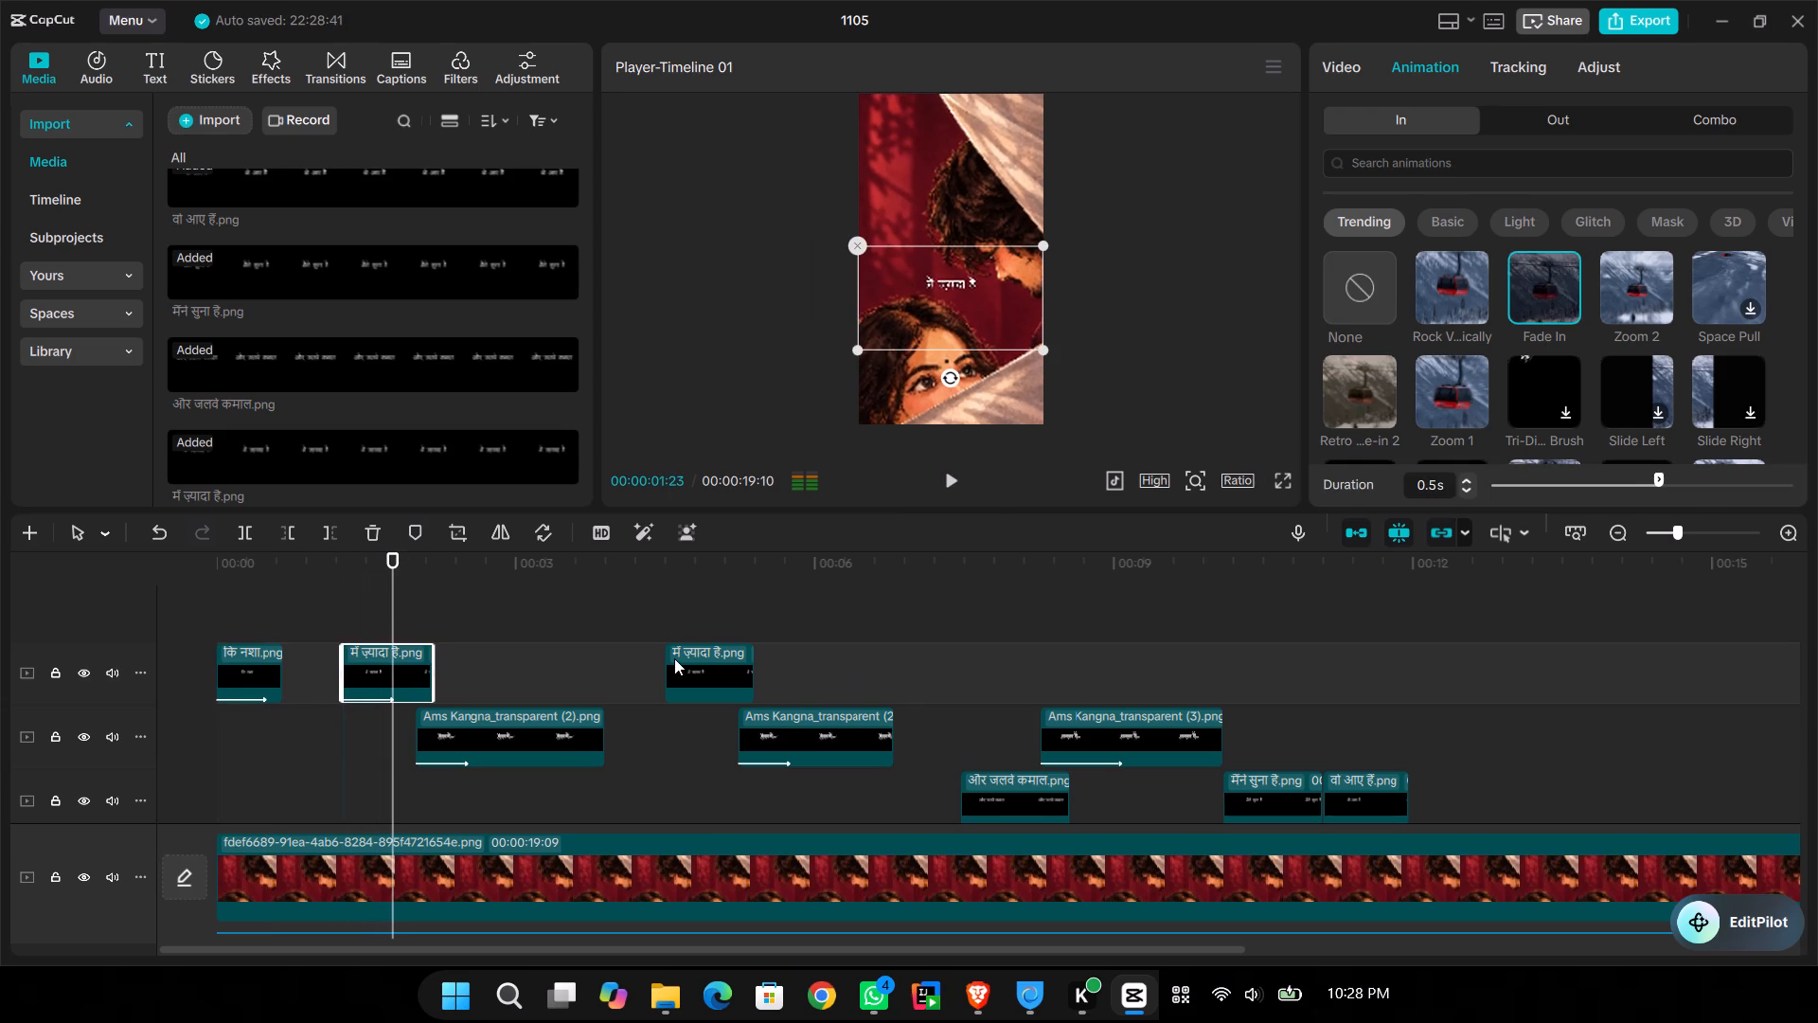
pyautogui.click(674, 658)
pyautogui.click(1534, 291)
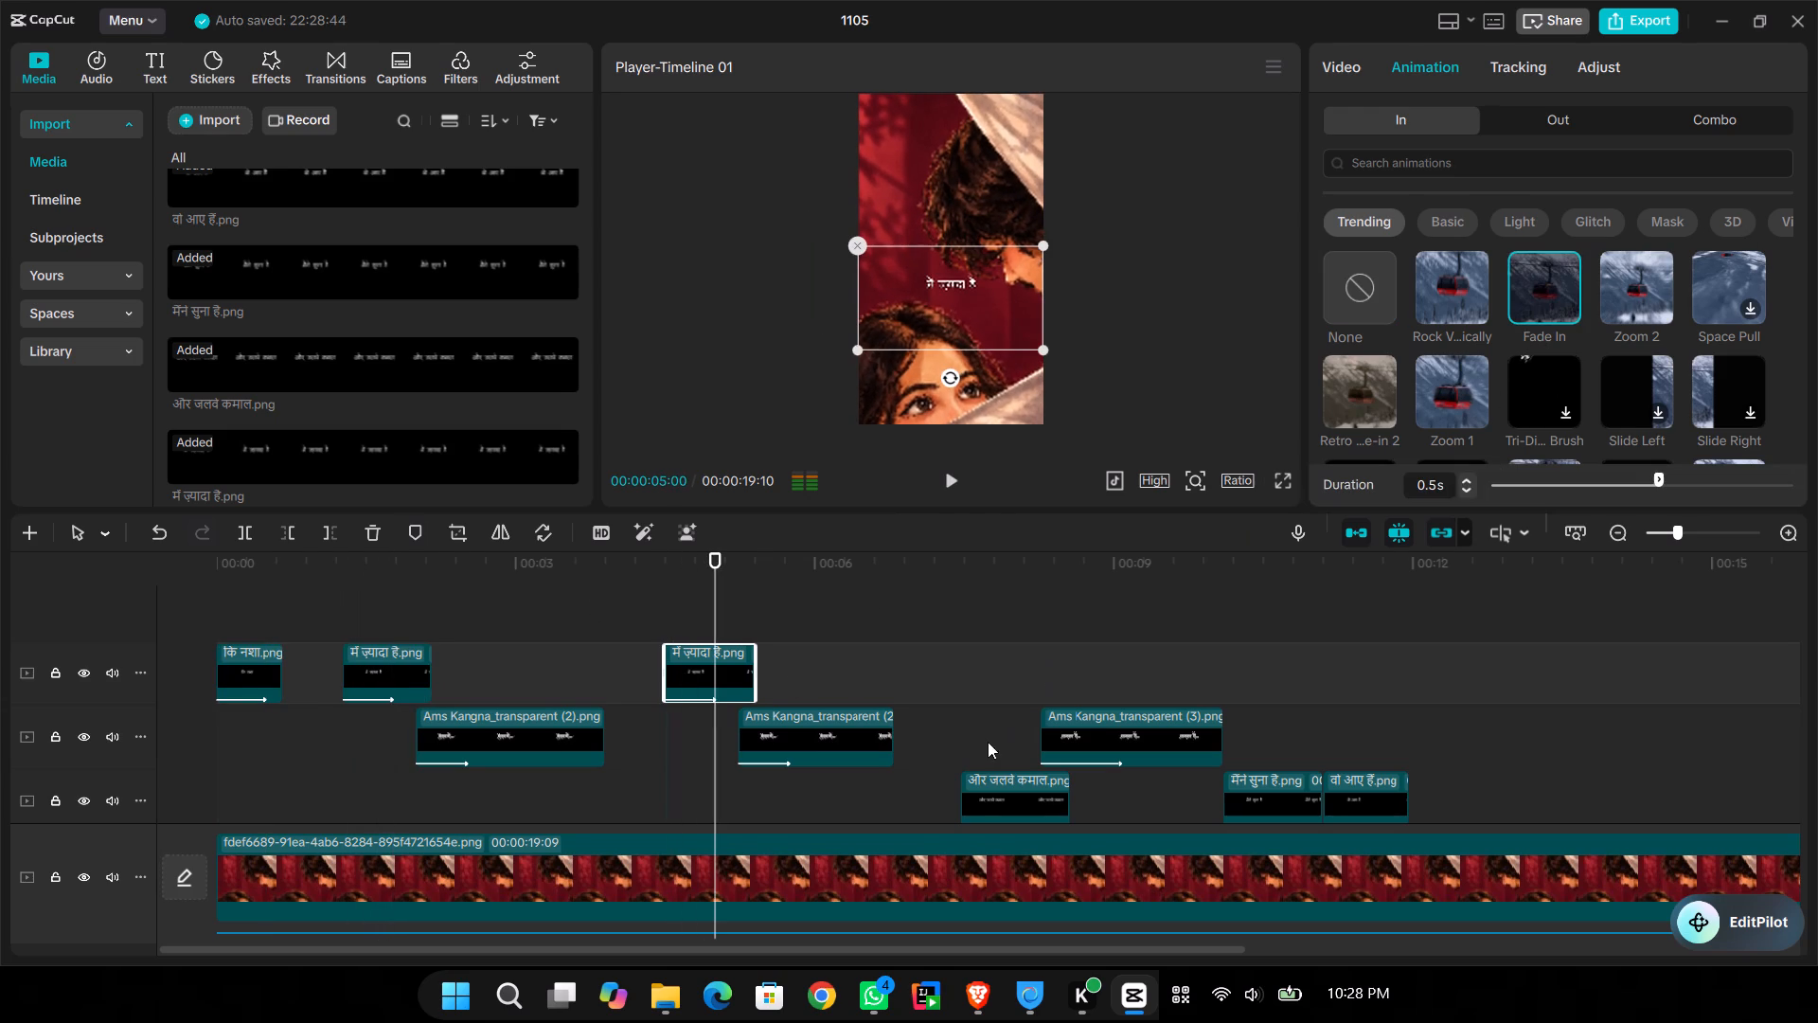
# Apply the Fade In entrance animation to both "ओर जलवे कमाल" clips.
pyautogui.scroll(-1, 1005, 759)
pyautogui.click(1005, 759)
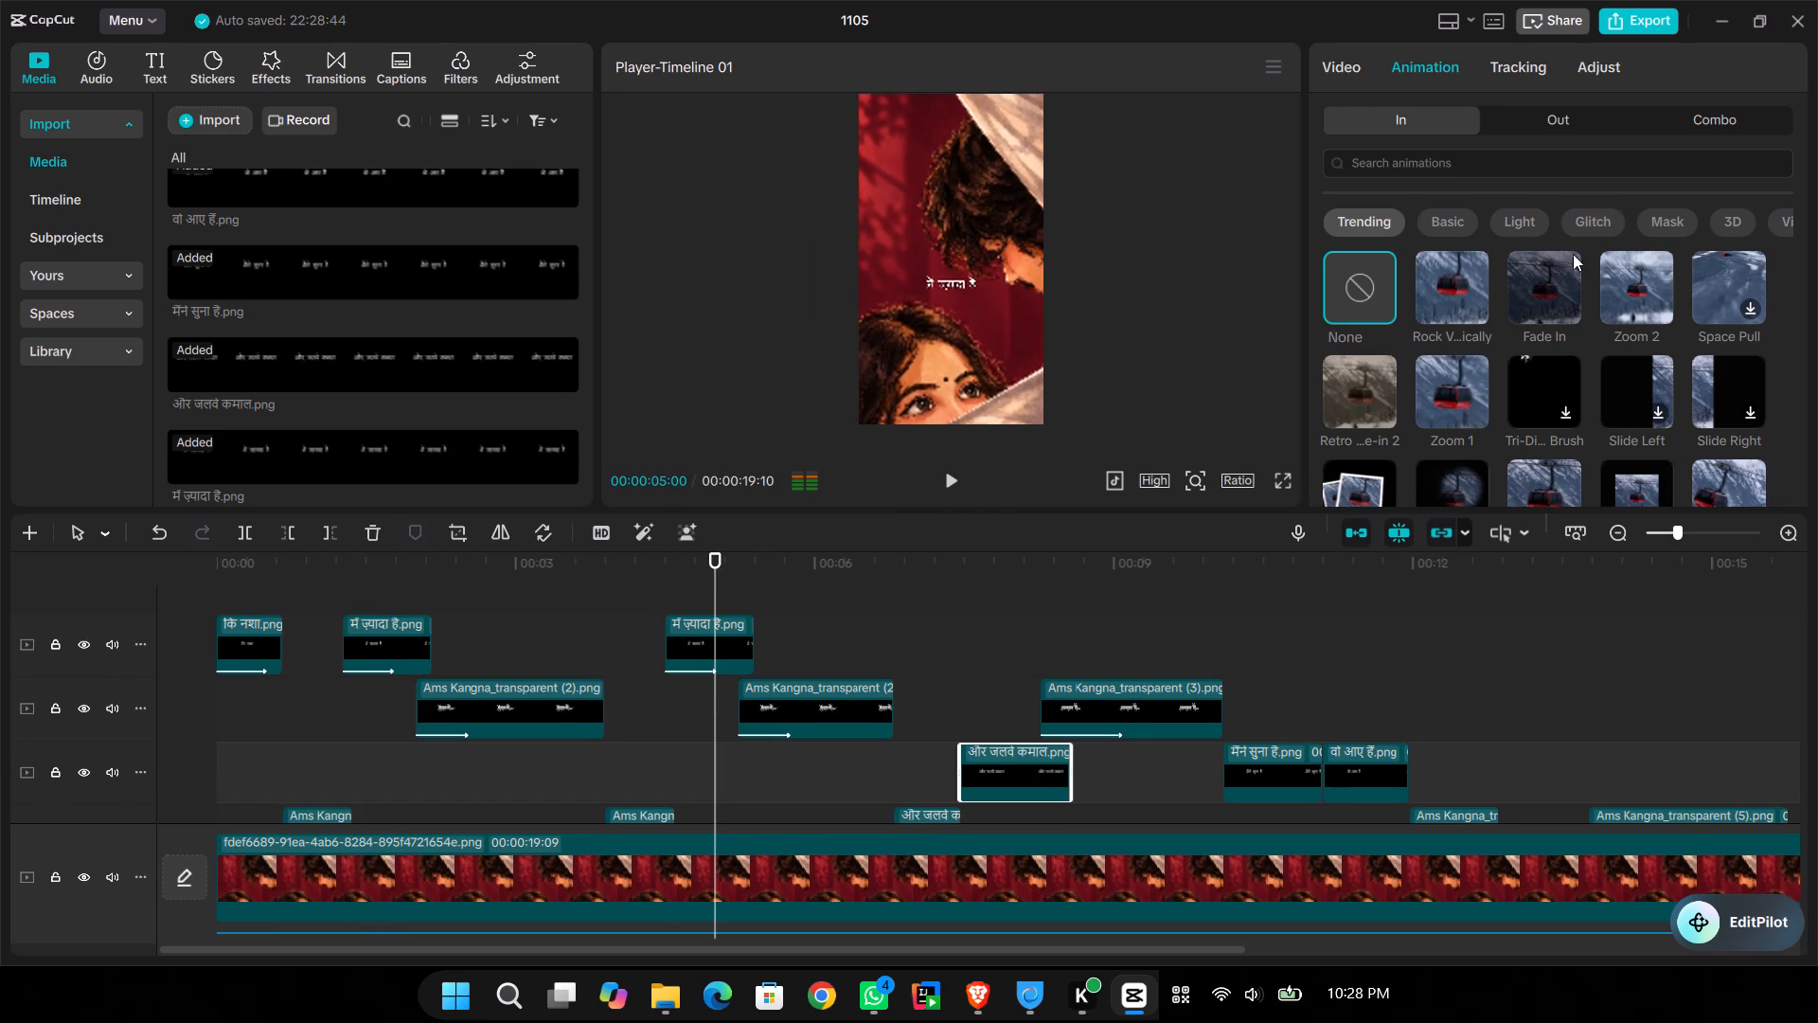
pyautogui.click(1556, 265)
pyautogui.scroll(-2, 1316, 478)
pyautogui.scroll(-2, 1159, 572)
pyautogui.scroll(-1, 1321, 667)
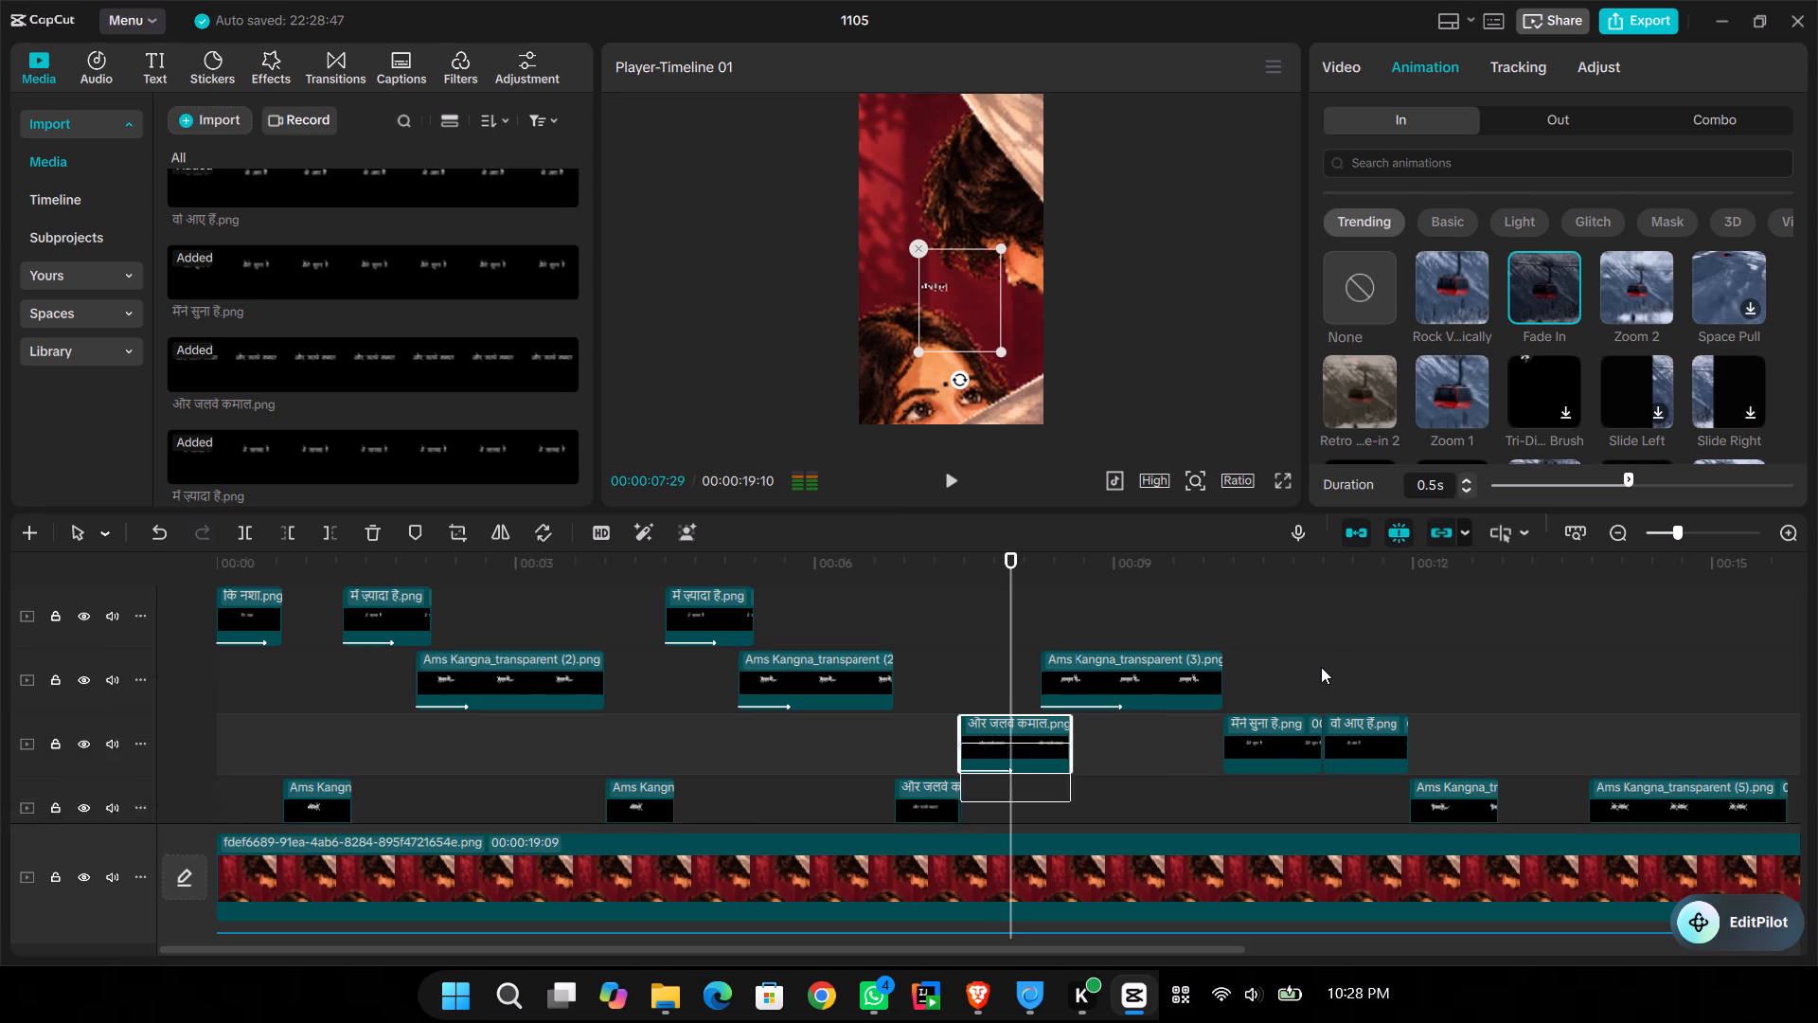
pyautogui.scroll(-1, 1321, 667)
pyautogui.scroll(-2, 1220, 675)
pyautogui.click(943, 724)
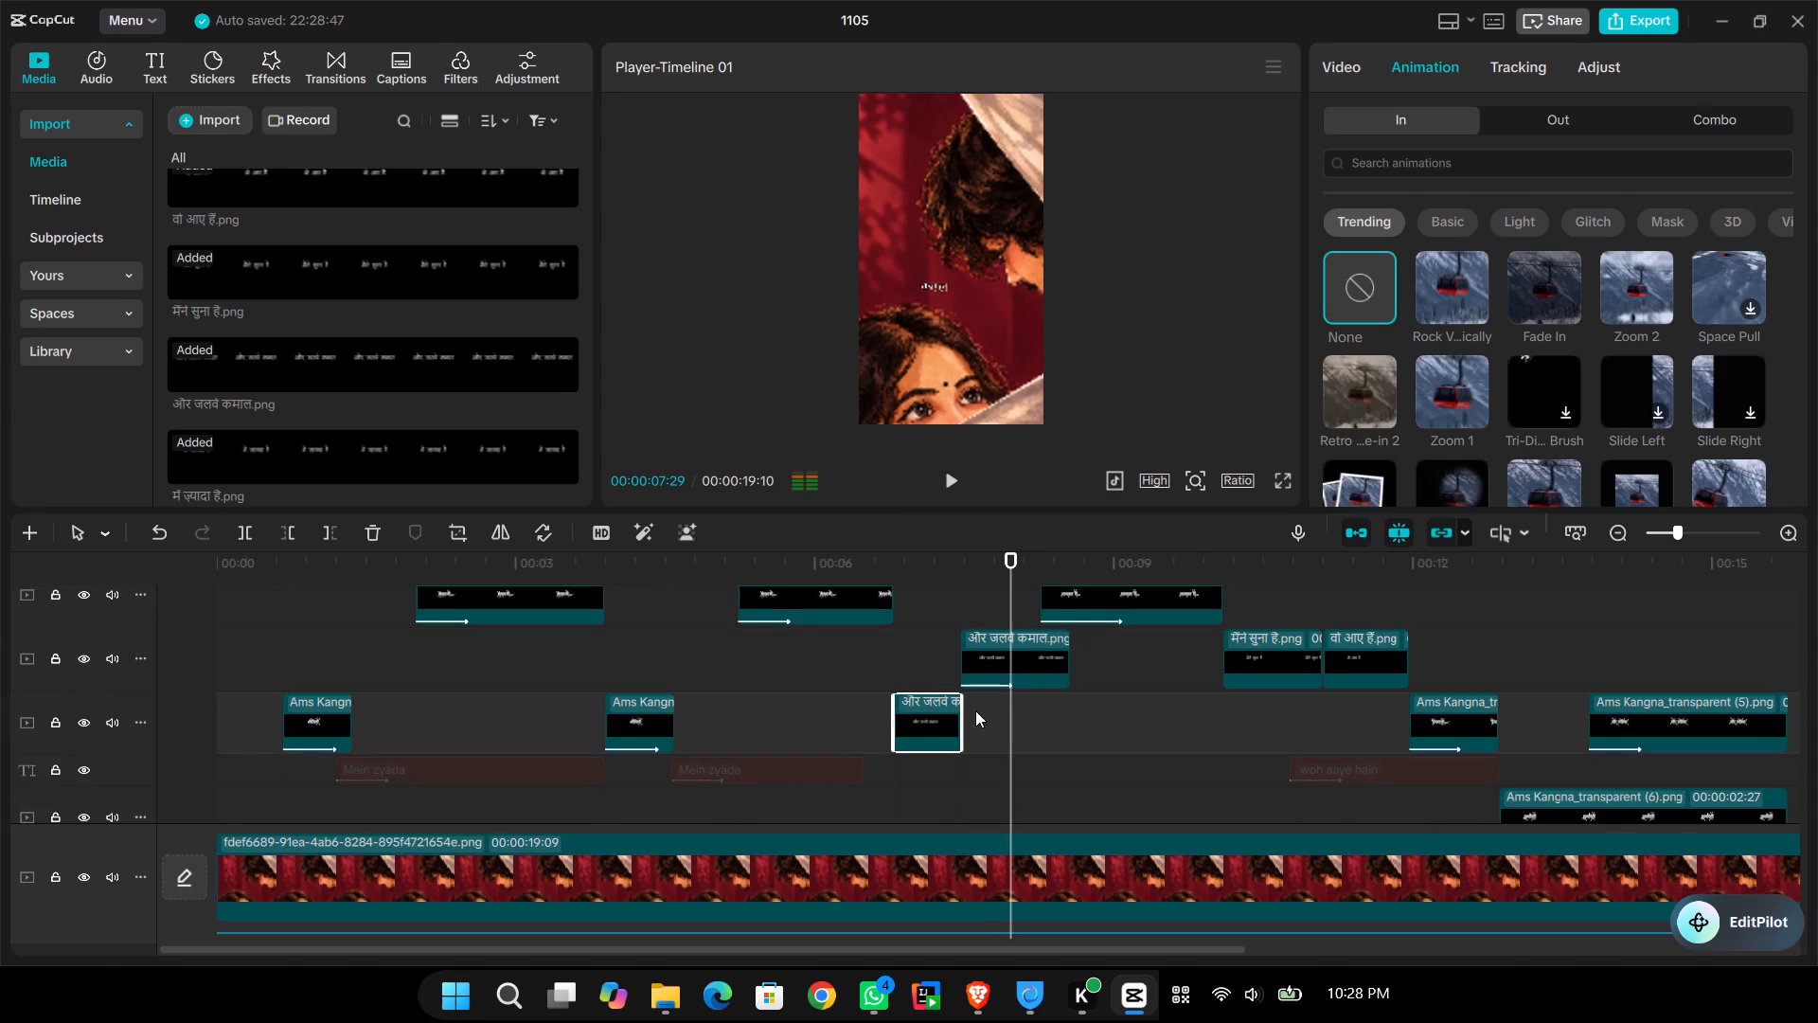
pyautogui.click(1564, 262)
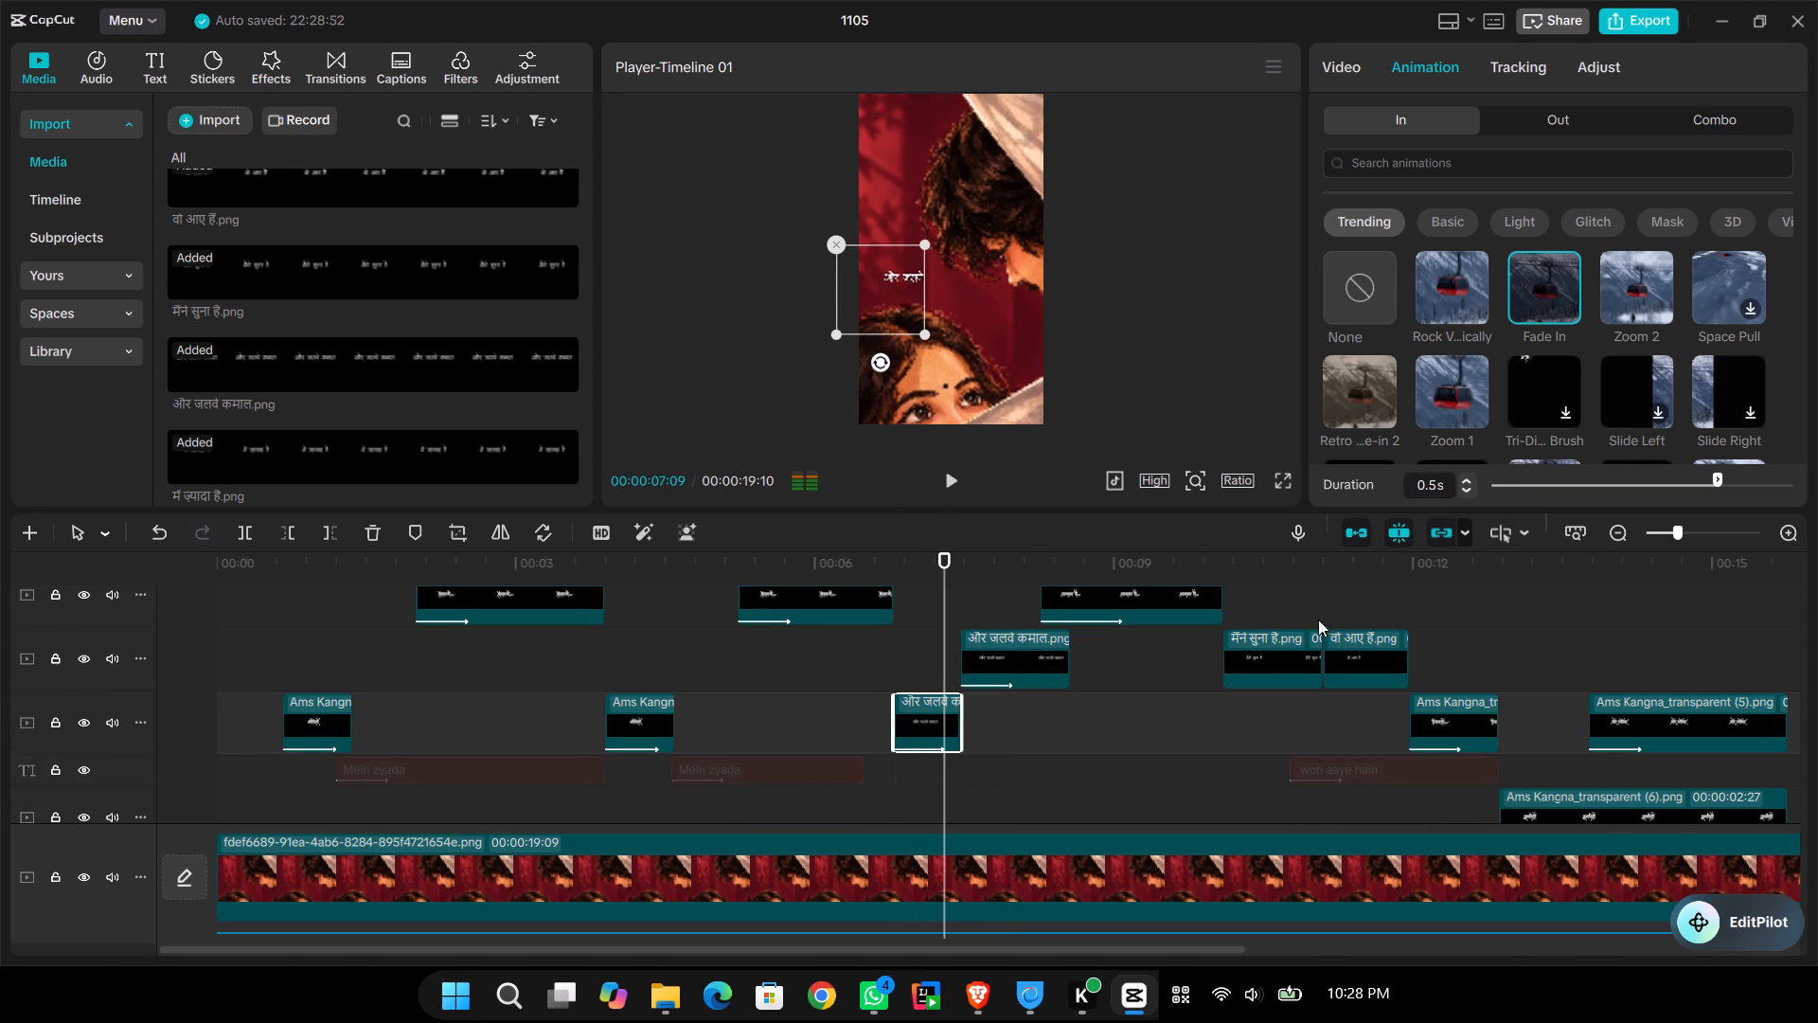
# Apply the Fade In entrance animation to the "मैंने सुना है" and "वो आए हैं" clips.
pyautogui.click(1278, 637)
pyautogui.click(1546, 271)
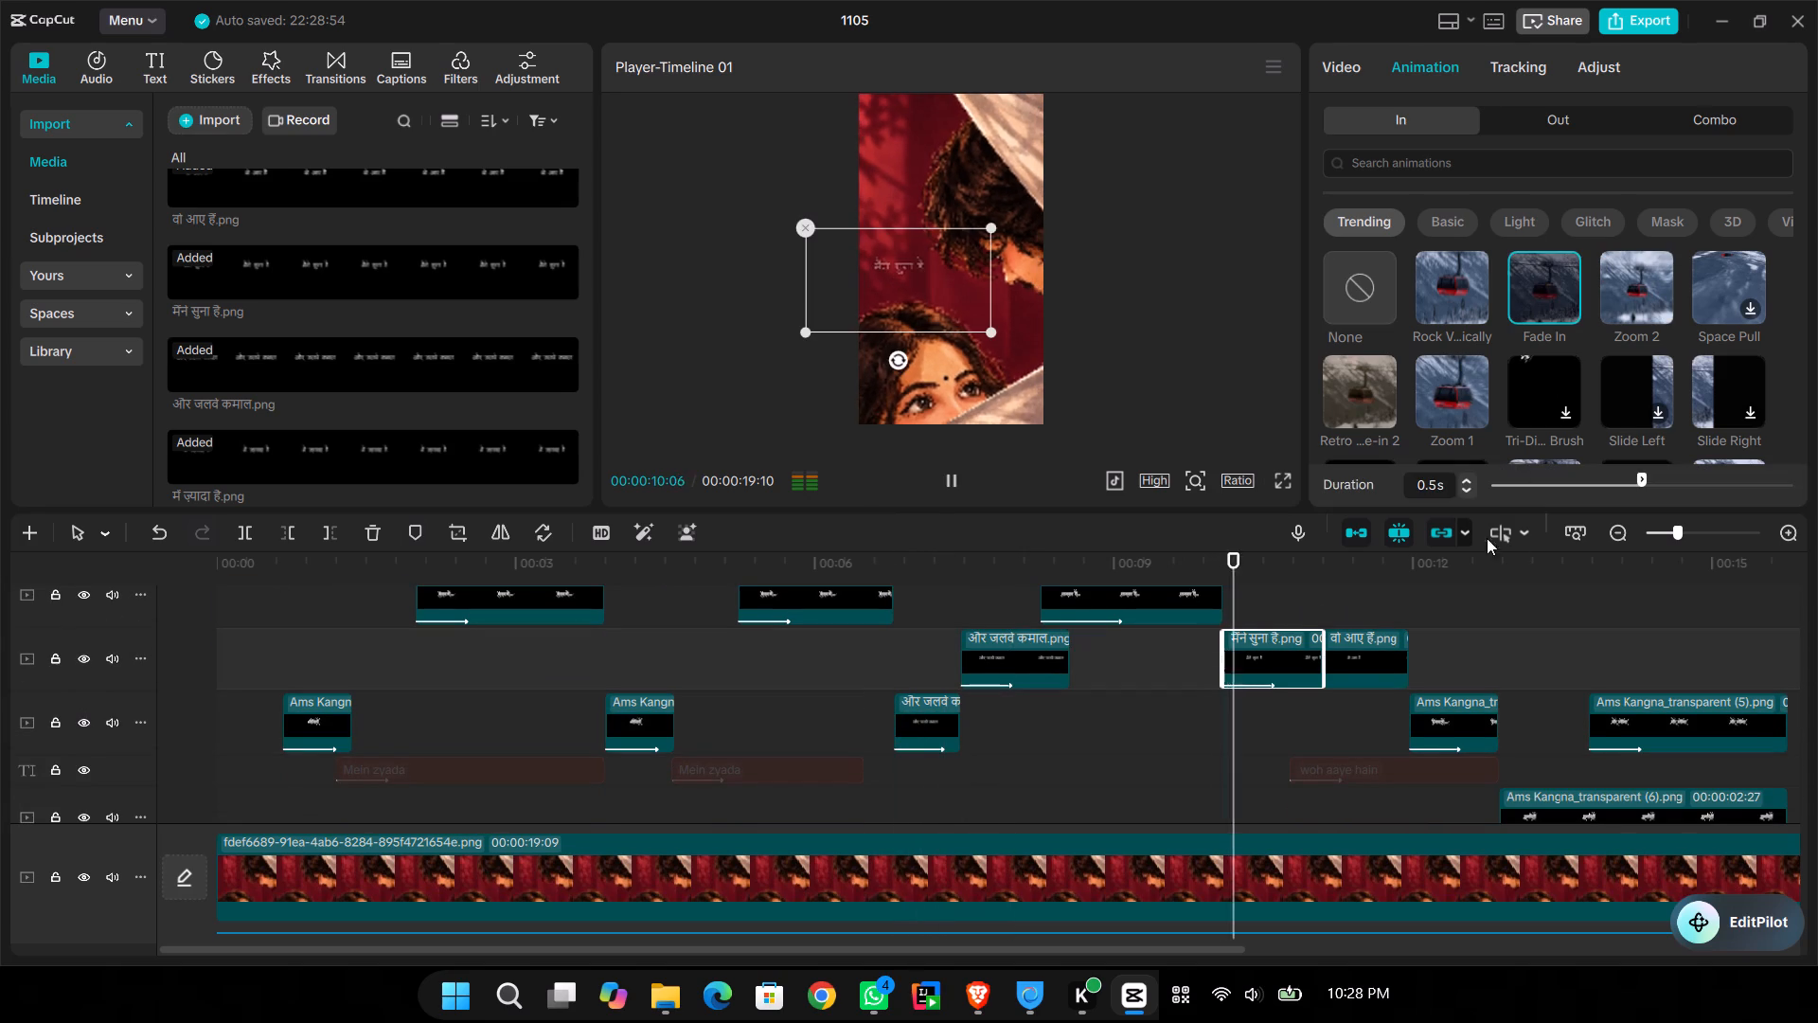
pyautogui.click(1372, 655)
pyautogui.click(1535, 256)
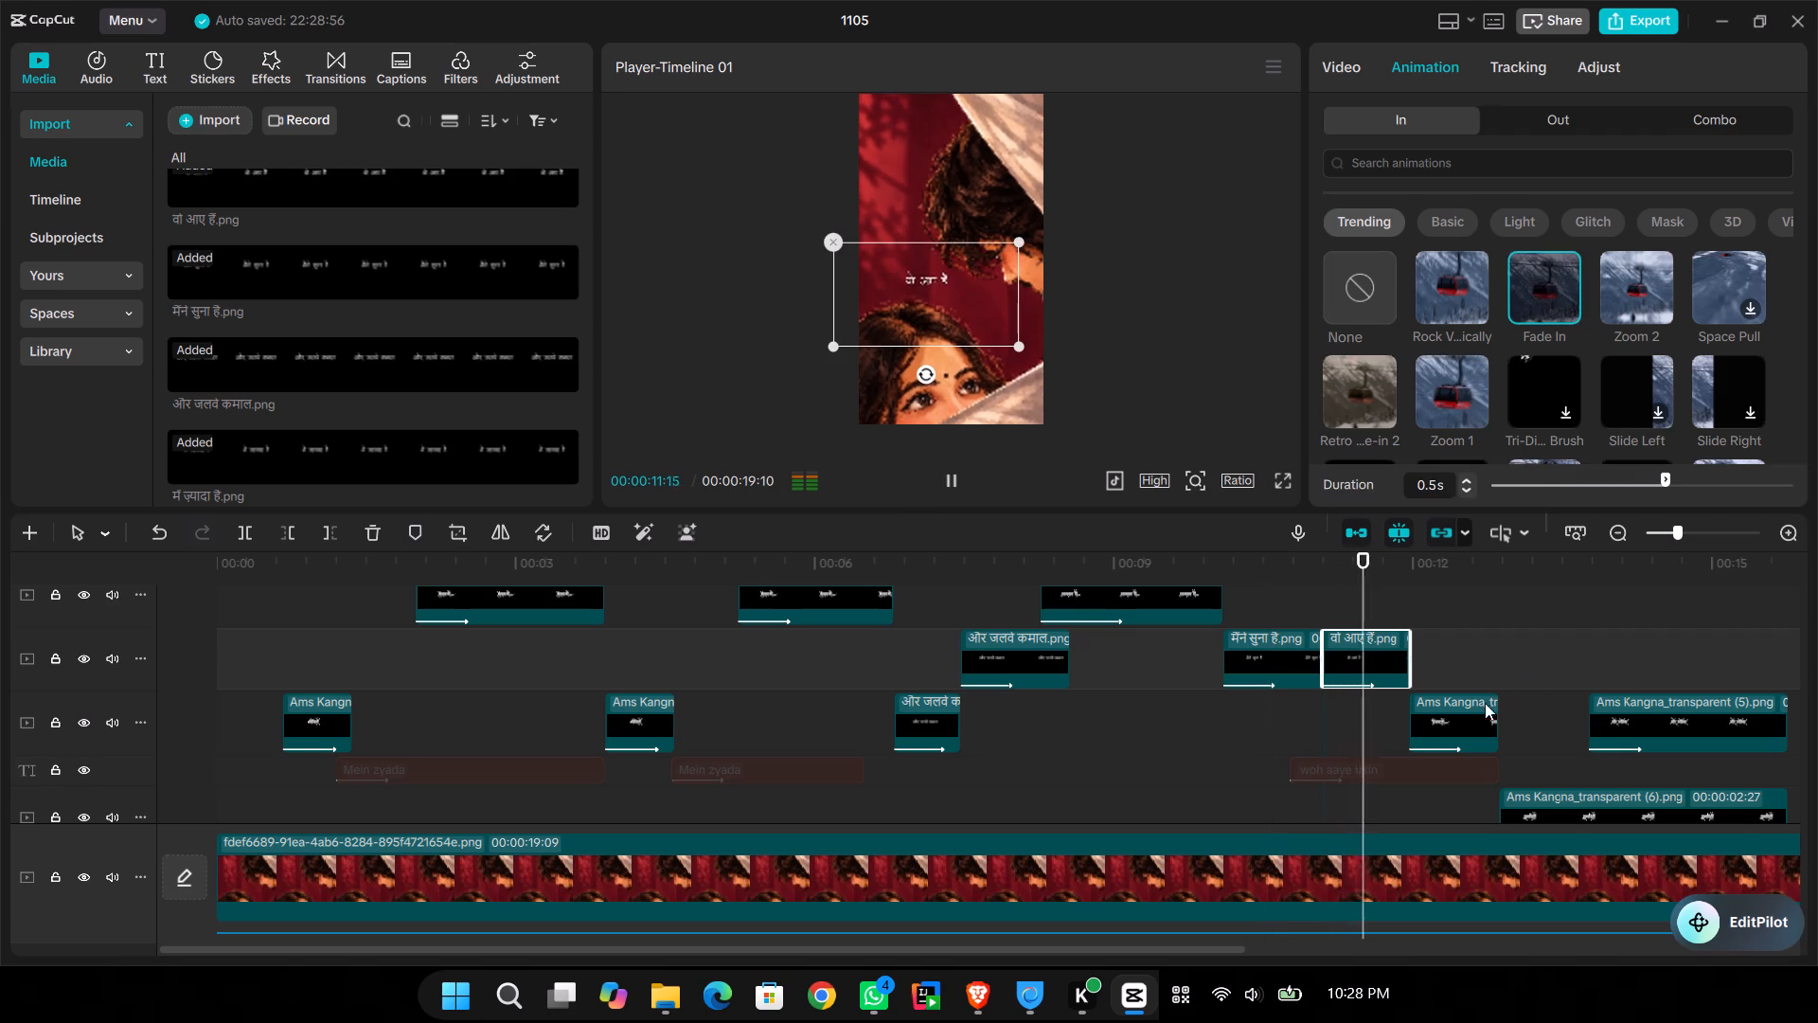
# Look over the animated lyric clips and play the video full screen from the start to check the lyrics.
pyautogui.scroll(-1, 1487, 674)
pyautogui.scroll(9, 1487, 674)
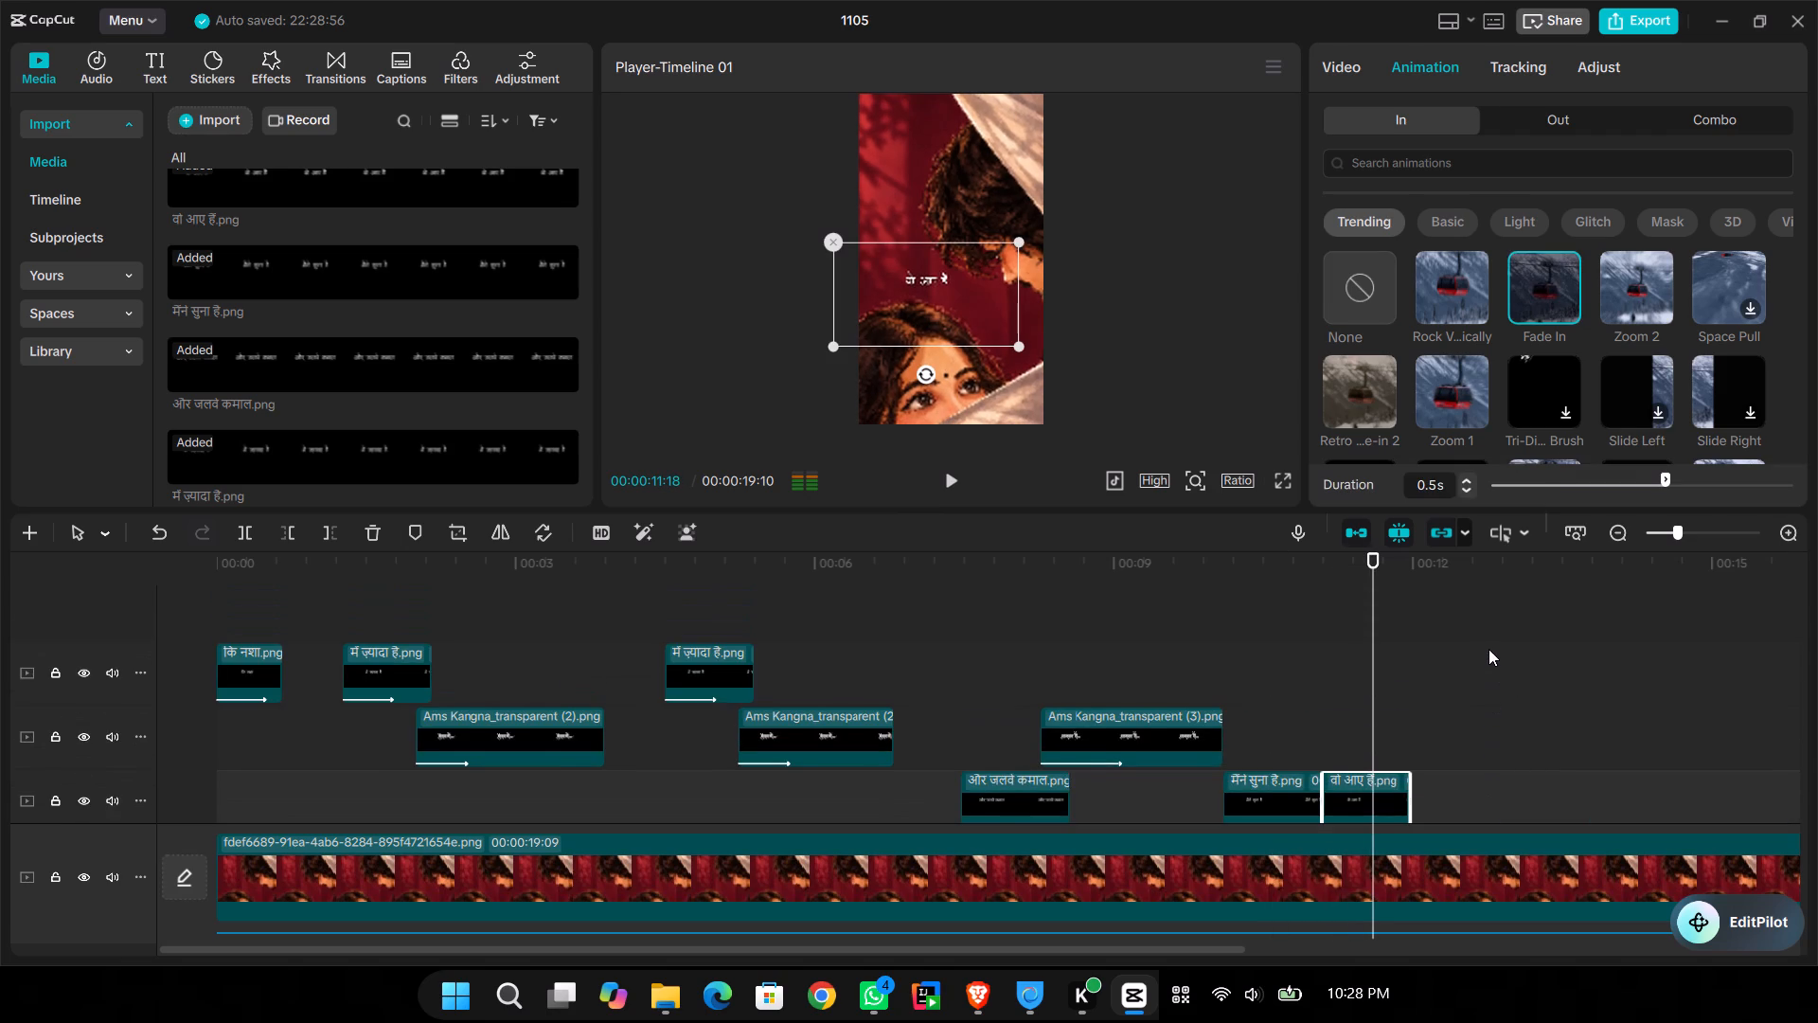
pyautogui.scroll(-8, 1488, 649)
pyautogui.click(1541, 611)
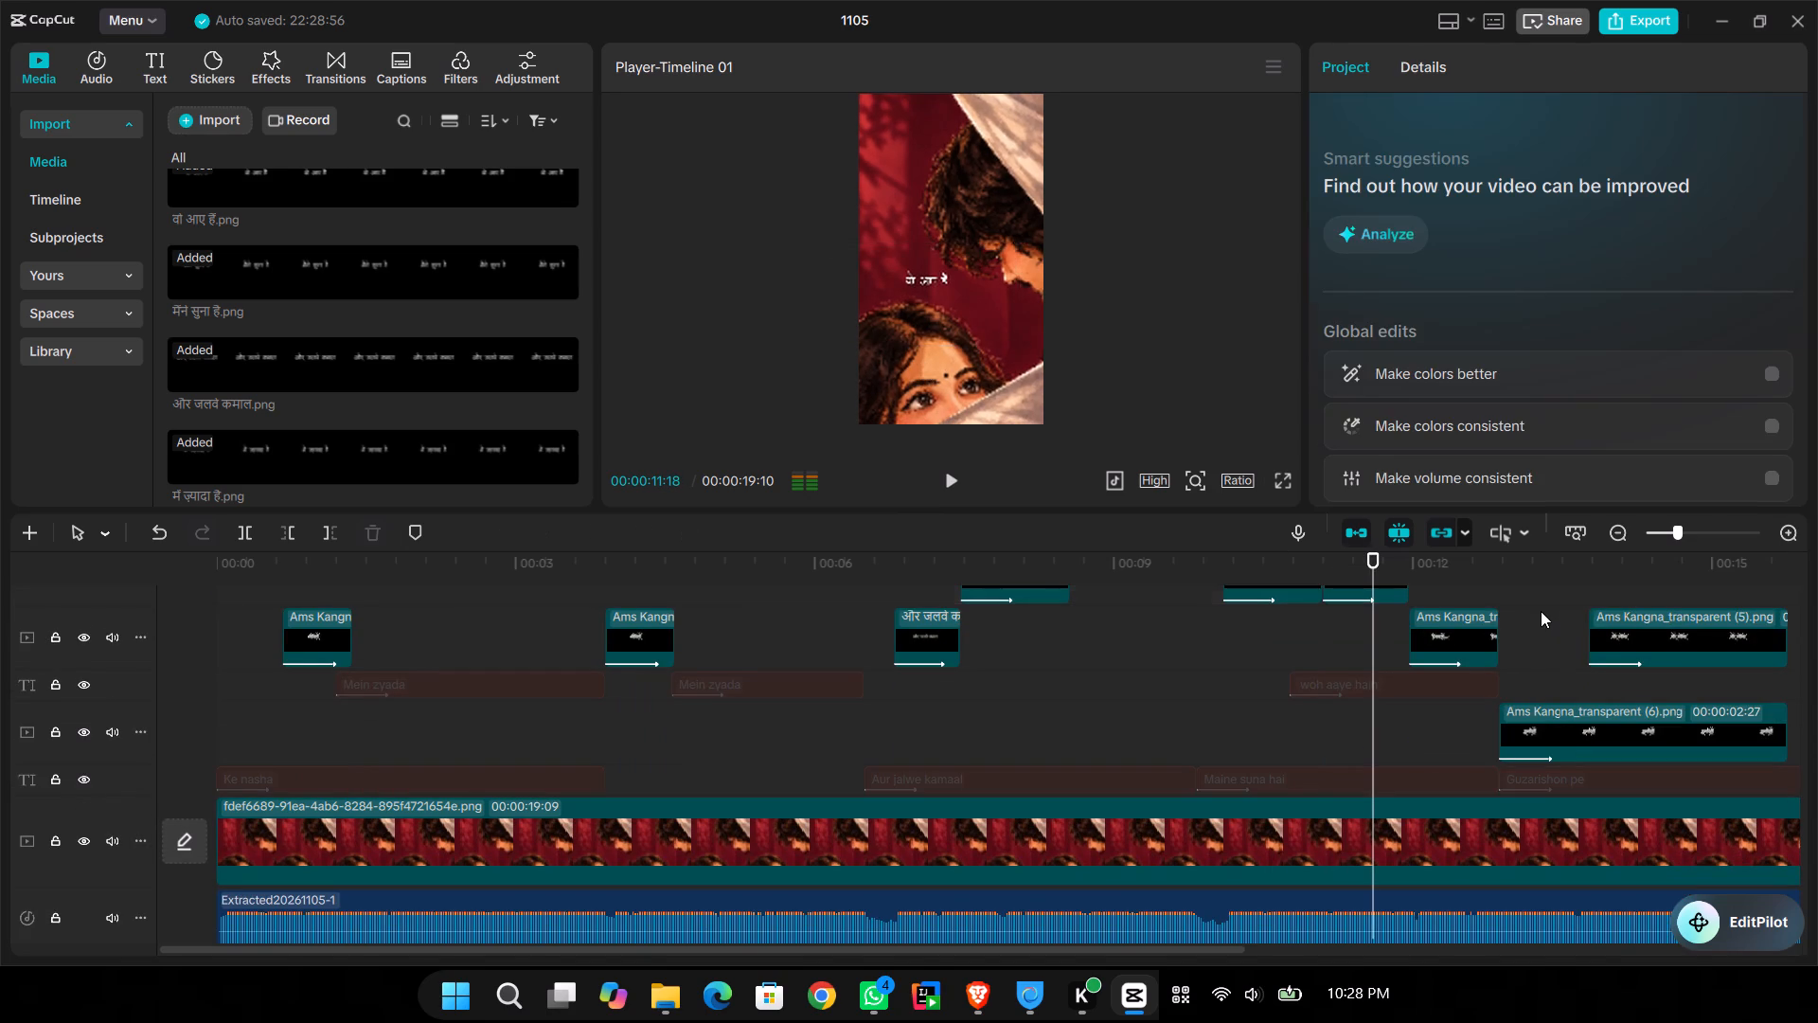
pyautogui.moveTo(1541, 611); pyautogui.dragTo(4, 599)
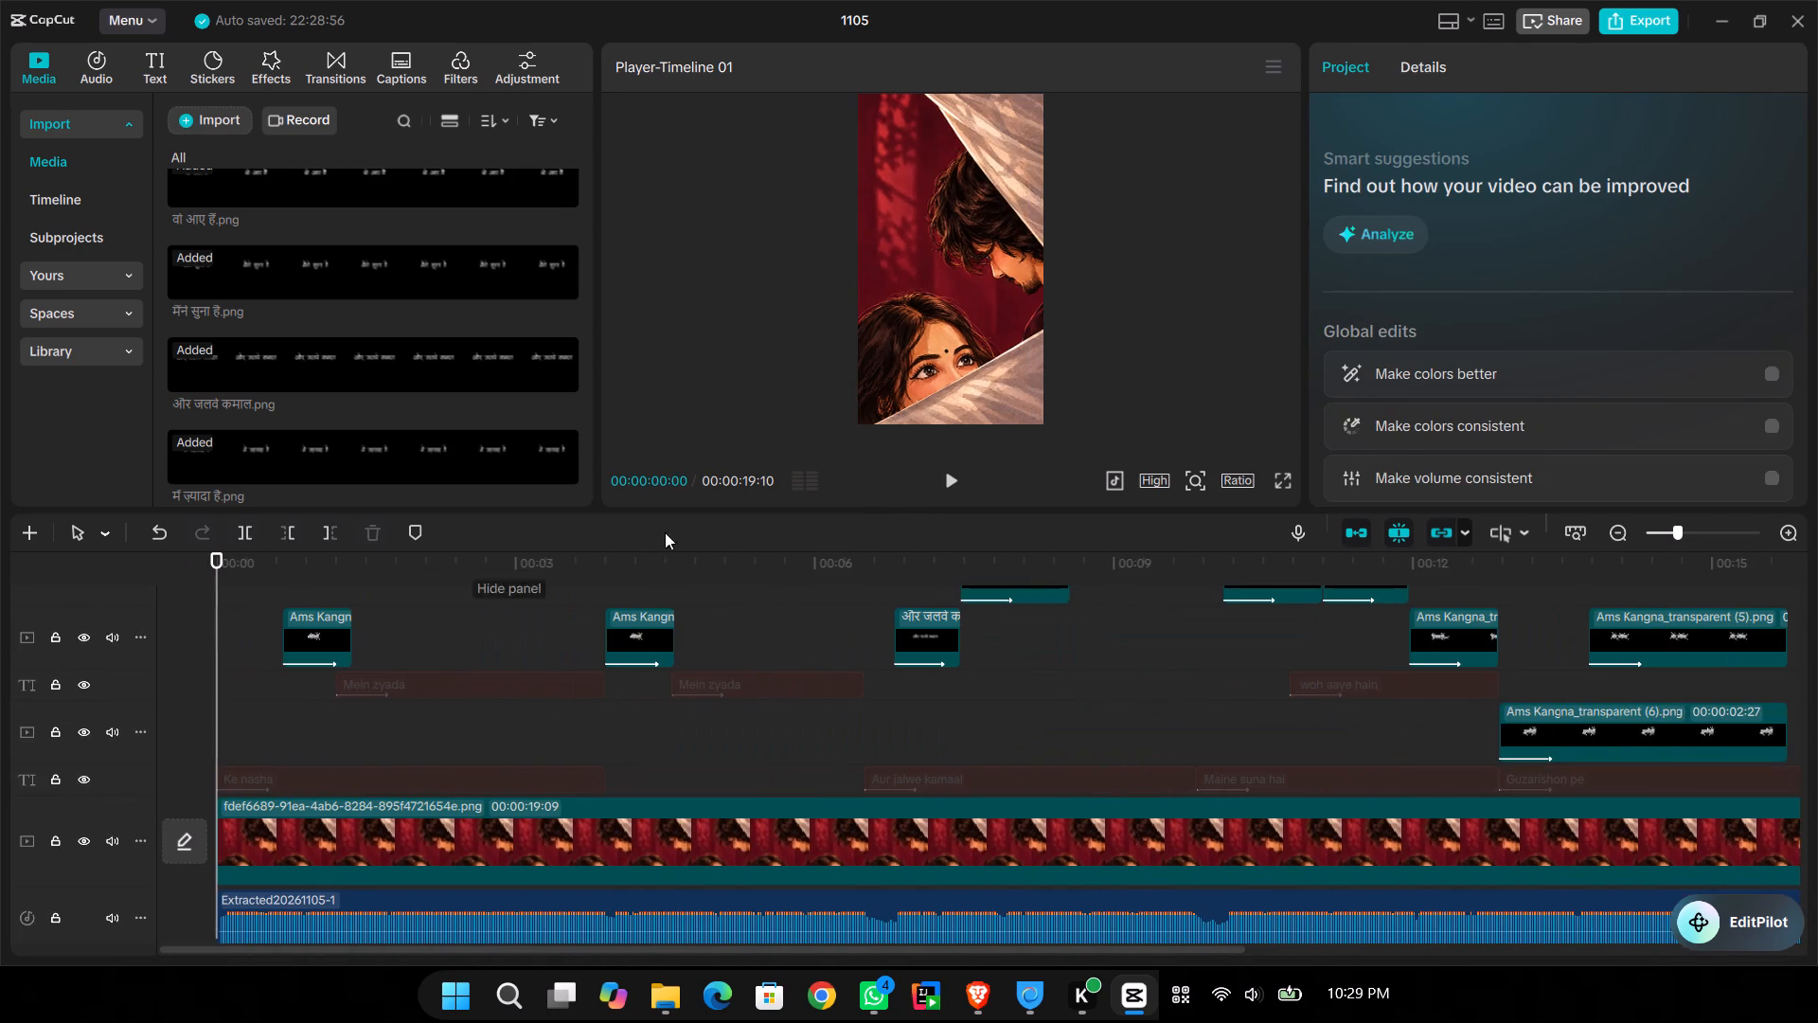
pyautogui.click(1292, 478)
pyautogui.click(1270, 482)
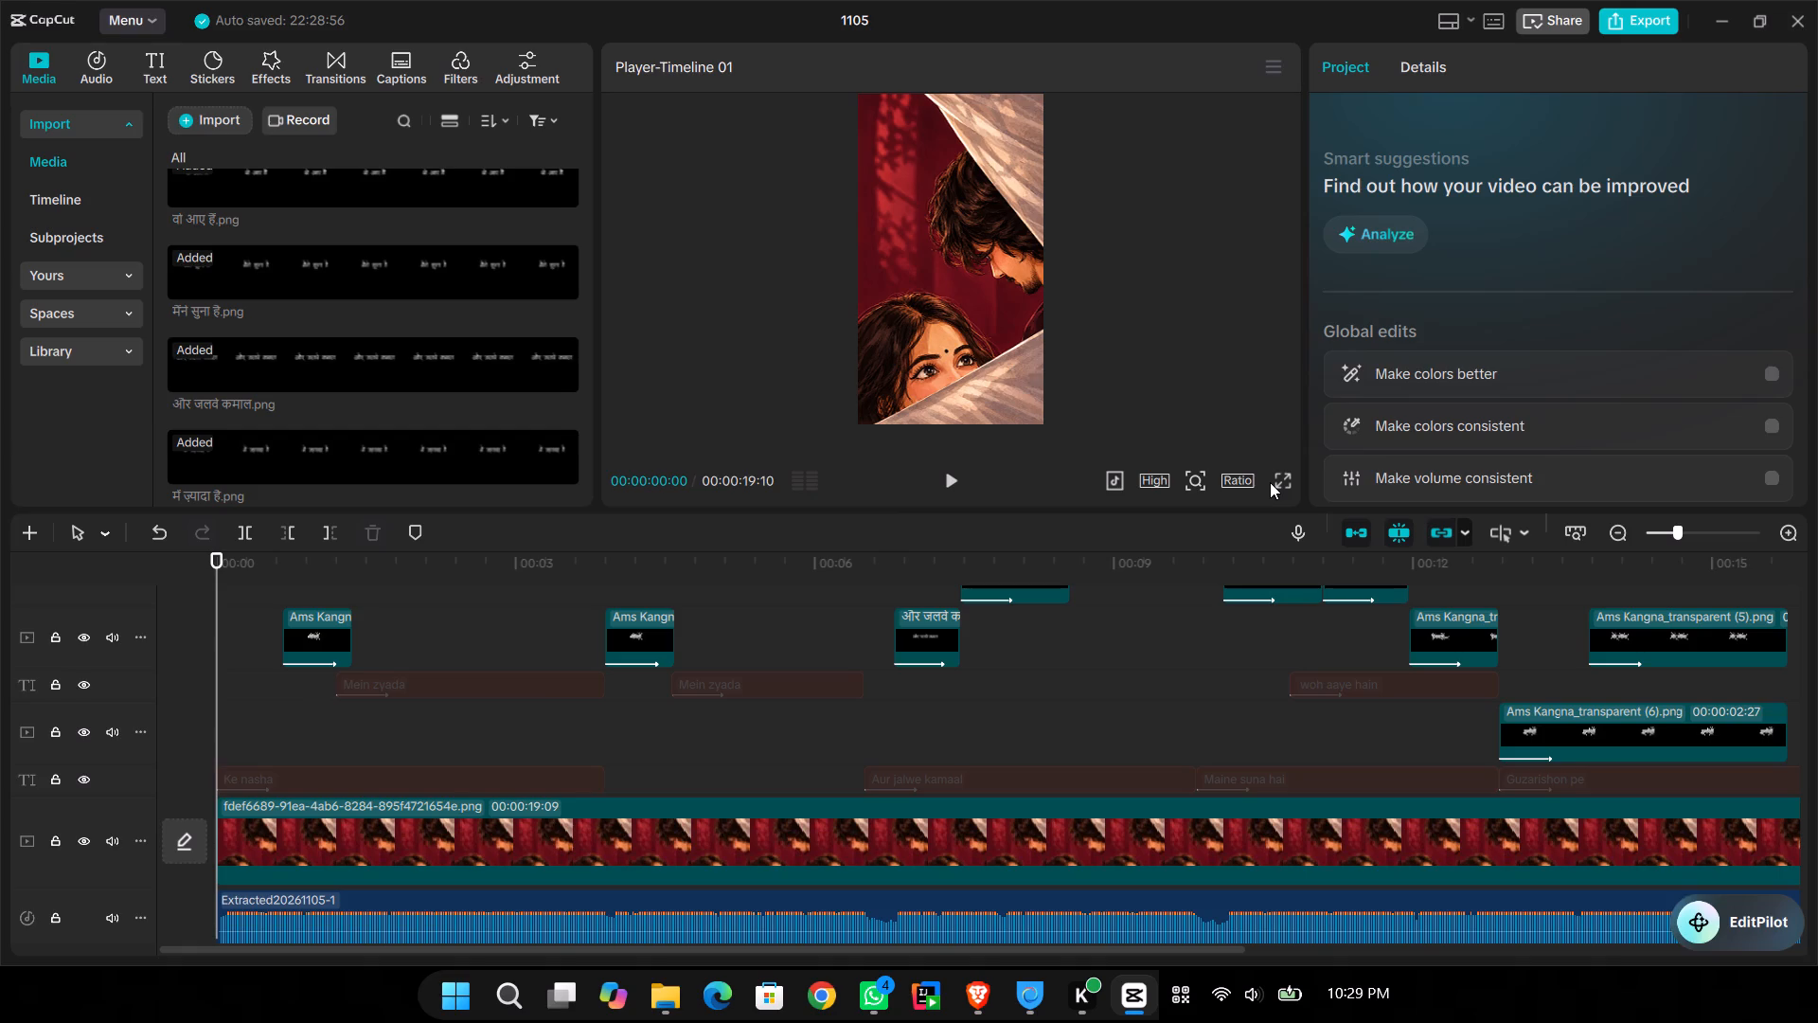
pyautogui.click(1288, 478)
pyautogui.press('space')
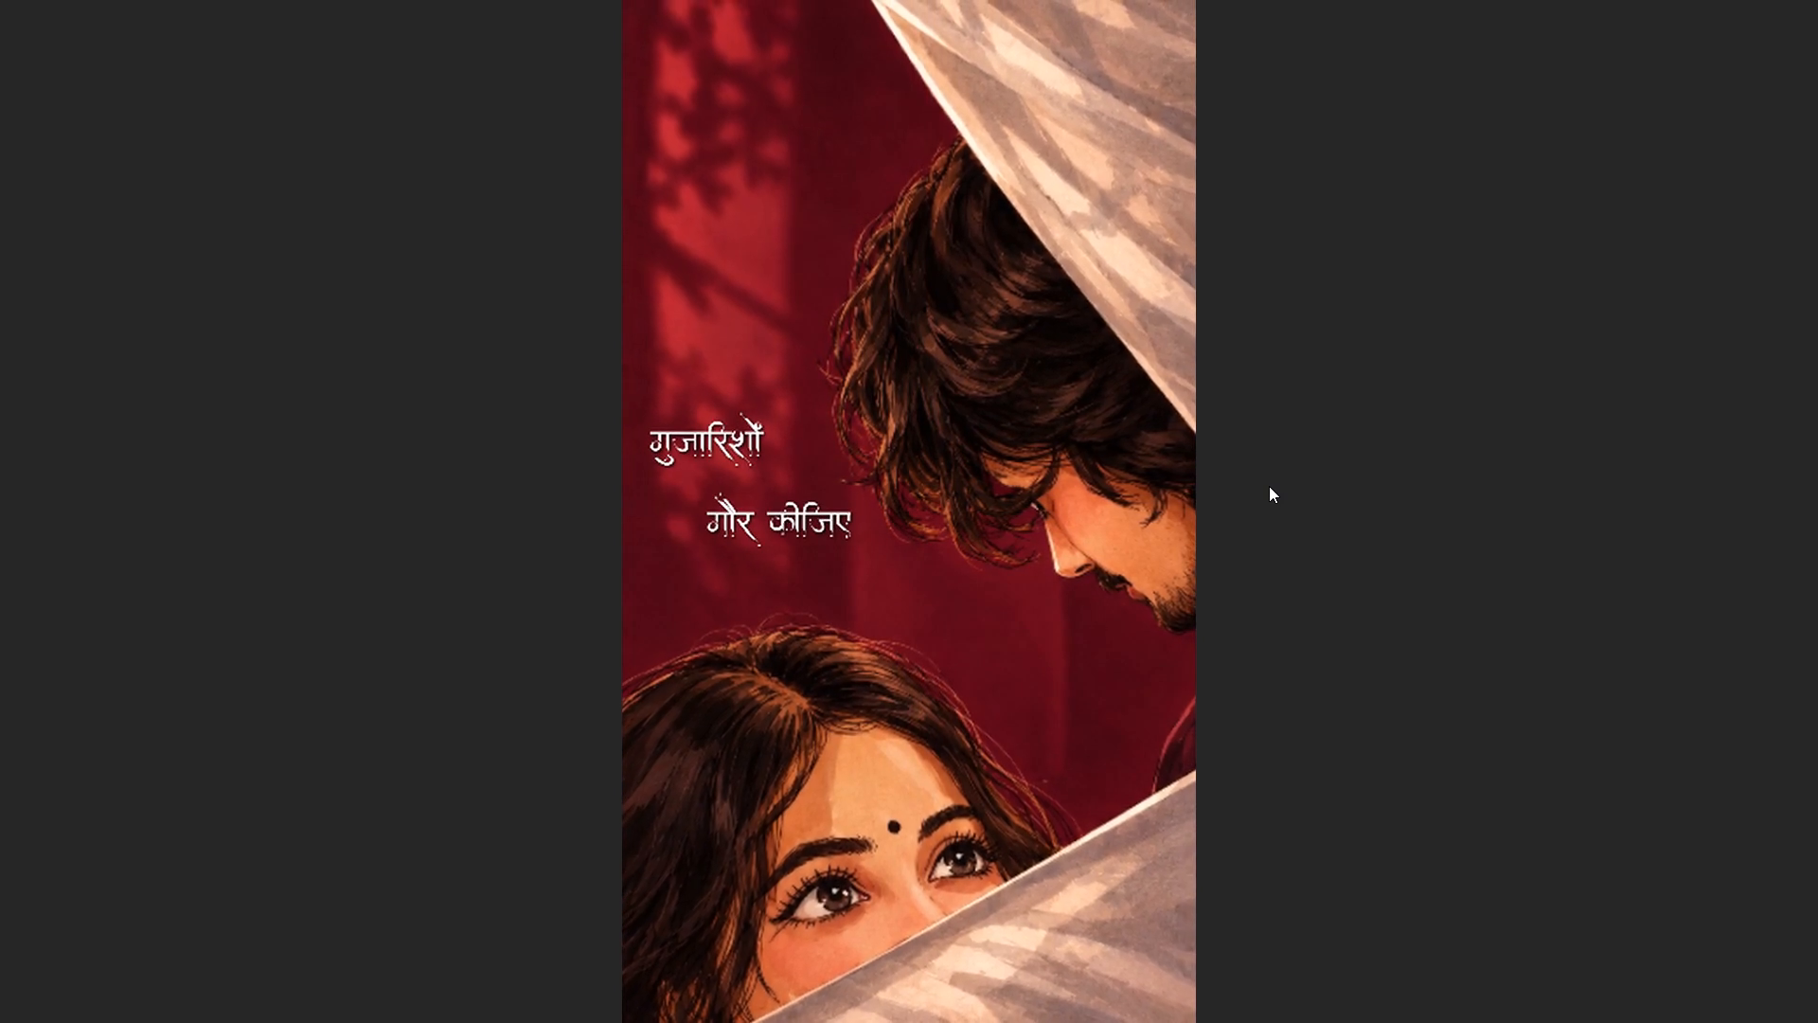
pyautogui.press('space')
pyautogui.press('space')
pyautogui.click(950, 637)
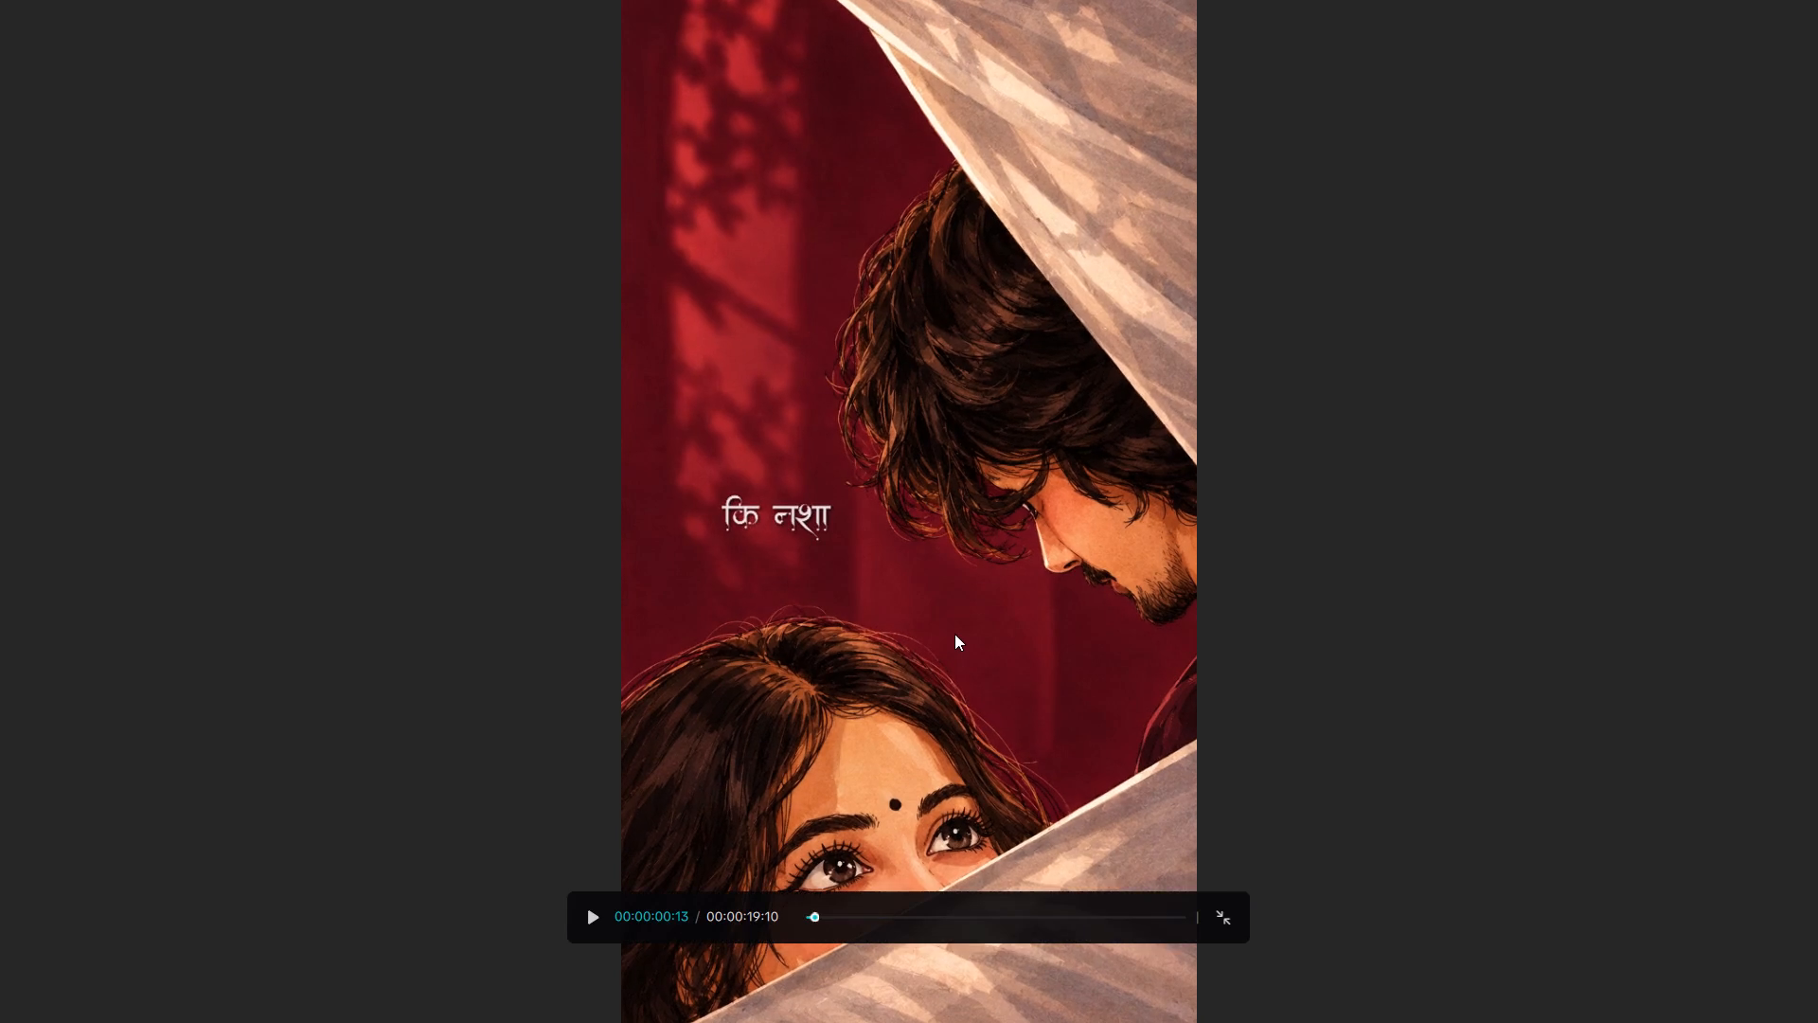
pyautogui.click(1221, 924)
# Extend the end of the first Ams Kangna_transparent clip to the start of its second copy, making it 00:00:03:07 long.
pyautogui.scroll(5, 587, 622)
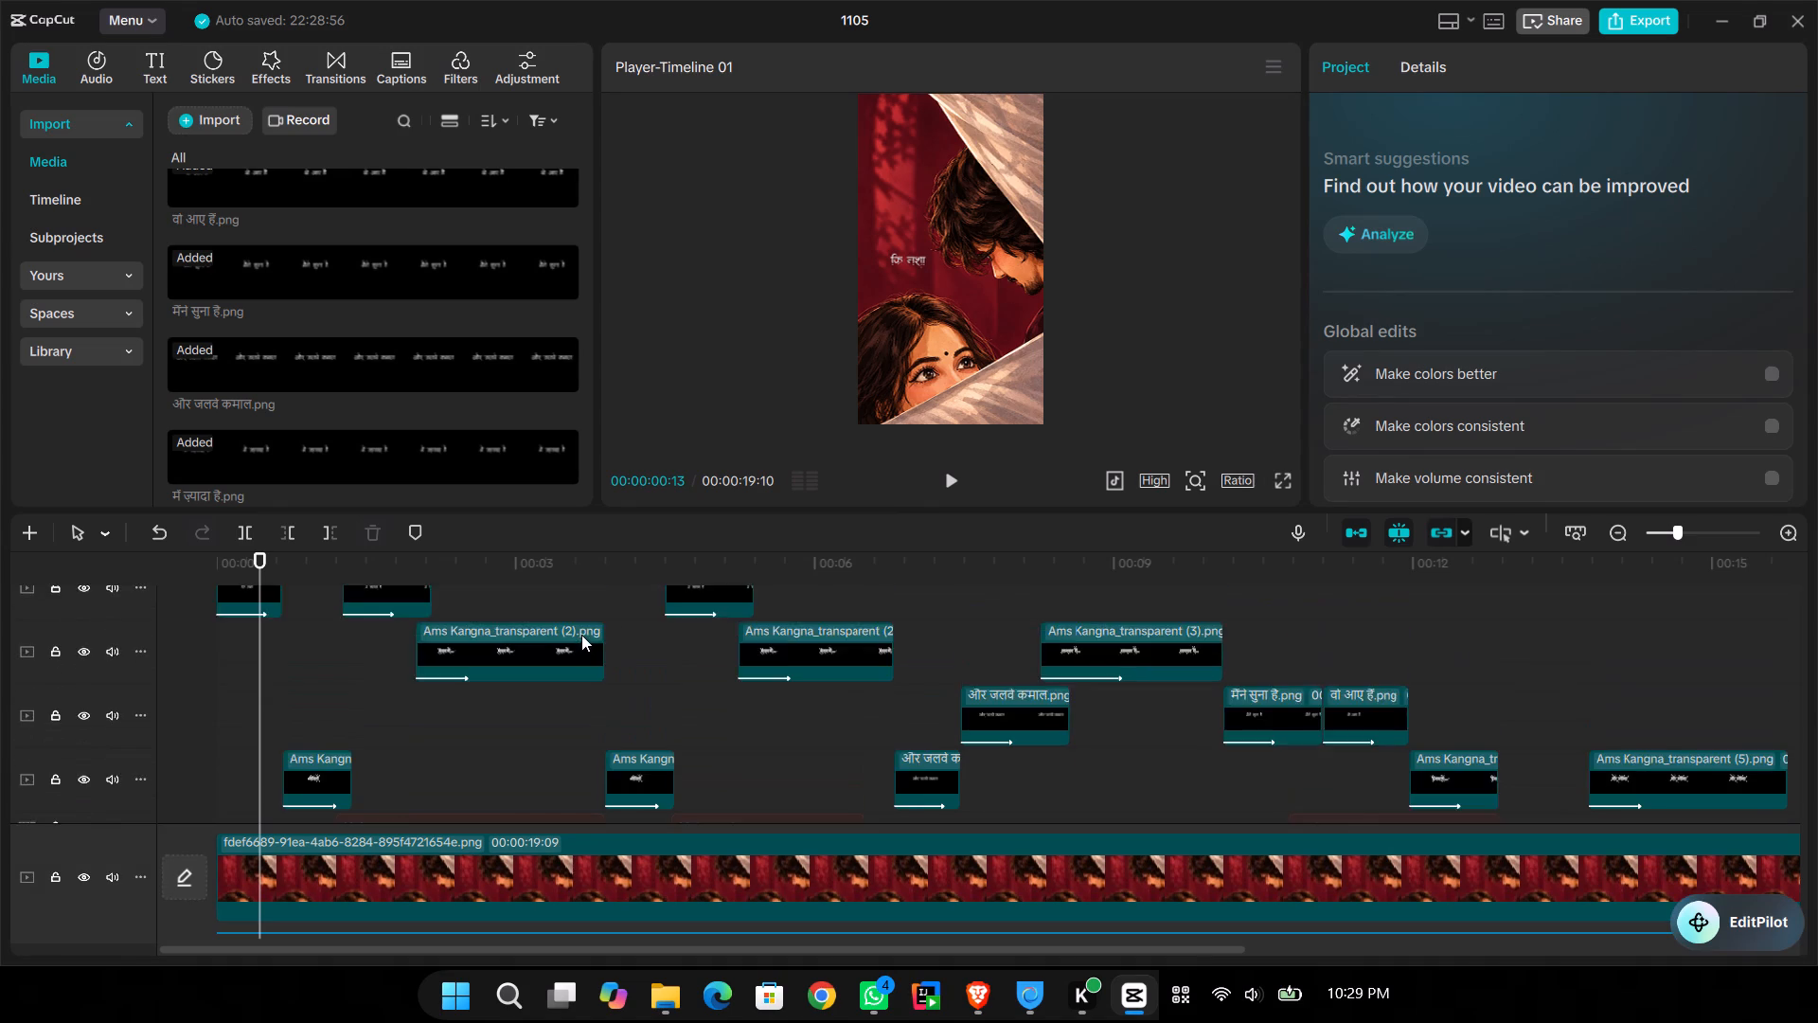
pyautogui.scroll(3, 581, 635)
pyautogui.scroll(-4, 587, 639)
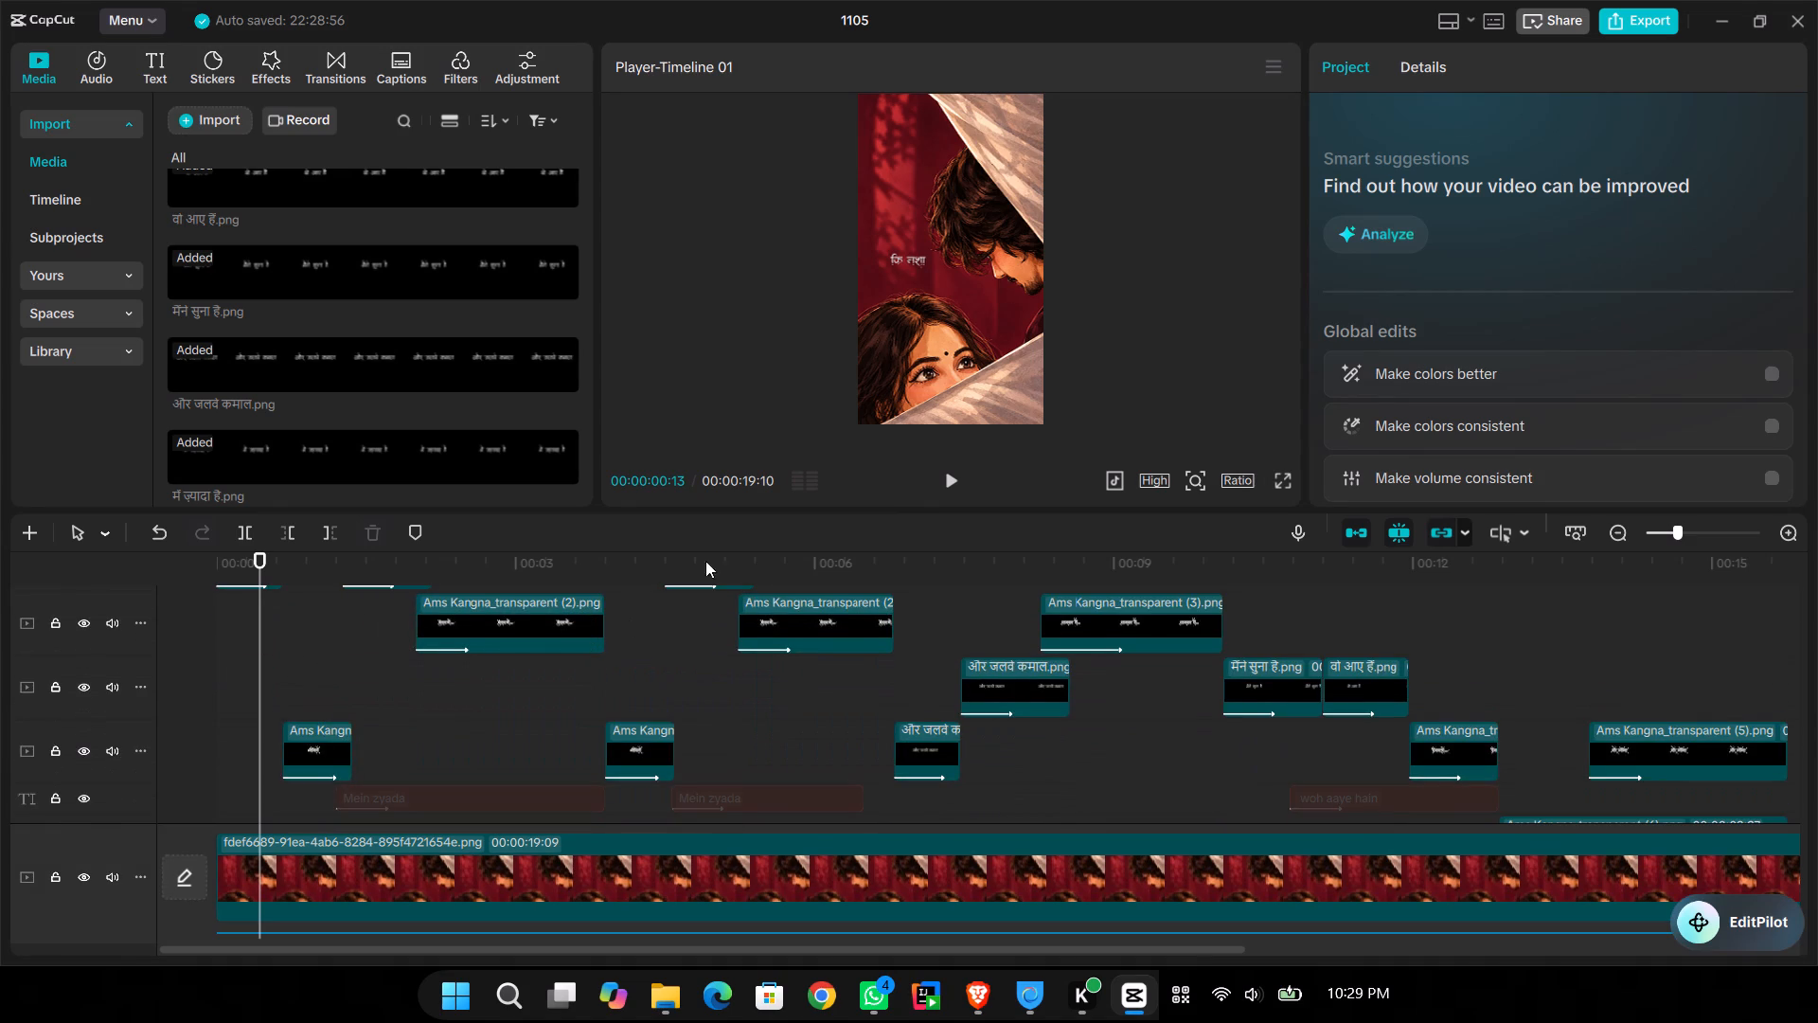
pyautogui.keyDown('ctrl'); pyautogui.scroll(2, 537, 703); pyautogui.keyUp('ctrl')
pyautogui.keyDown('ctrl'); pyautogui.scroll(-3, 537, 703); pyautogui.keyUp('ctrl')
pyautogui.keyDown('ctrl'); pyautogui.scroll(1, 536, 703); pyautogui.keyUp('ctrl')
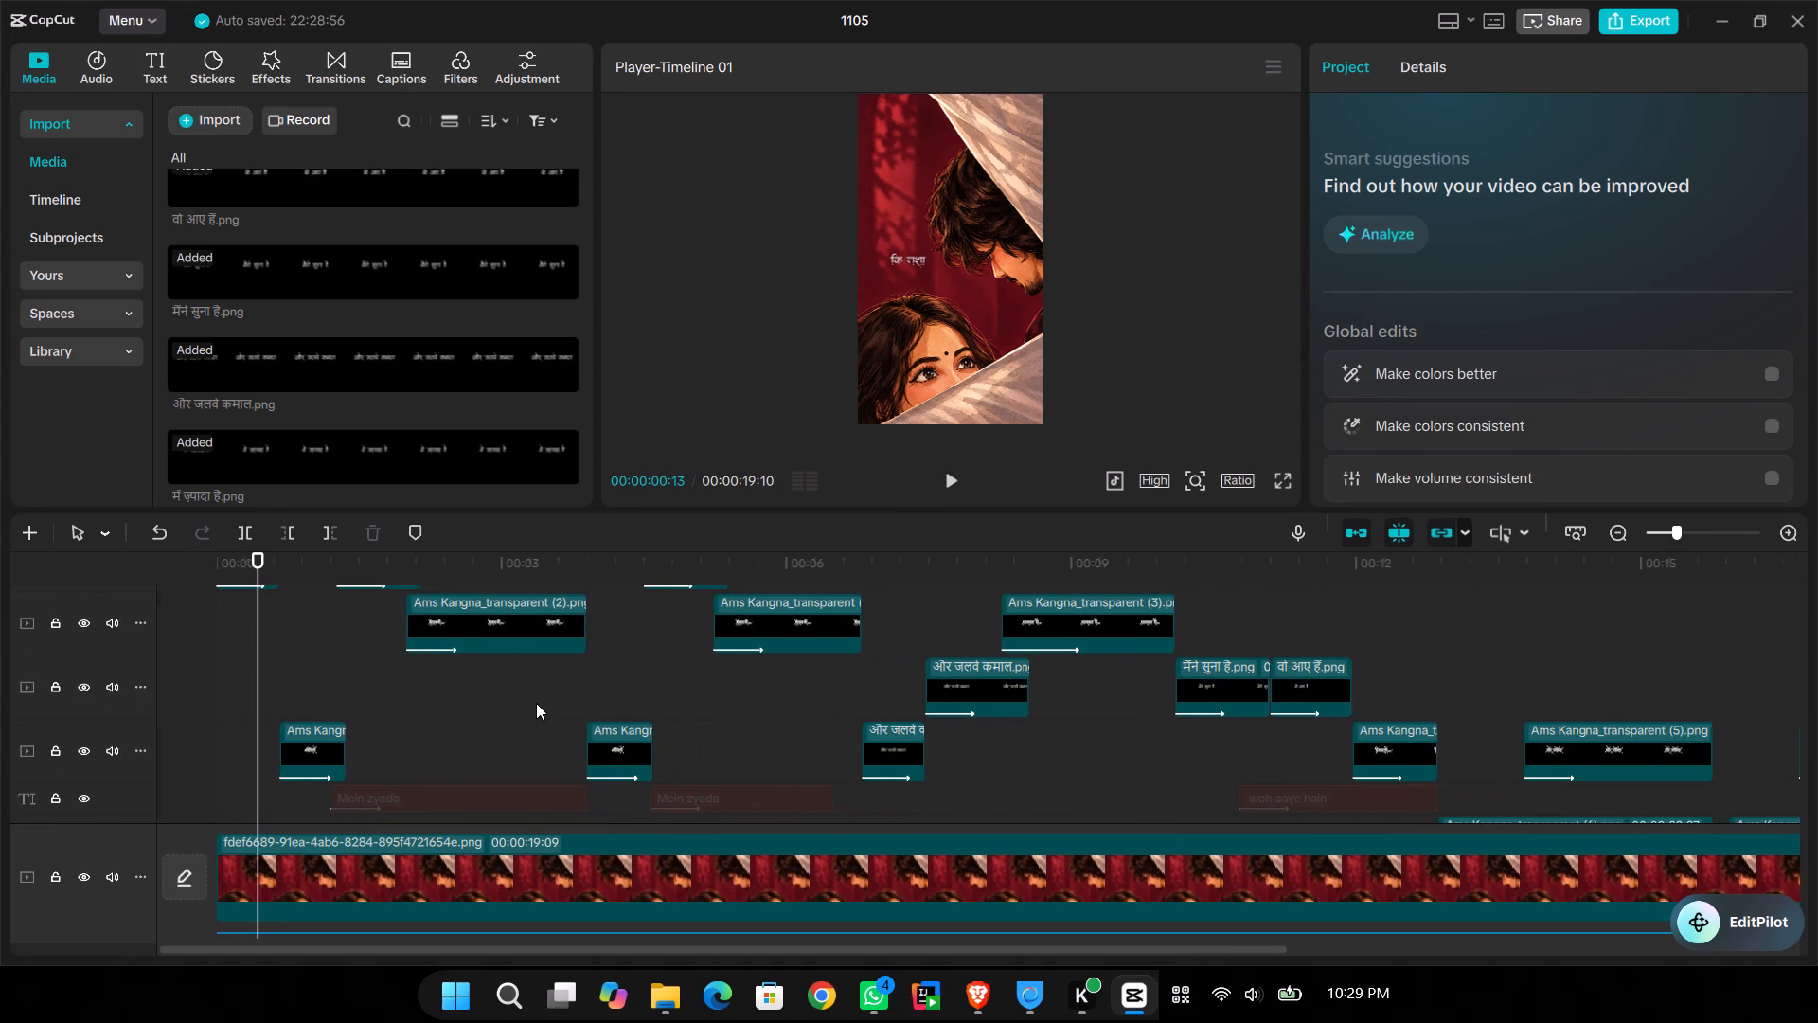
pyautogui.keyDown('ctrl'); pyautogui.scroll(5, 536, 703); pyautogui.keyUp('ctrl')
pyautogui.scroll(-2, 511, 720)
pyautogui.scroll(4, 528, 711)
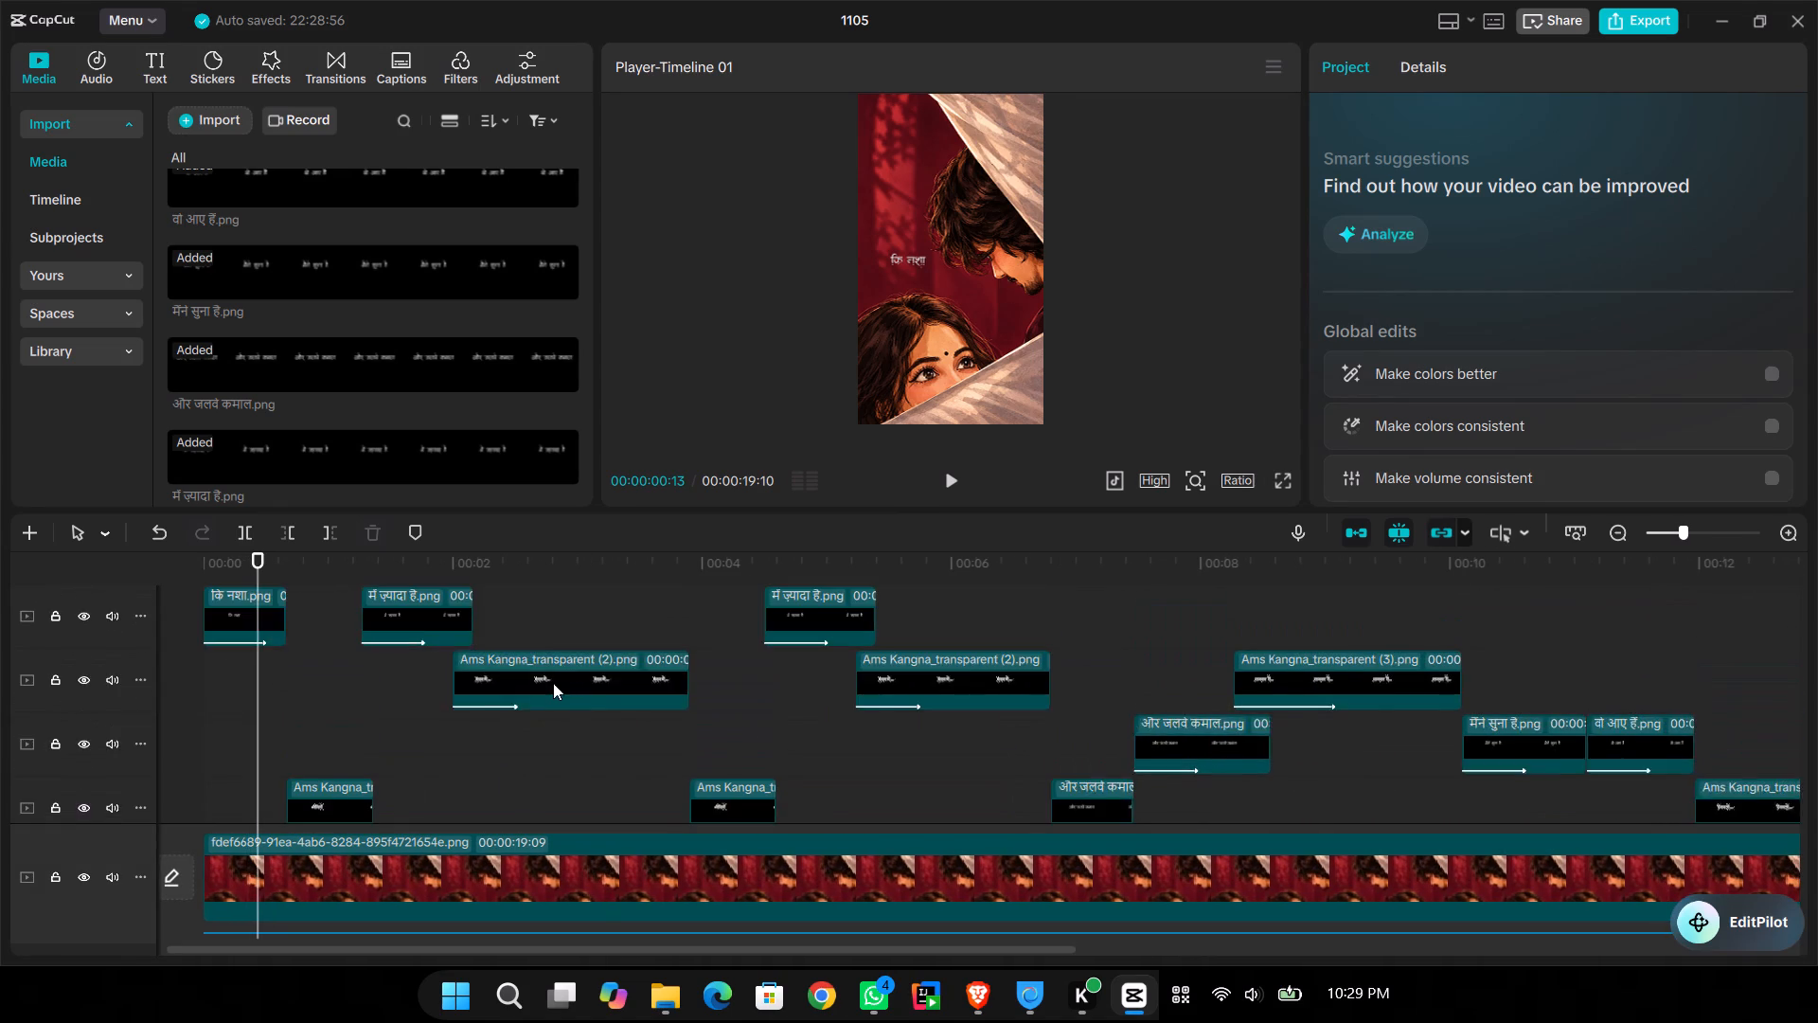
pyautogui.scroll(1, 553, 683)
pyautogui.scroll(-4, 552, 684)
pyautogui.scroll(2, 551, 685)
pyautogui.scroll(-2, 535, 670)
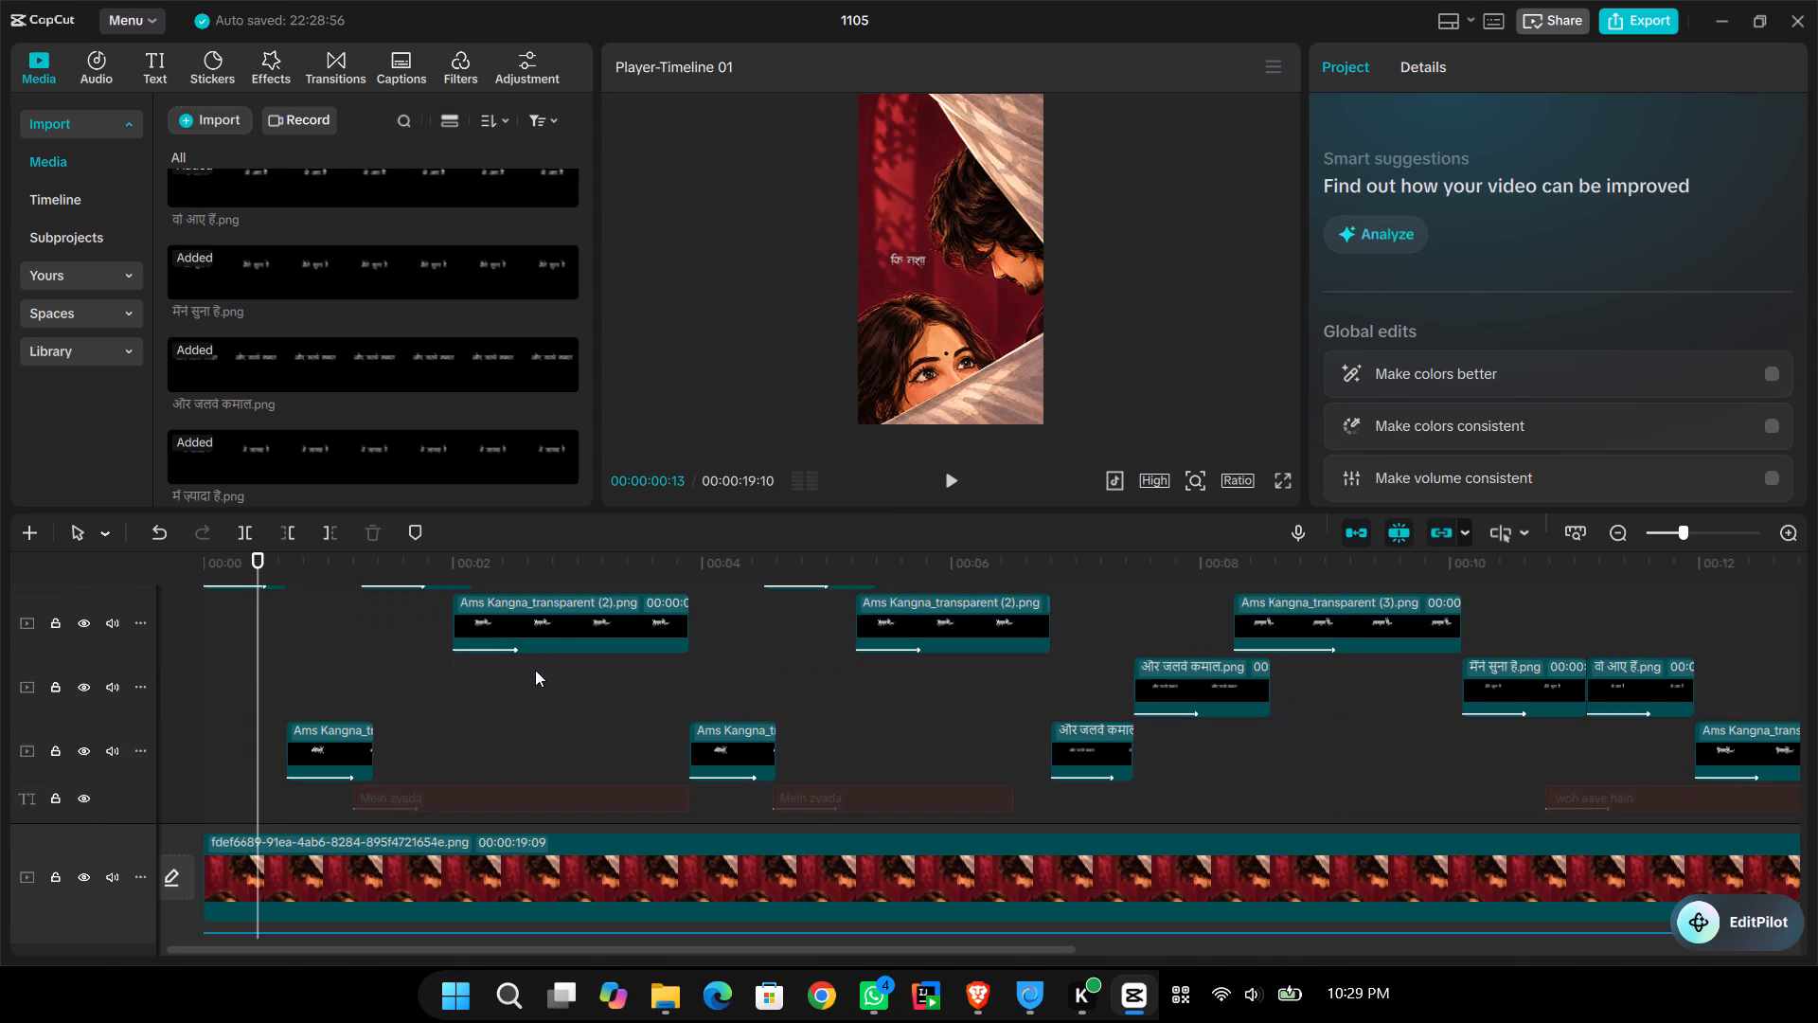
pyautogui.click(326, 714)
pyautogui.moveTo(370, 723); pyautogui.dragTo(617, 752)
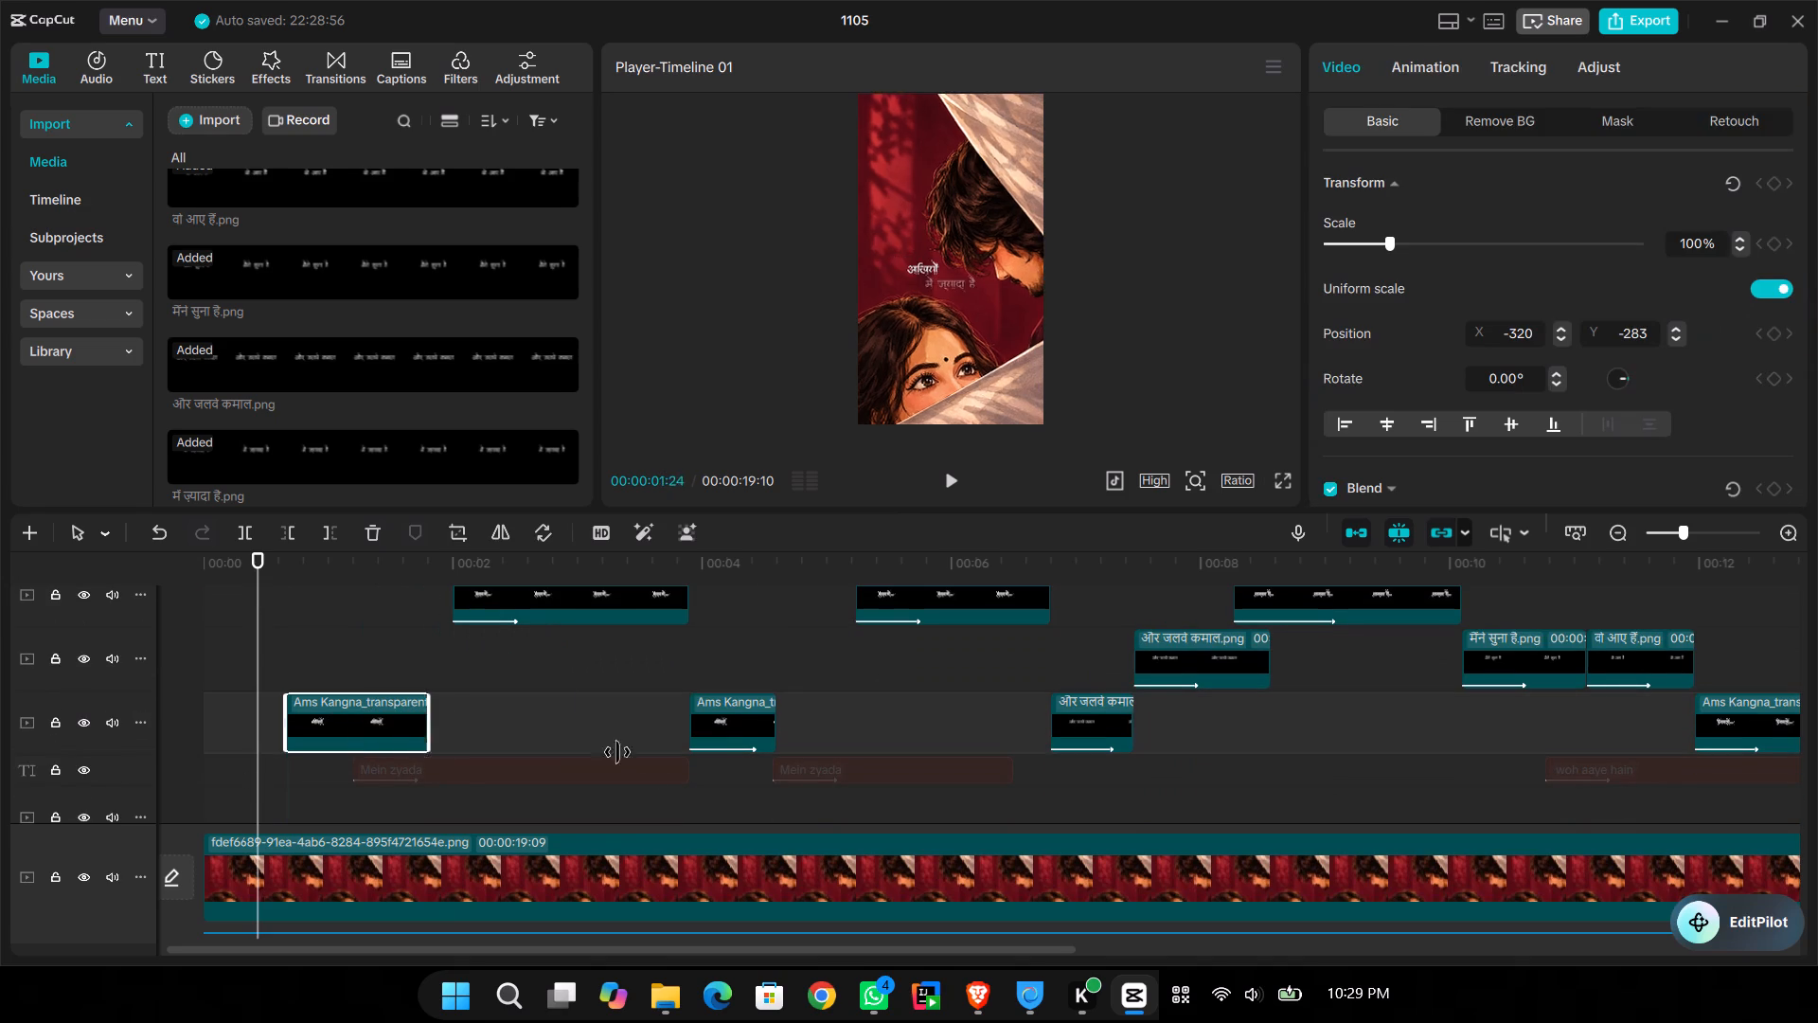
pyautogui.moveTo(617, 752); pyautogui.dragTo(694, 754)
# Move the "कि नशा" clip down to the "ओर जलवे कमाल" track at the timeline start and extend it to a duration of 00:00:03:27.
pyautogui.scroll(3, 494, 635)
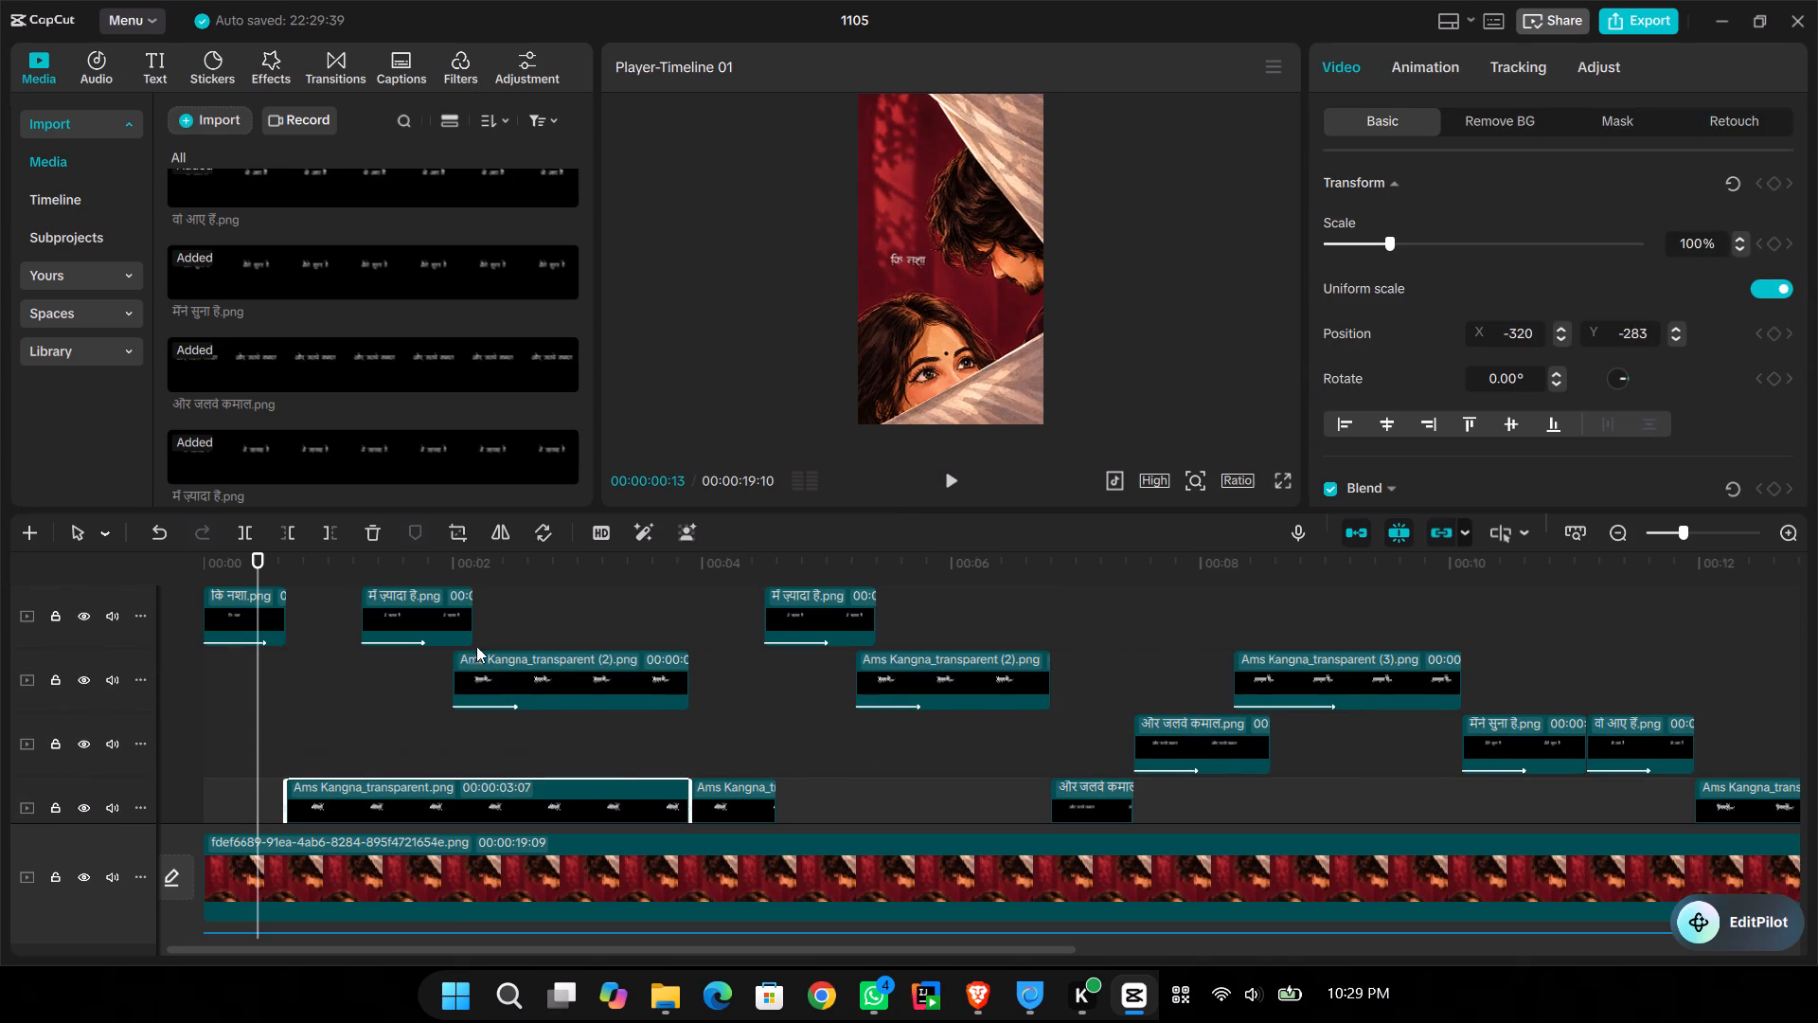
pyautogui.click(440, 621)
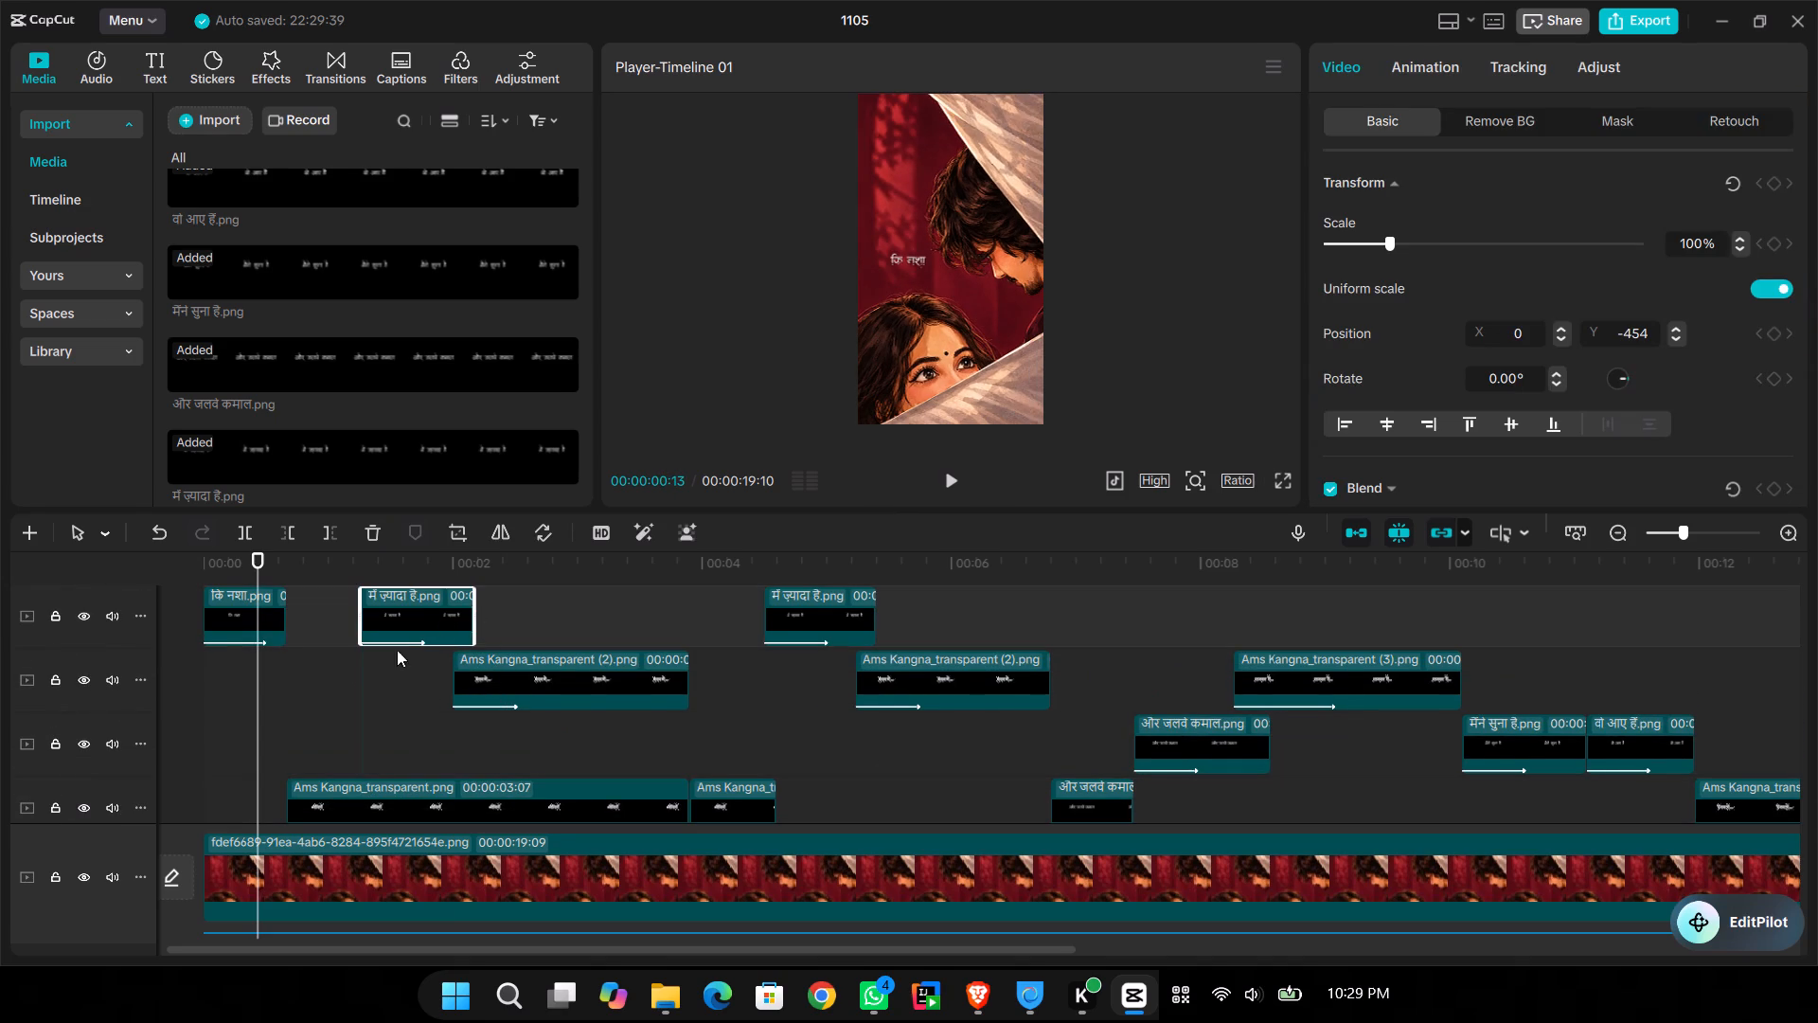
pyautogui.moveTo(236, 606); pyautogui.dragTo(241, 724)
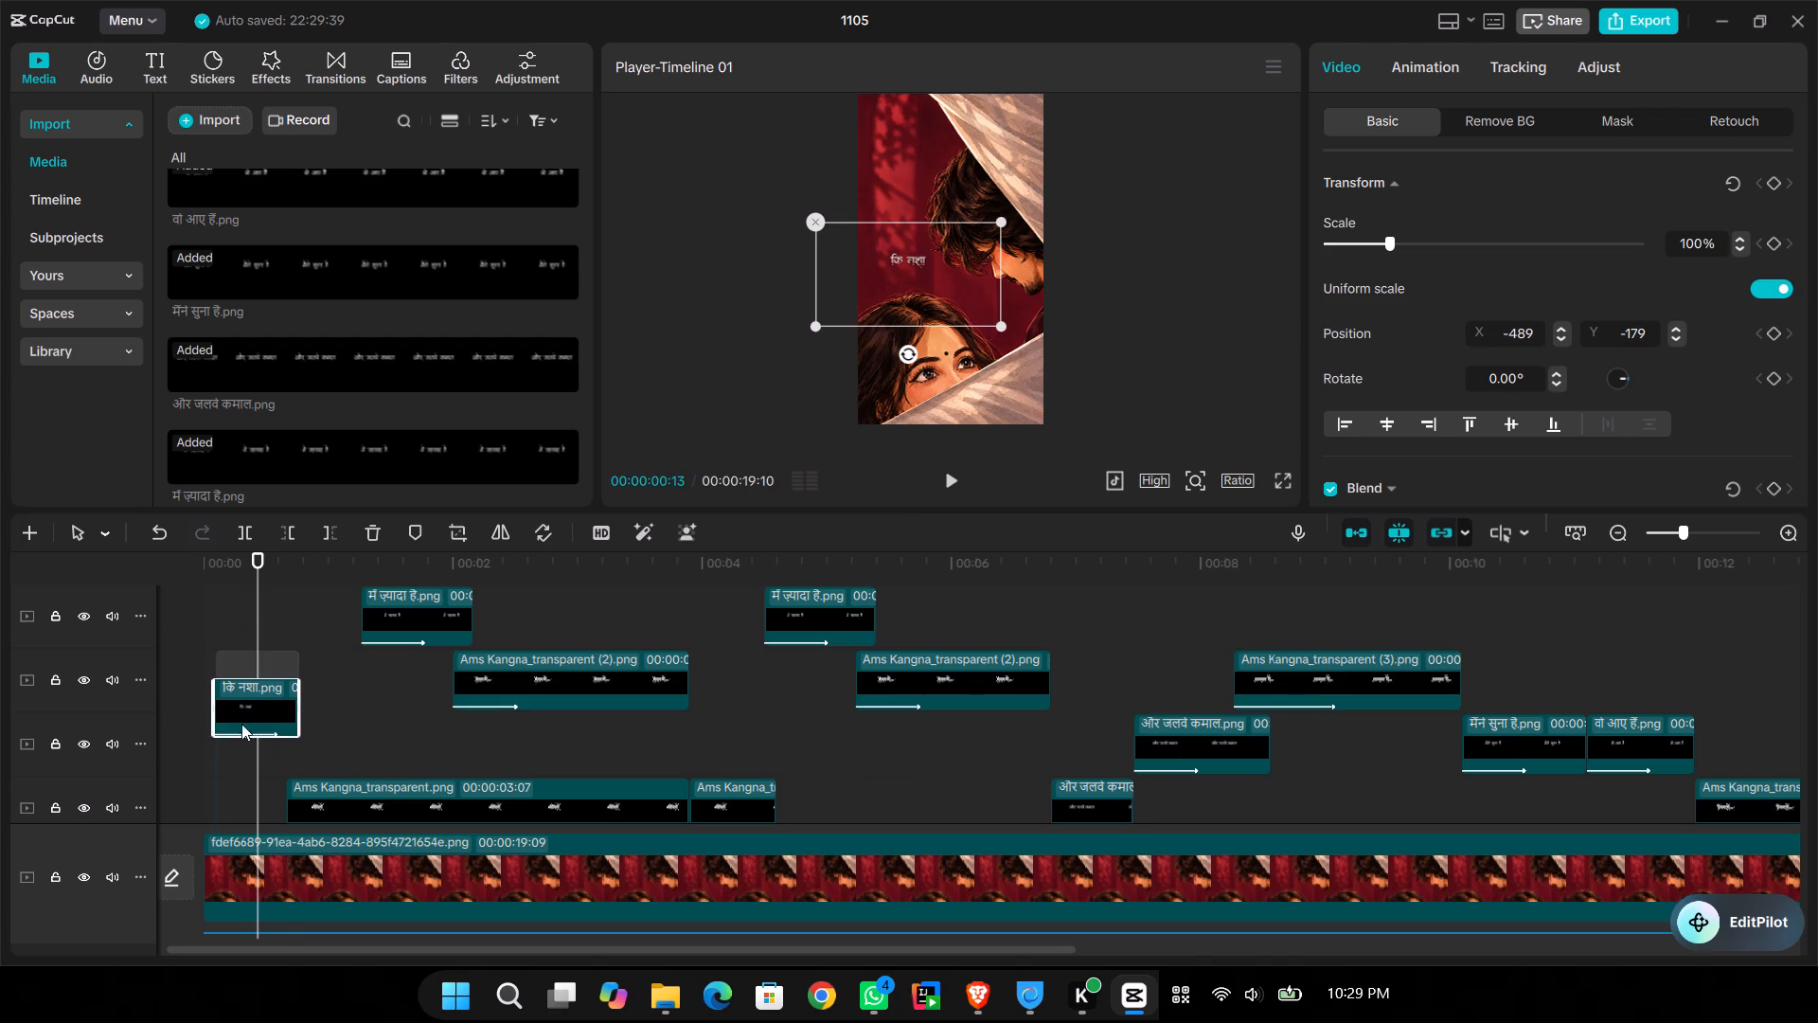
pyautogui.moveTo(241, 724); pyautogui.dragTo(241, 734)
pyautogui.moveTo(286, 745); pyautogui.dragTo(459, 762)
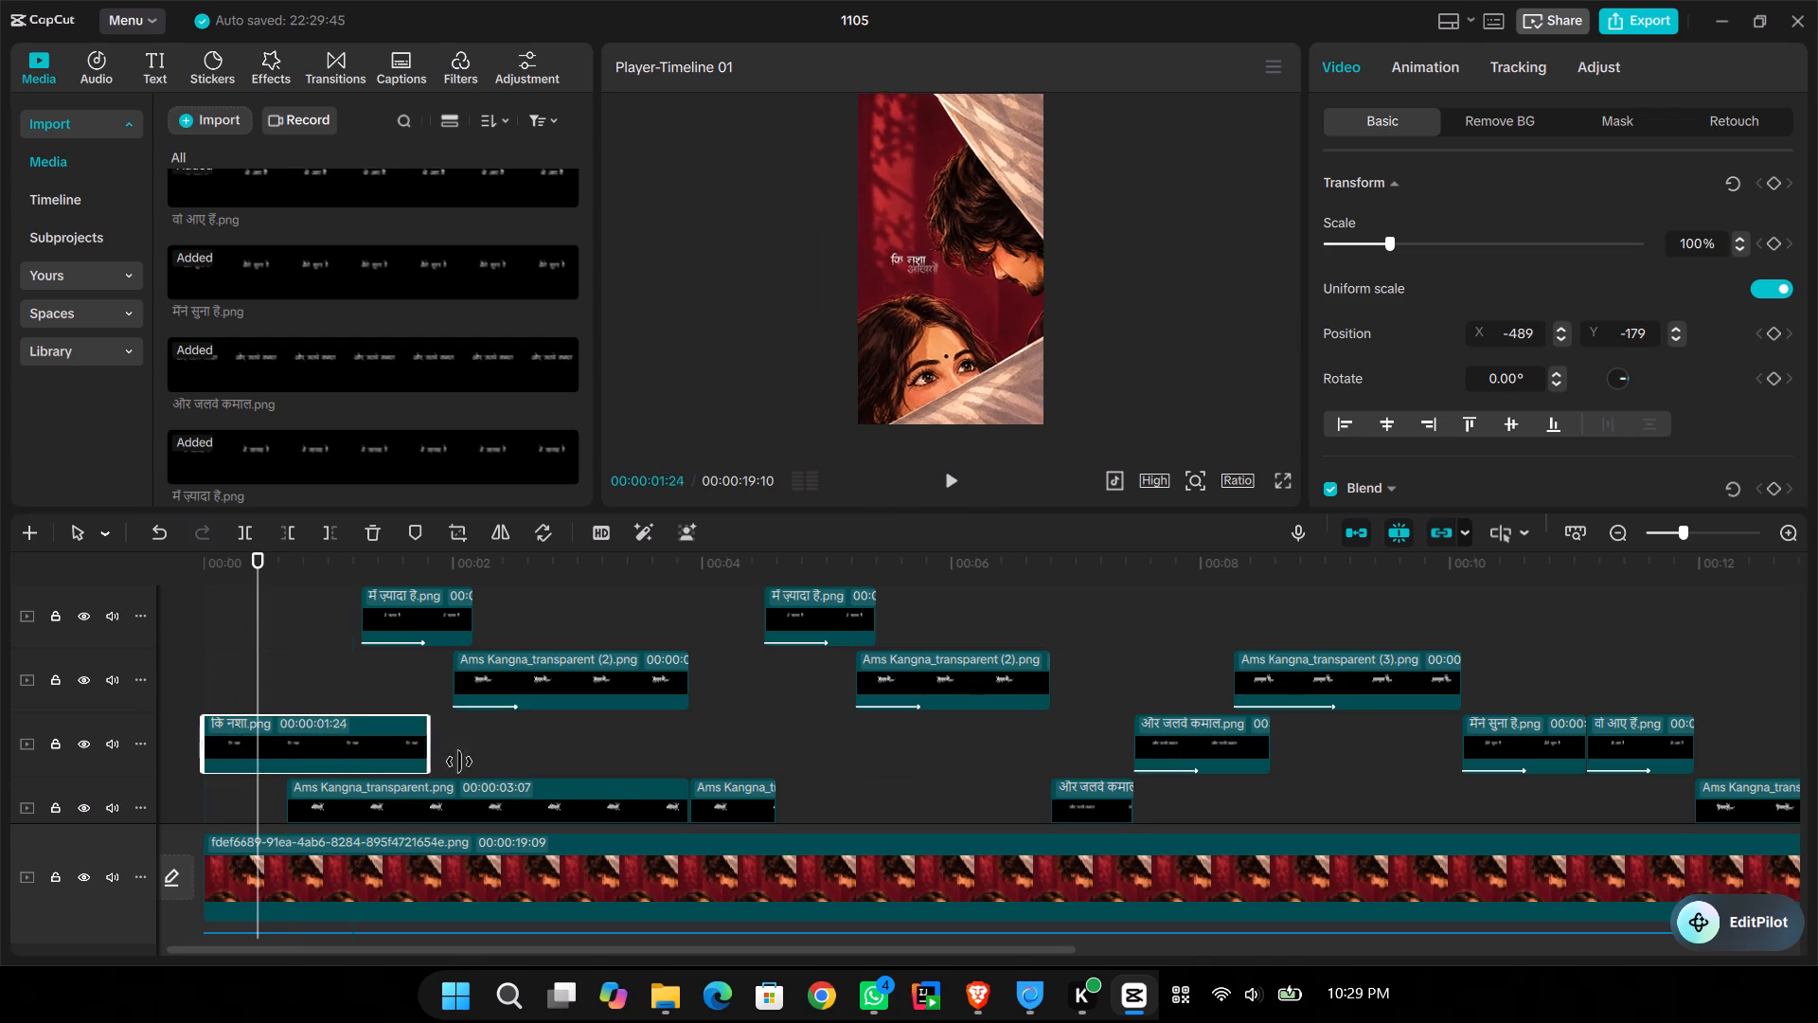
pyautogui.moveTo(459, 762); pyautogui.dragTo(677, 770)
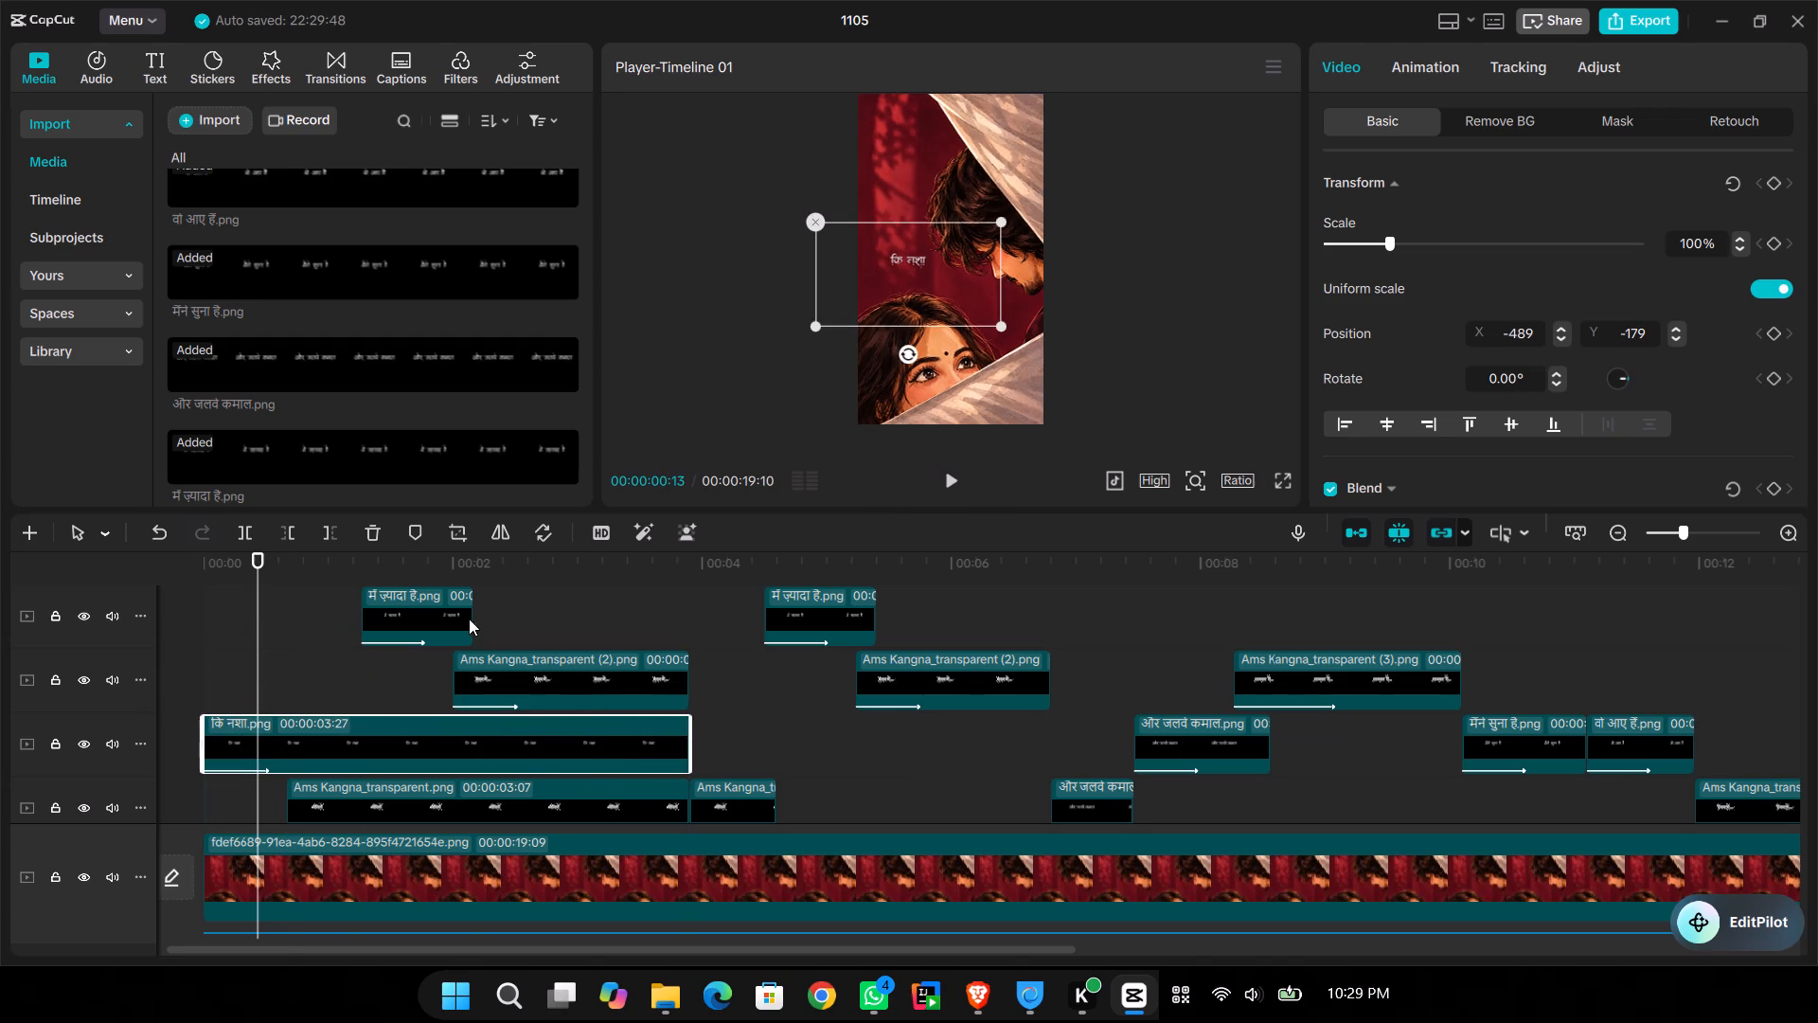
# Extend the first "में ज्यादा है" clip to a duration of 00:00:02:19, level with the other first-verse clips' ends.
pyautogui.click(408, 600)
pyautogui.moveTo(476, 615); pyautogui.dragTo(676, 646)
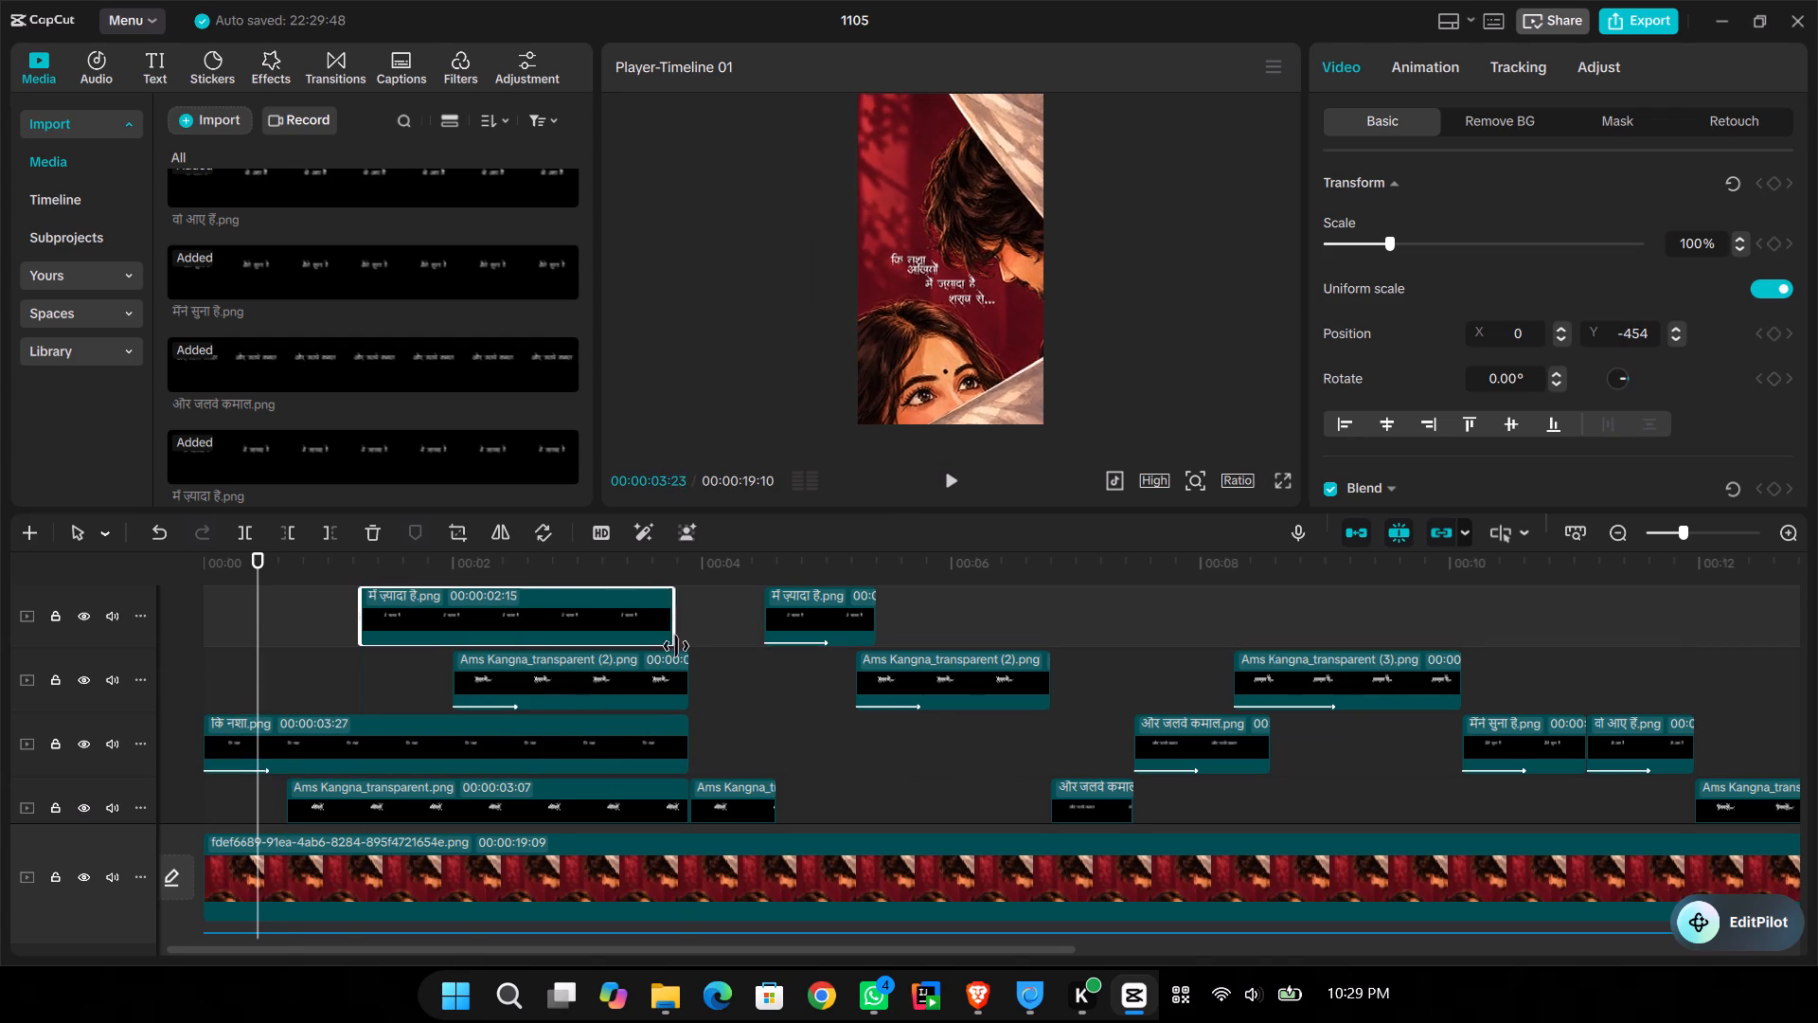
pyautogui.moveTo(676, 646); pyautogui.dragTo(683, 646)
# Play the opening verse full screen from the start to check how the extended lyric lines sit together.
pyautogui.moveTo(253, 660); pyautogui.dragTo(78, 675)
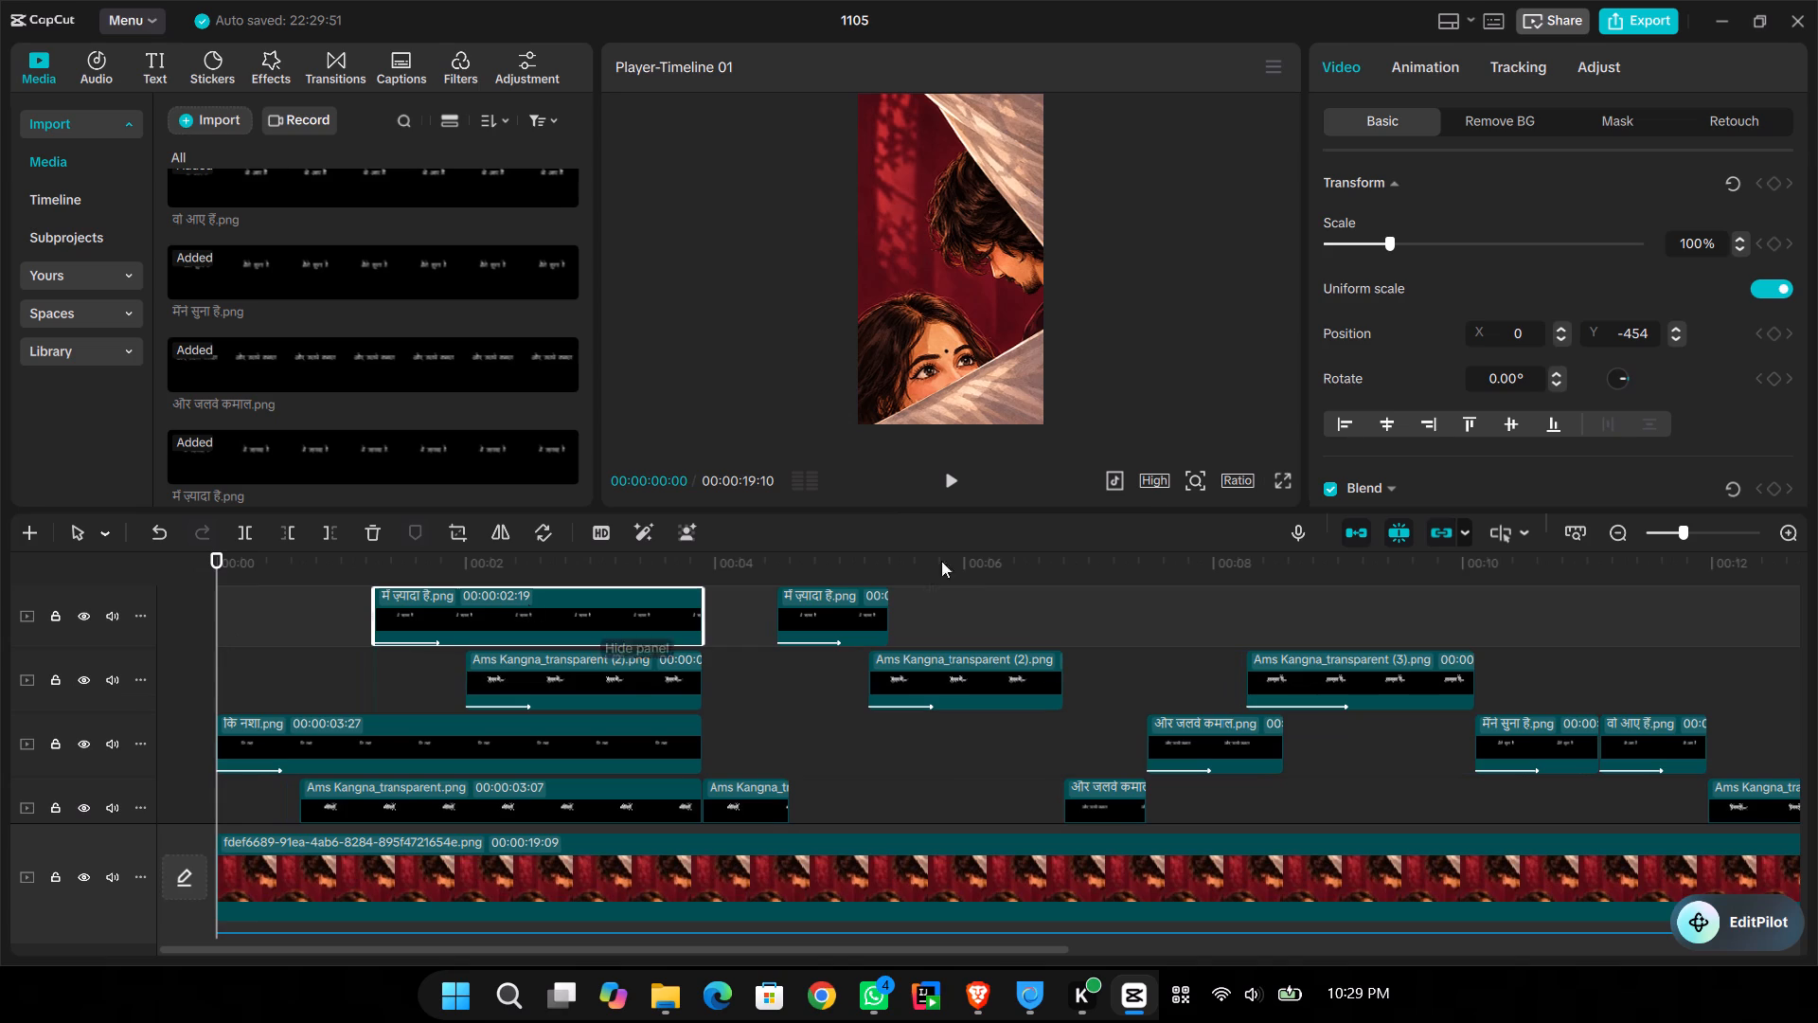
pyautogui.click(1284, 481)
pyautogui.press('space')
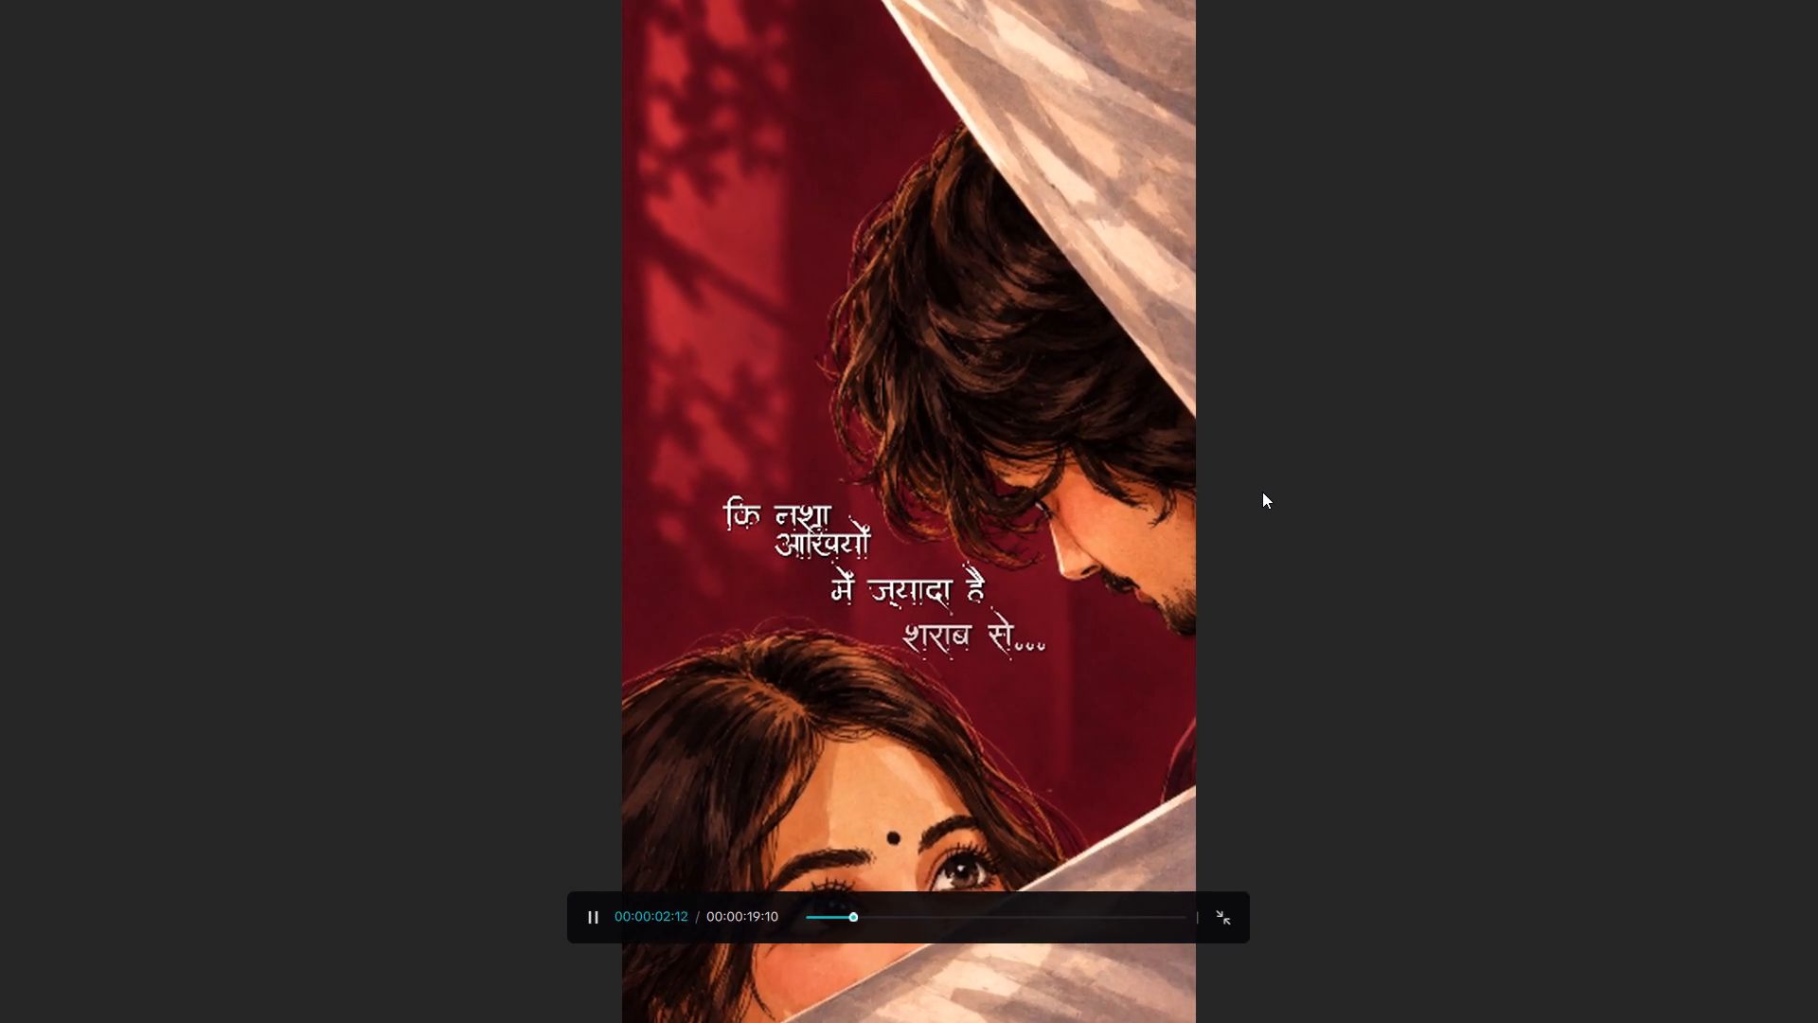
pyautogui.press('space')
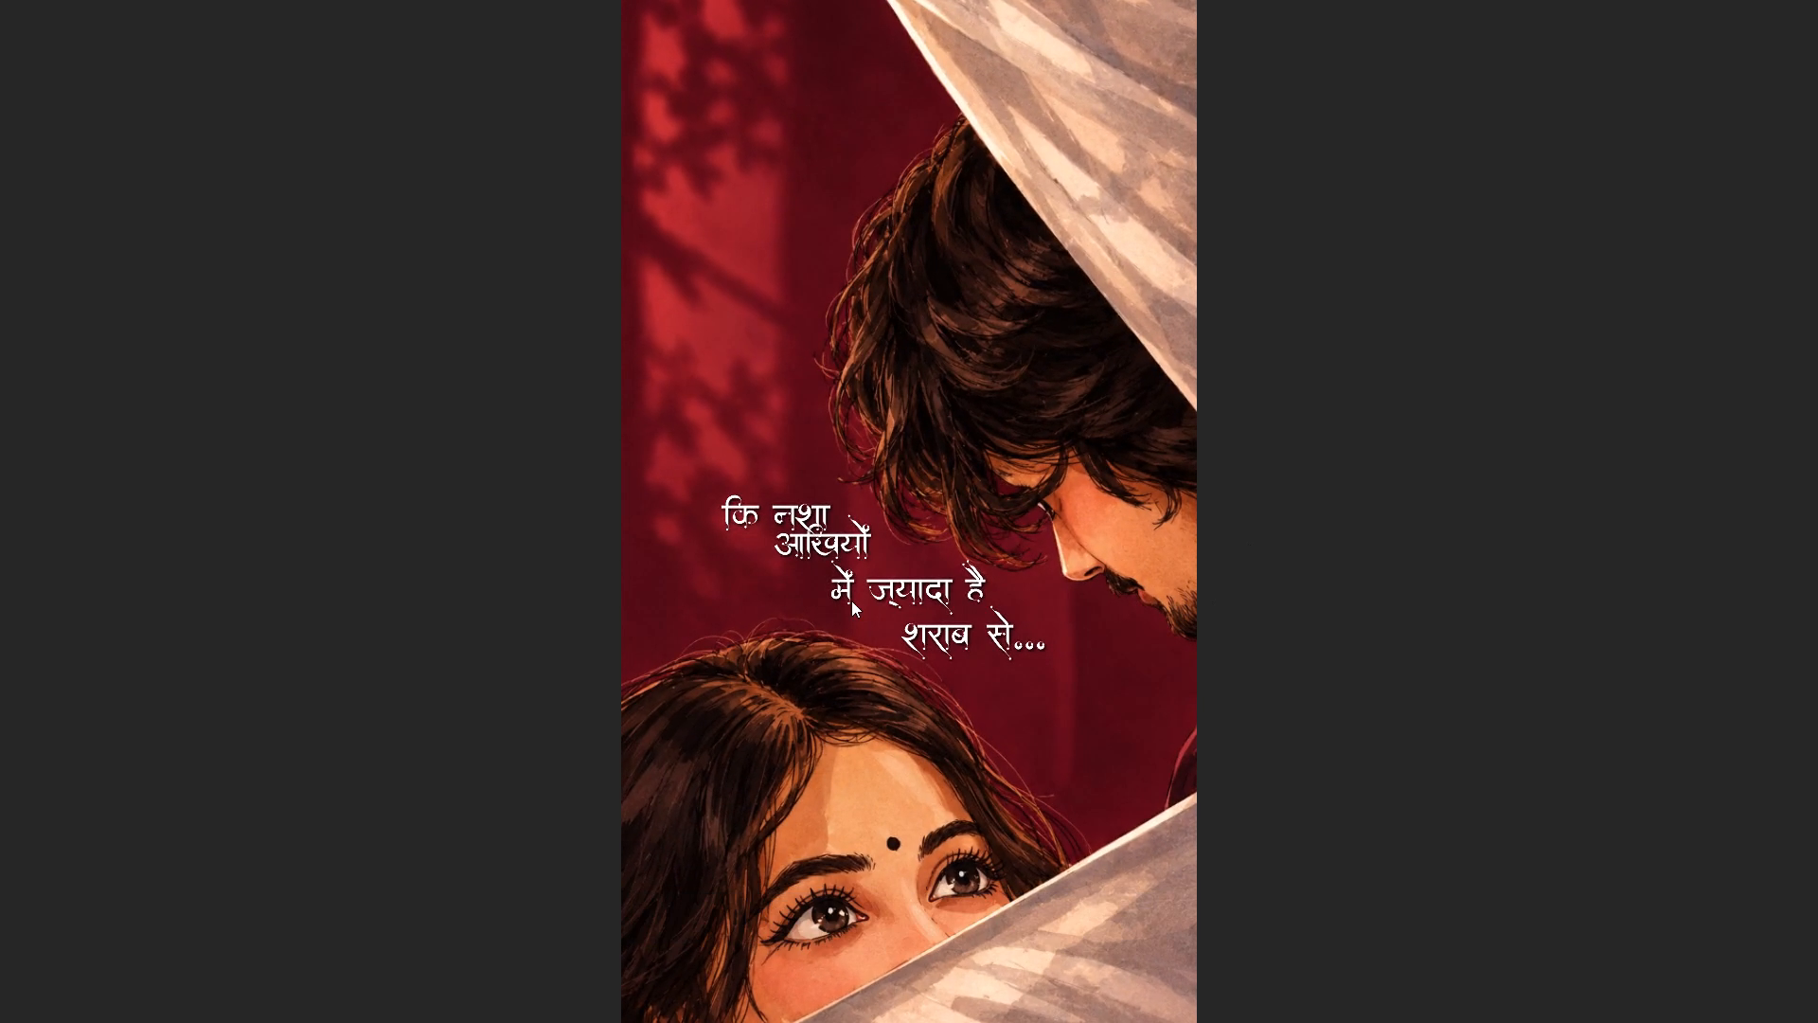
pyautogui.click(834, 620)
pyautogui.click(1233, 924)
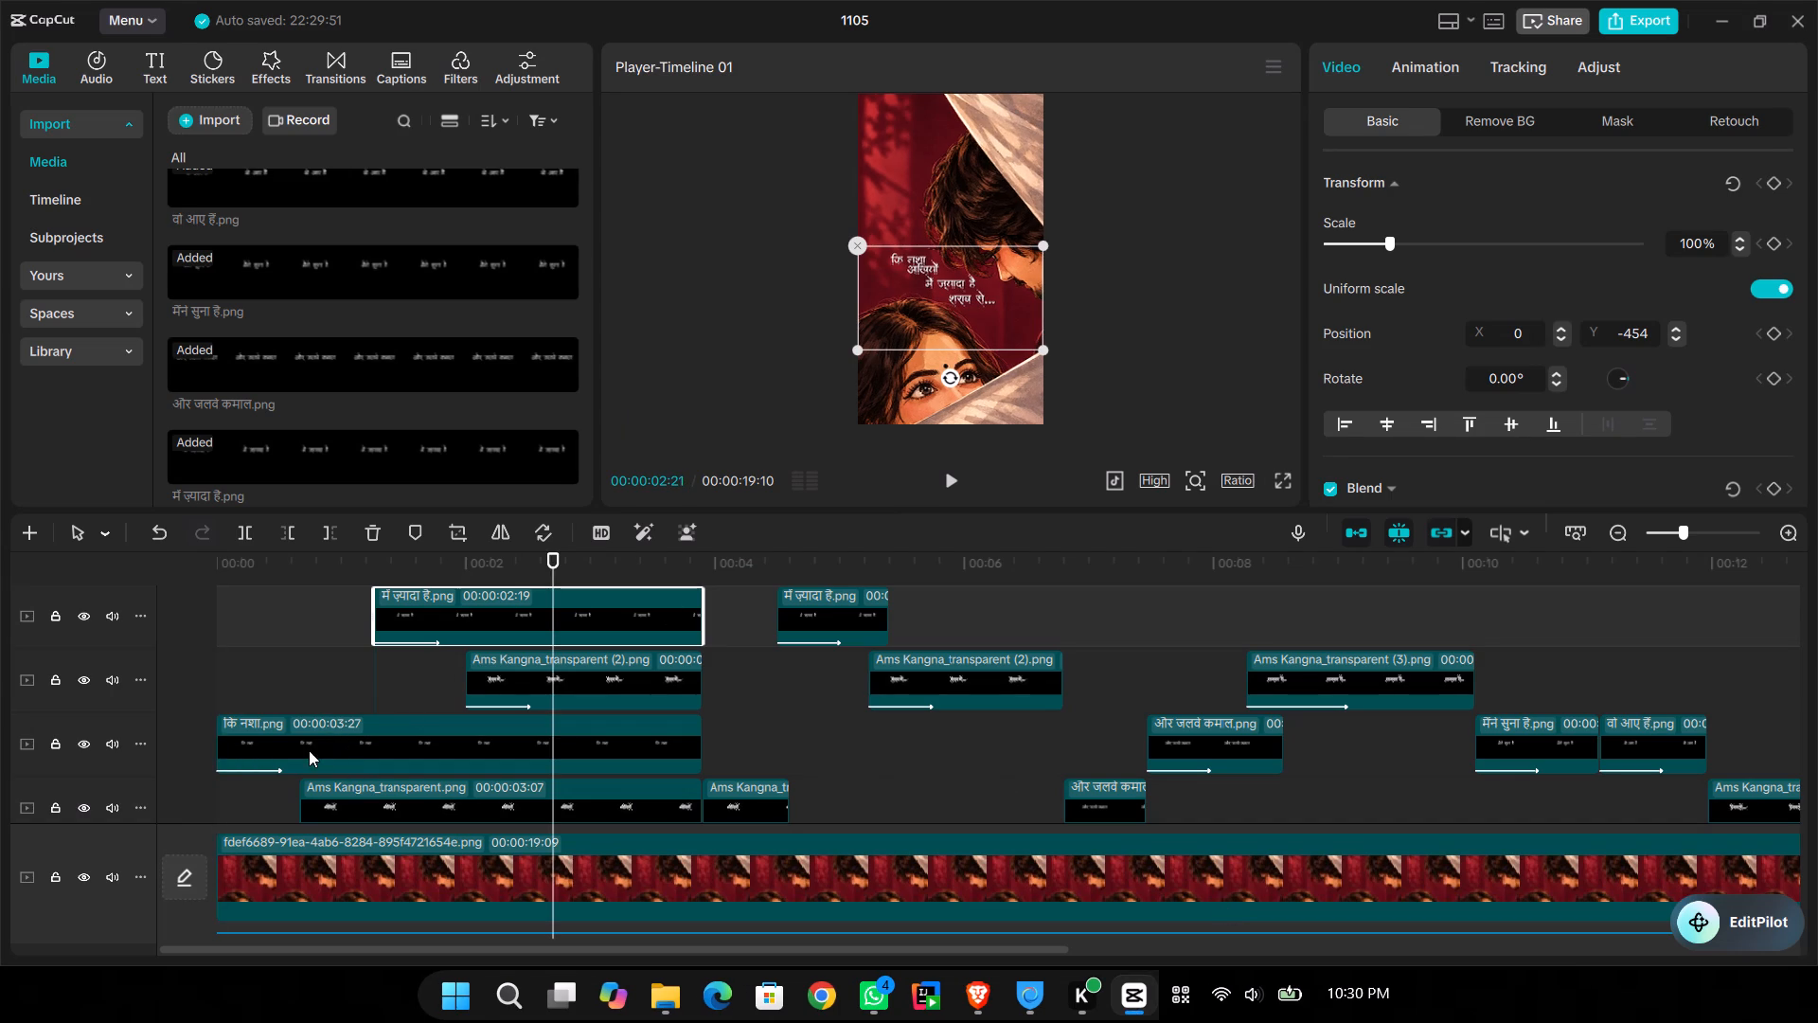
# Reposition the "कि नशा" lyric higher beside the man's hair, at about X -703, Y 536.
pyautogui.click(314, 745)
pyautogui.moveTo(886, 283); pyautogui.dragTo(877, 220)
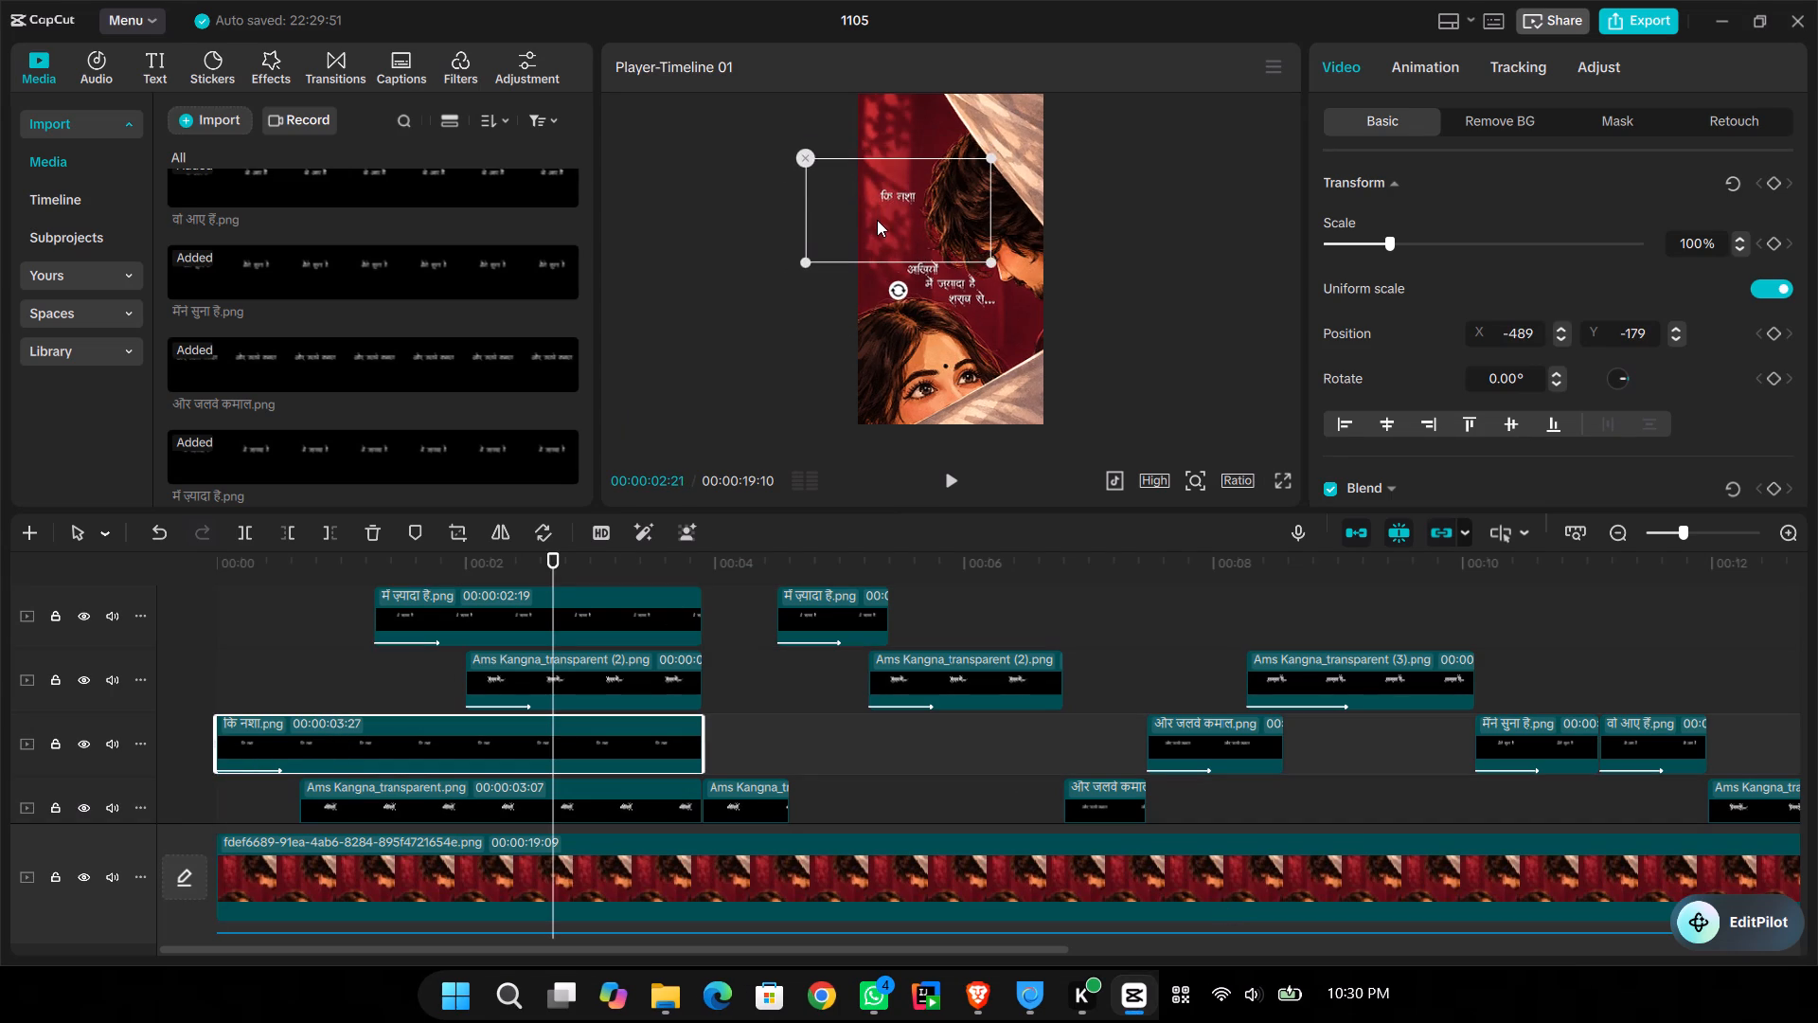
pyautogui.moveTo(877, 220); pyautogui.dragTo(868, 222)
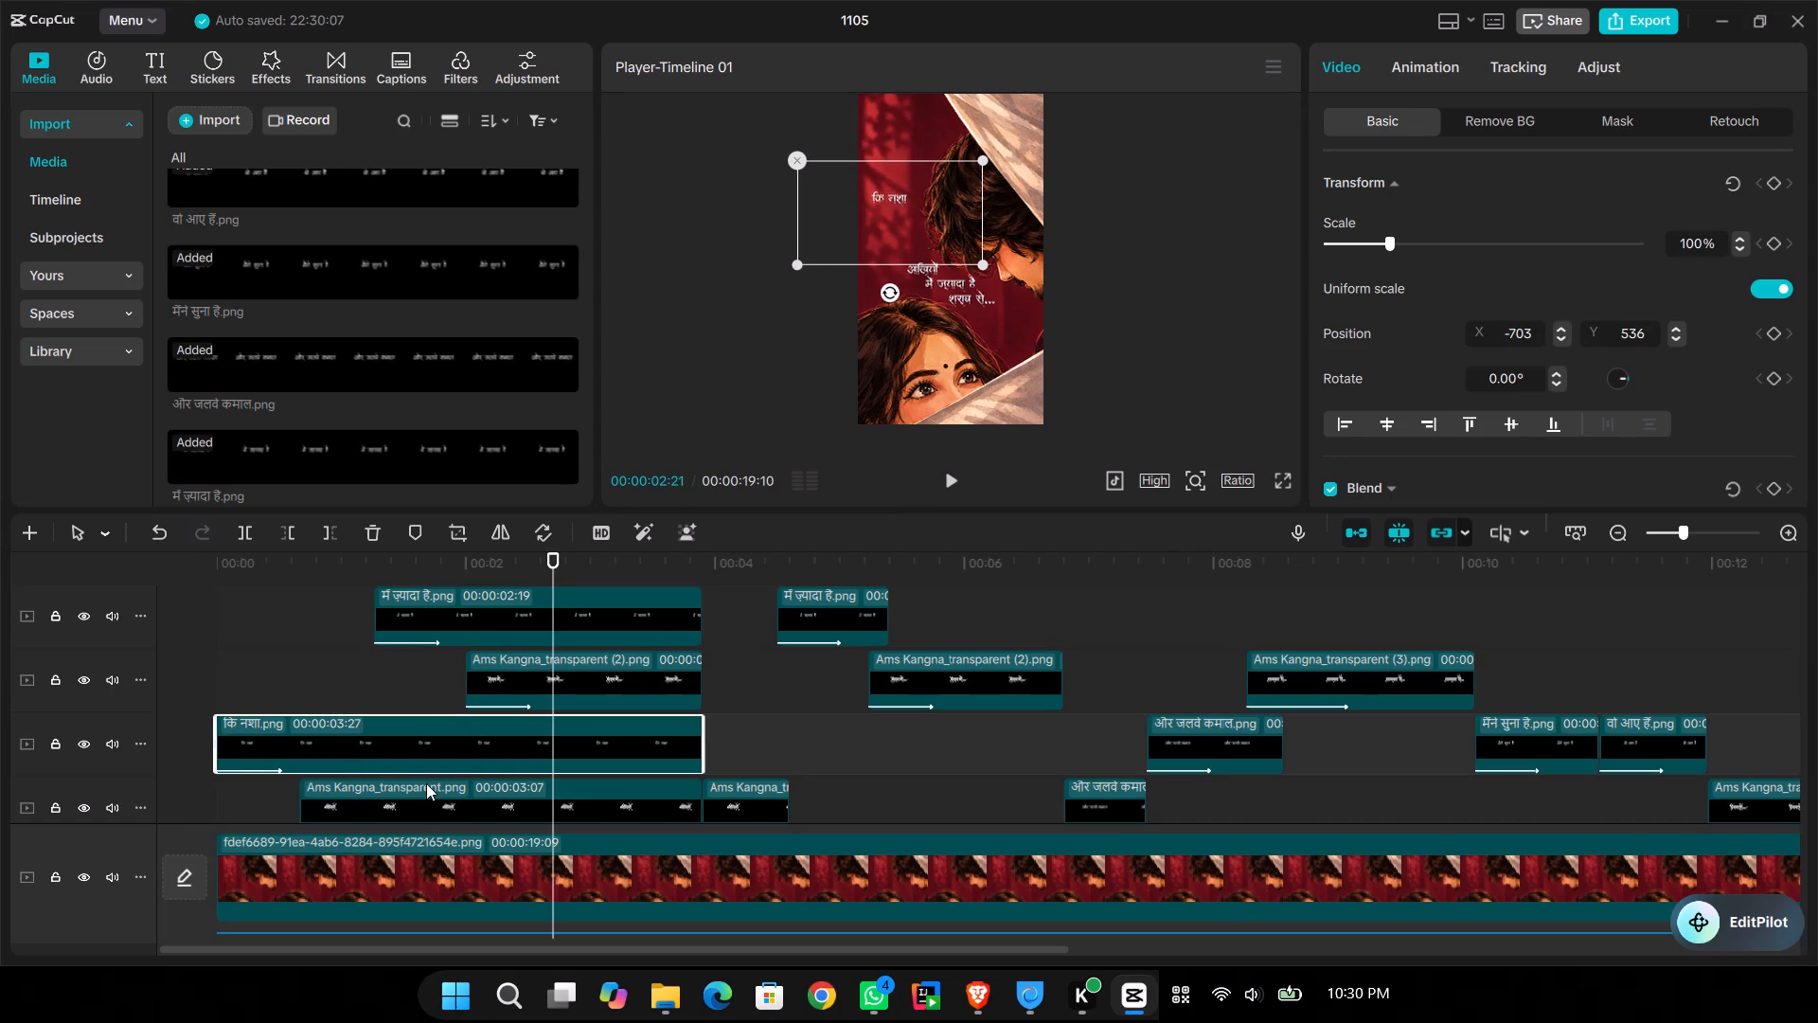
# Reposition the first Ams Kangna_transparent lyric just below "कि नशा", at about X -685, Y 350.
pyautogui.click(426, 783)
pyautogui.moveTo(871, 314); pyautogui.dragTo(841, 250)
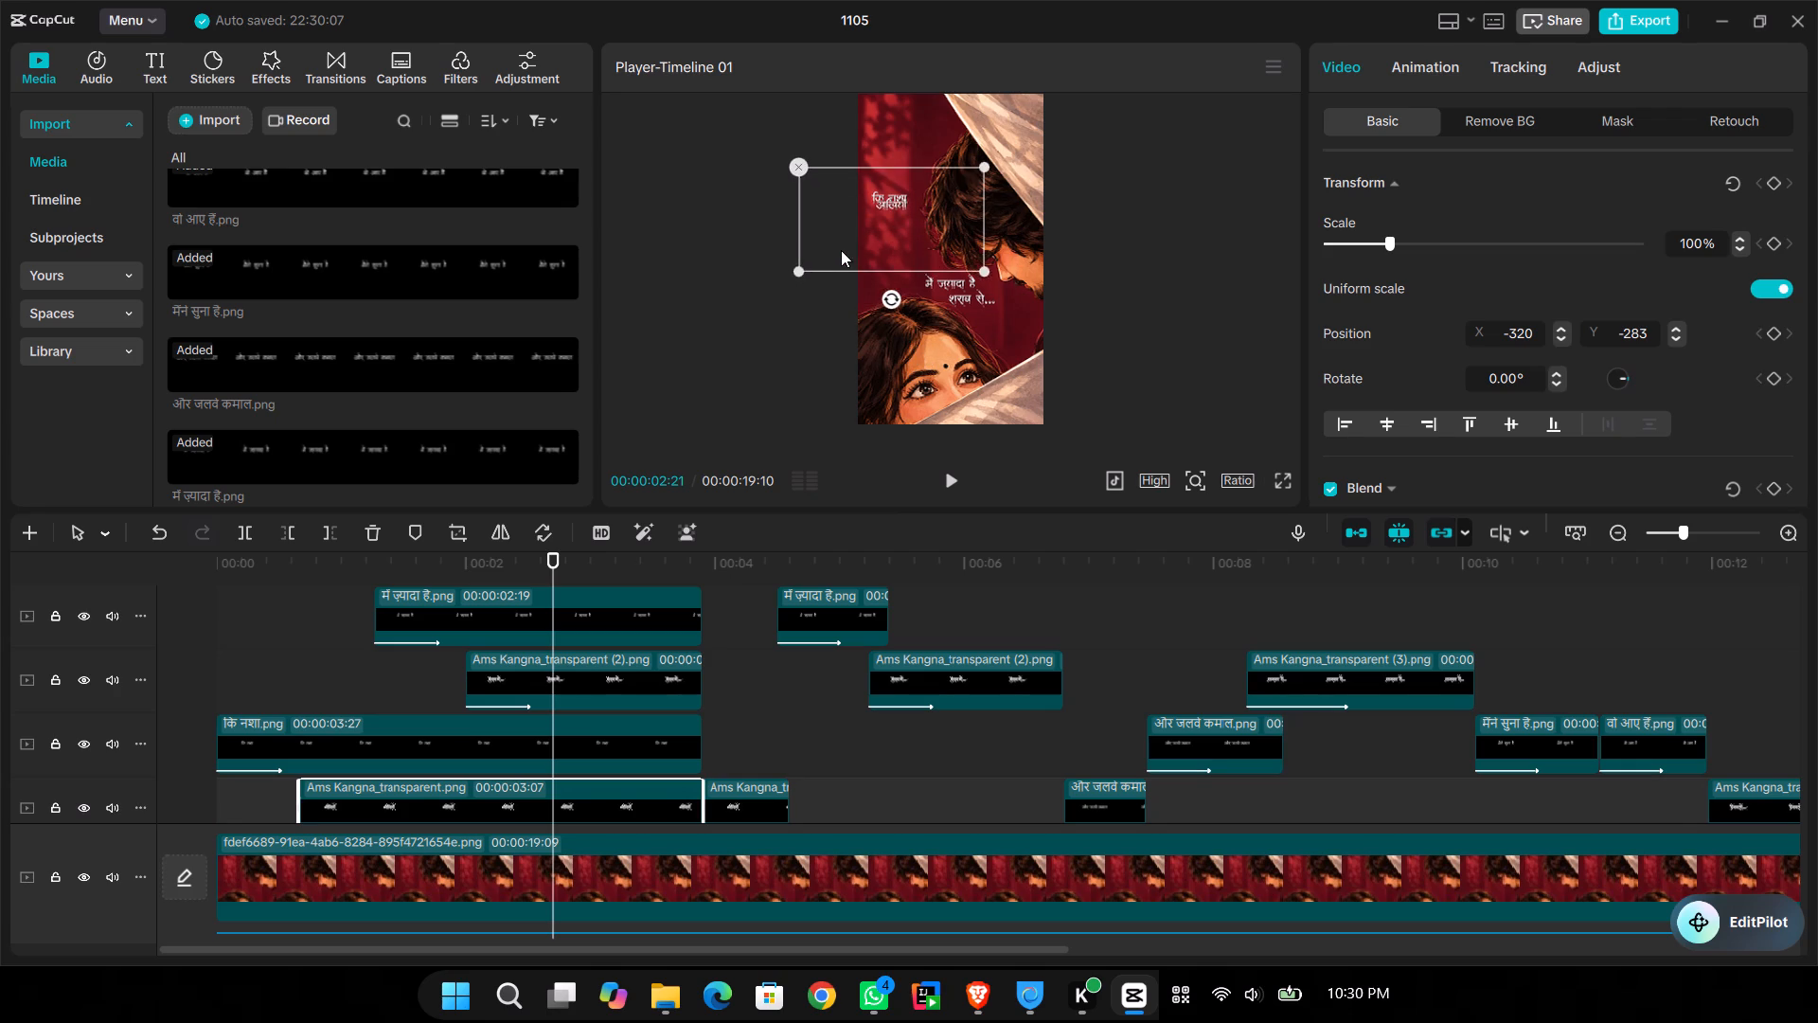
pyautogui.moveTo(841, 250); pyautogui.dragTo(822, 273)
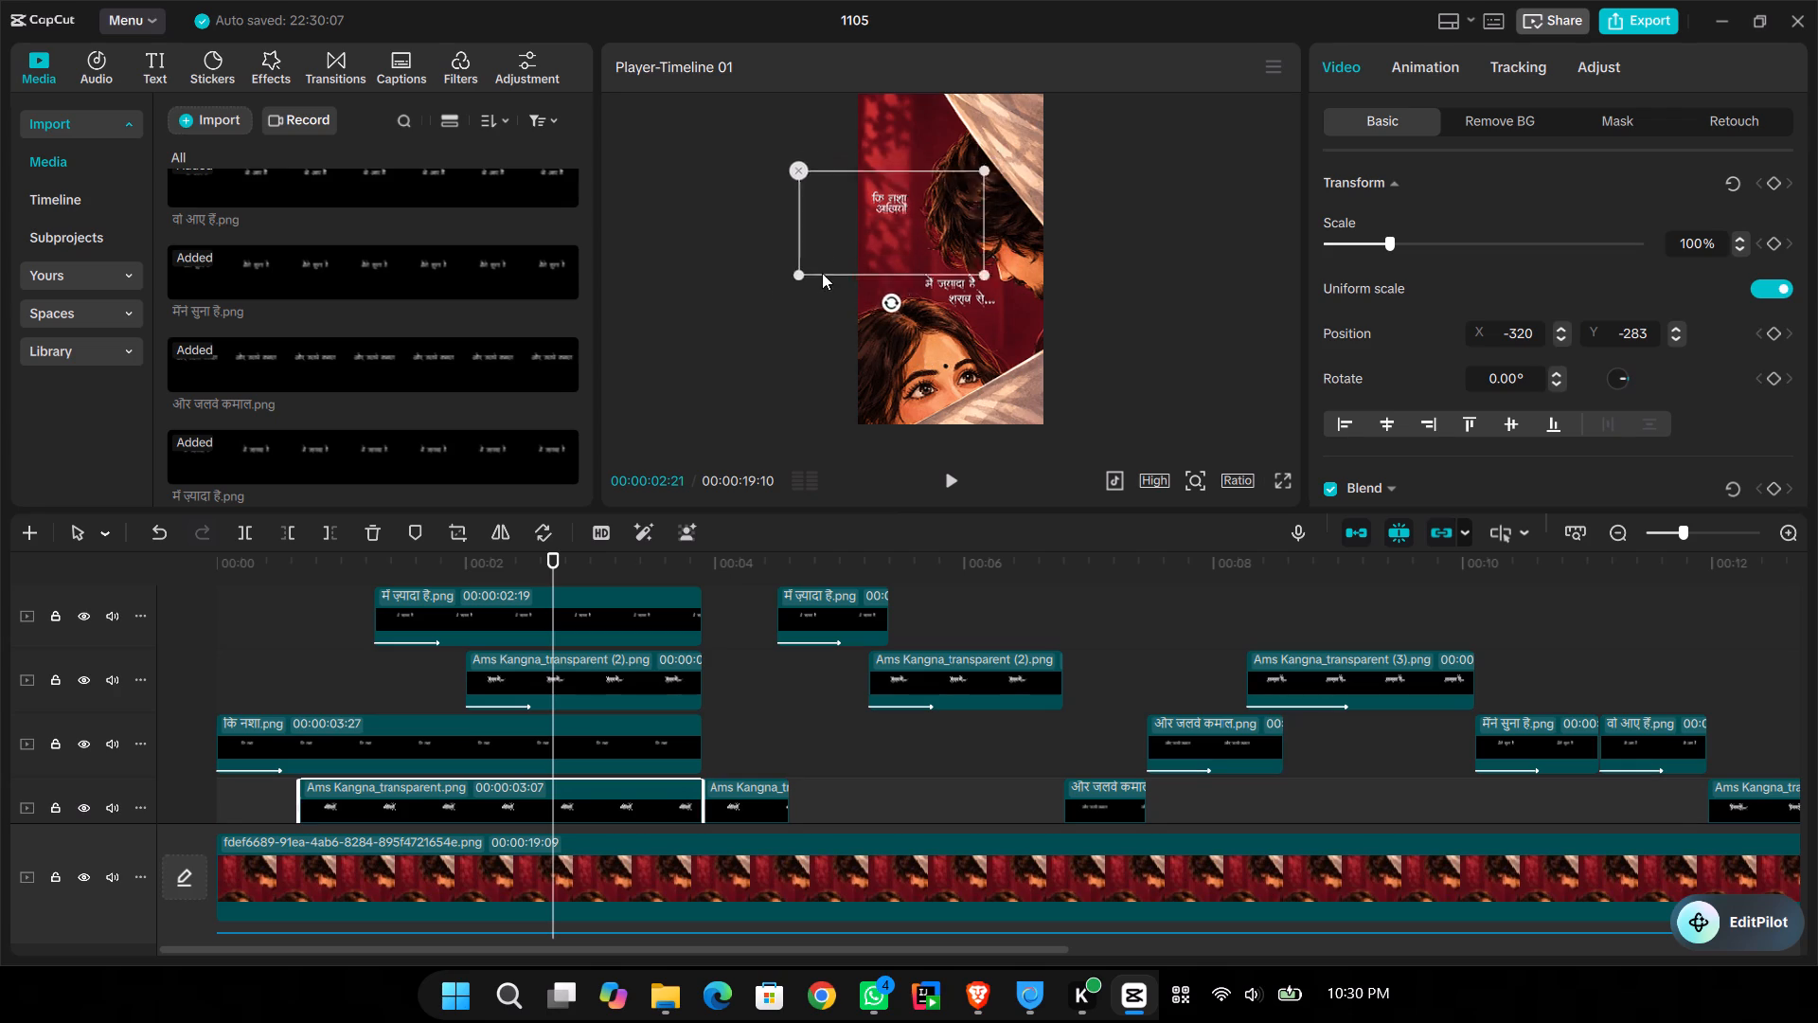
pyautogui.moveTo(822, 273); pyautogui.dragTo(841, 260)
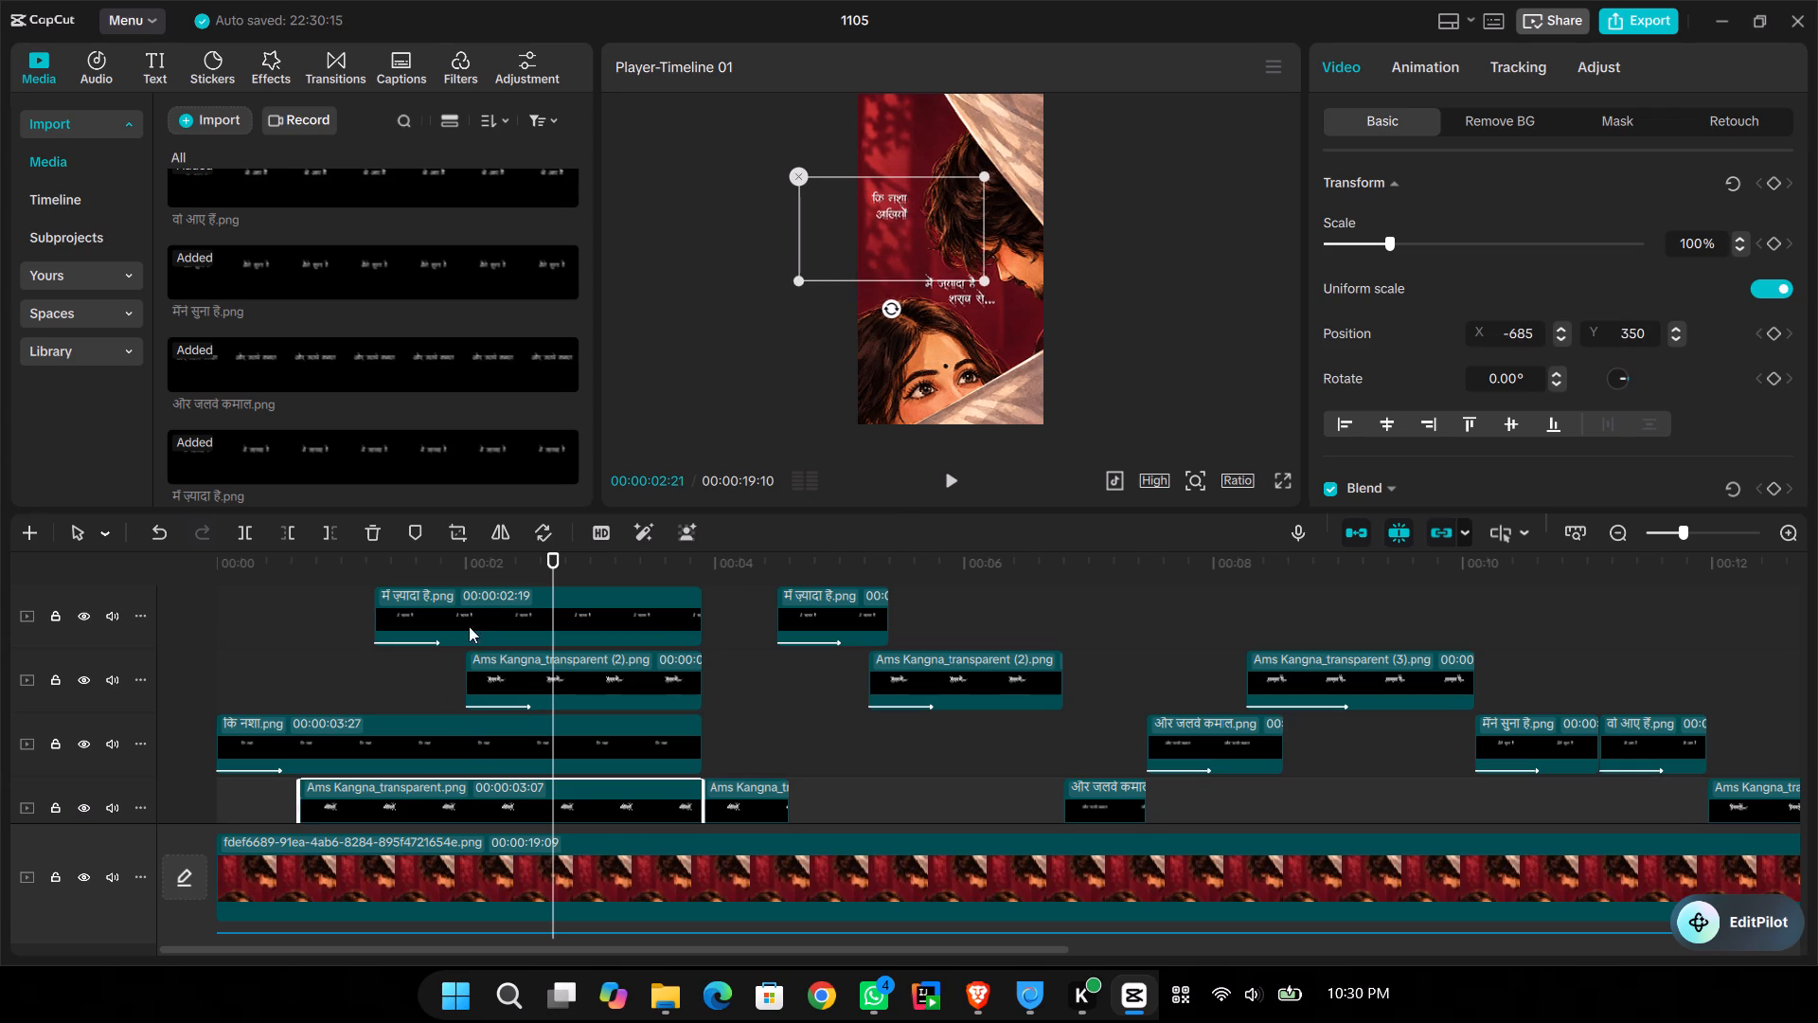
# Reposition the first "में ज्यादा है" lyric as the third line of the stack, at about X -668, Y 165.
pyautogui.click(472, 614)
pyautogui.moveTo(952, 302); pyautogui.dragTo(892, 243)
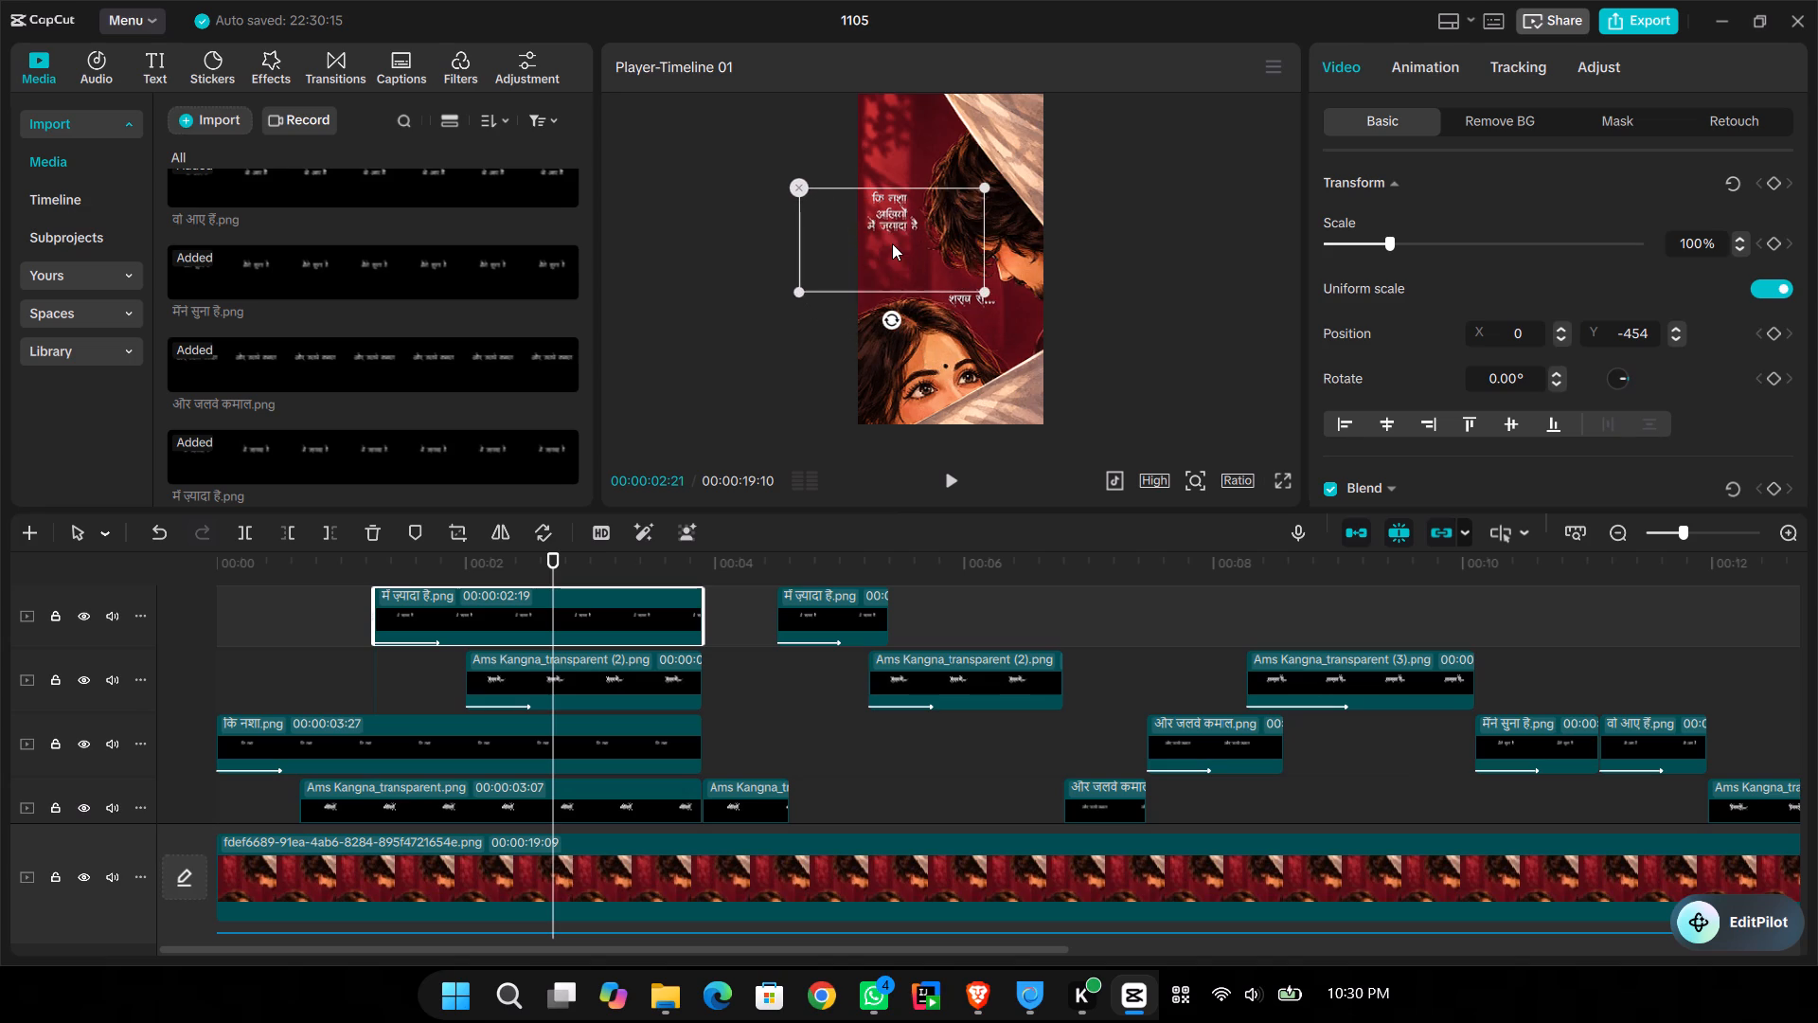
pyautogui.moveTo(892, 243); pyautogui.dragTo(895, 249)
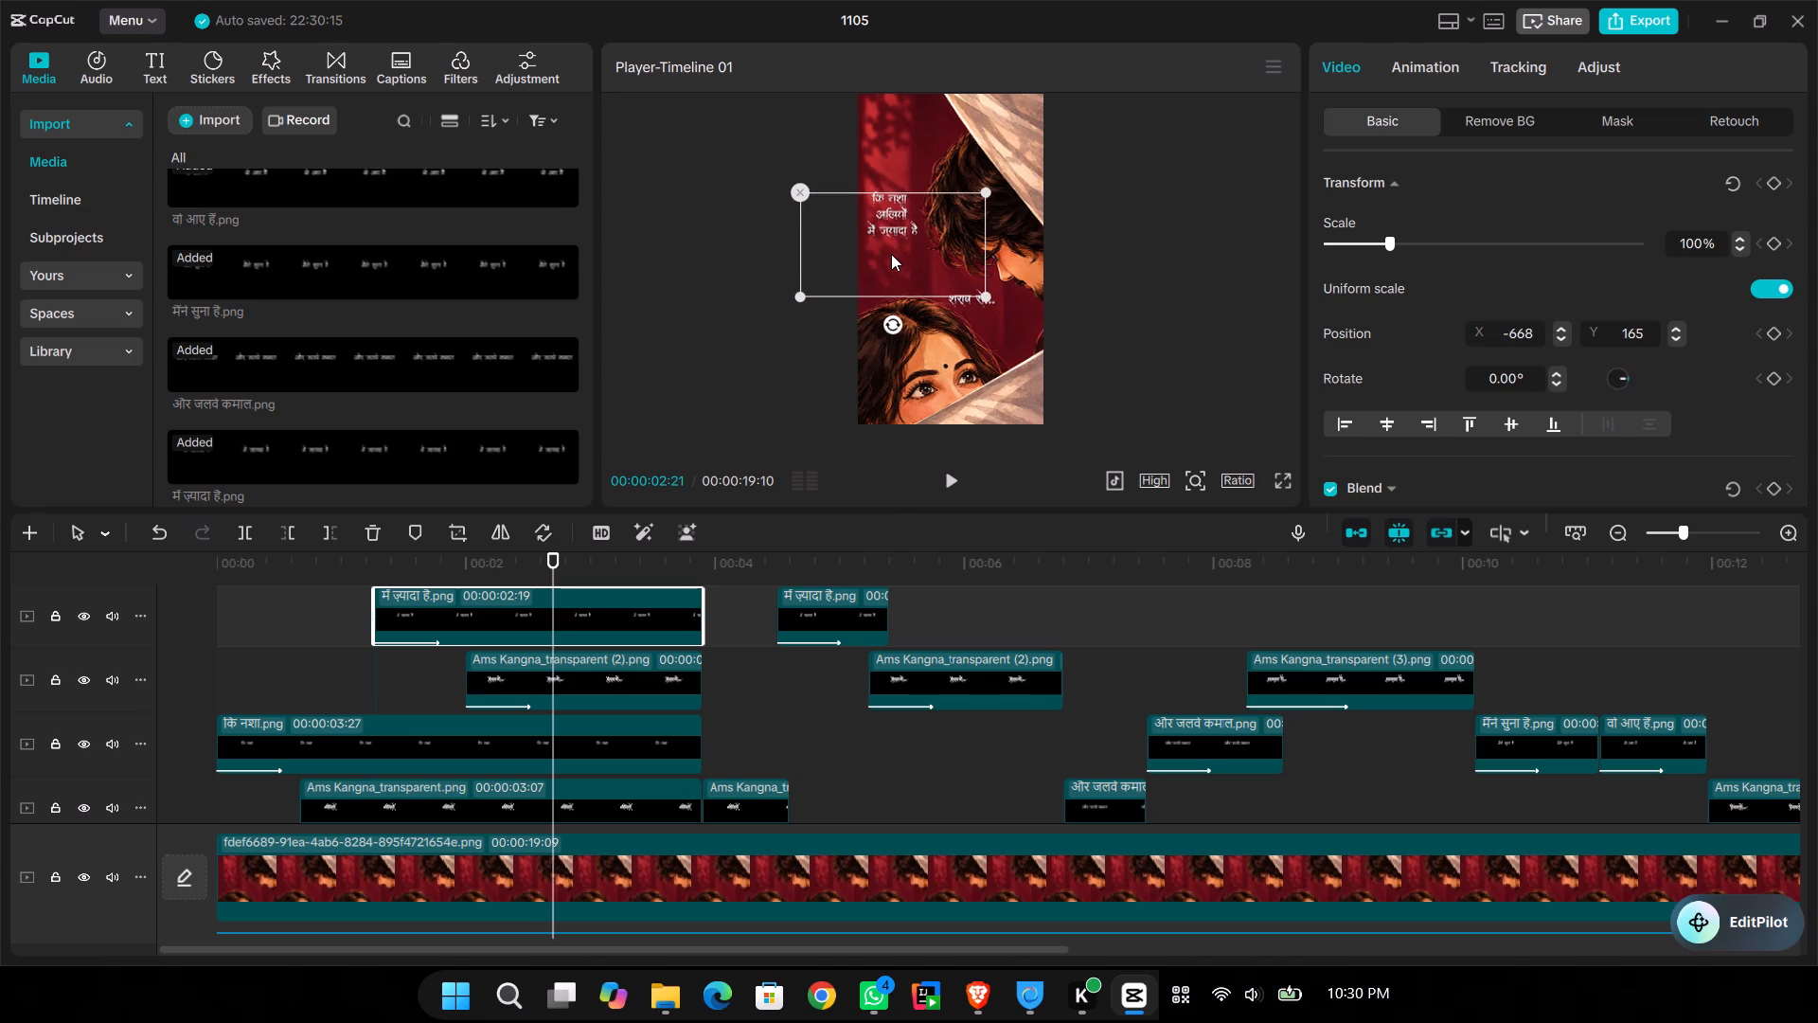
# Reposition the first Ams Kangna_transparent (2) lyric, "शराब से...", directly below the "में ज्यादा है" line.
pyautogui.click(970, 315)
pyautogui.moveTo(970, 315); pyautogui.dragTo(896, 267)
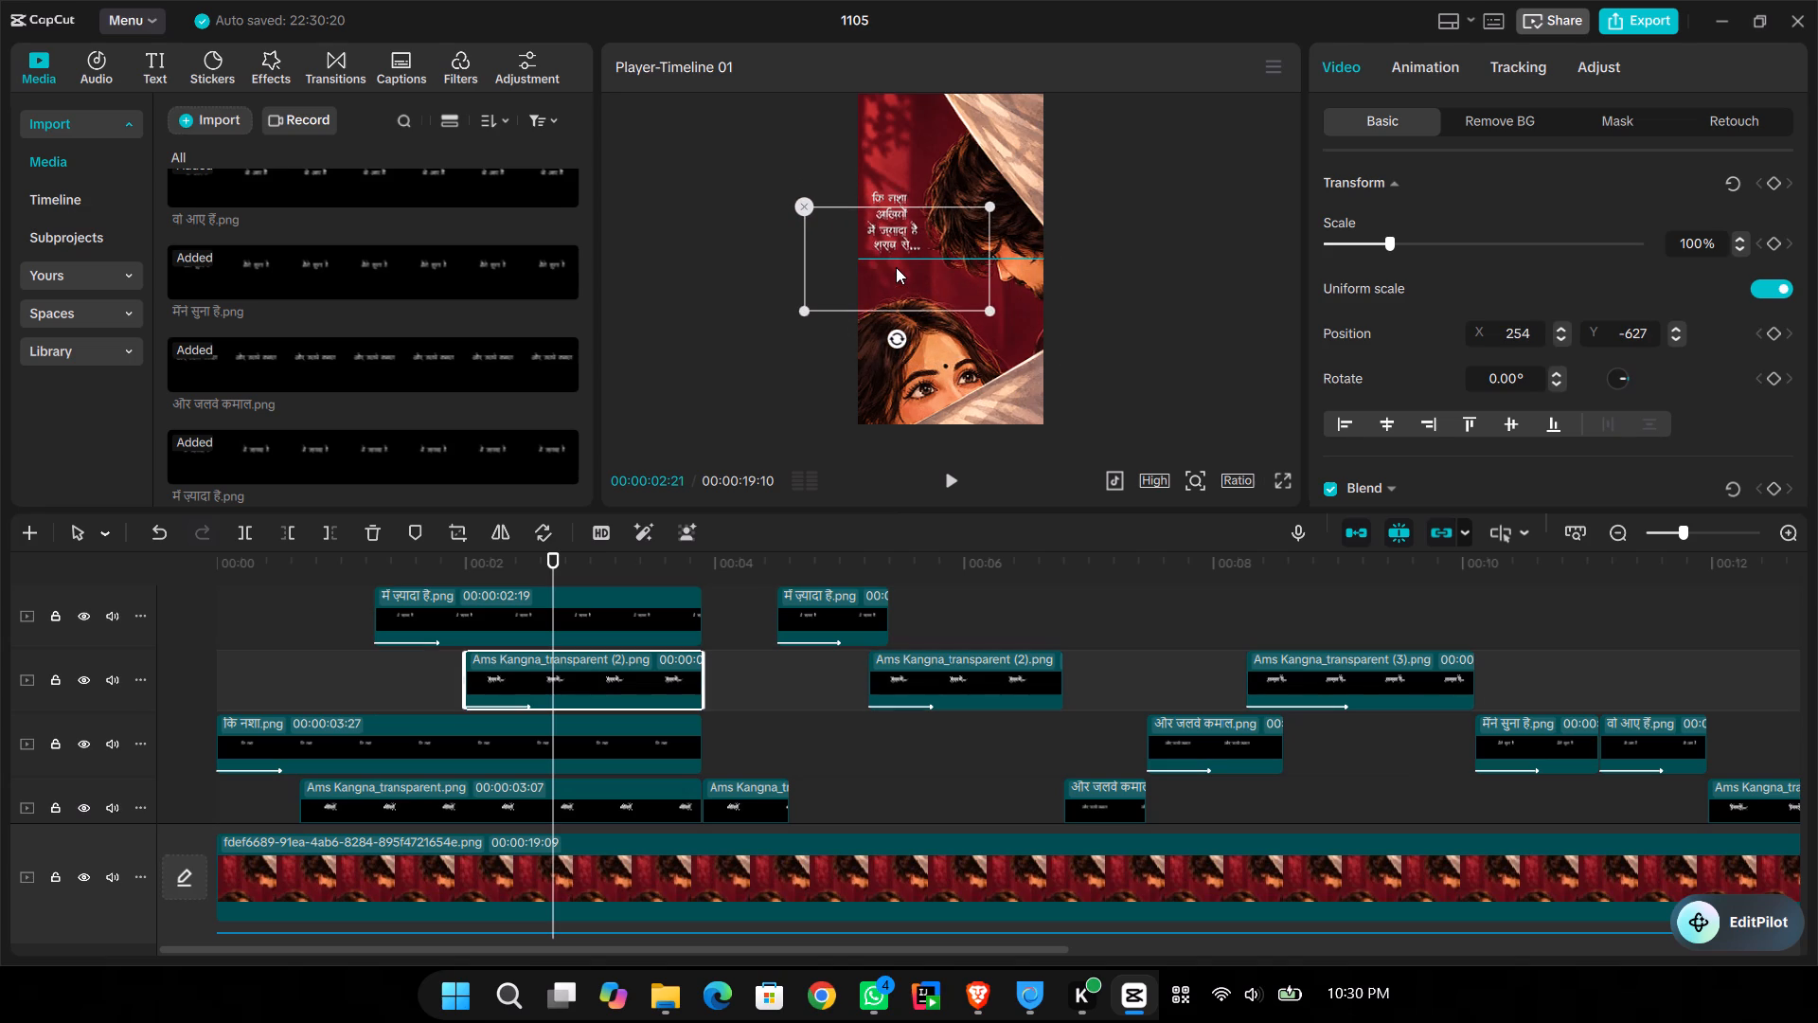
pyautogui.moveTo(896, 267); pyautogui.dragTo(898, 265)
# Review the whole lyric video in full-screen playback from the beginning to check the lyric timing and positions.
pyautogui.moveTo(349, 675); pyautogui.dragTo(294, 673)
pyautogui.moveTo(294, 673); pyautogui.dragTo(108, 660)
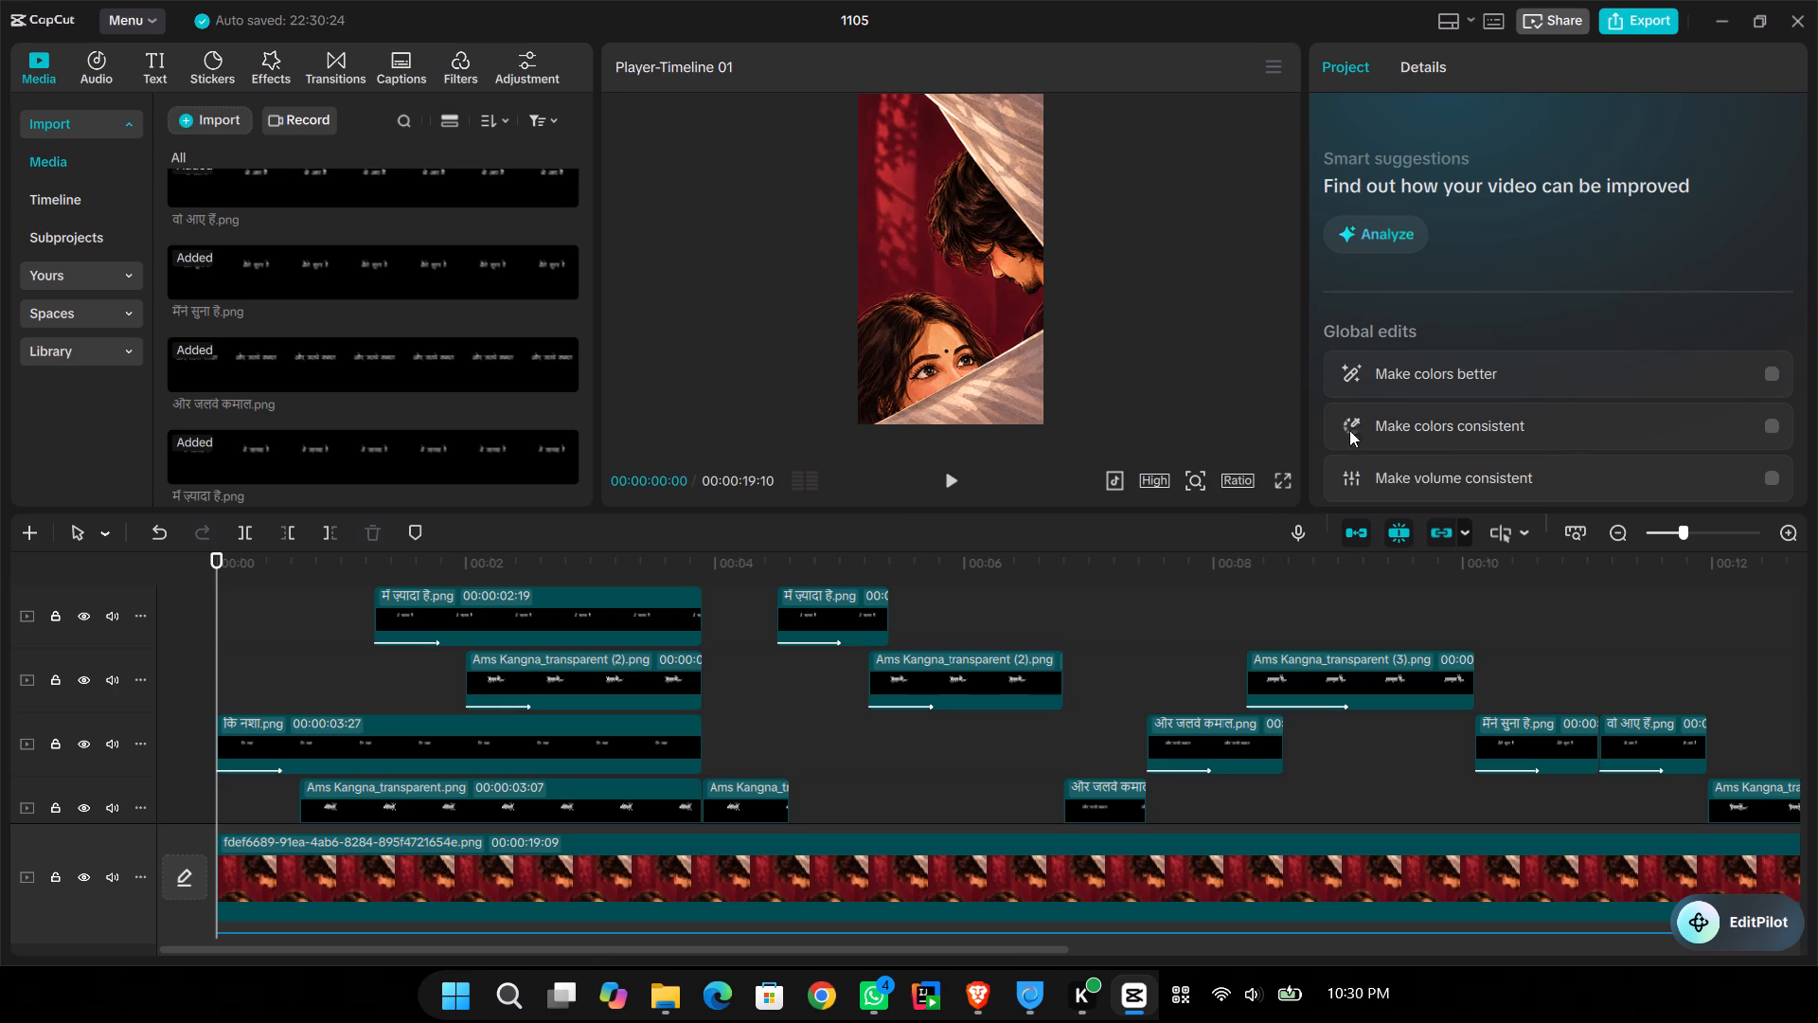
pyautogui.click(244, 647)
pyautogui.moveTo(244, 647); pyautogui.dragTo(0, 586)
pyautogui.click(1277, 477)
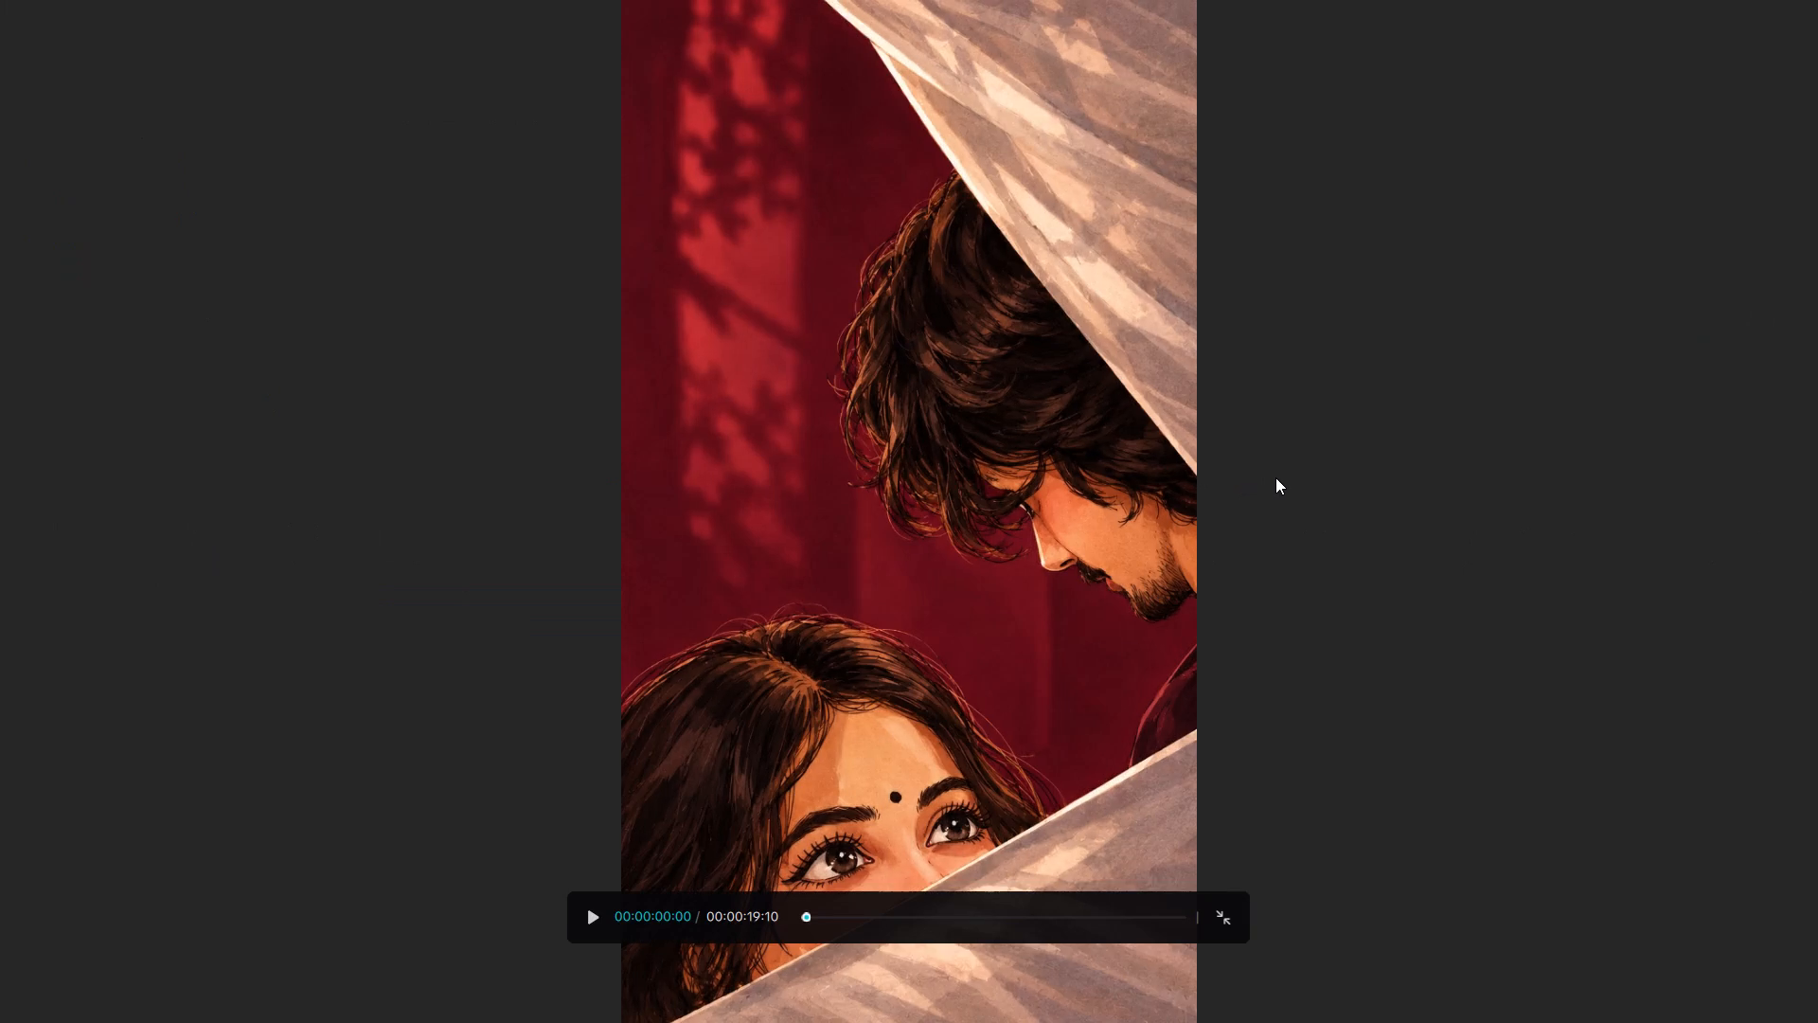
pyautogui.press('space')
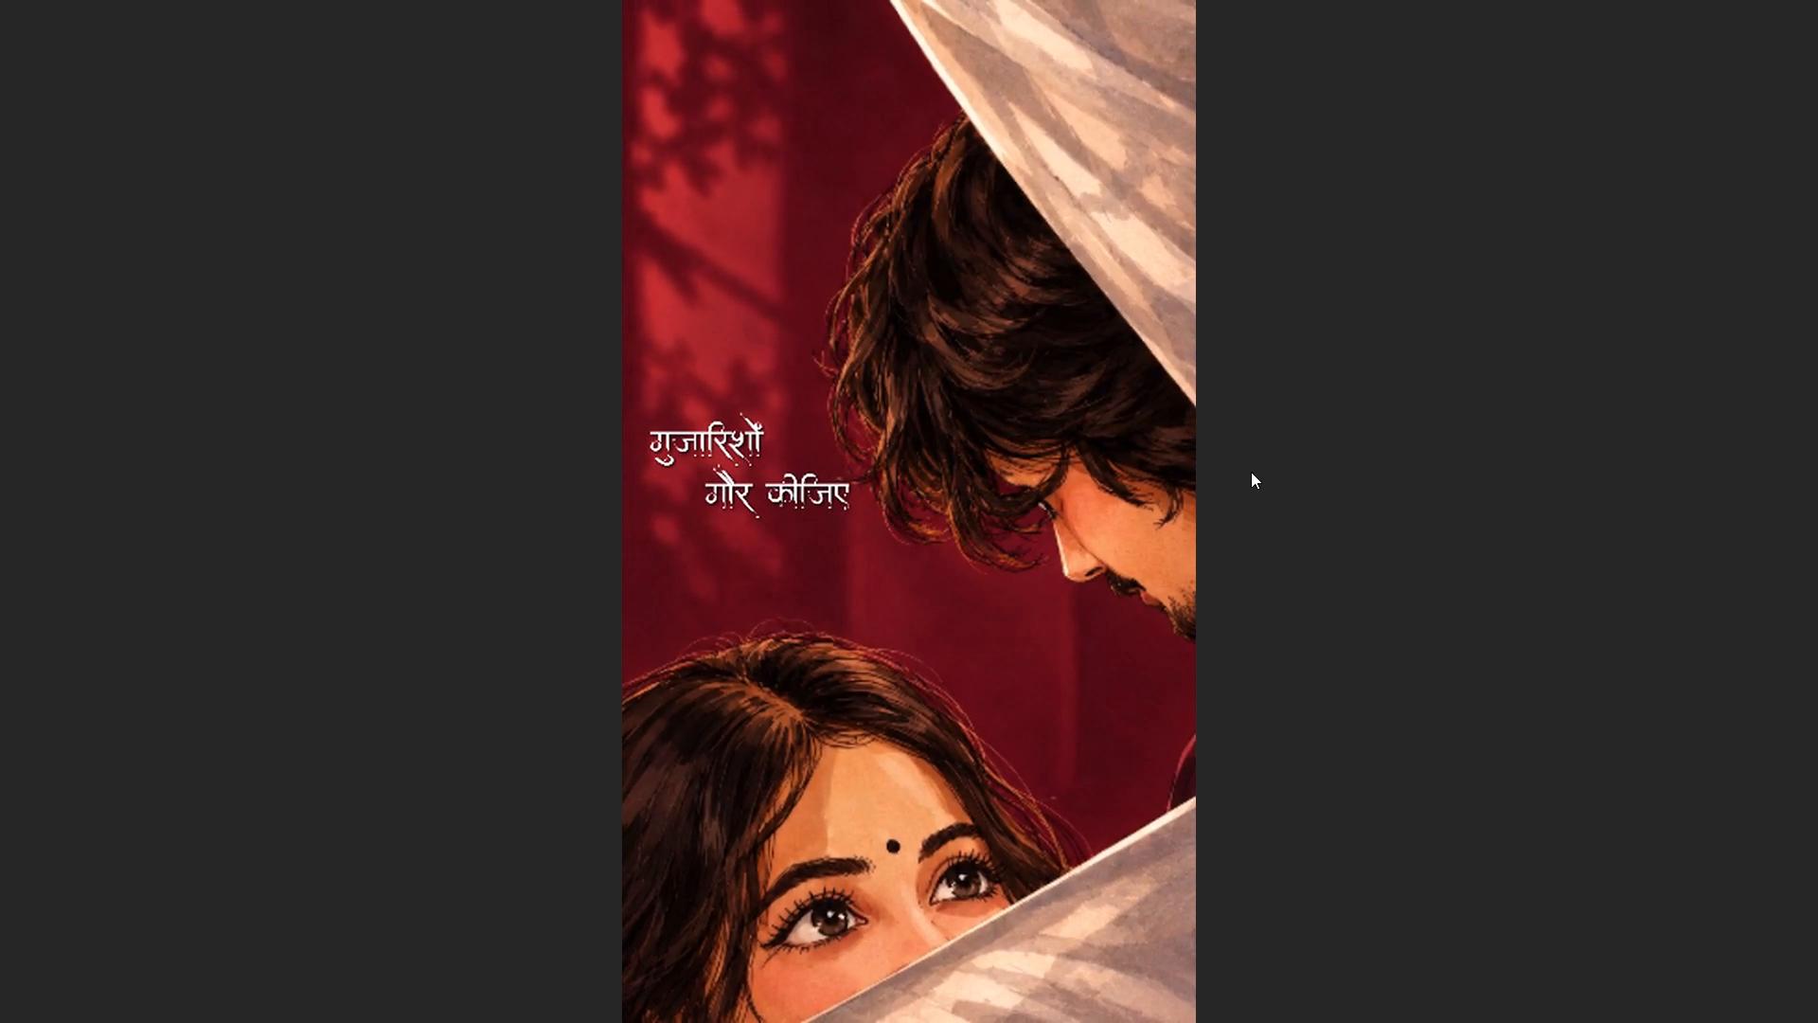
pyautogui.click(954, 586)
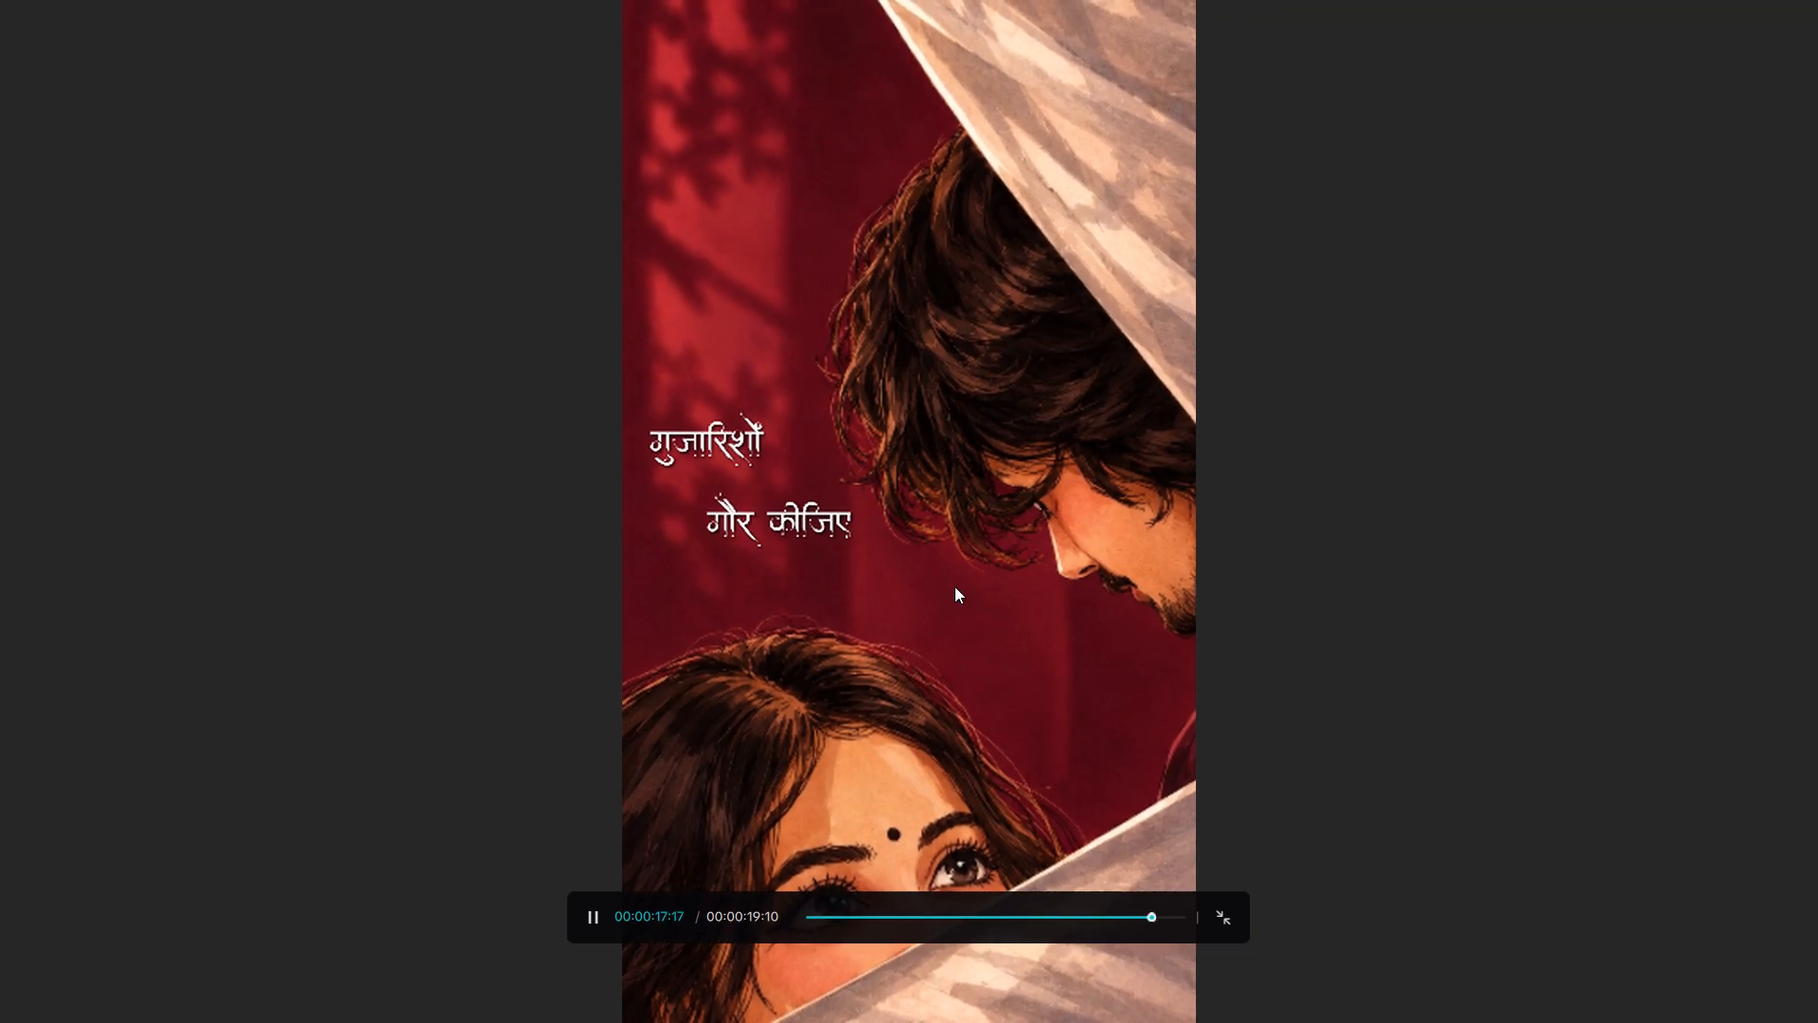
pyautogui.moveTo(1219, 916); pyautogui.dragTo(1237, 921)
pyautogui.press('space')
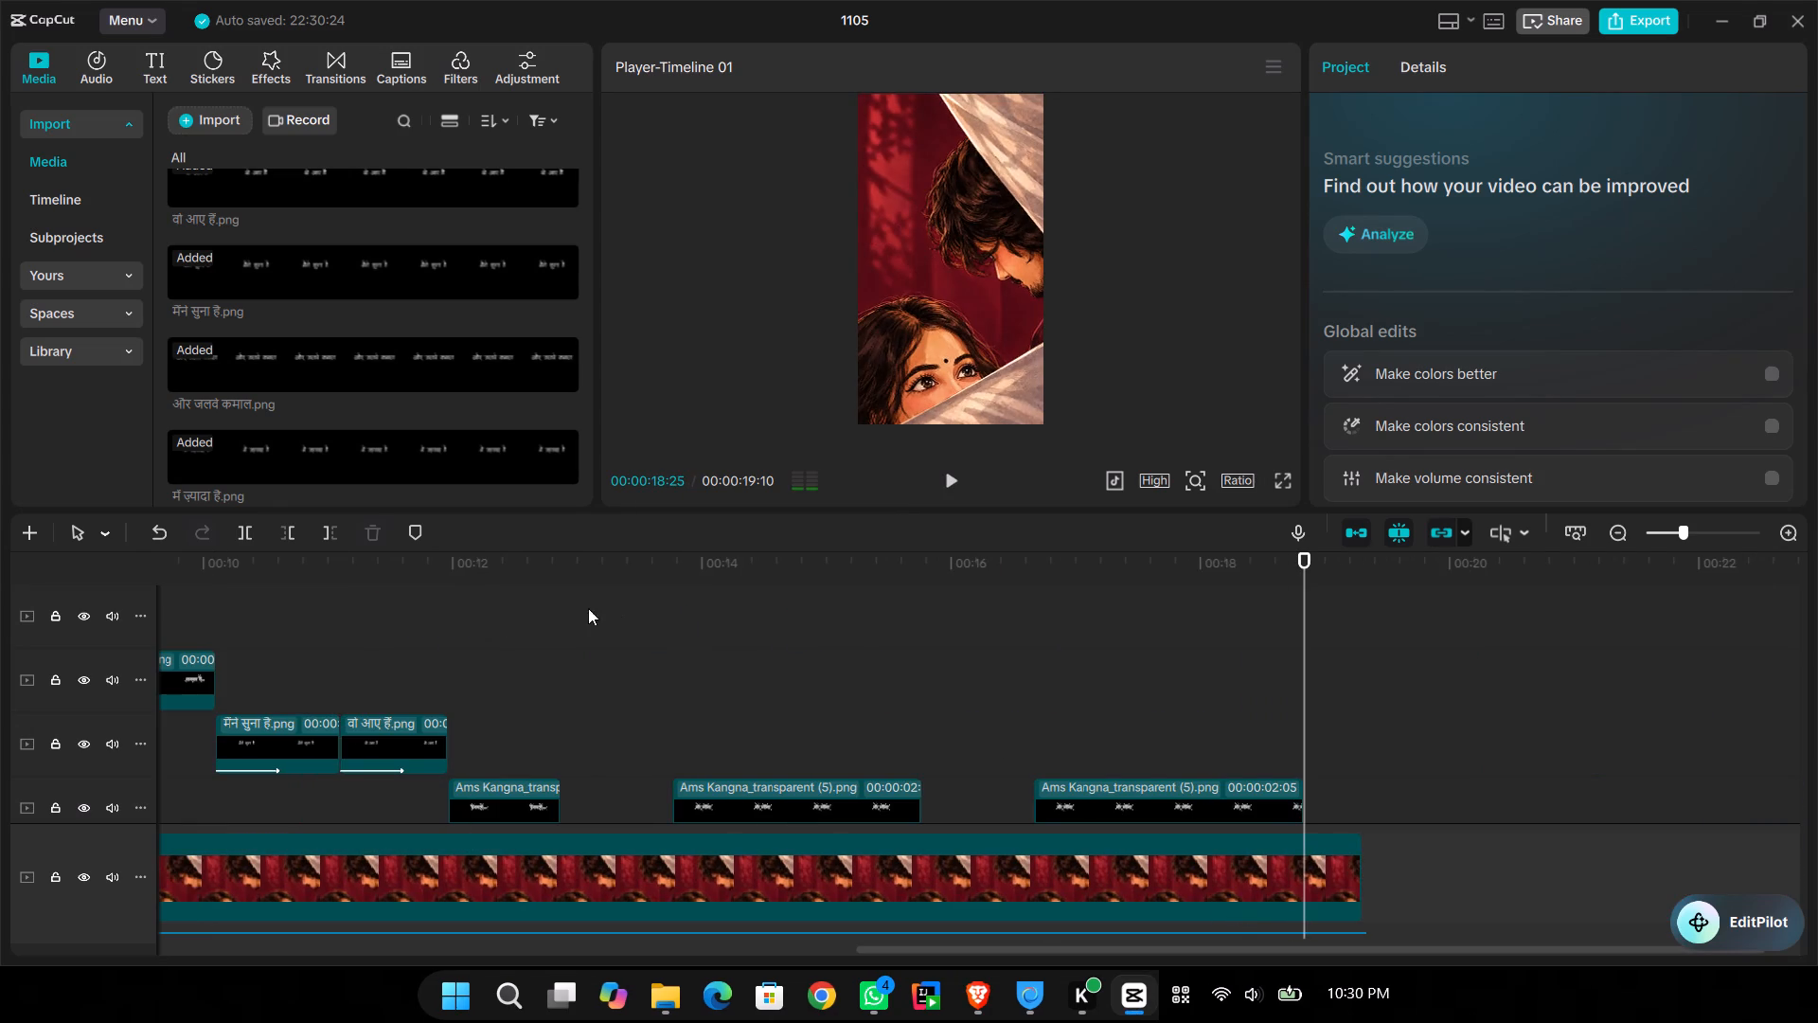
# Replay the video full screen from the start to check the stacked lyric lines again.
pyautogui.click(584, 618)
pyautogui.moveTo(587, 625); pyautogui.dragTo(0, 511)
pyautogui.press('space')
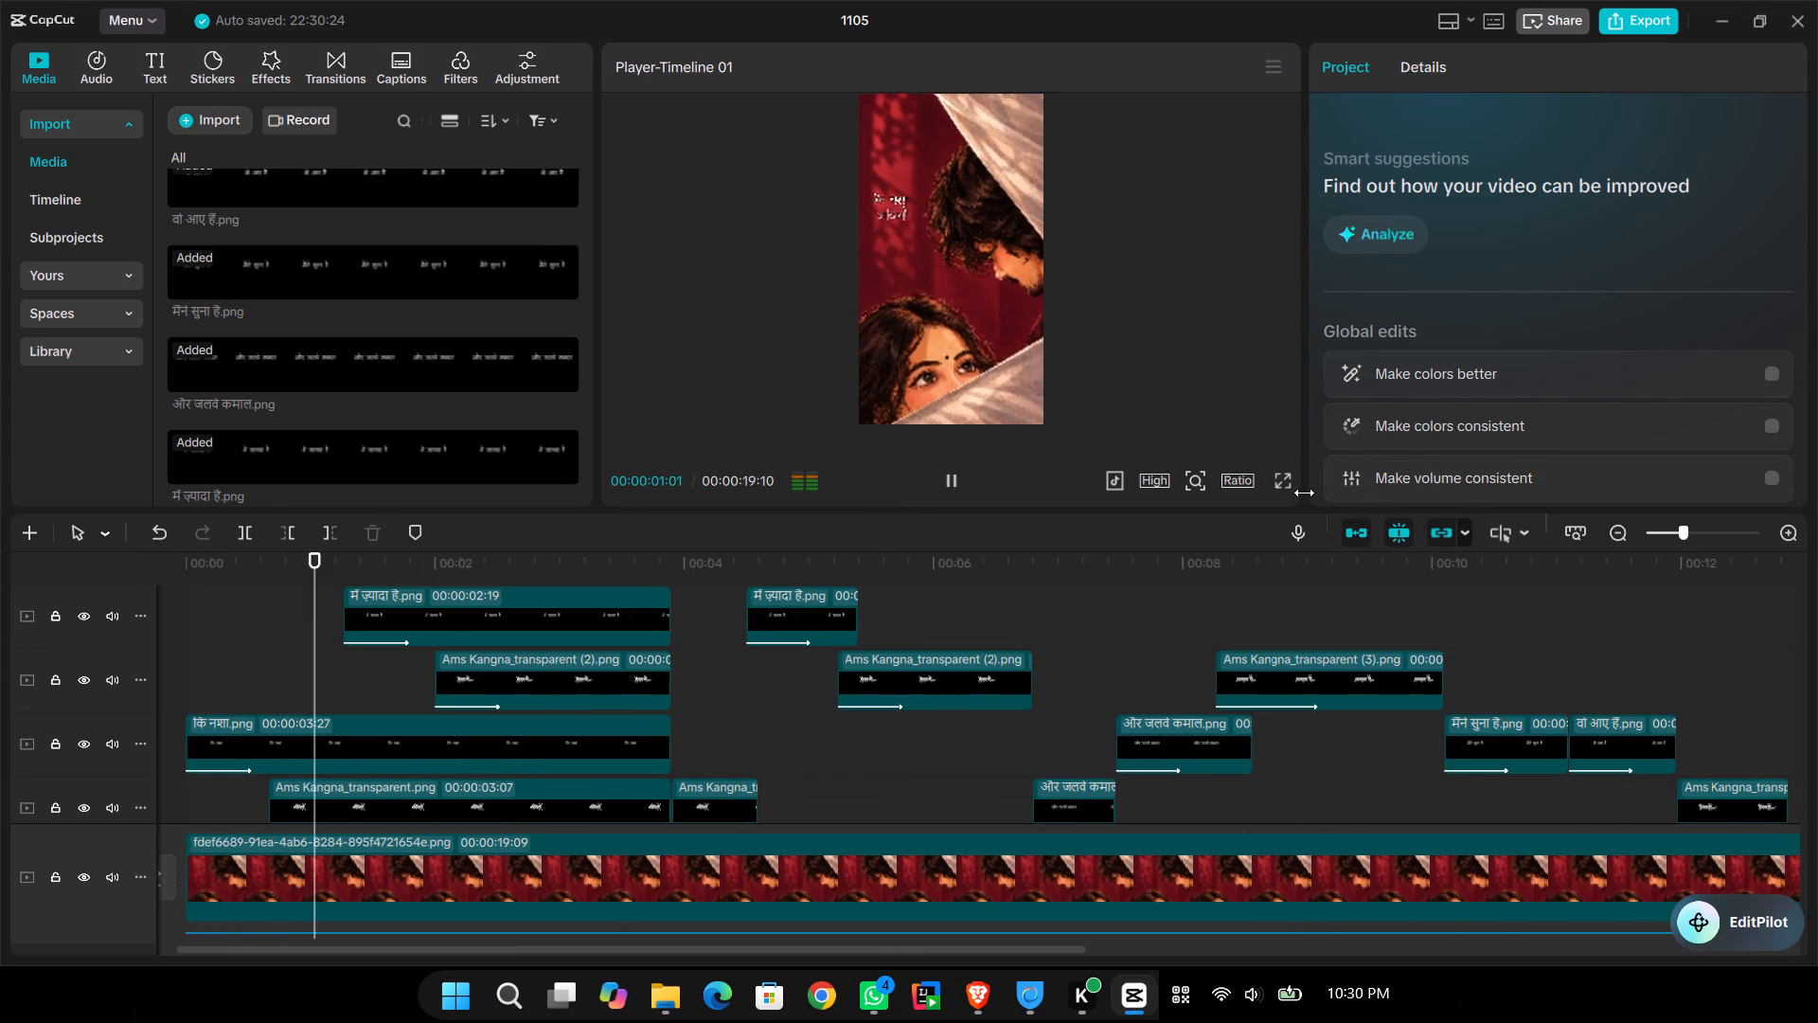
pyautogui.click(1284, 479)
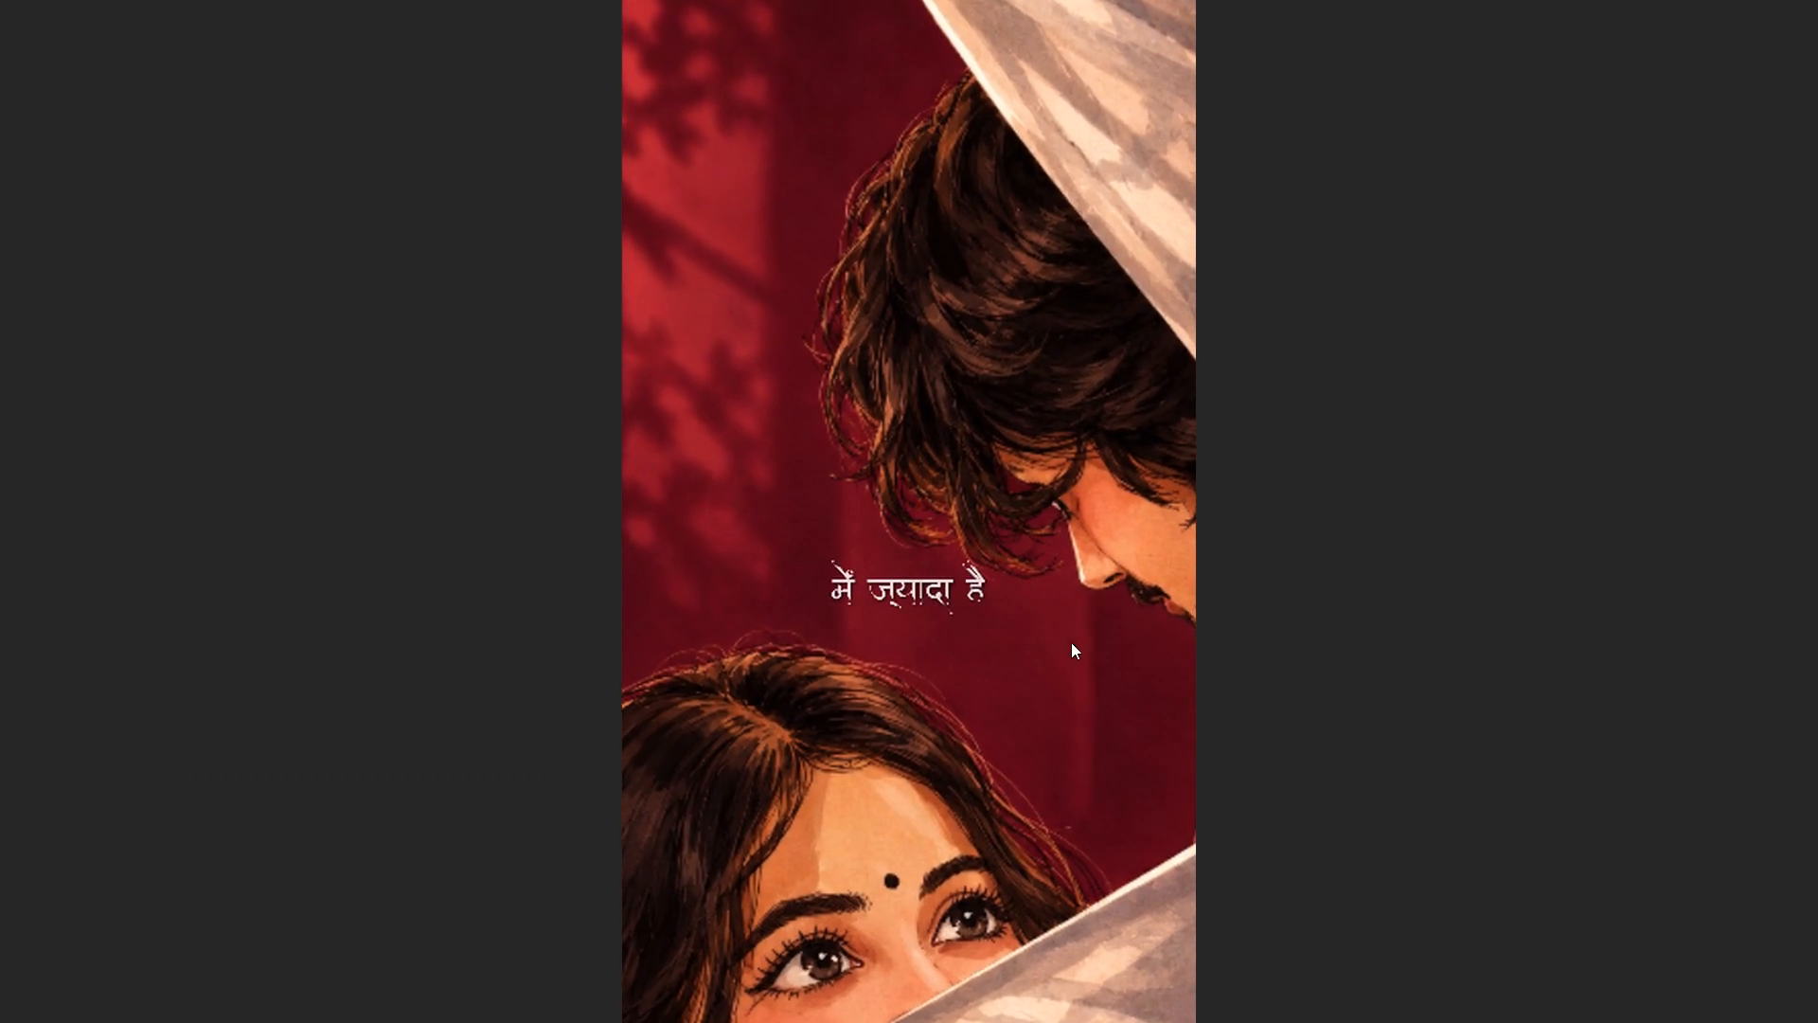
pyautogui.click(1079, 720)
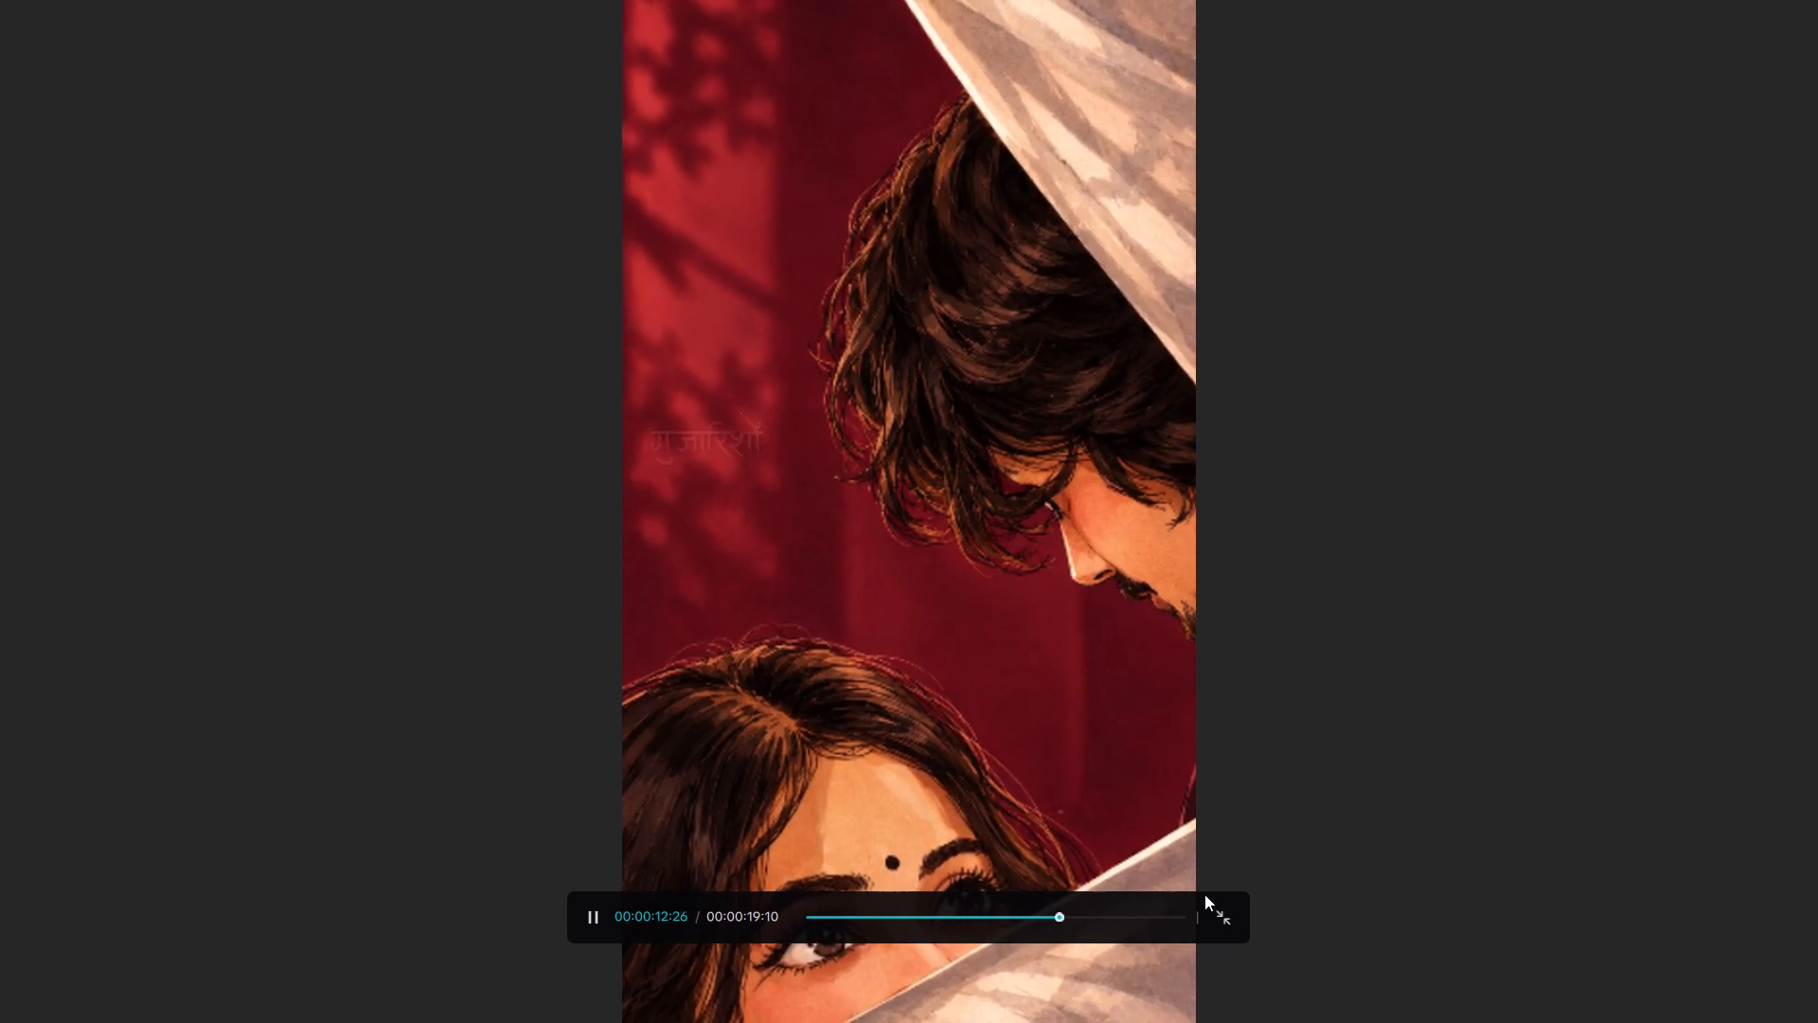
pyautogui.click(1215, 912)
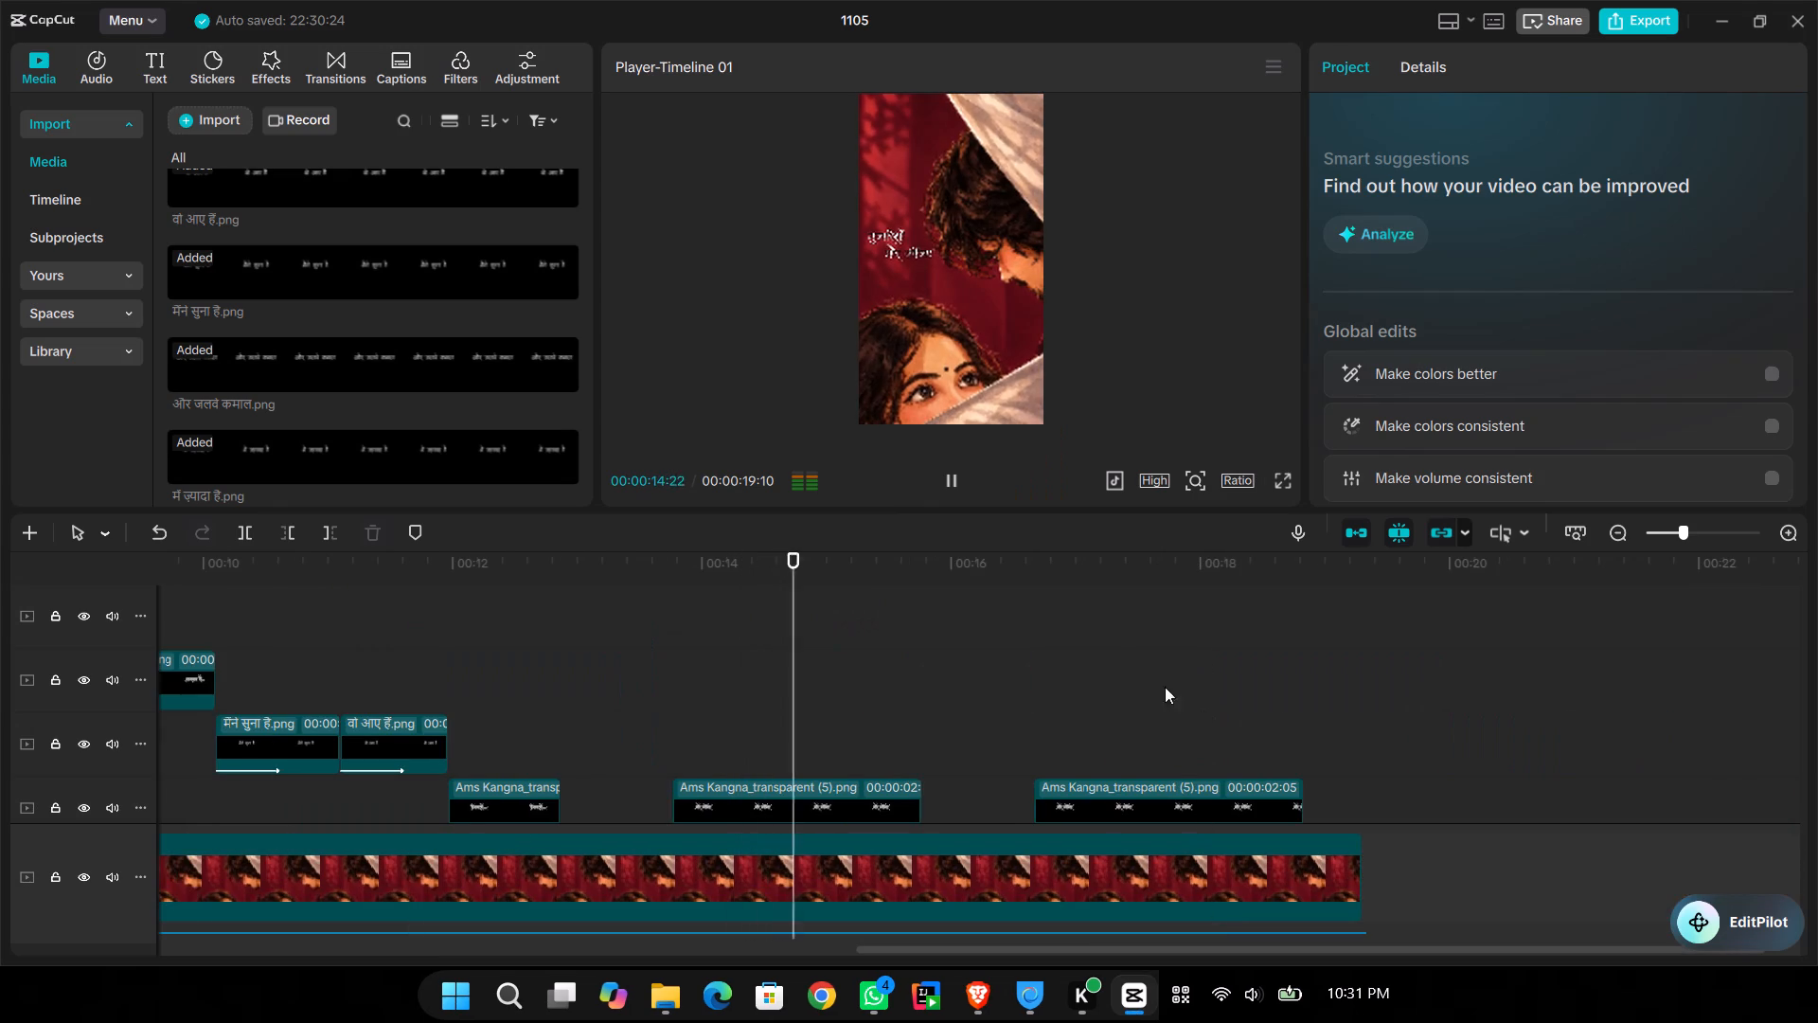
pyautogui.press('space')
# Open the export settings for project 1105 and clear the export name.
pyautogui.click(1651, 25)
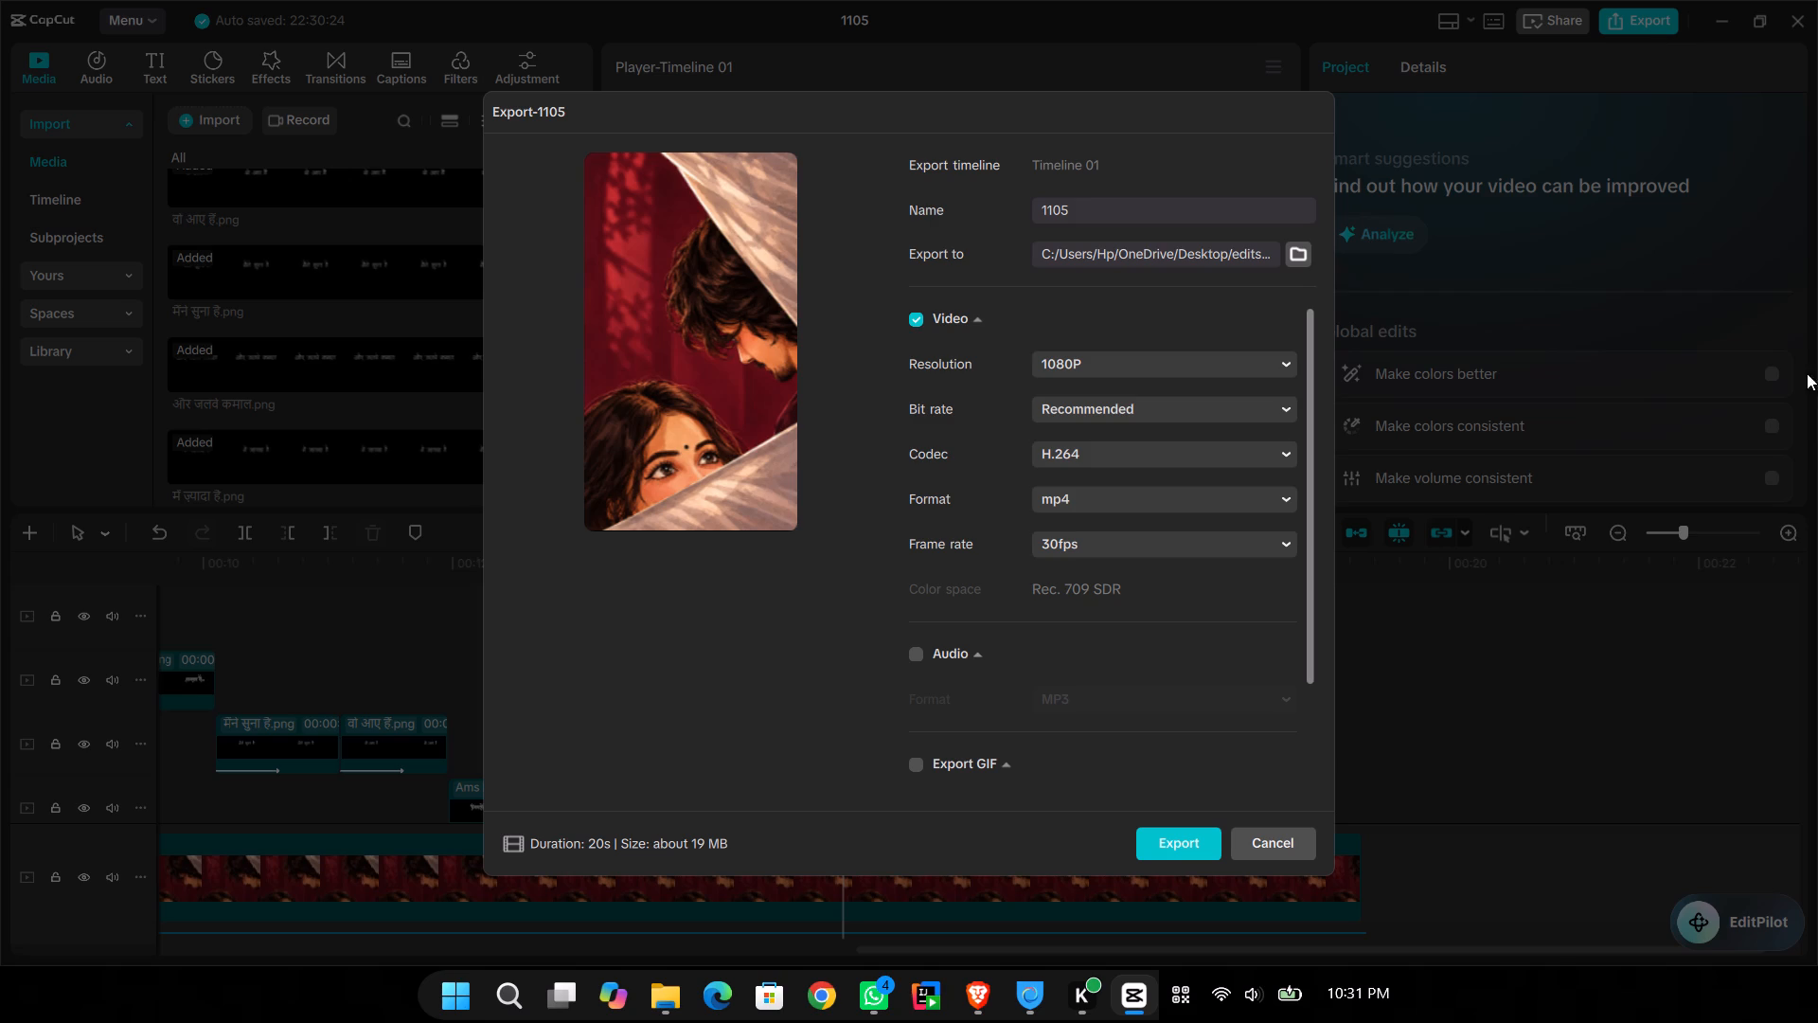
pyautogui.moveTo(1115, 206); pyautogui.dragTo(824, 195)
pyautogui.hotkey('ctrl', 'v')
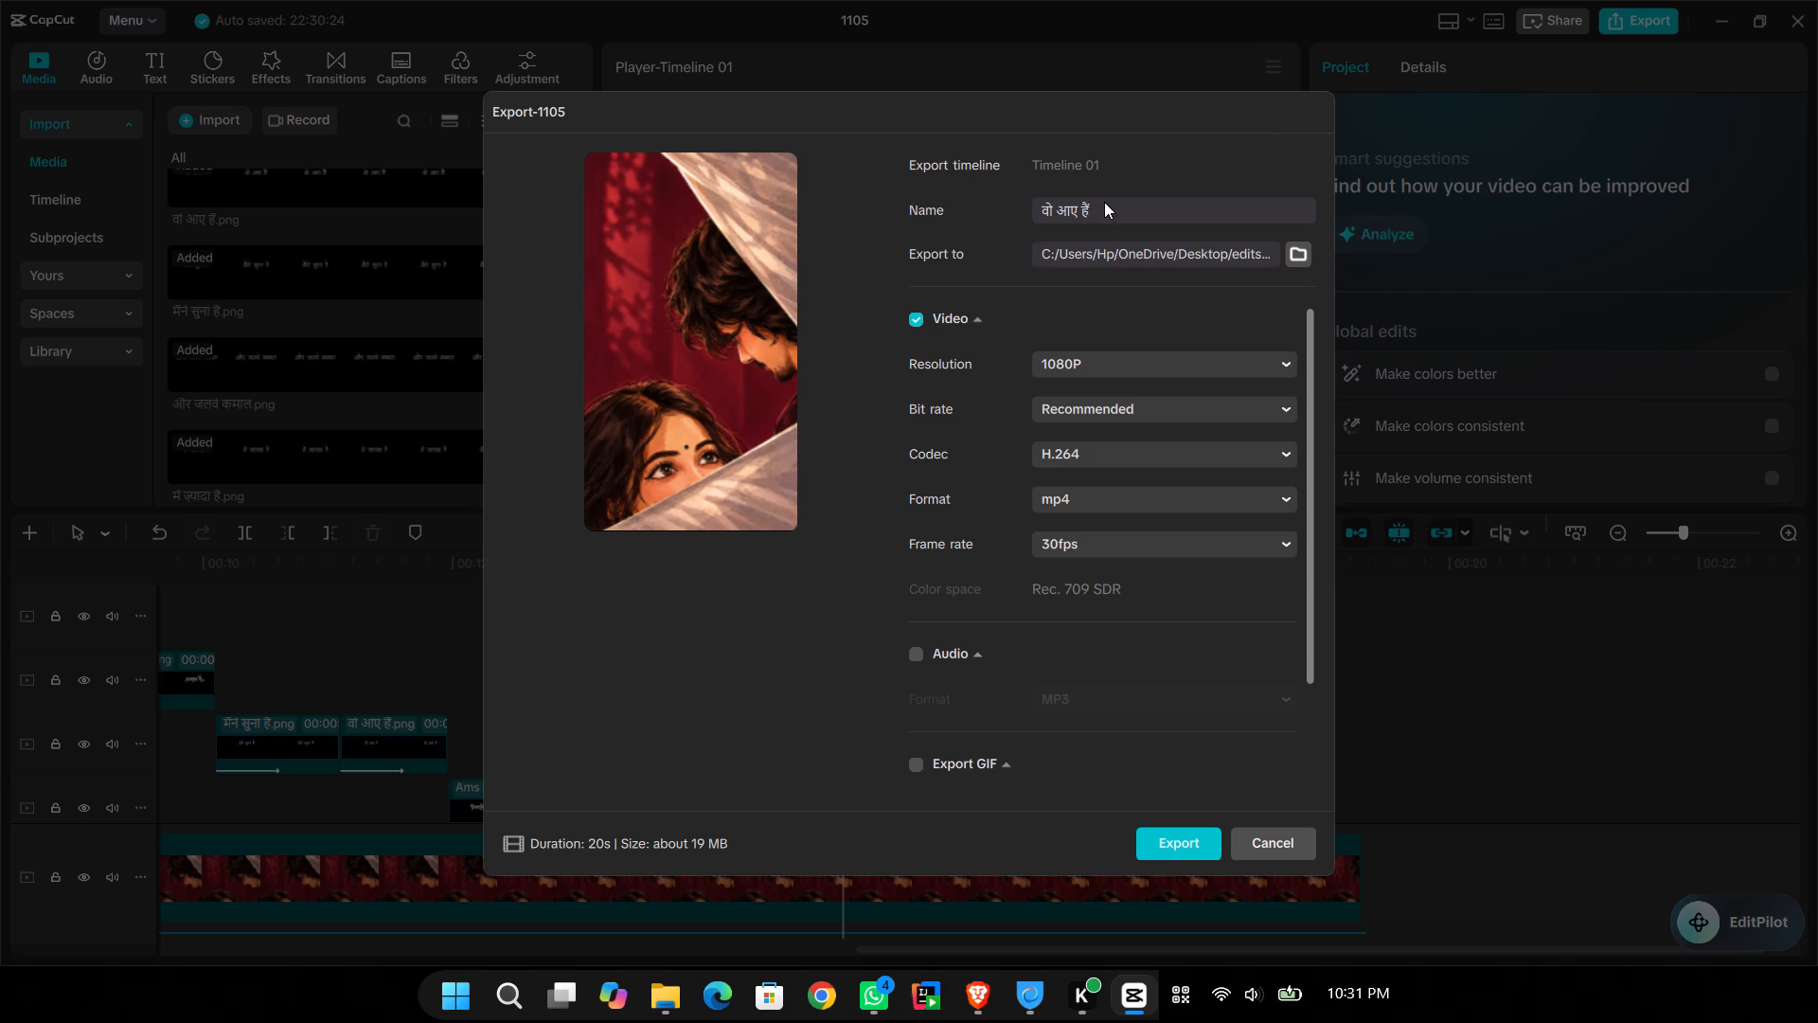
pyautogui.moveTo(1104, 202); pyautogui.dragTo(985, 200)
pyautogui.press('BackSpace')
# In Brave, copy the song title "Guzarish" from the heading of the English LyricsMINT lyrics page.
pyautogui.click(975, 999)
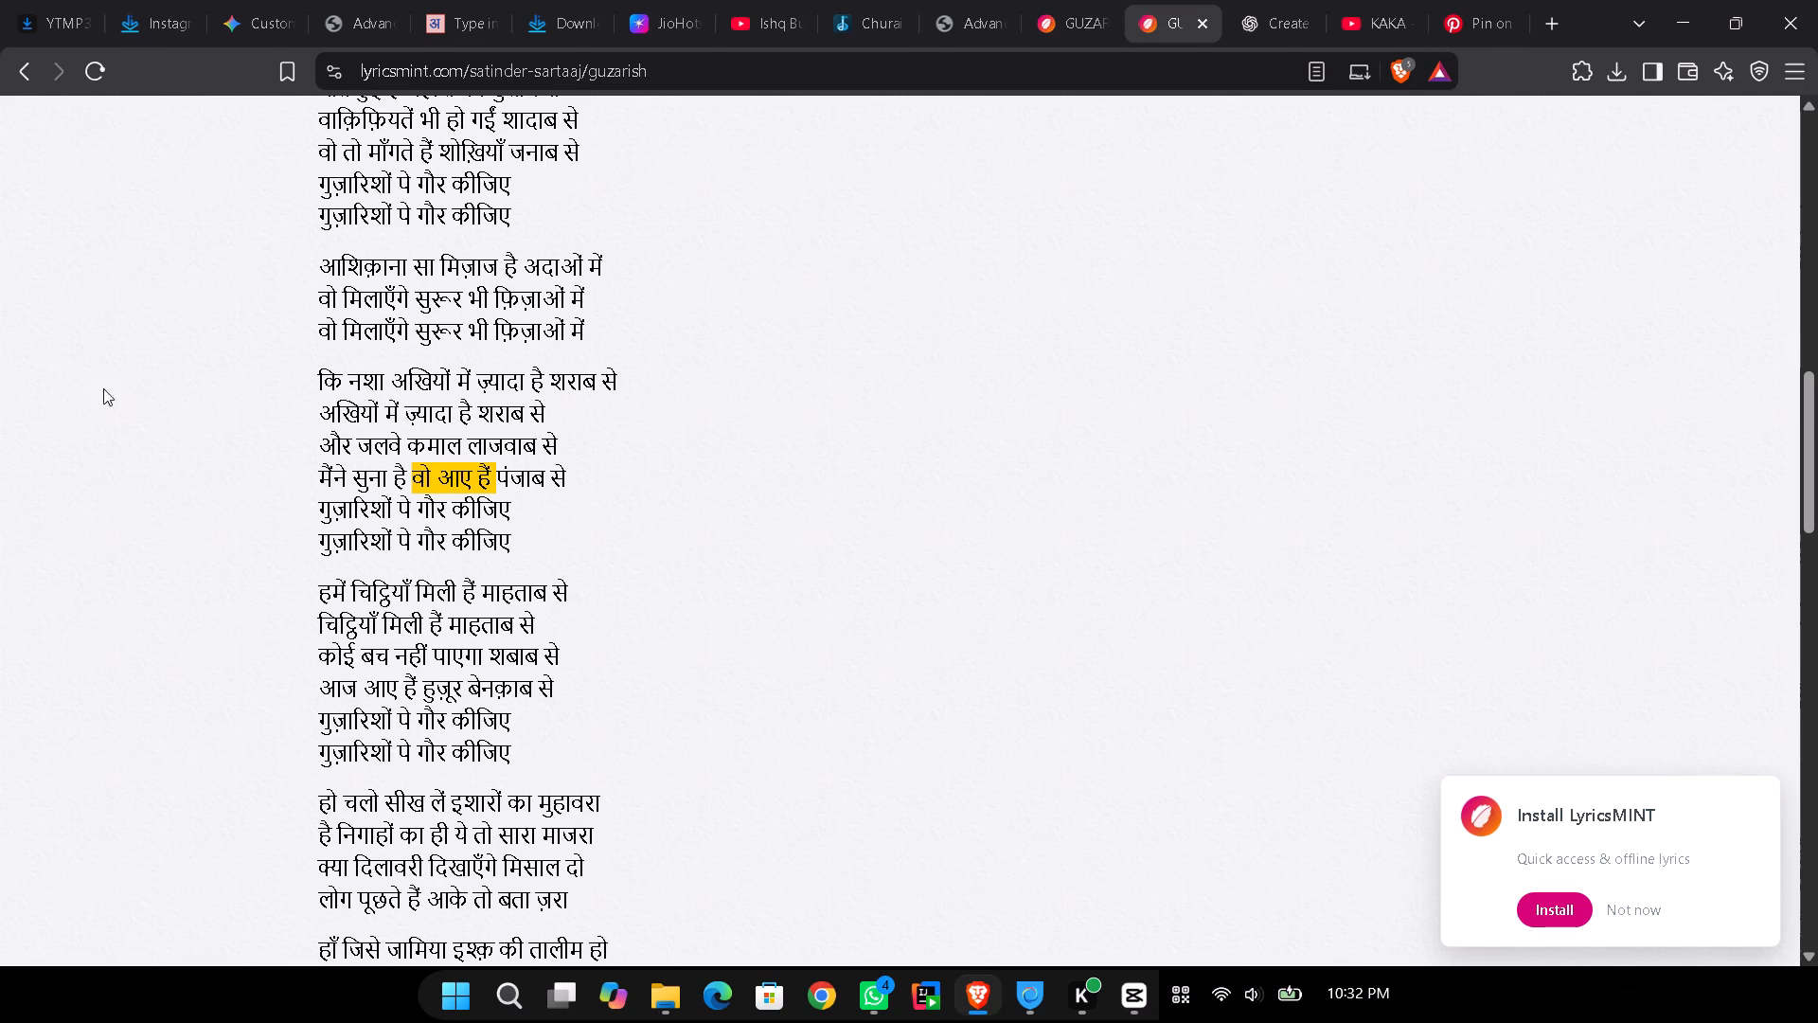
pyautogui.click(1040, 15)
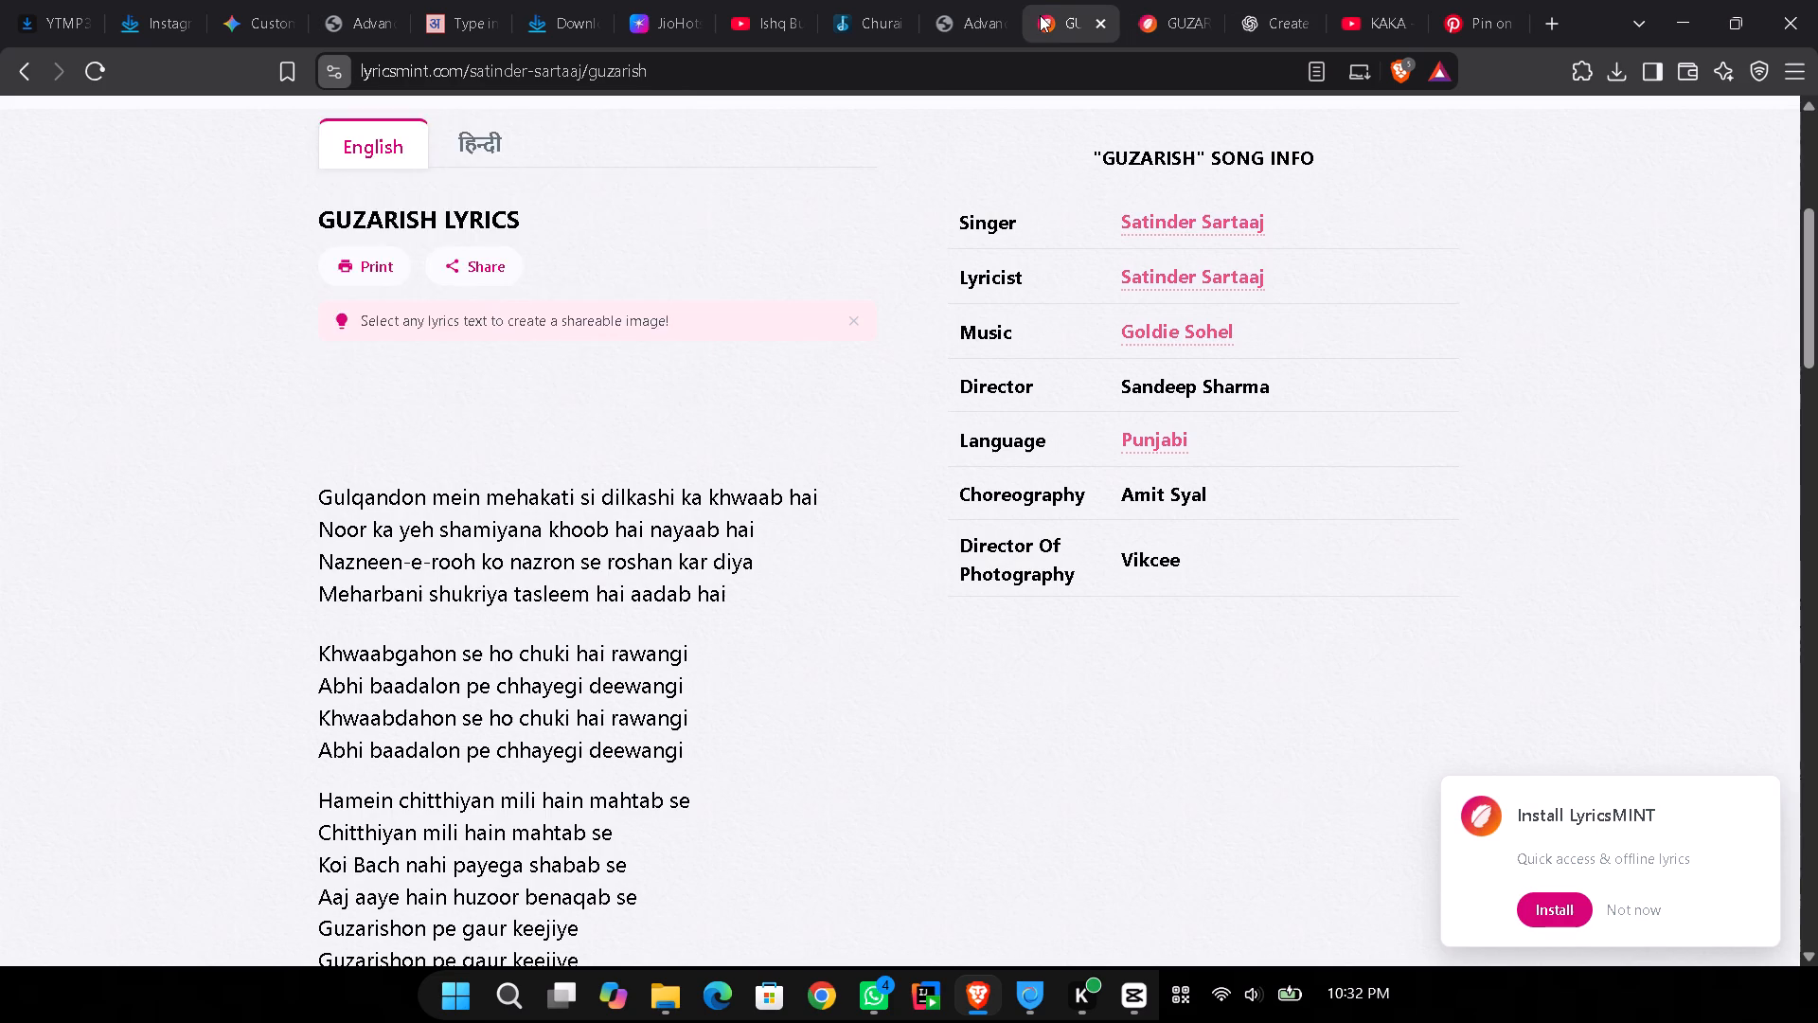
pyautogui.scroll(-2, 358, 722)
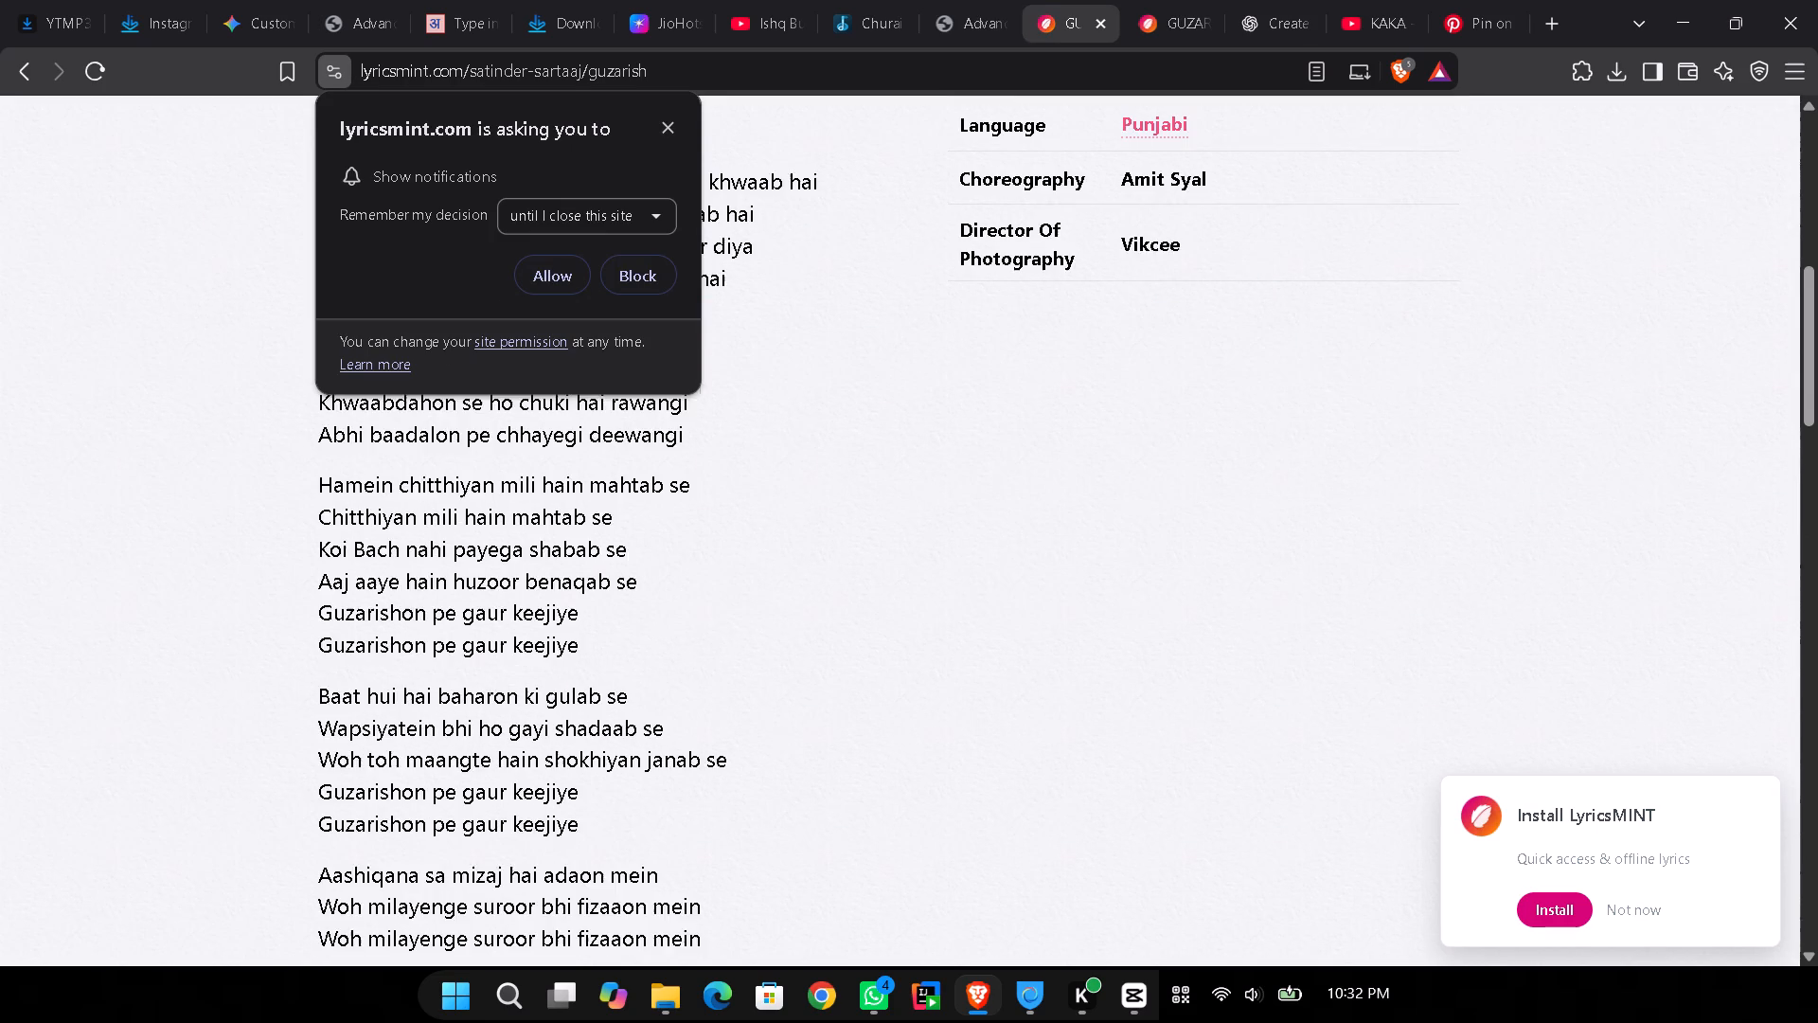
pyautogui.scroll(3, 361, 713)
pyautogui.scroll(-5, 359, 703)
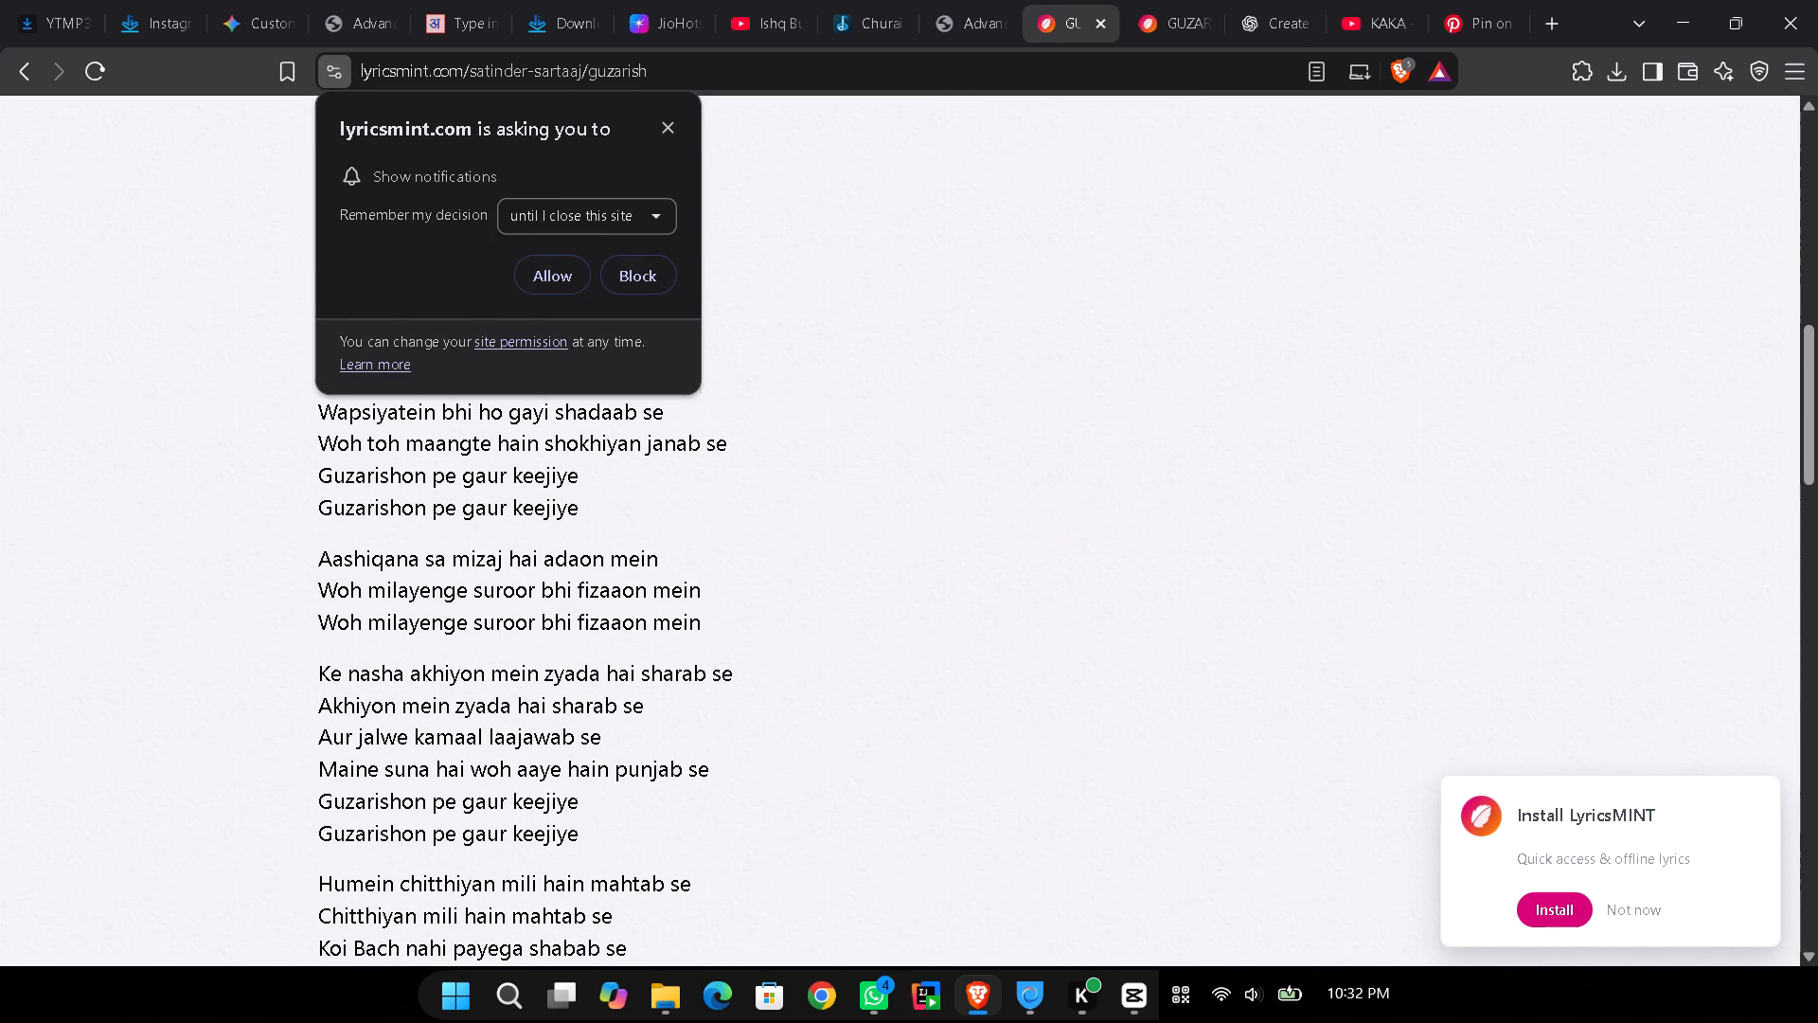
pyautogui.moveTo(485, 675); pyautogui.dragTo(530, 704)
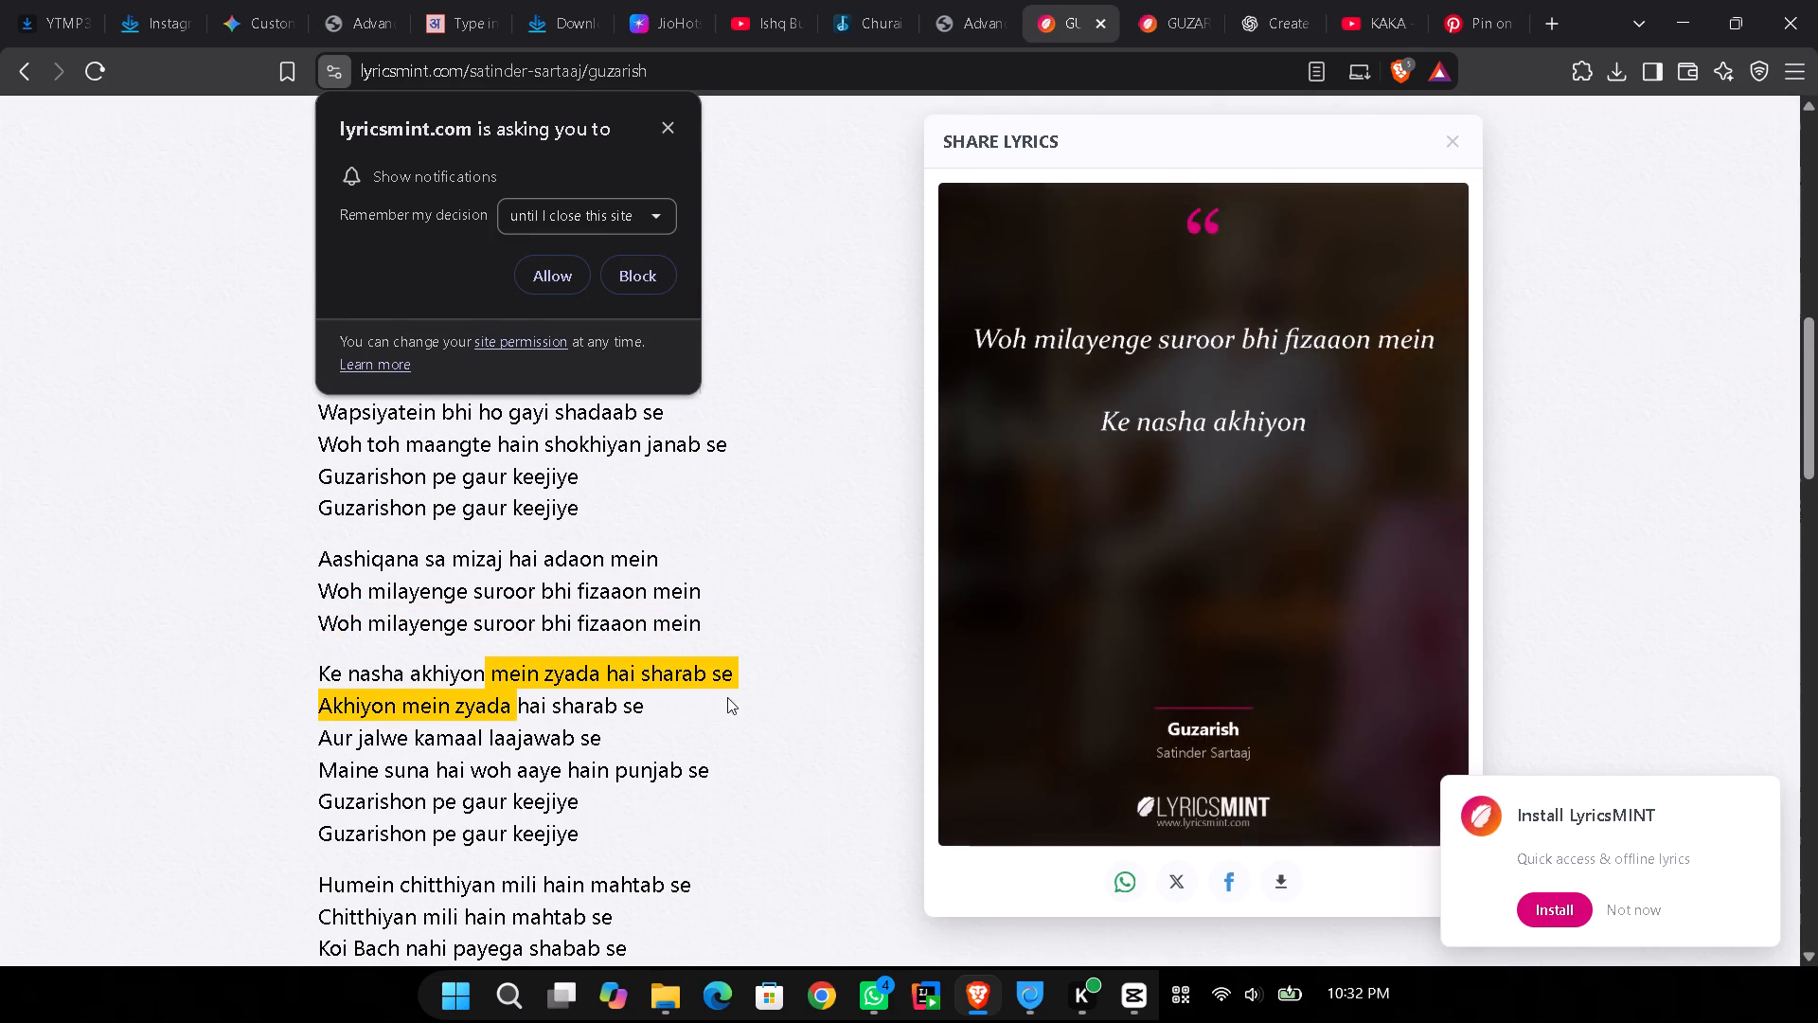
pyautogui.doubleClick(738, 674)
pyautogui.click(713, 688)
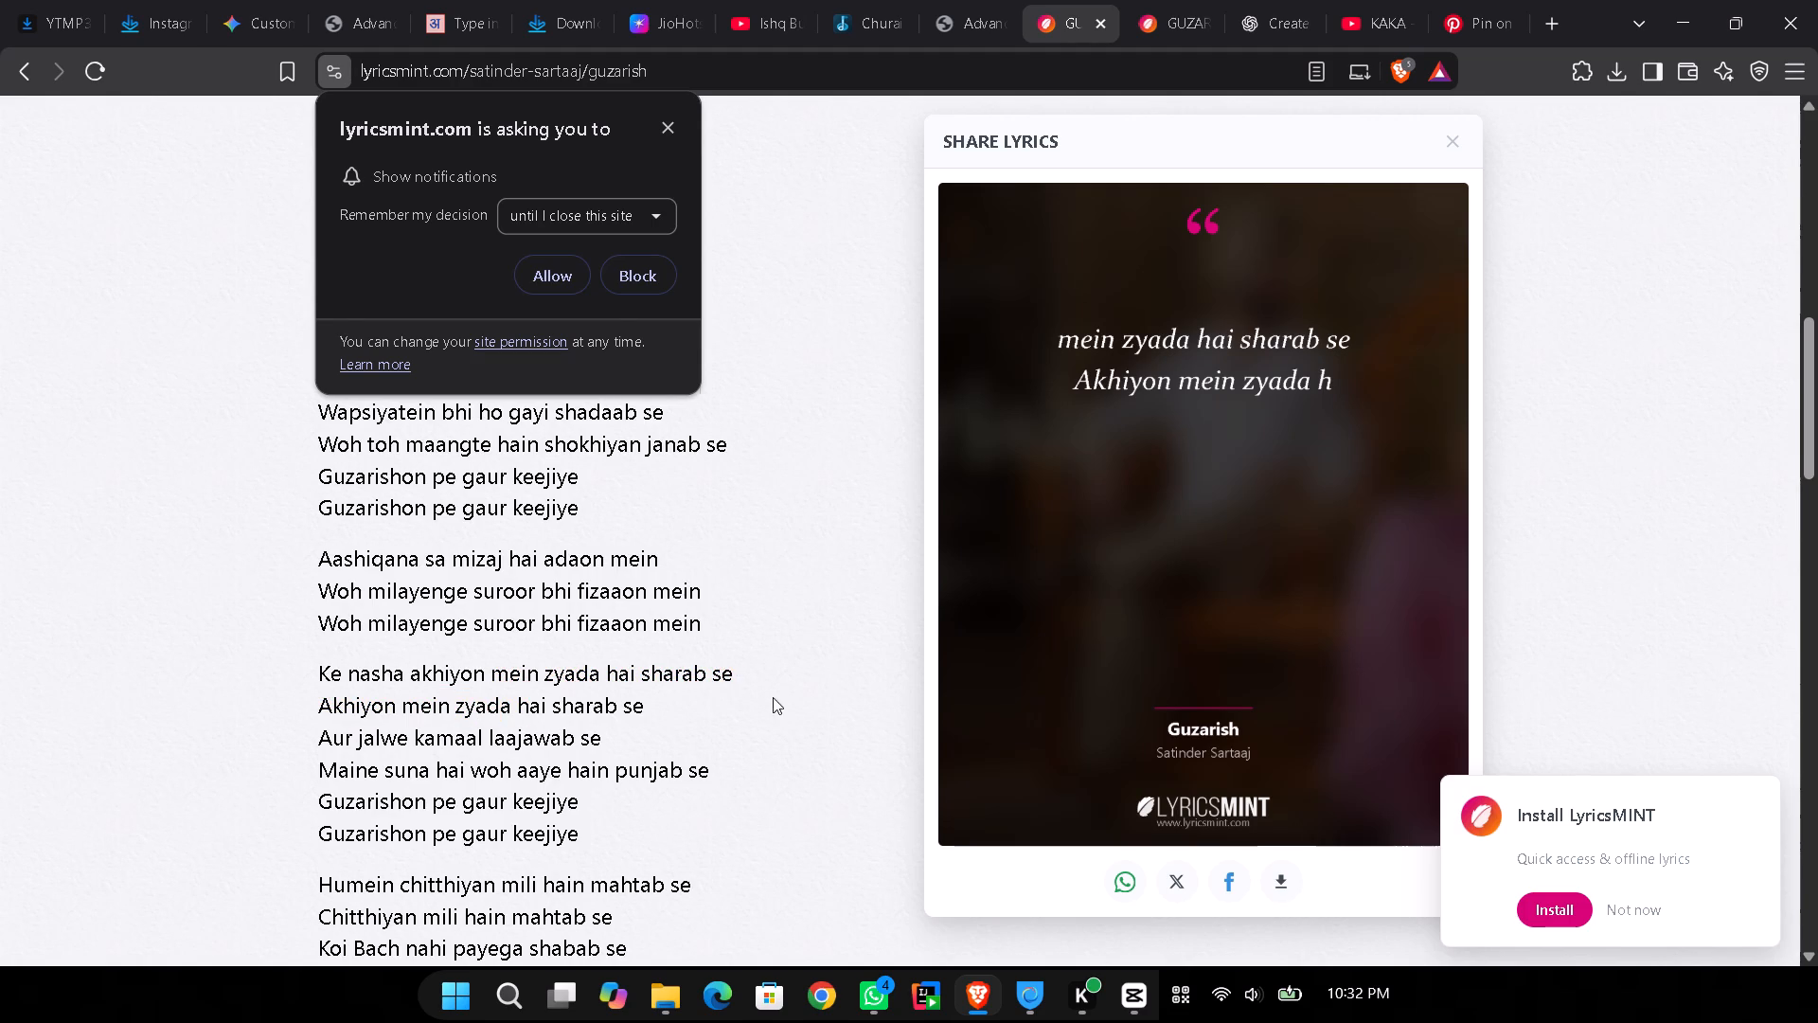
pyautogui.scroll(11, 725, 668)
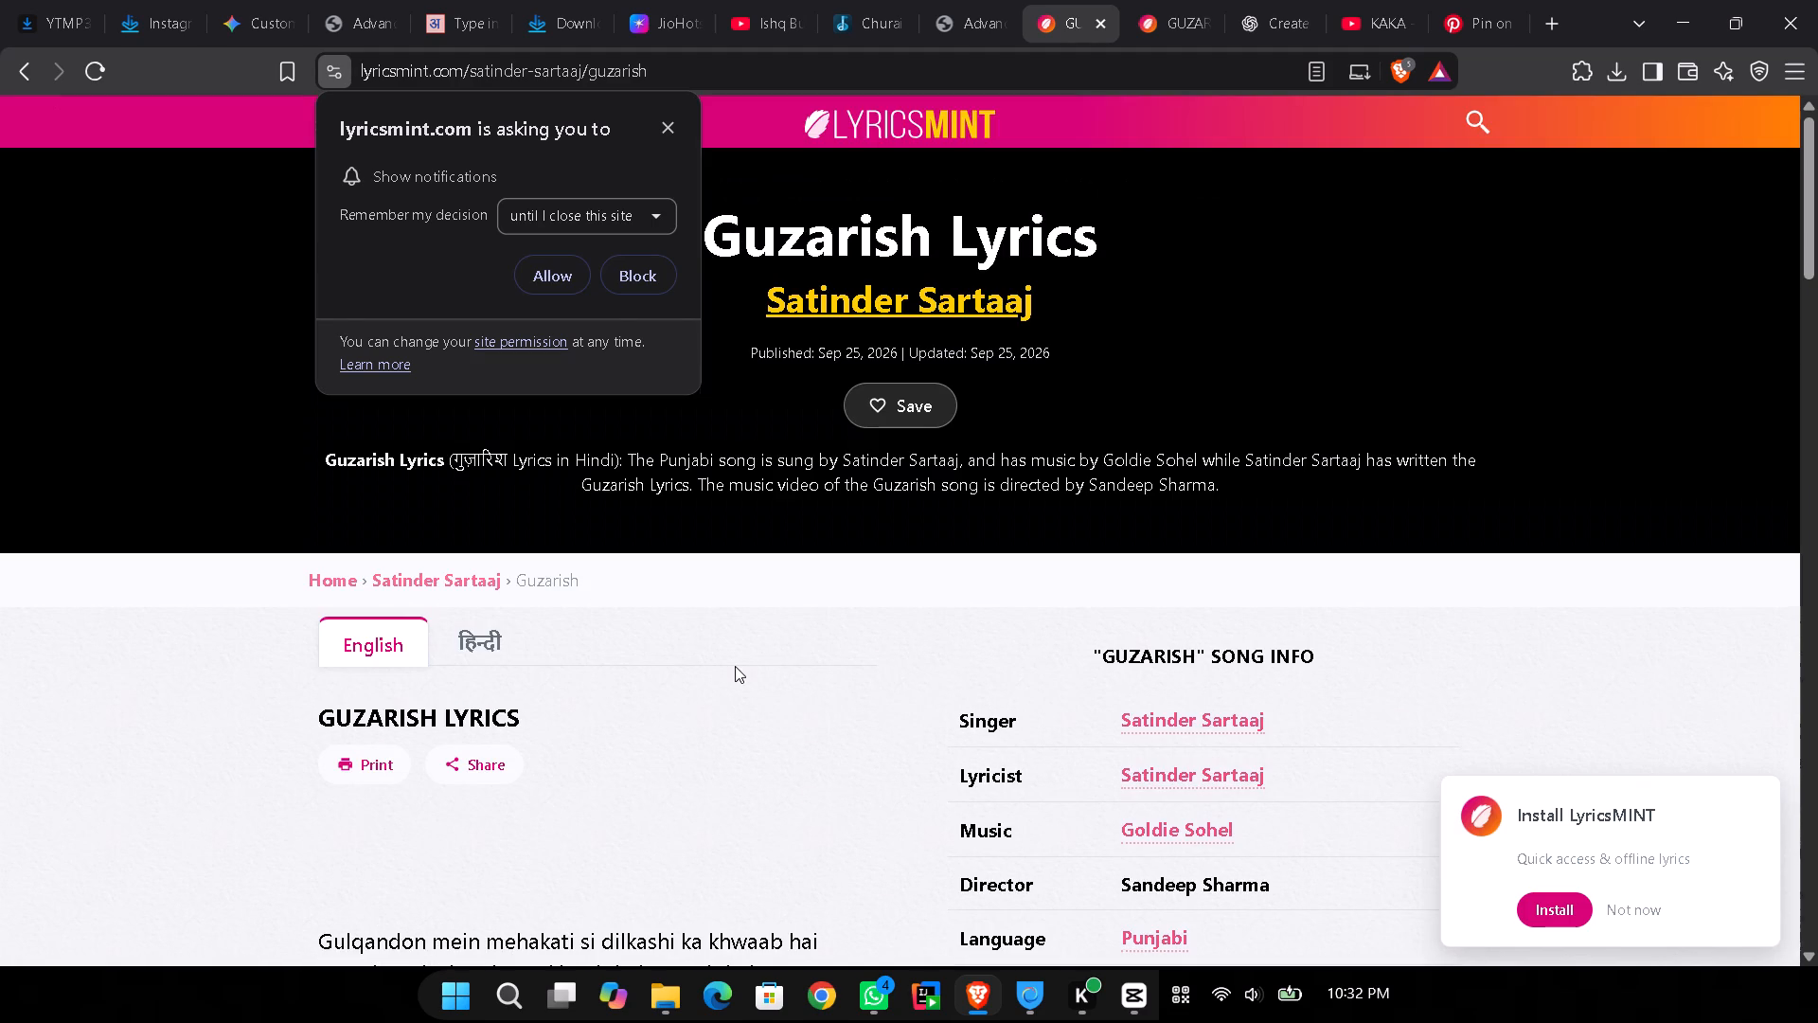
pyautogui.moveTo(930, 237); pyautogui.dragTo(697, 222)
pyautogui.hotkey('ctrl', 'c')
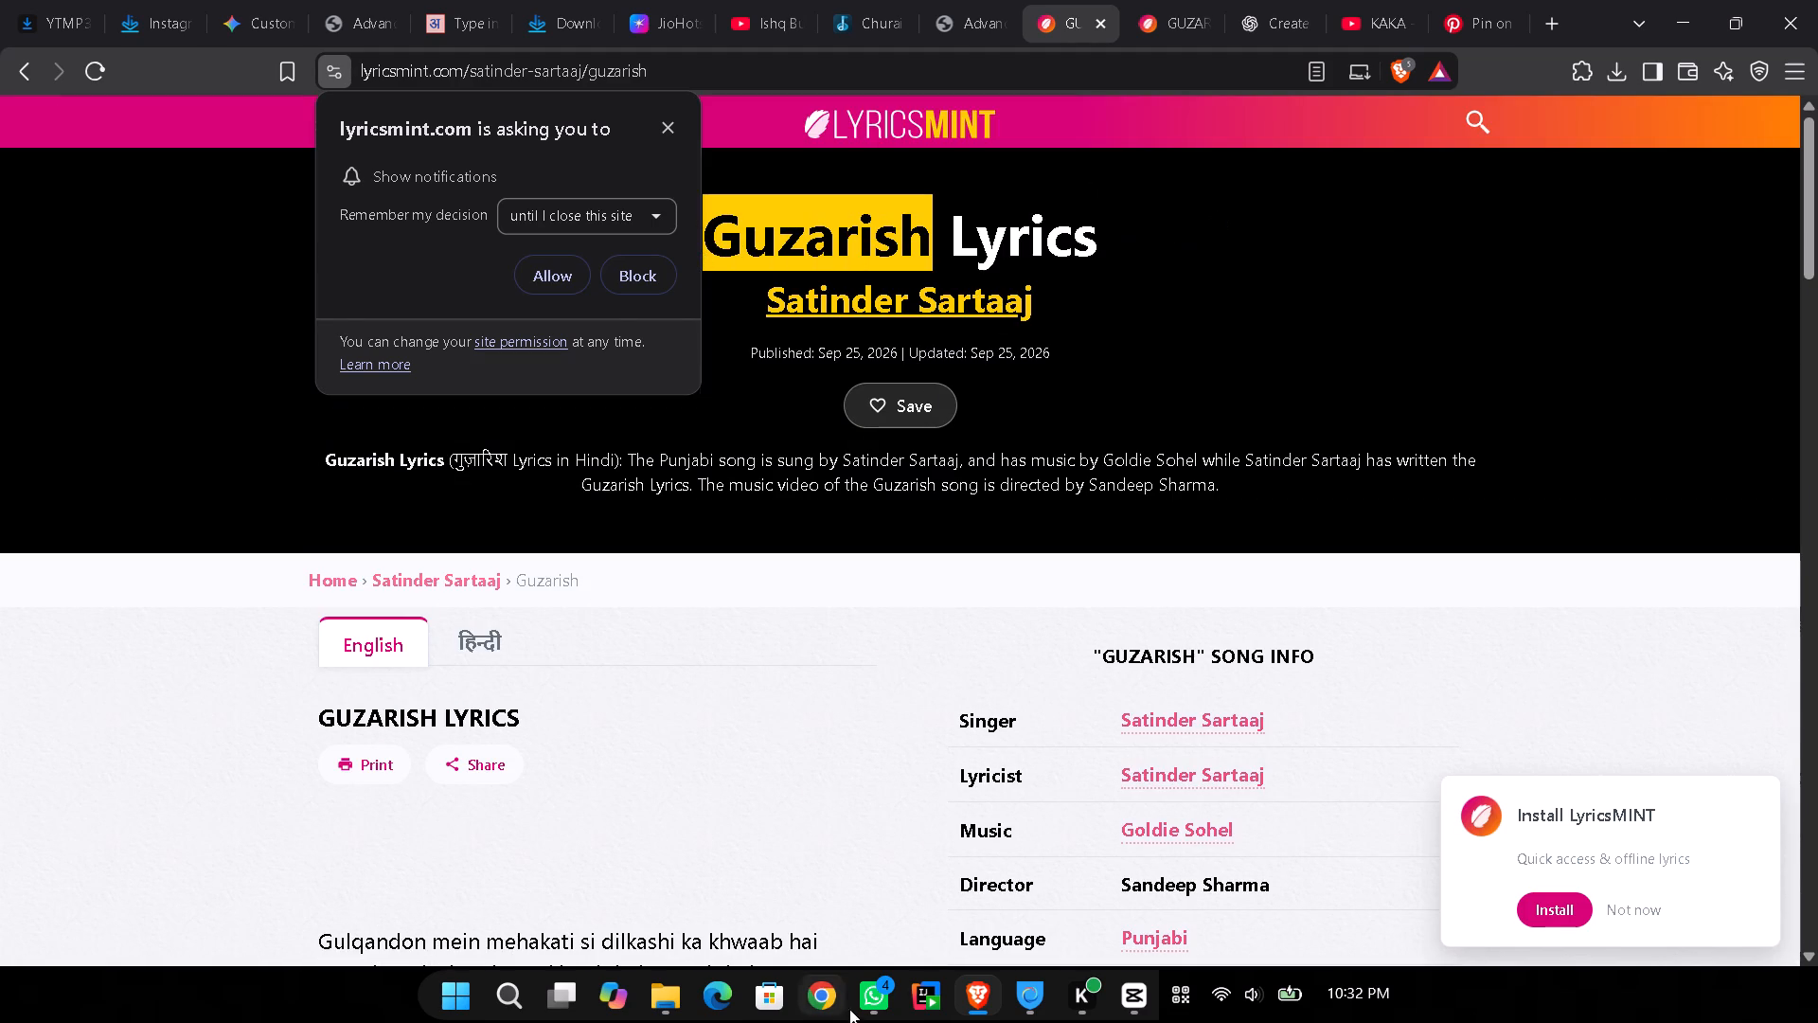
# Back in CapCut, name the export "Guzarish", export the video and dismiss the sharing options.
pyautogui.click(1130, 986)
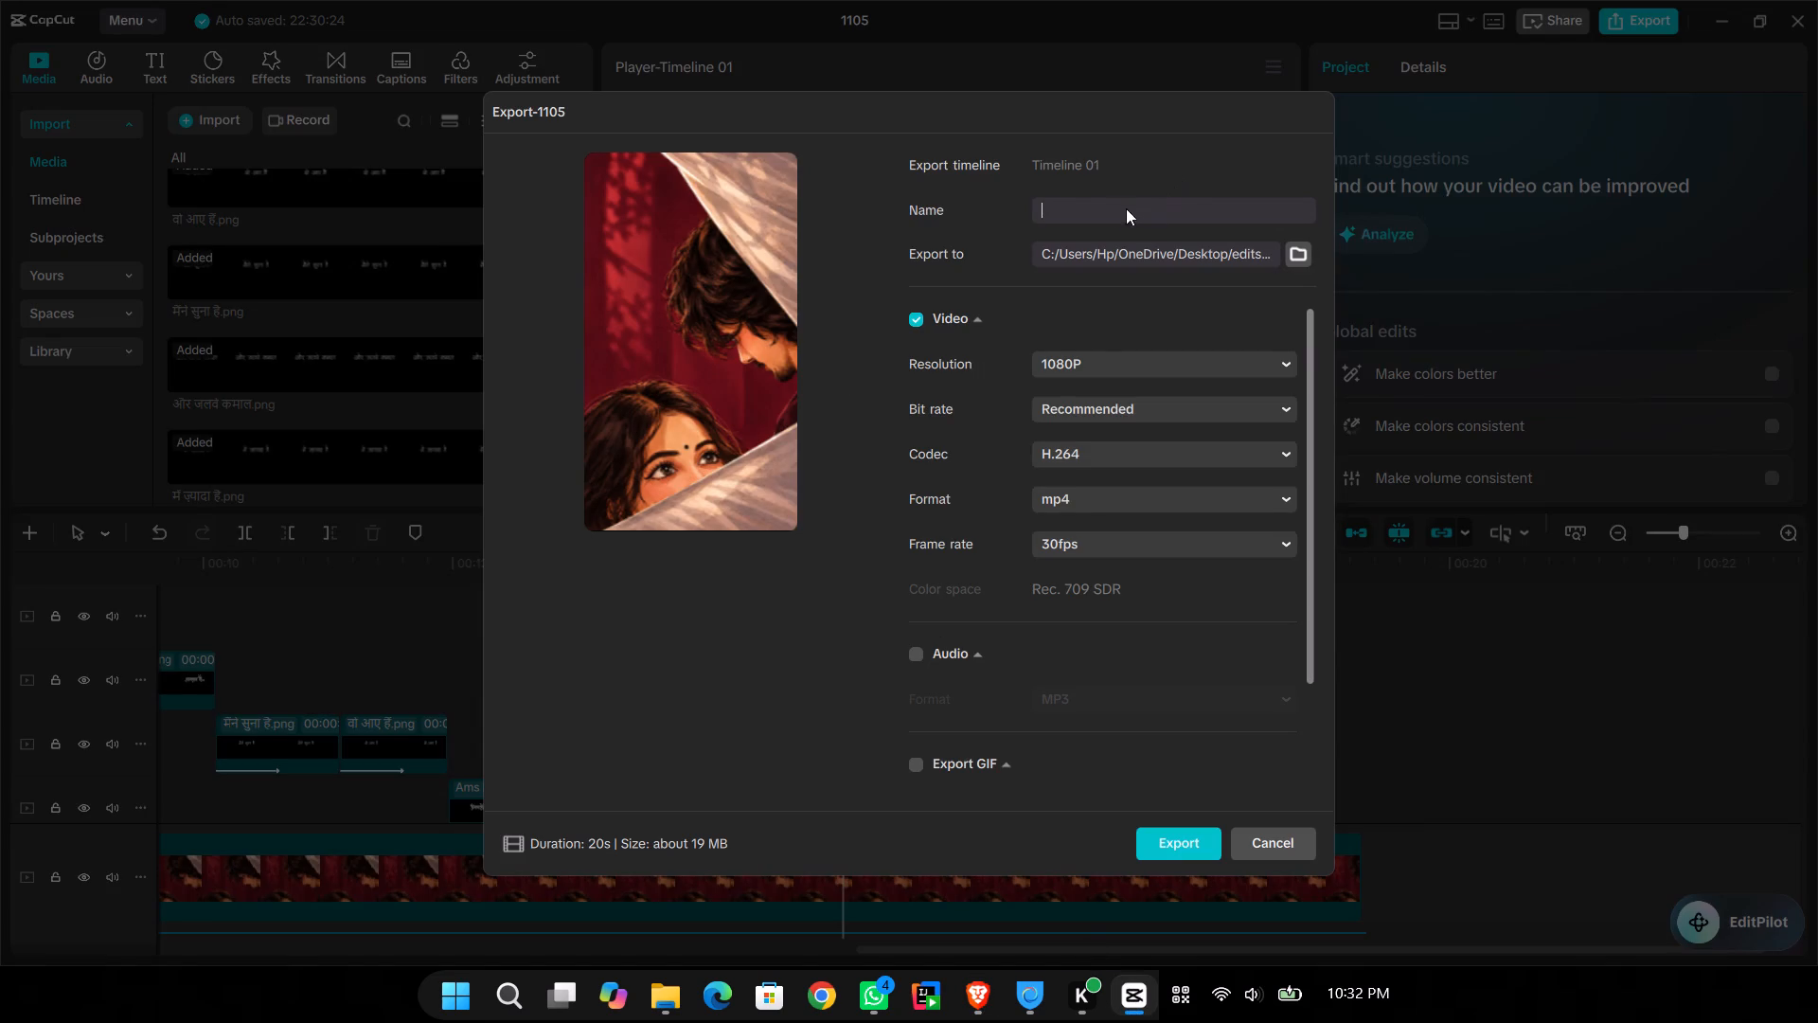
pyautogui.hotkey('ctrl', 'v')
pyautogui.press('Return')
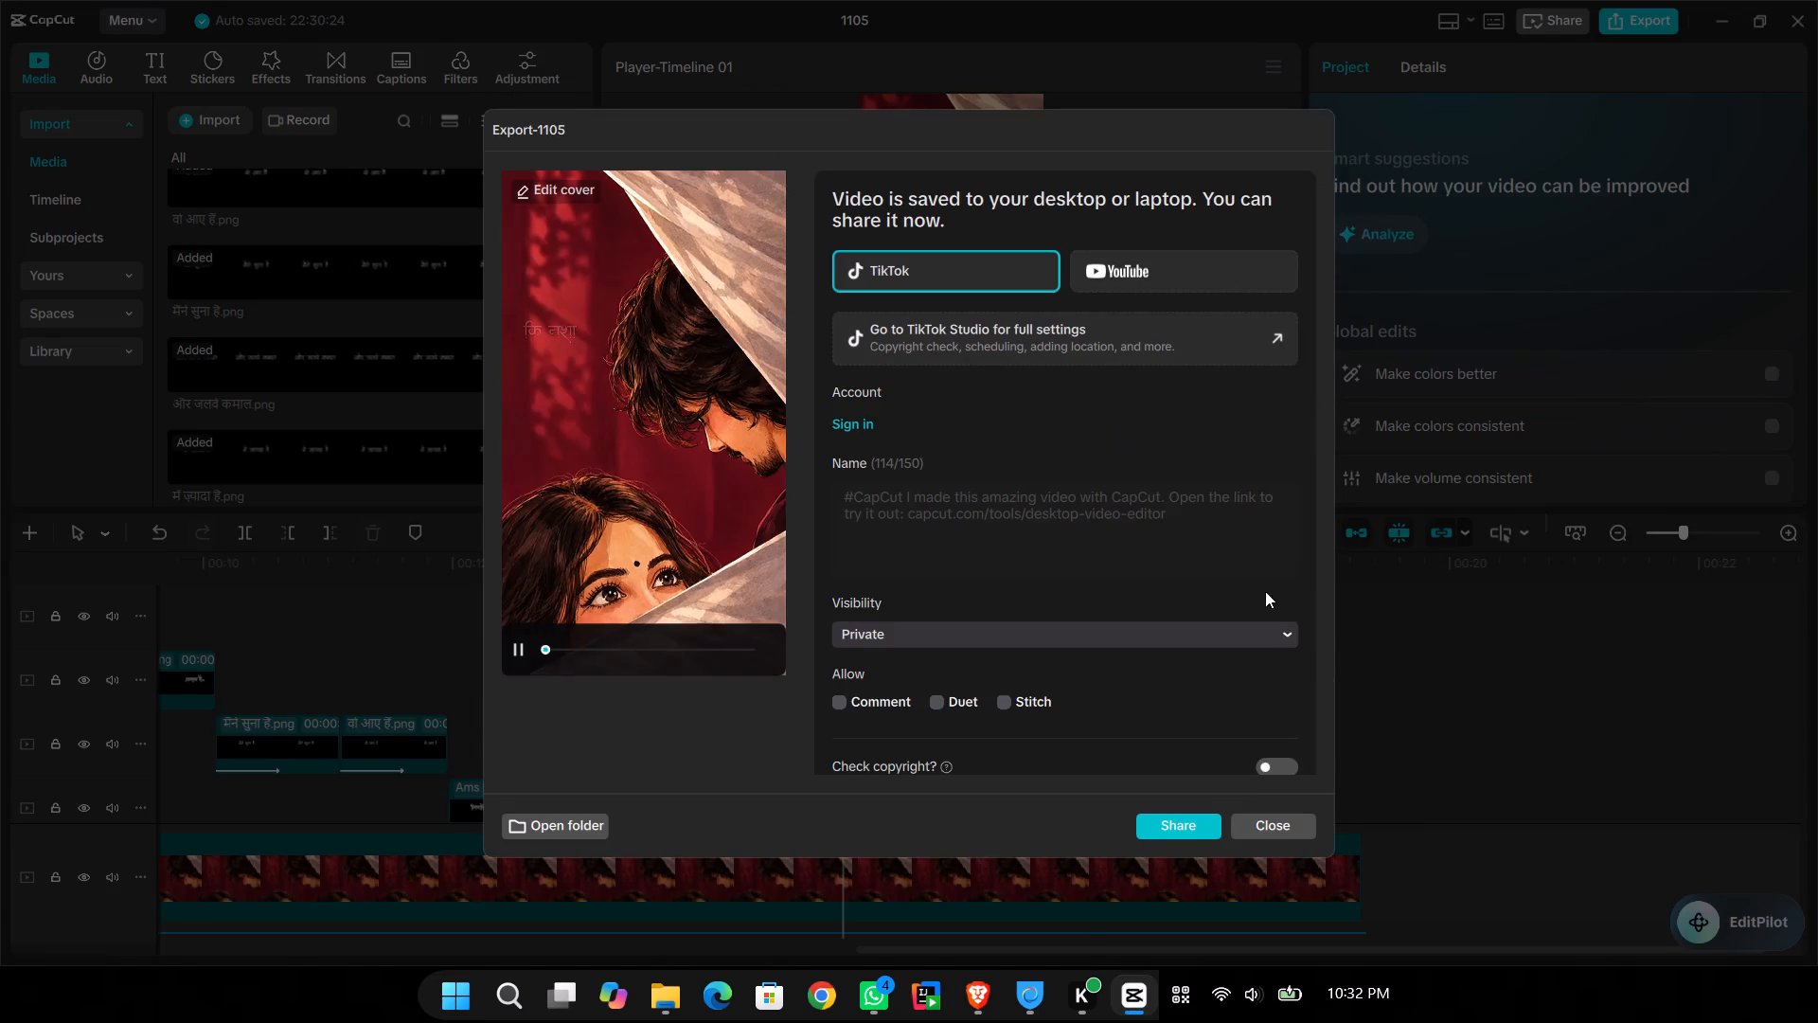
pyautogui.click(1251, 832)
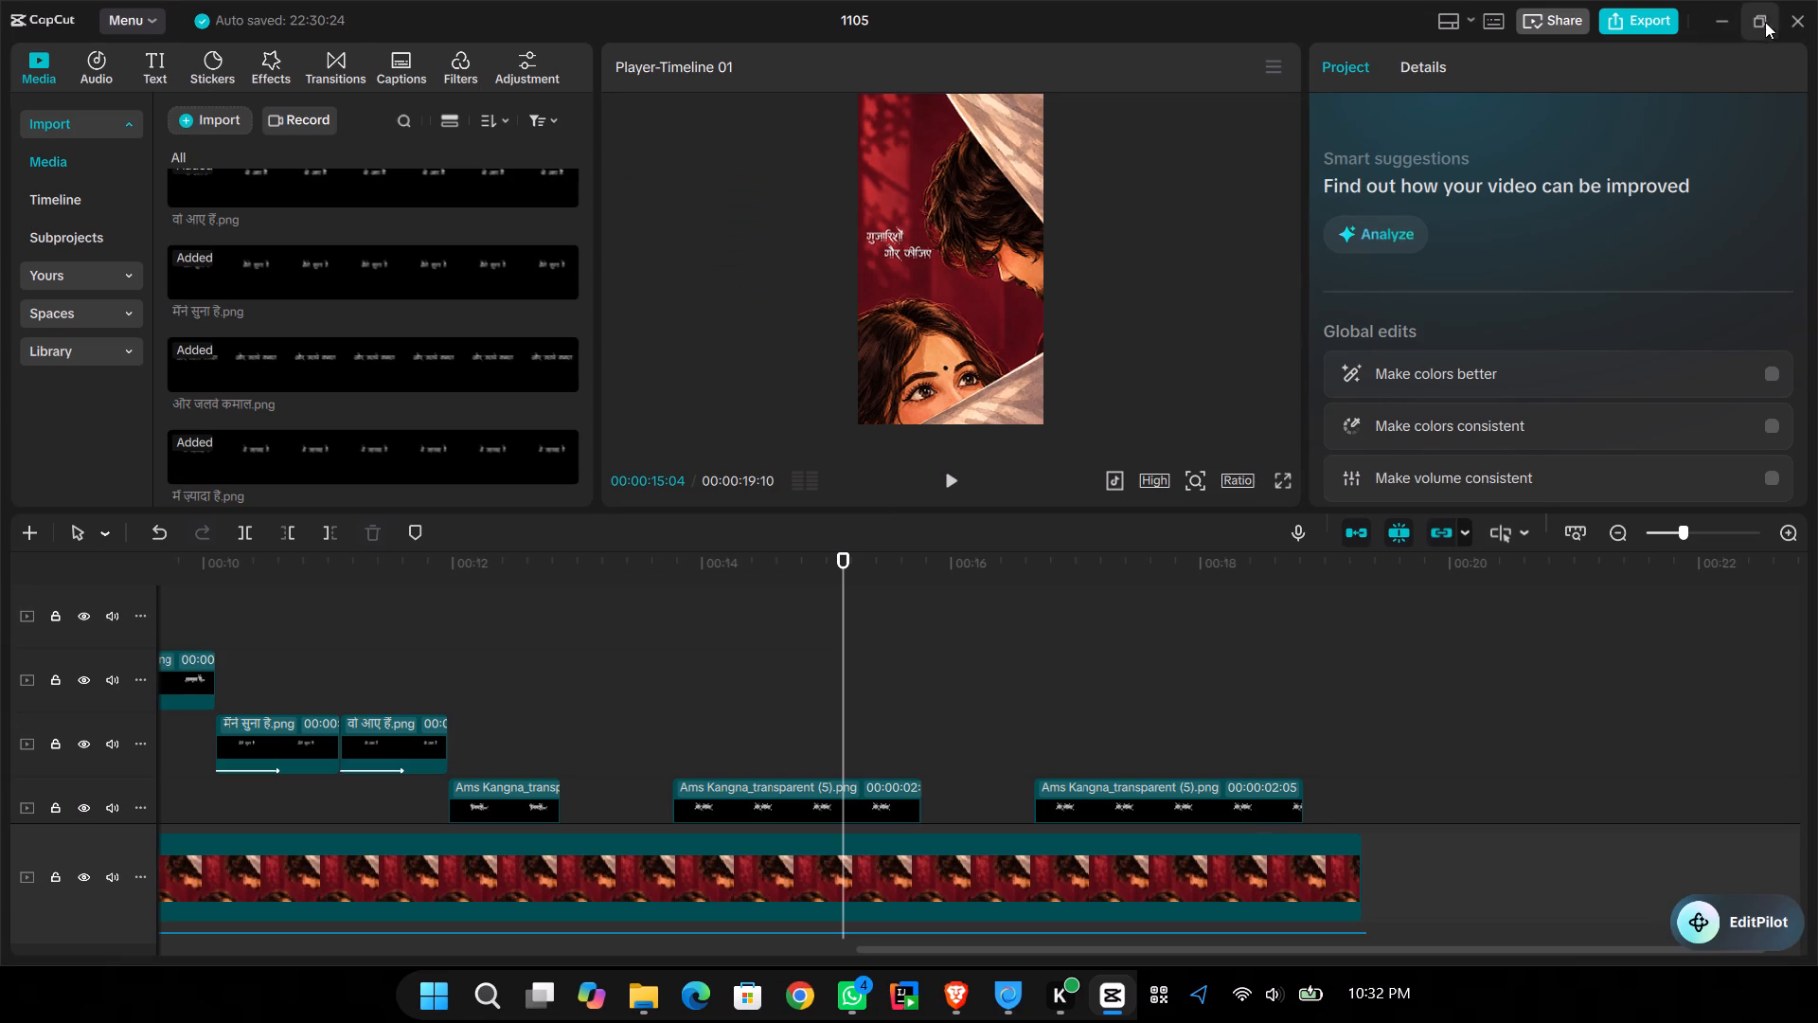
# Close project 1105 and return to the project list on the home screen.
pyautogui.click(1793, 12)
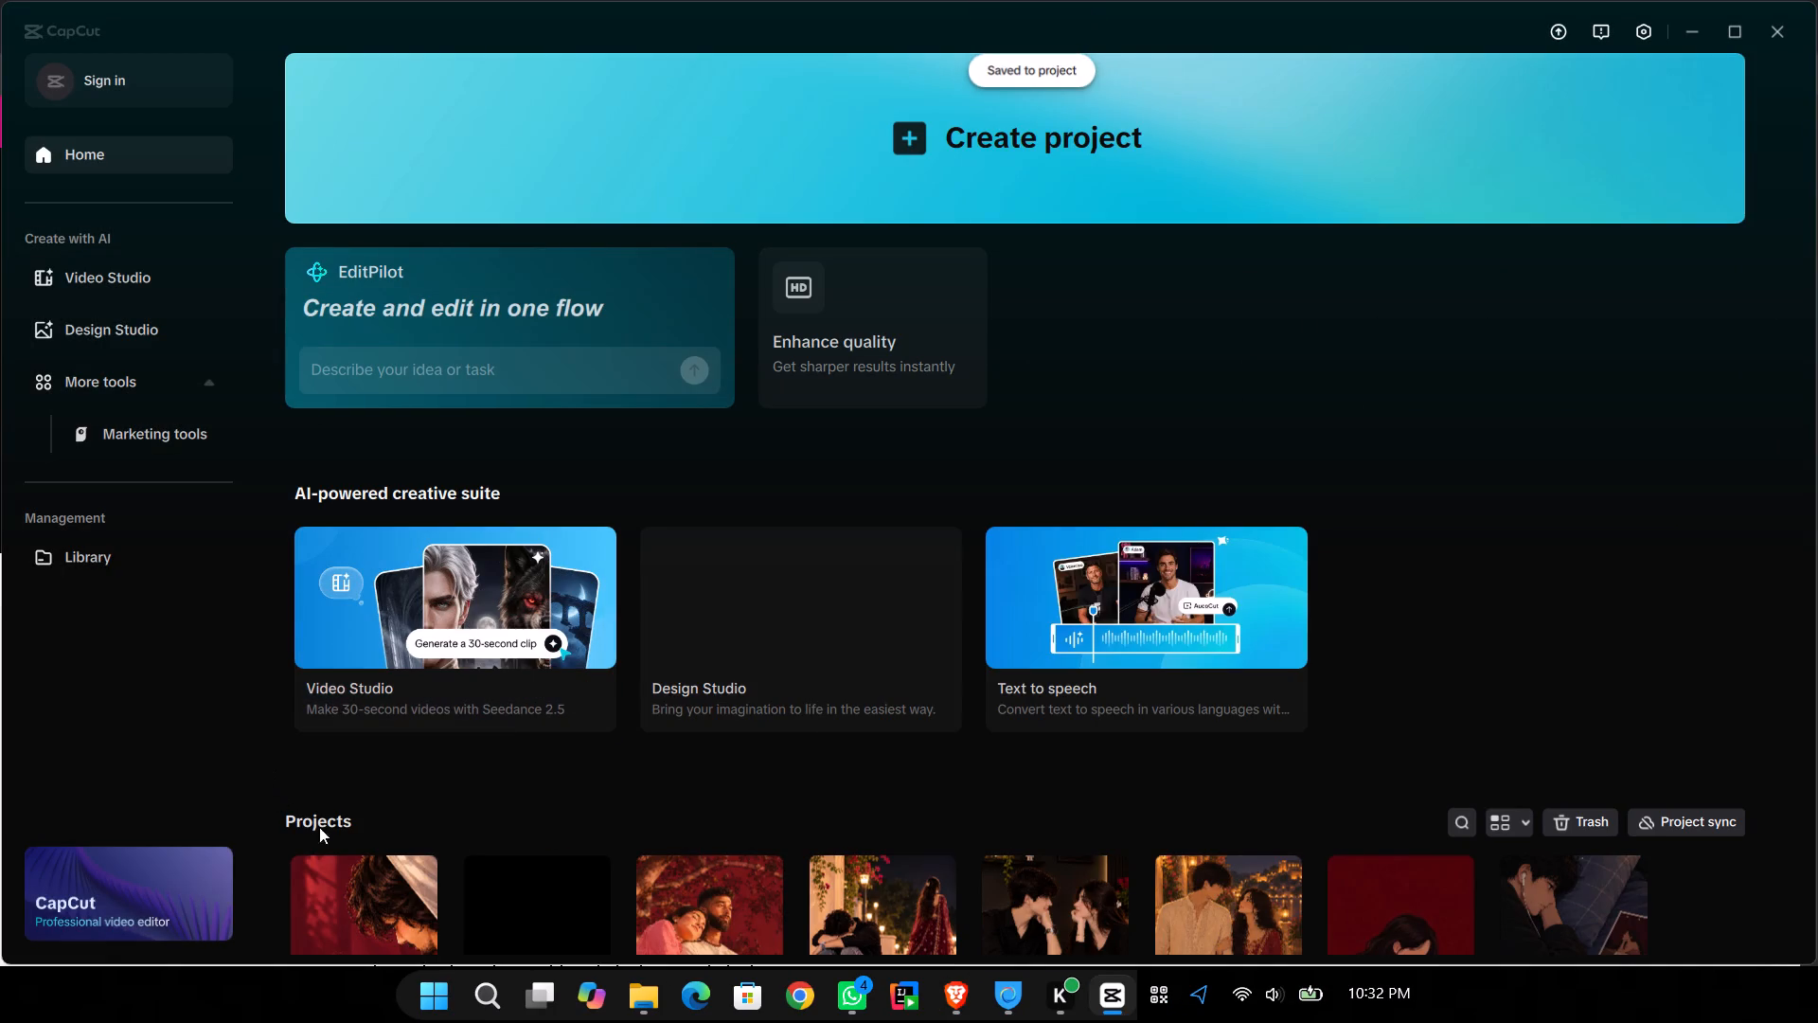
pyautogui.scroll(-1, 601, 810)
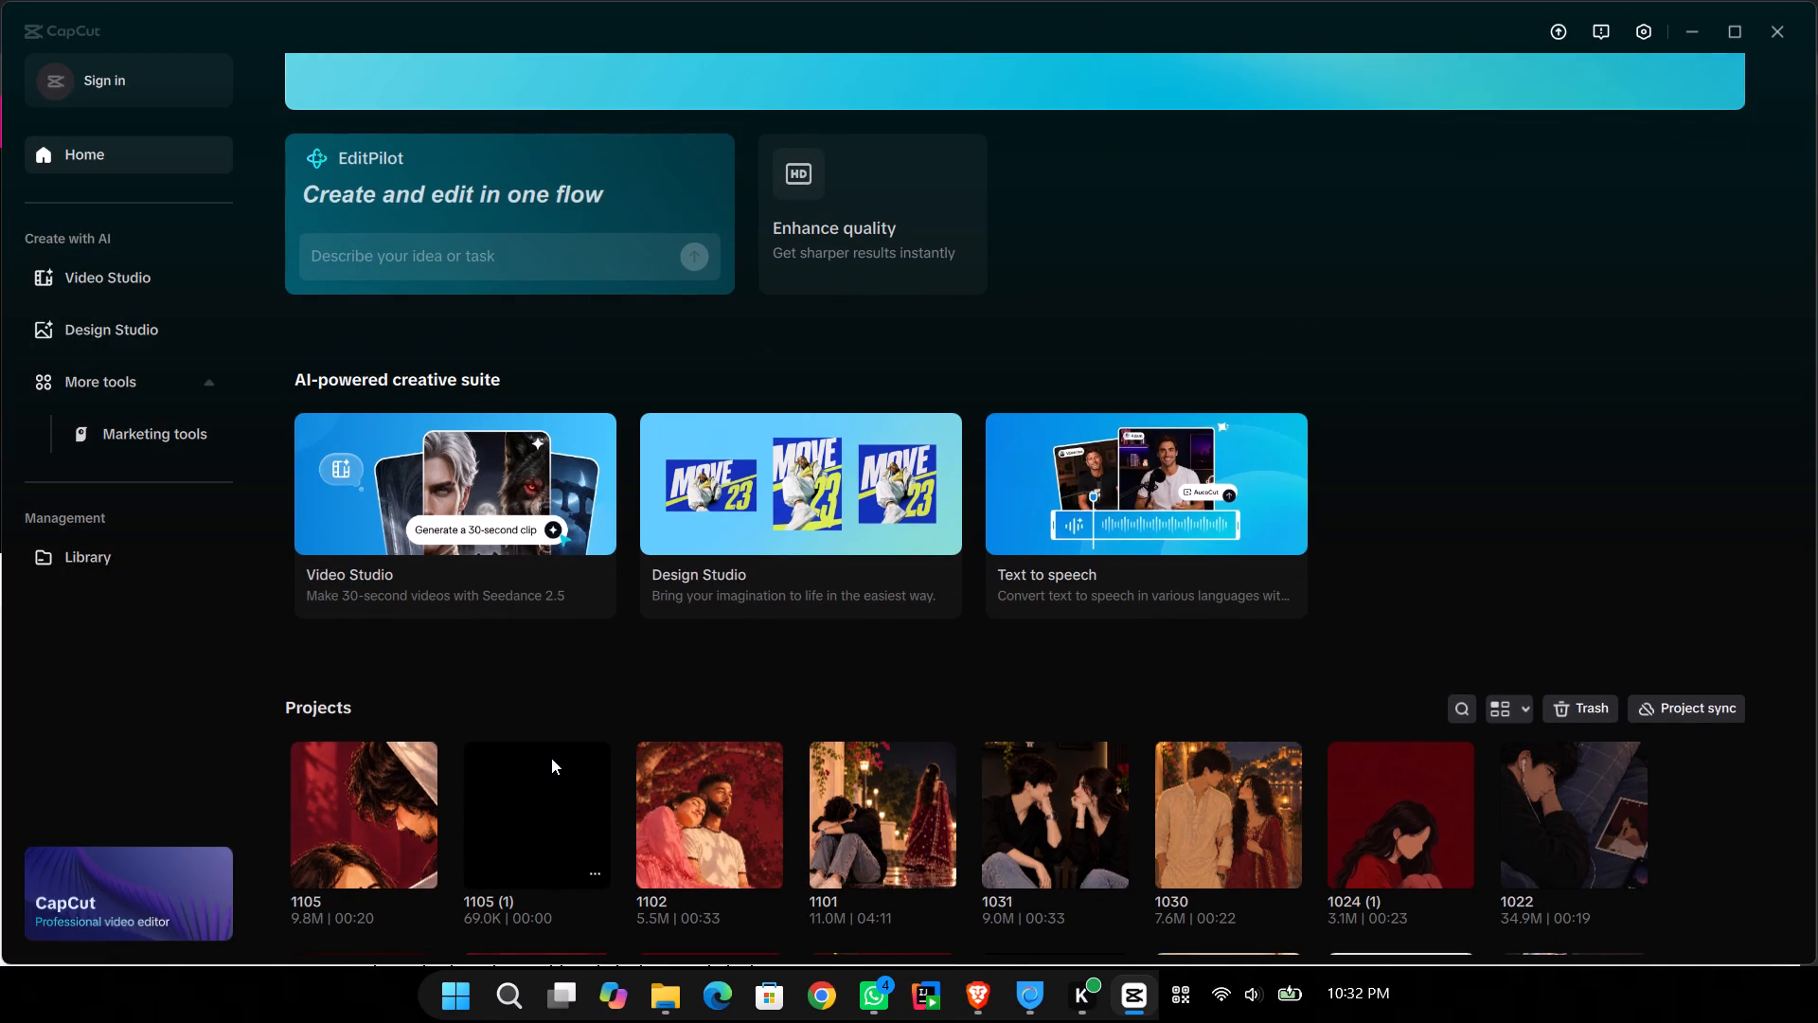
pyautogui.scroll(-1, 584, 736)
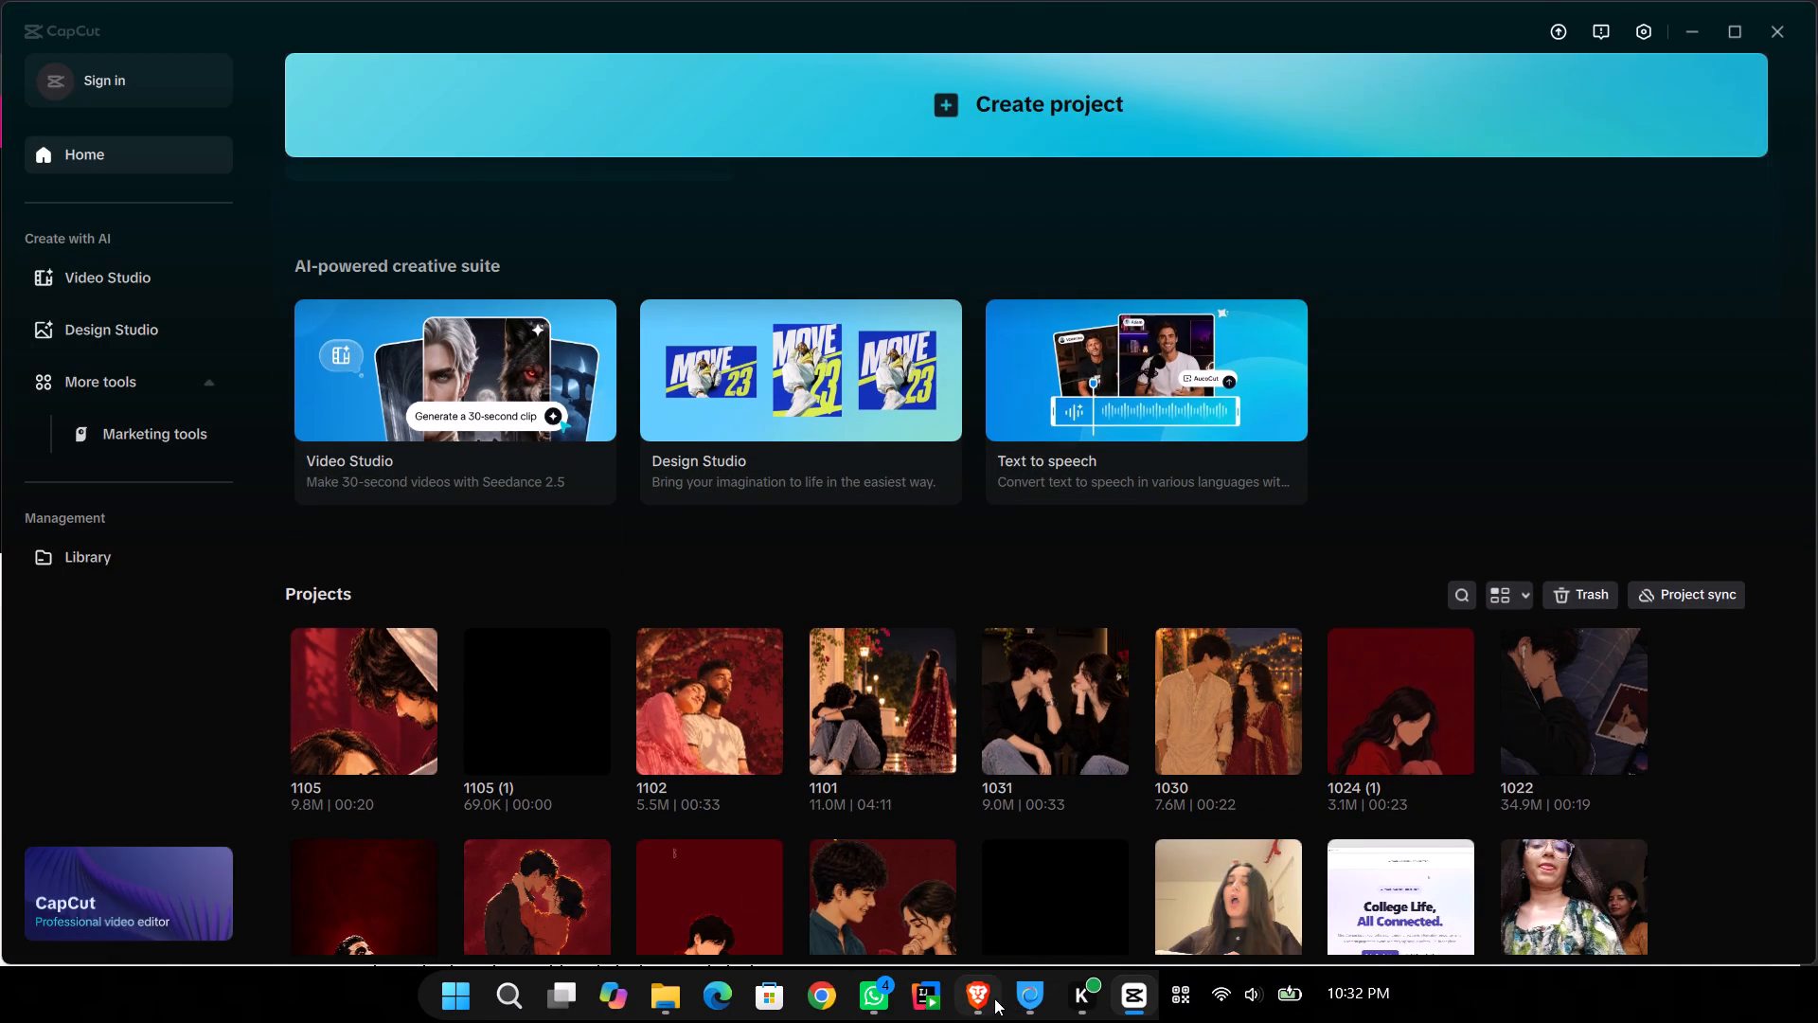
pyautogui.click(989, 996)
pyautogui.click(1476, 2)
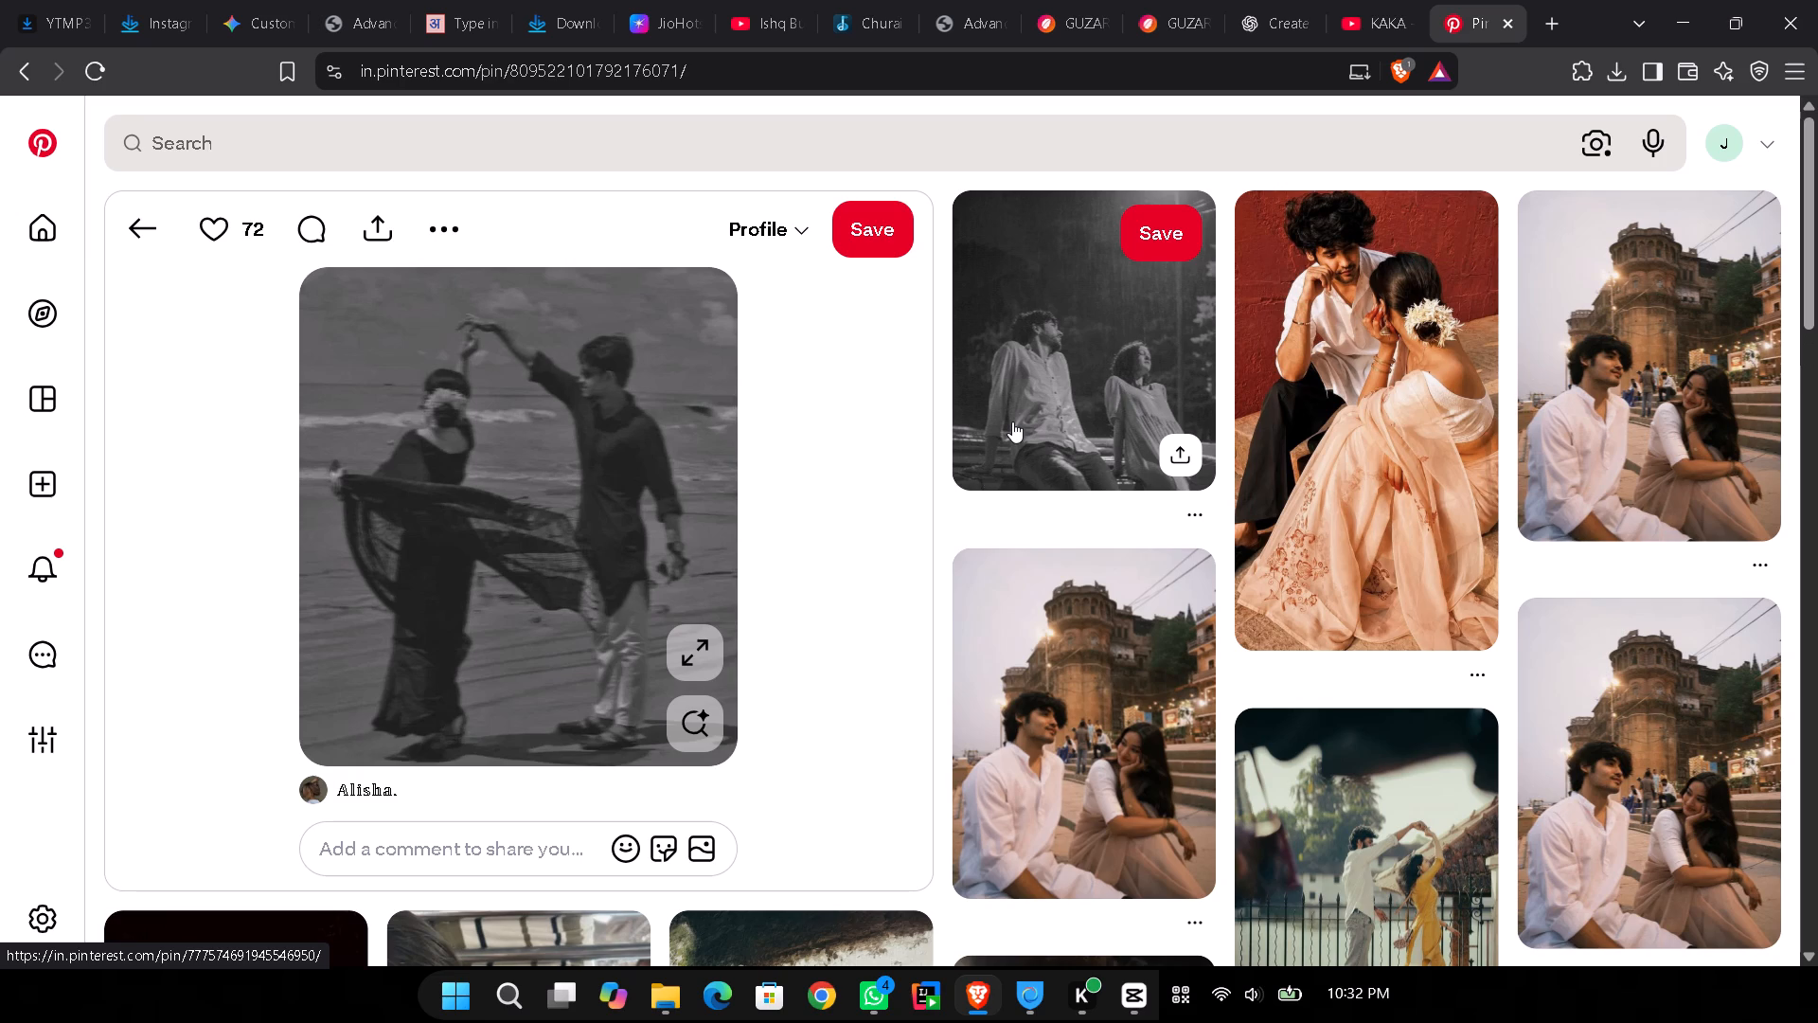